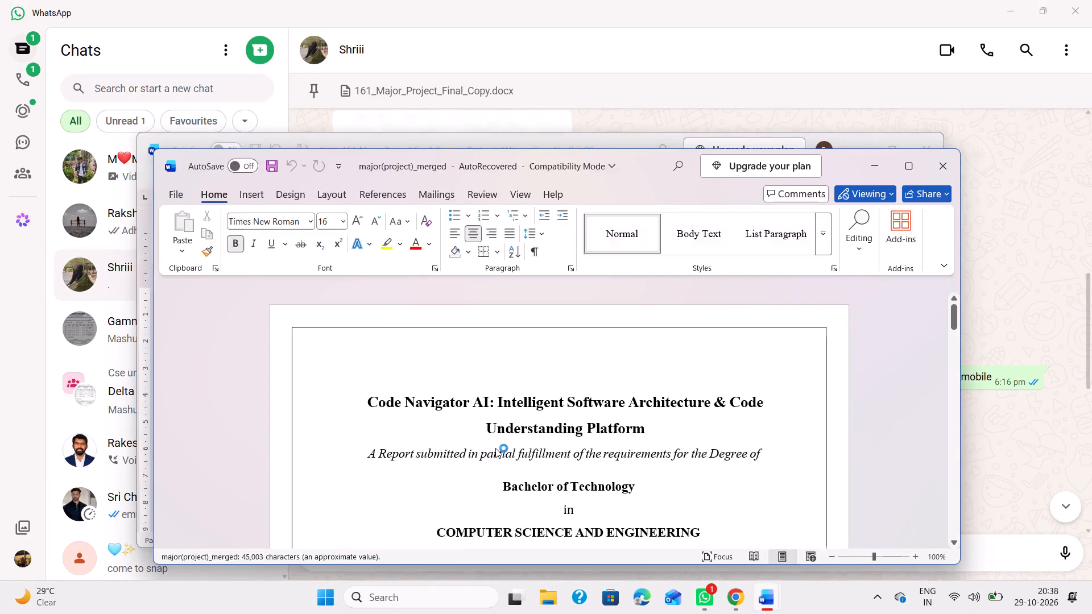
Maximize the Word window and enable editing for the protected document 161_Major_Project_Final_Copy.
key("super+Up")
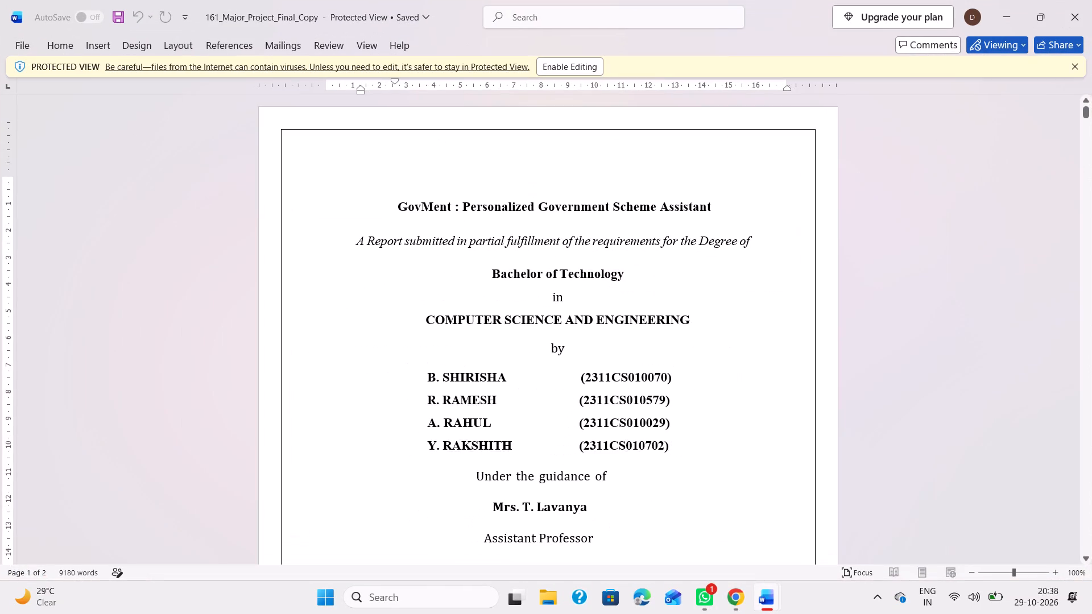
left_click(575, 69)
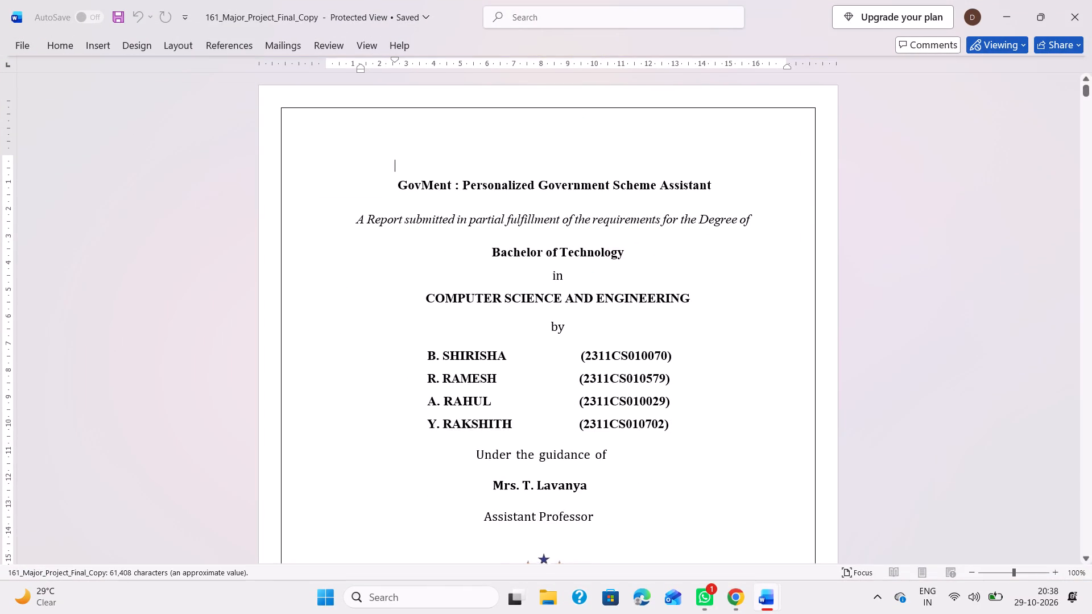
scroll(573, 329, "down", 8)
scroll(573, 329, "down", 20)
scroll(573, 329, "down", 20)
scroll(573, 329, "down", 20)
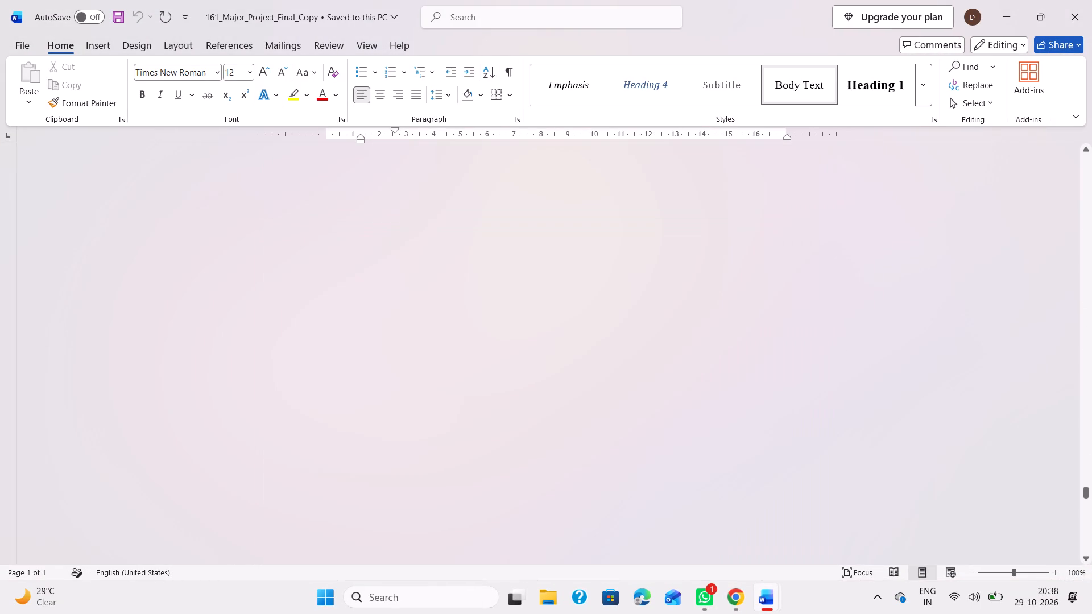
Insert a Plain Number 2 page number at the bottom of the page in the footer of the Chapter 1 introduction section.
scroll(573, 329, "down", 20)
scroll(573, 329, "down", 8)
scroll(573, 329, "up", 19)
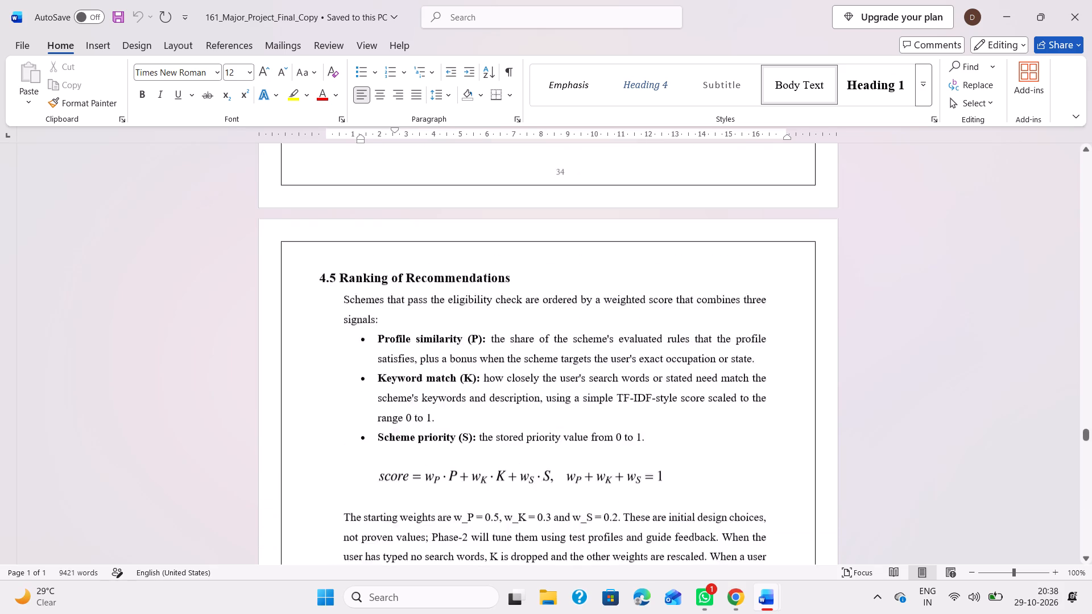
scroll(573, 329, "up", 20)
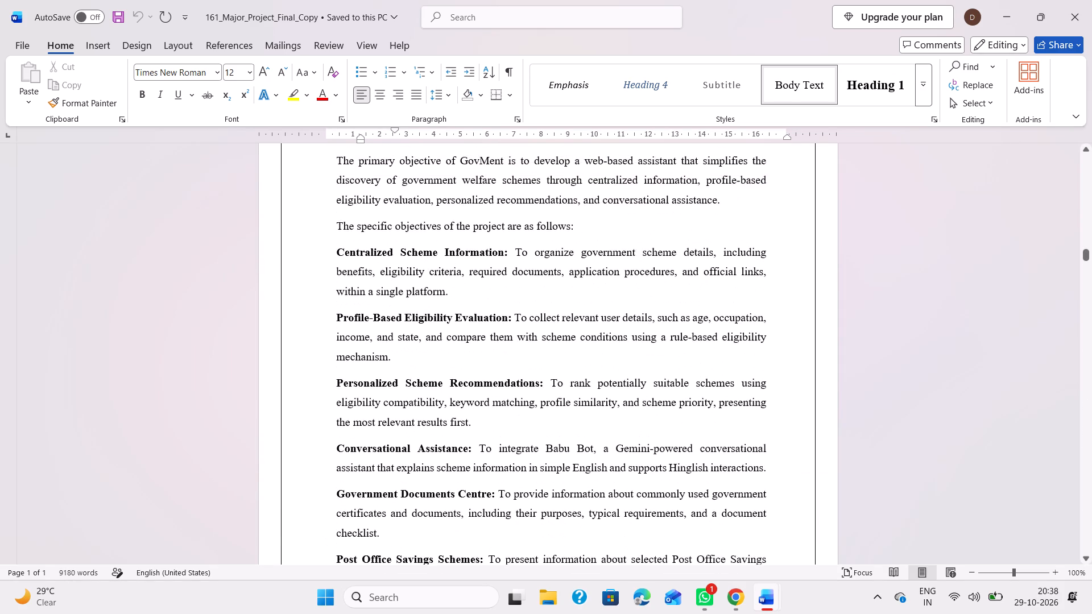
scroll(573, 329, "up", 15)
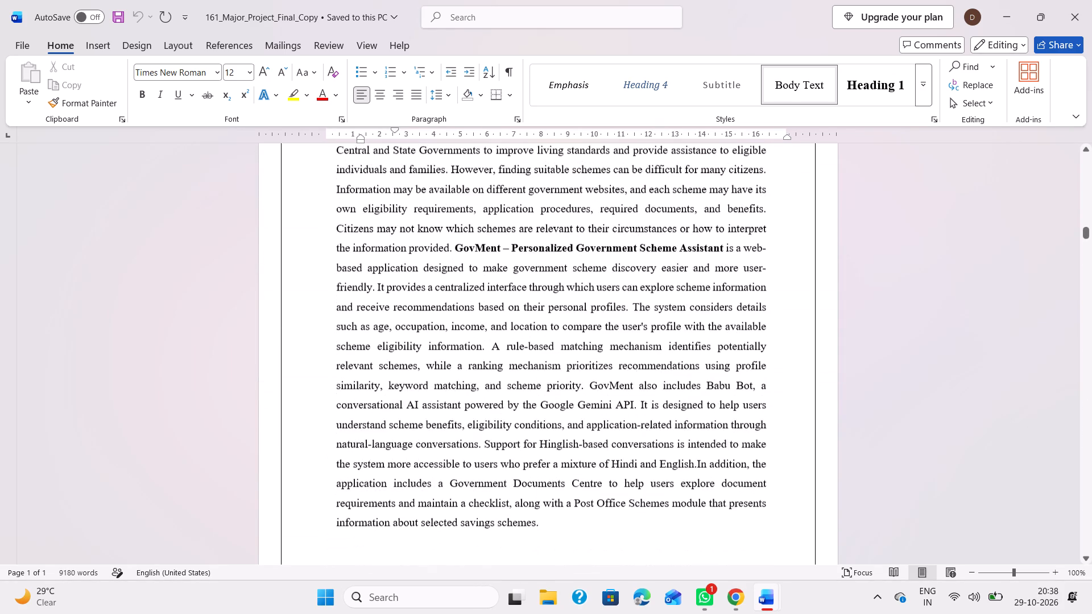
scroll(573, 329, "up", 3)
scroll(573, 329, "down", 3)
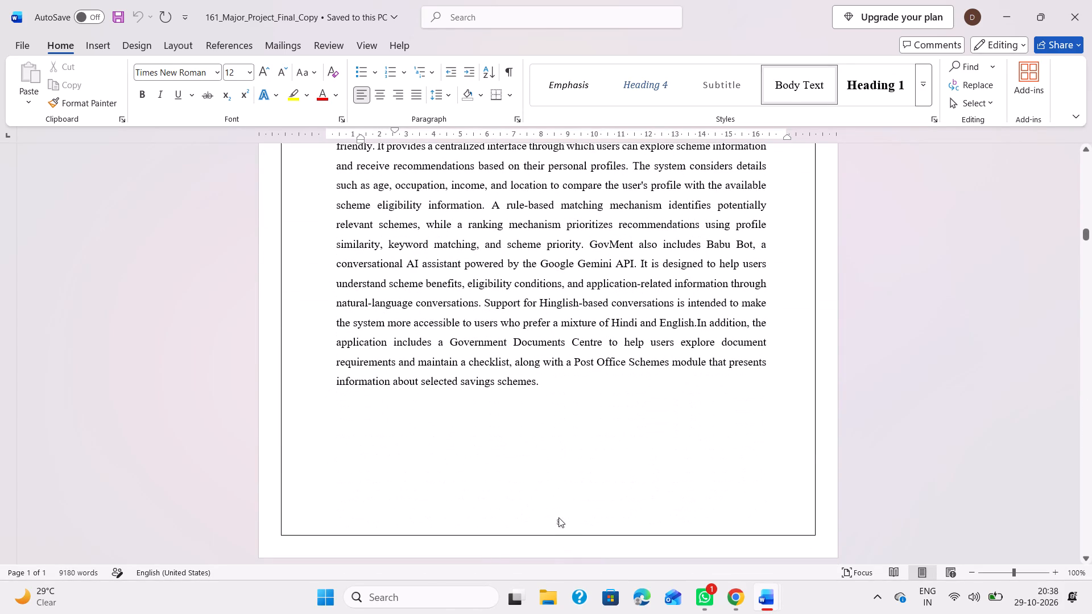
double_click(557, 514)
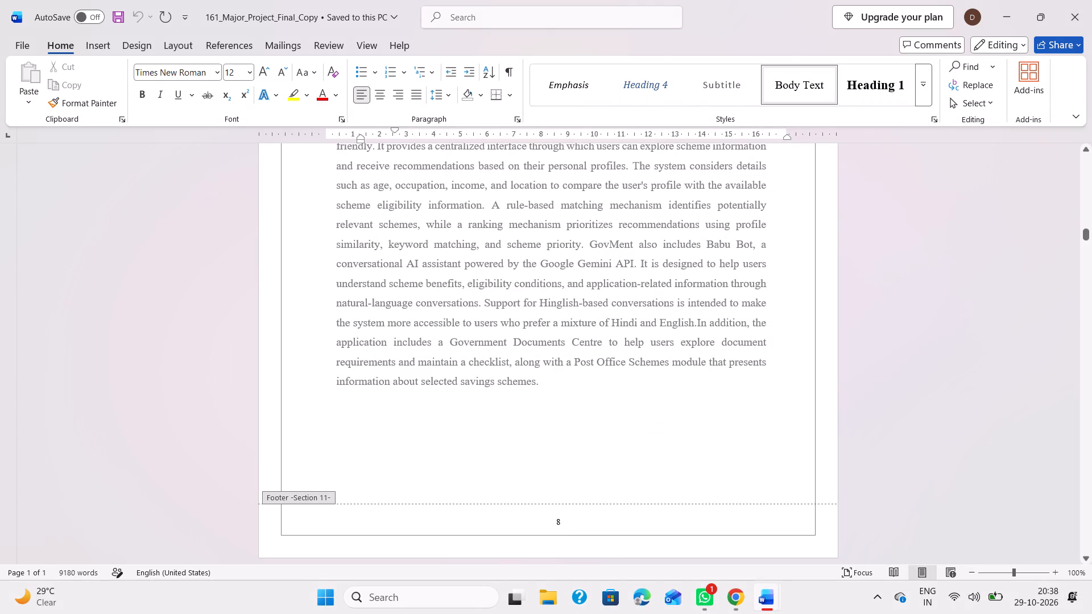
left_click(562, 520)
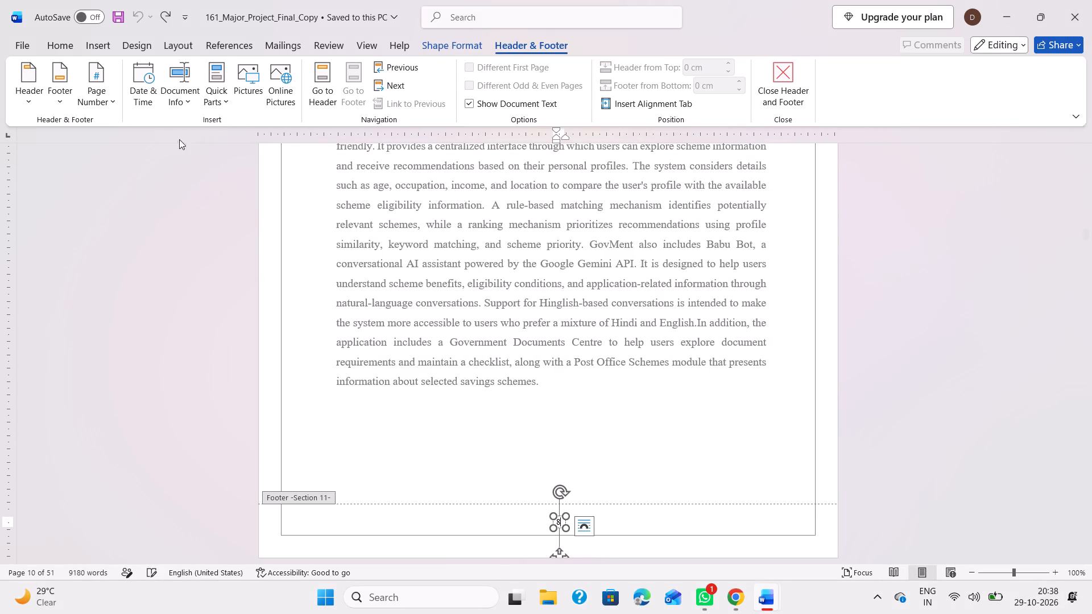
left_click(102, 99)
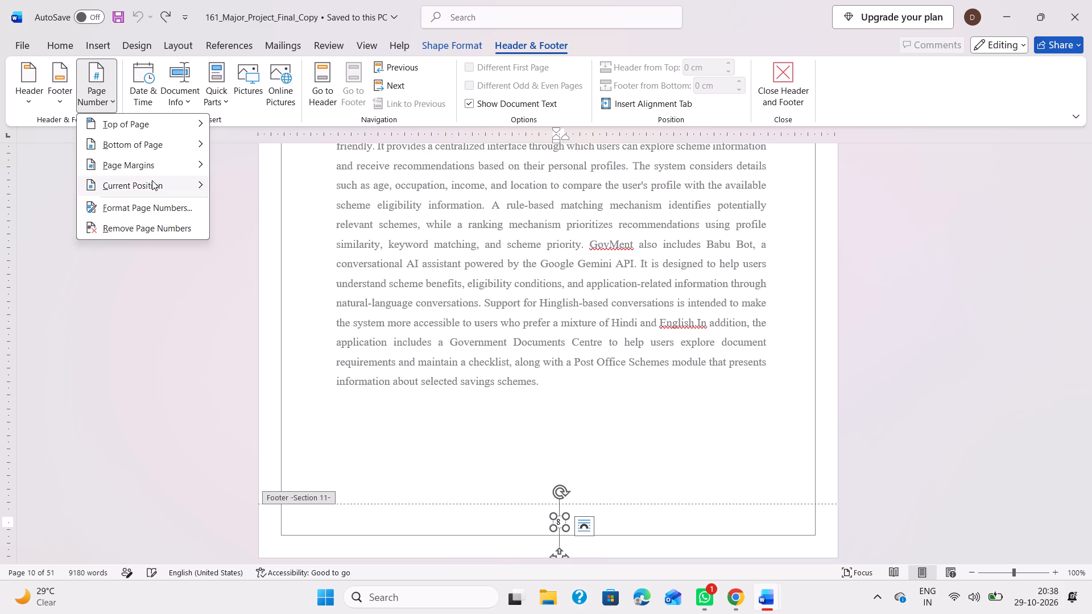
left_click(152, 187)
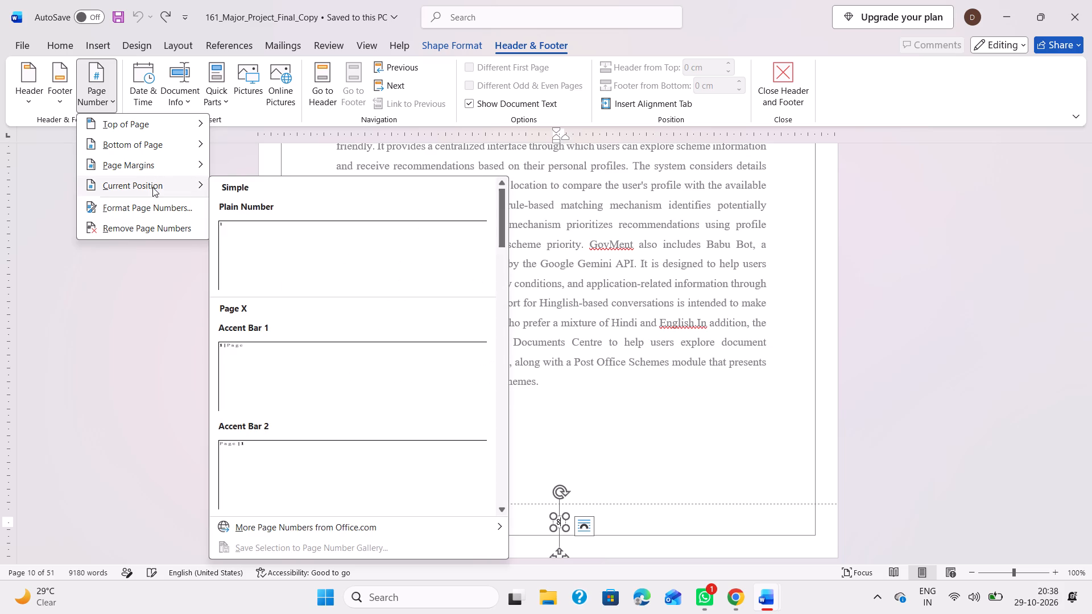
left_click(151, 184)
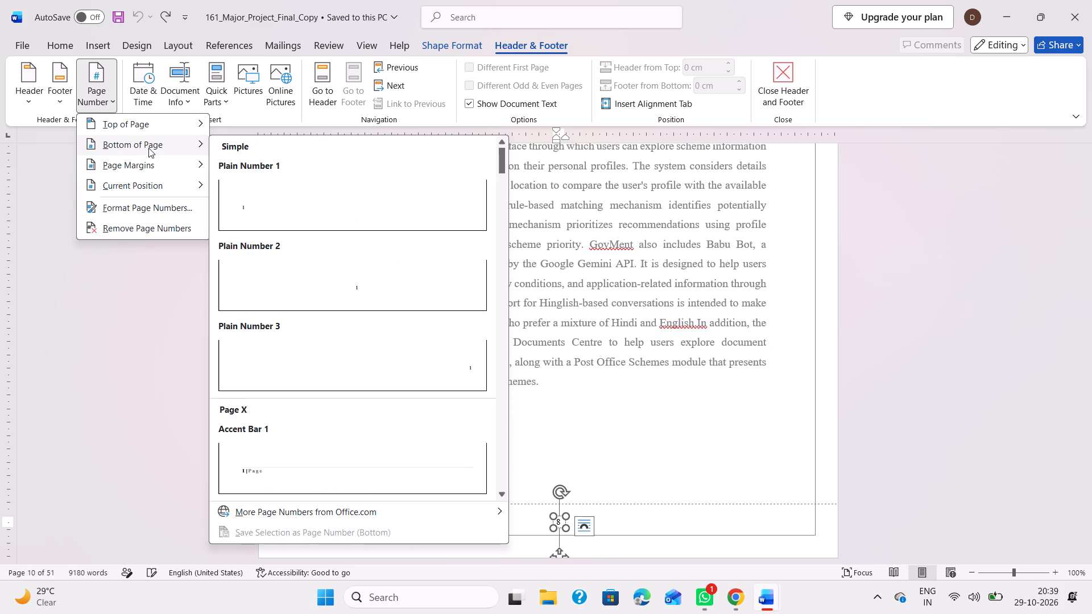
left_click(328, 276)
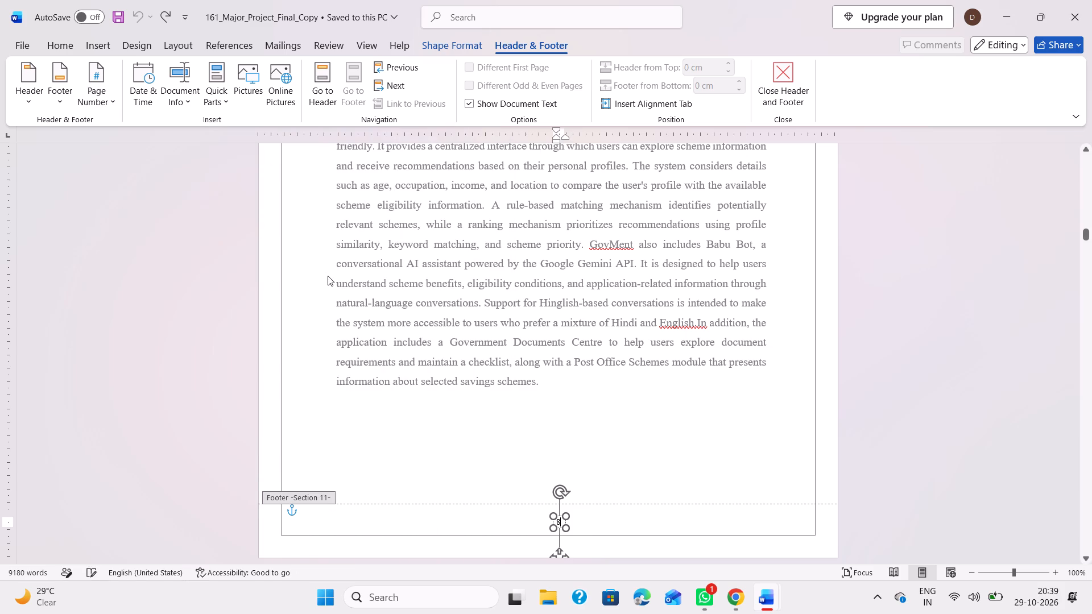
Format the Chapter 1 section's page numbers to start at 1 instead of continuing from the previous section.
scroll(352, 317, "up", 2)
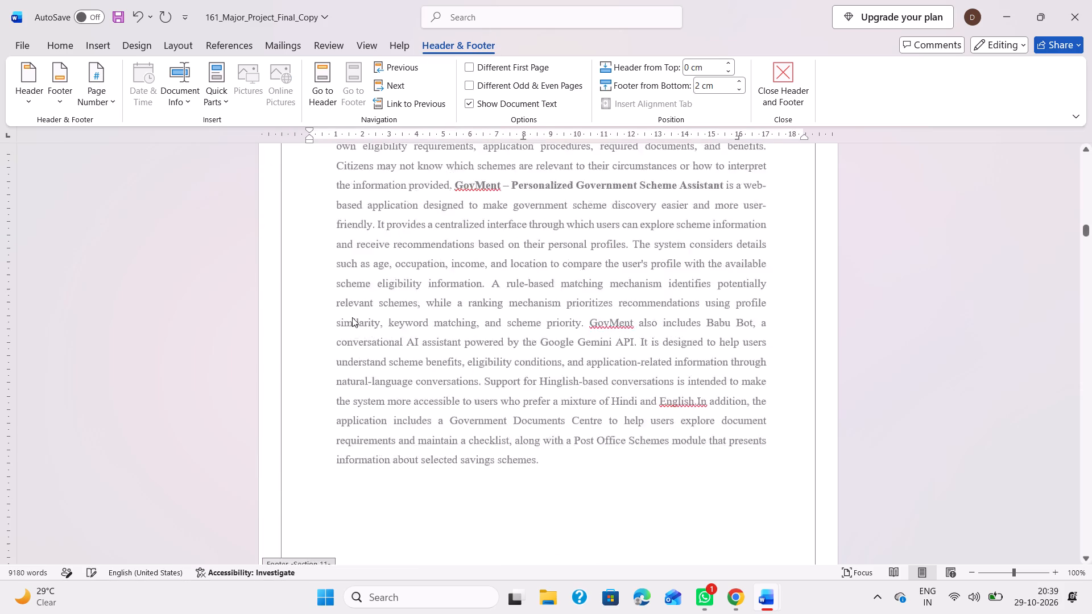
scroll(352, 317, "up", 1)
scroll(352, 317, "down", 3)
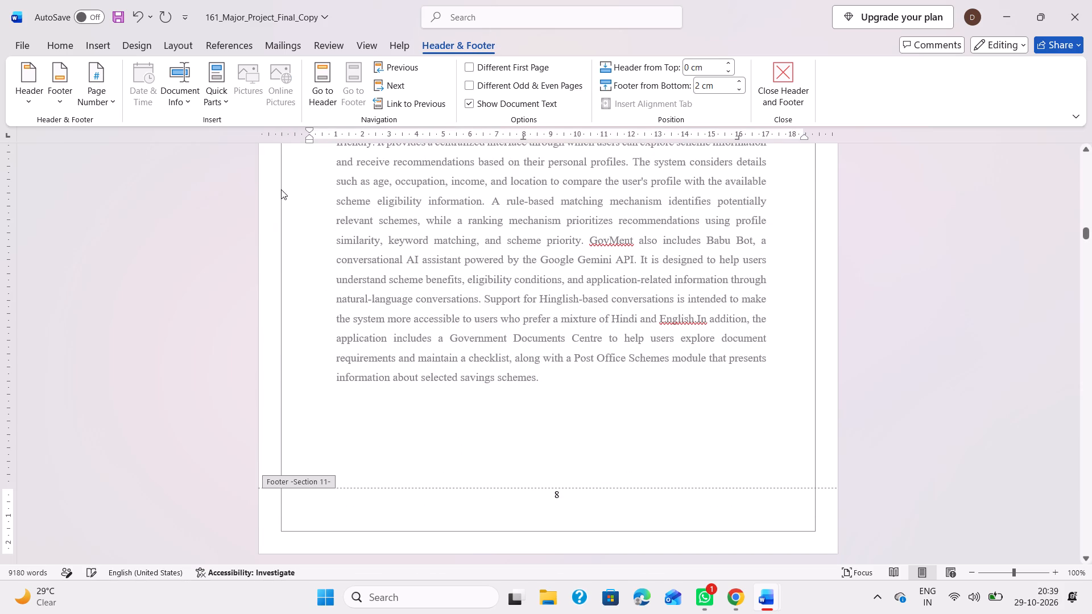
left_click(115, 101)
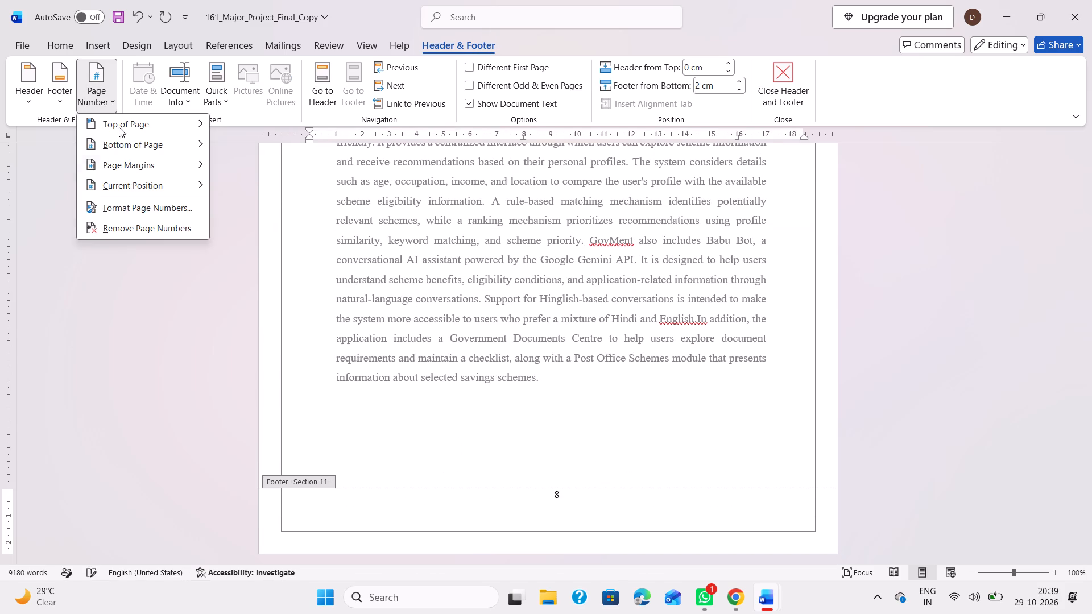
left_click(139, 212)
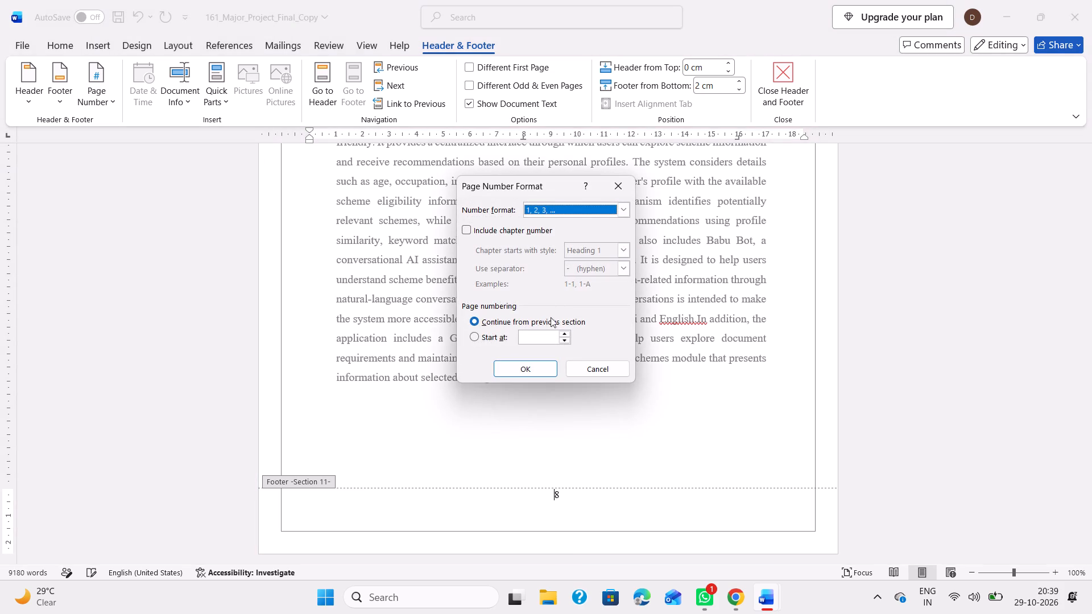
left_click(475, 333)
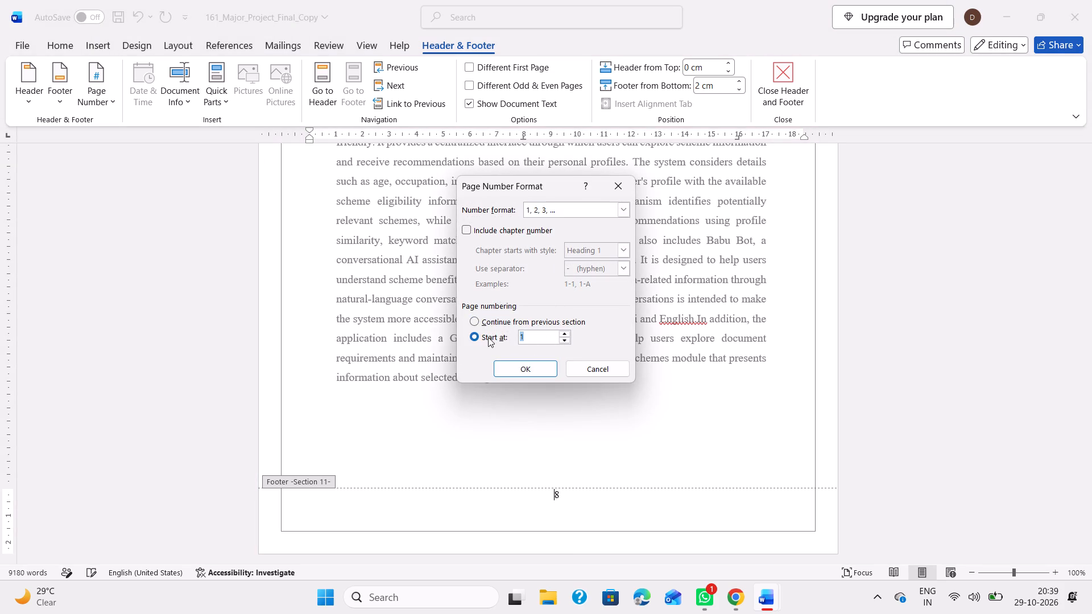
left_click(534, 372)
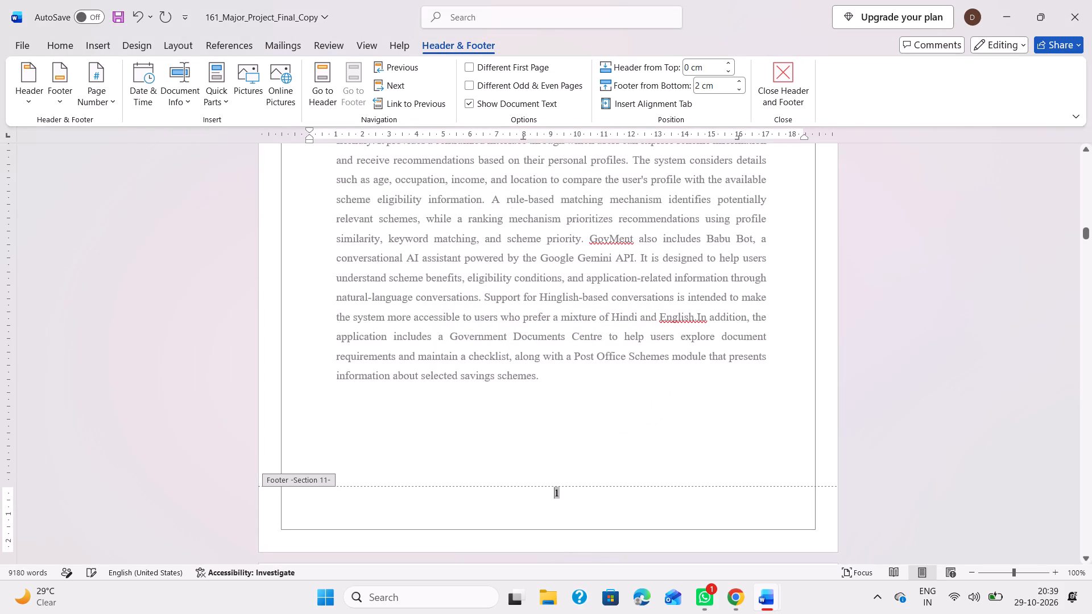
Check the footer page numbering from the end of the front matter through Chapter 1 into the feasibility study chapter.
scroll(580, 508, "down", 7)
scroll(584, 428, "down", 2)
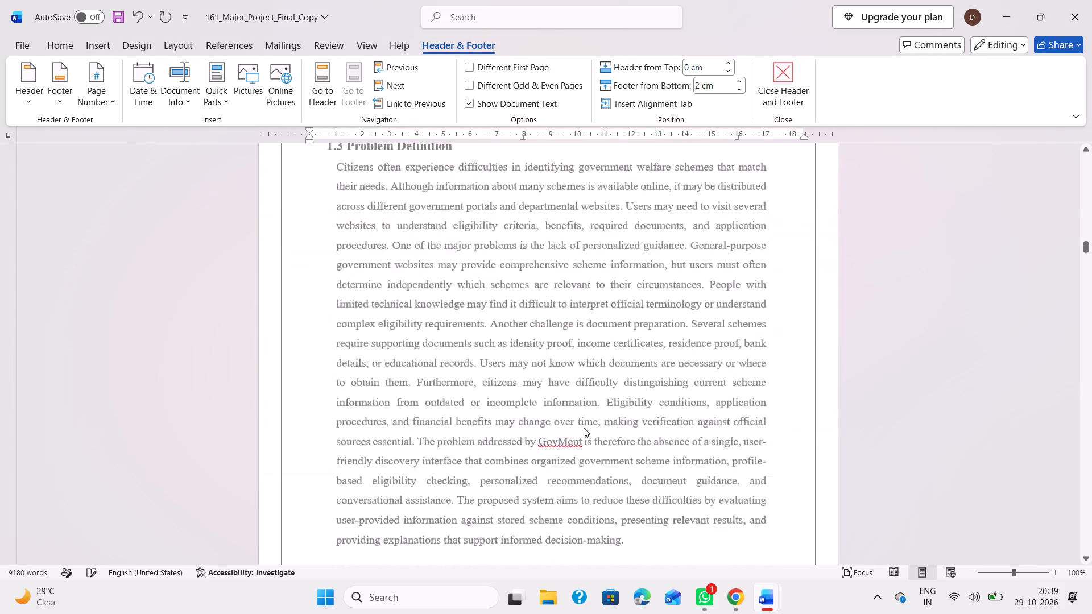
scroll(584, 428, "down", 3)
scroll(584, 428, "up", 14)
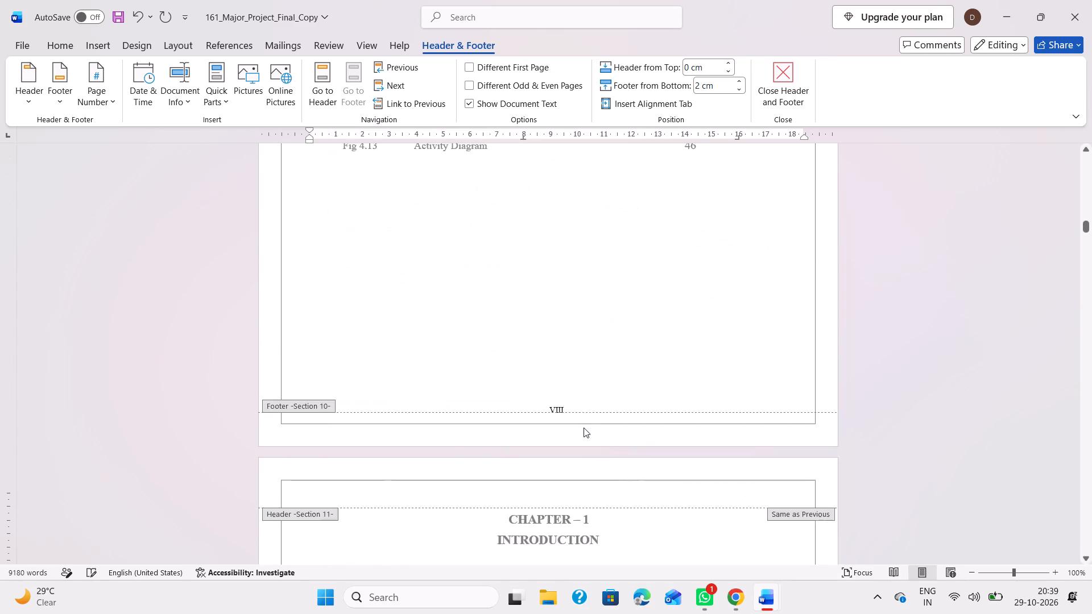
scroll(584, 428, "up", 1)
scroll(584, 428, "down", 10)
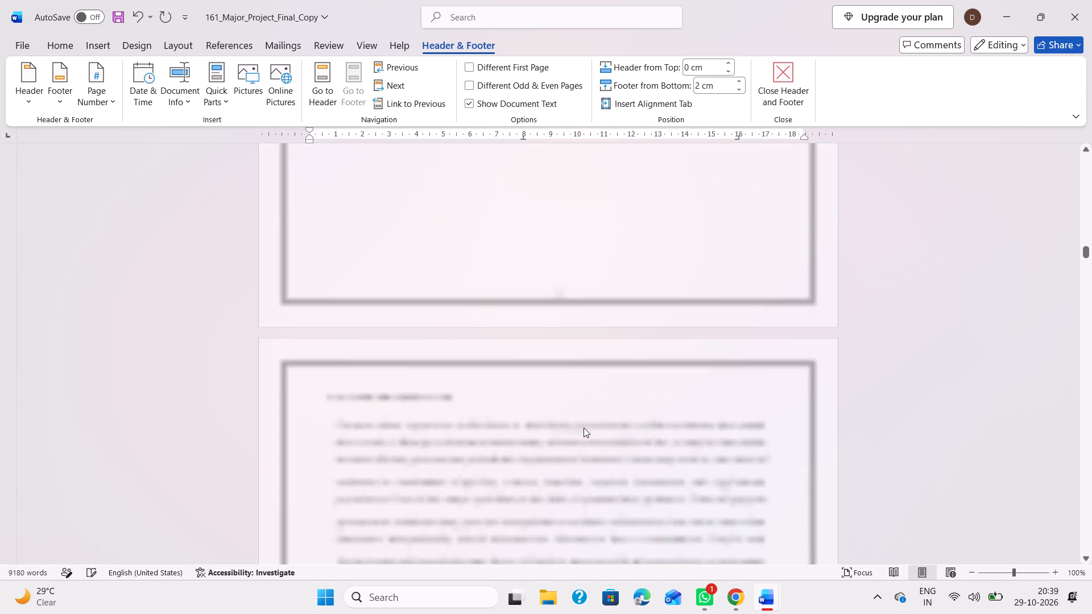
scroll(584, 428, "down", 11)
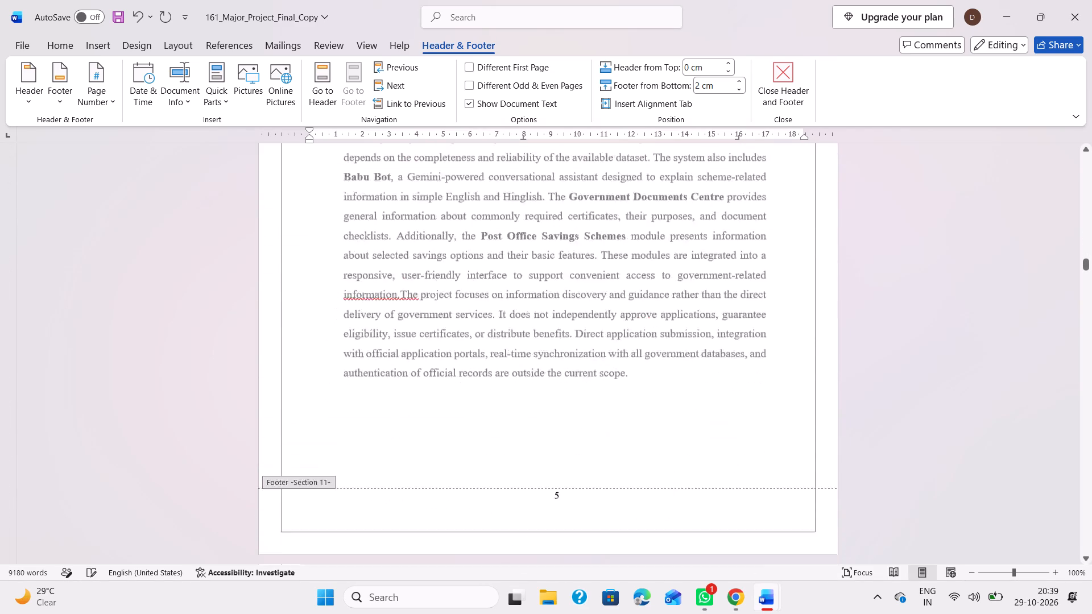
scroll(584, 428, "down", 2)
scroll(584, 428, "up", 1)
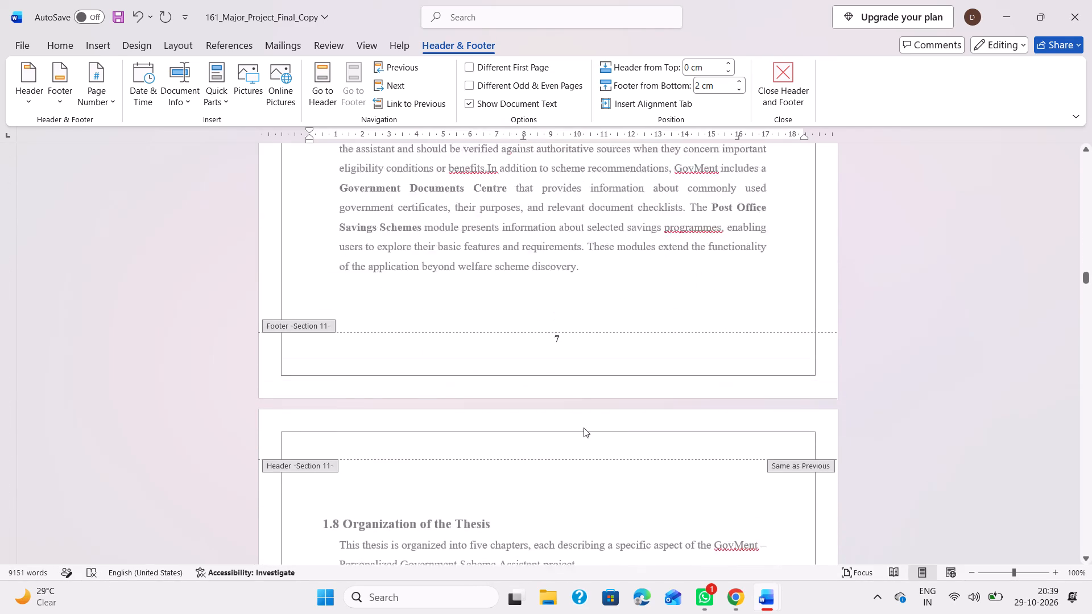
scroll(584, 428, "up", 2)
scroll(584, 428, "down", 5)
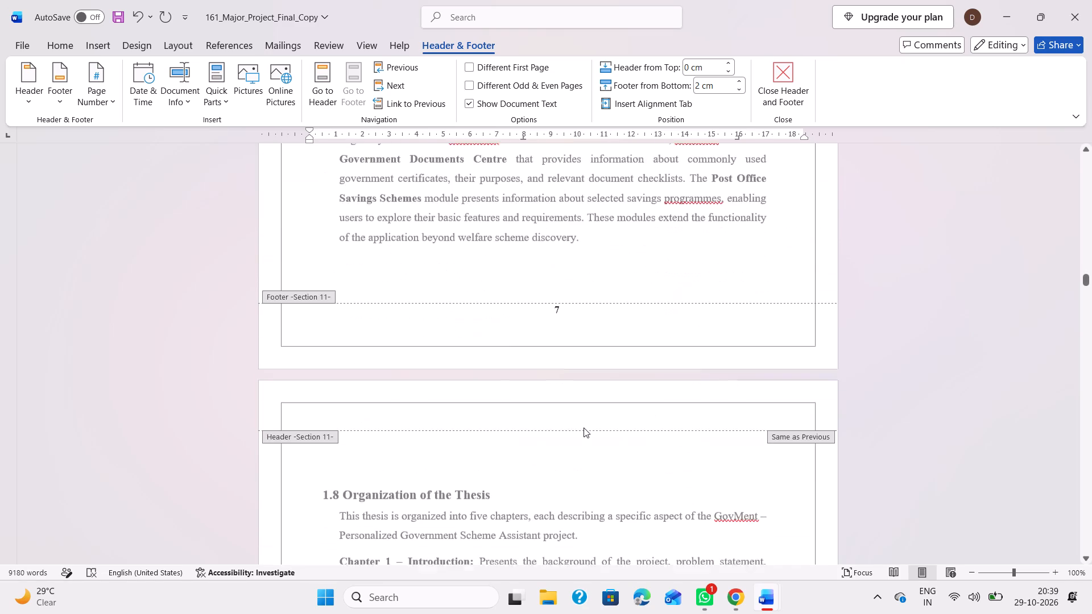
scroll(584, 428, "down", 4)
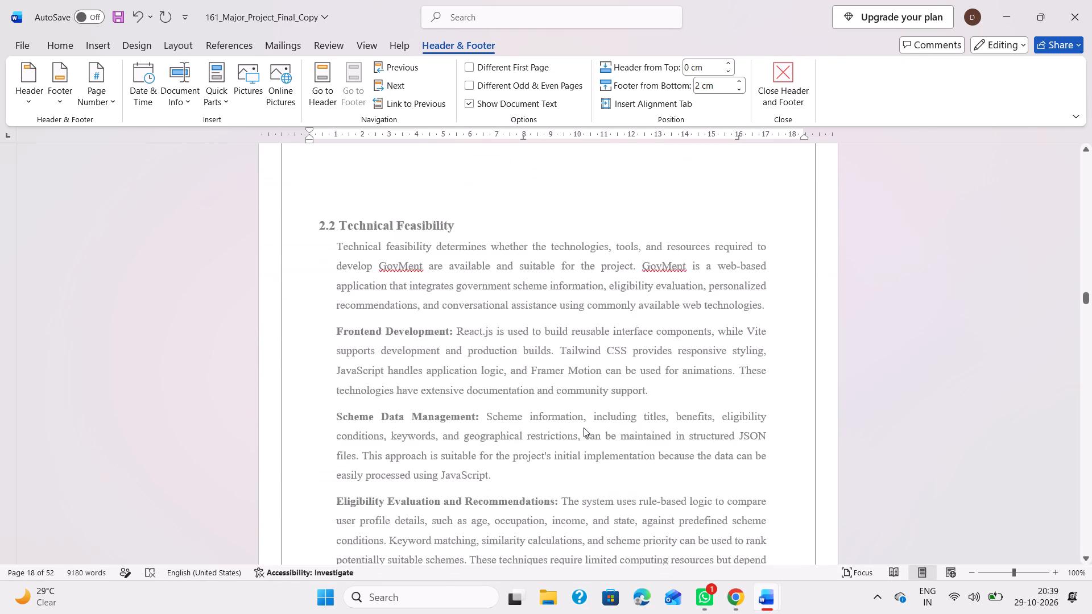
scroll(584, 428, "up", 3)
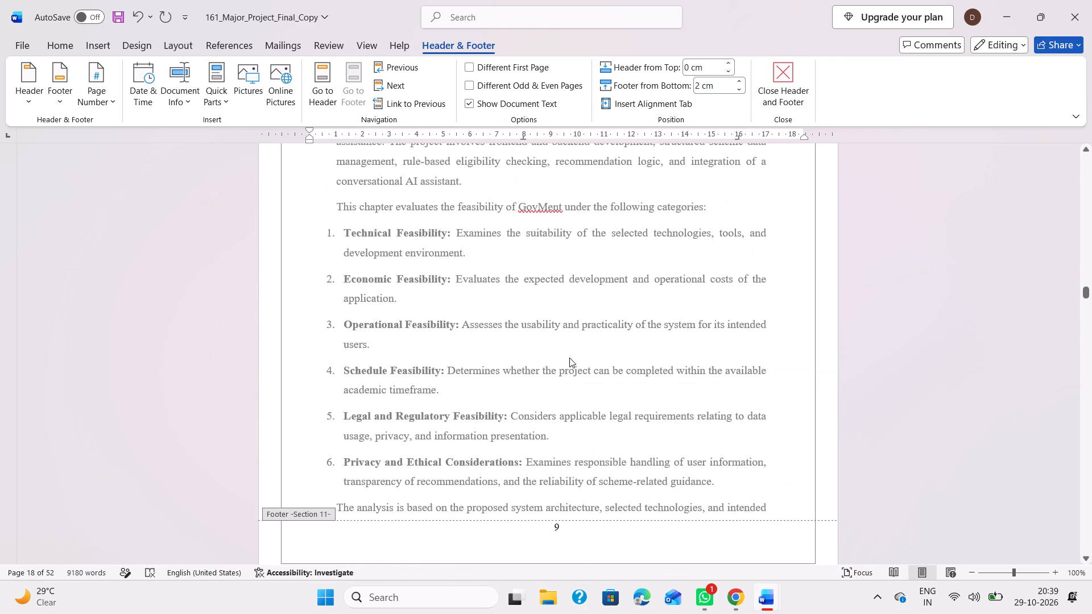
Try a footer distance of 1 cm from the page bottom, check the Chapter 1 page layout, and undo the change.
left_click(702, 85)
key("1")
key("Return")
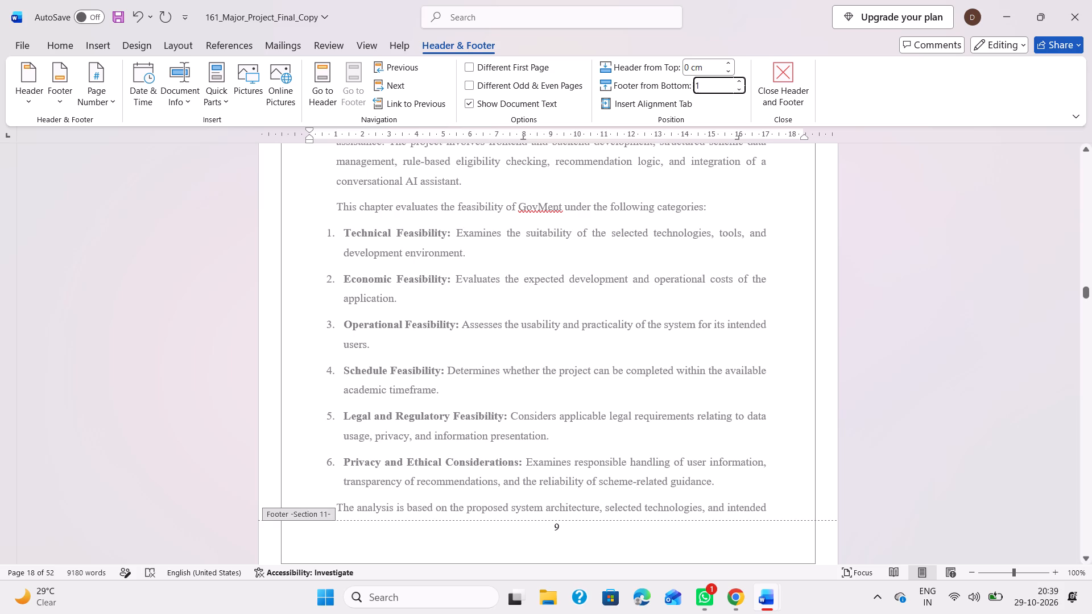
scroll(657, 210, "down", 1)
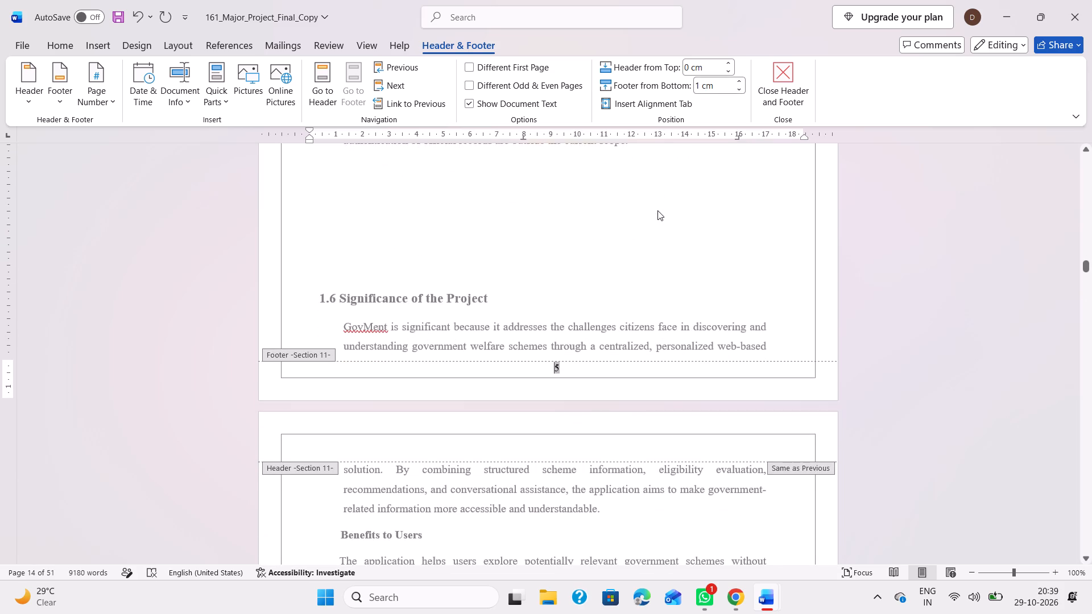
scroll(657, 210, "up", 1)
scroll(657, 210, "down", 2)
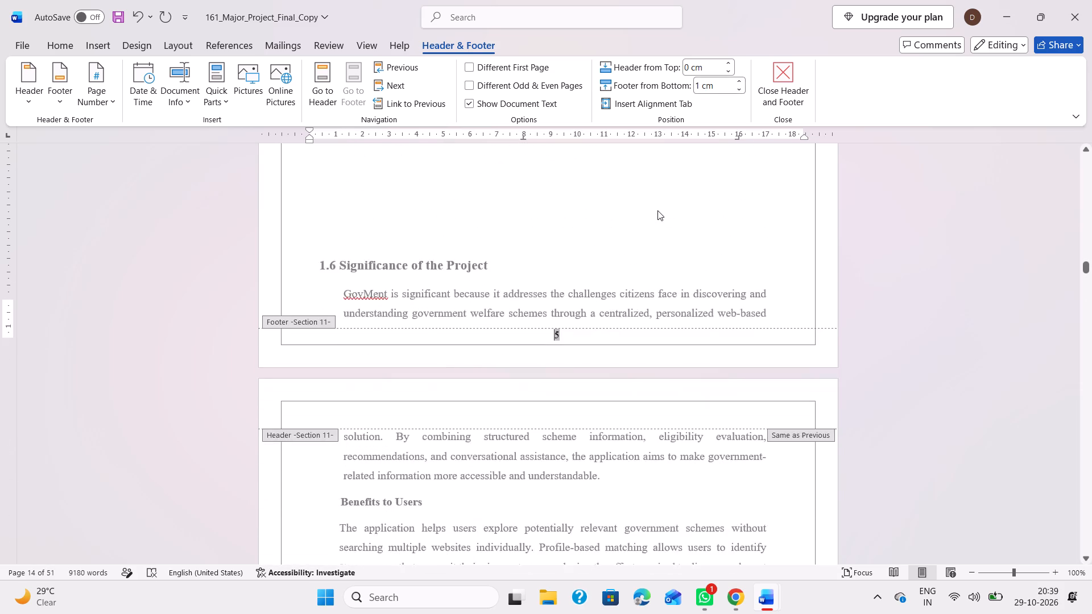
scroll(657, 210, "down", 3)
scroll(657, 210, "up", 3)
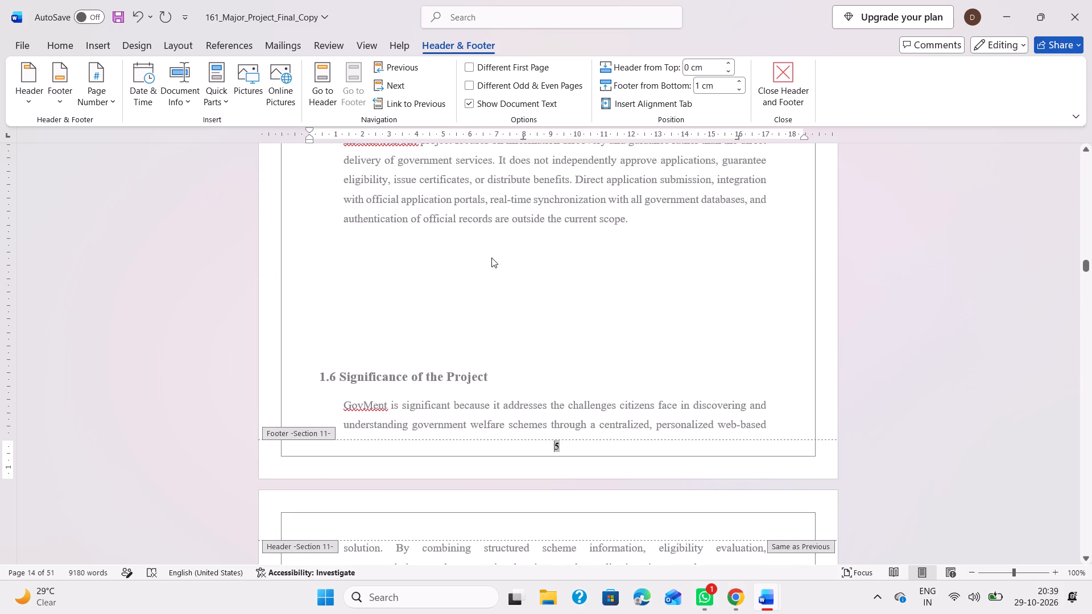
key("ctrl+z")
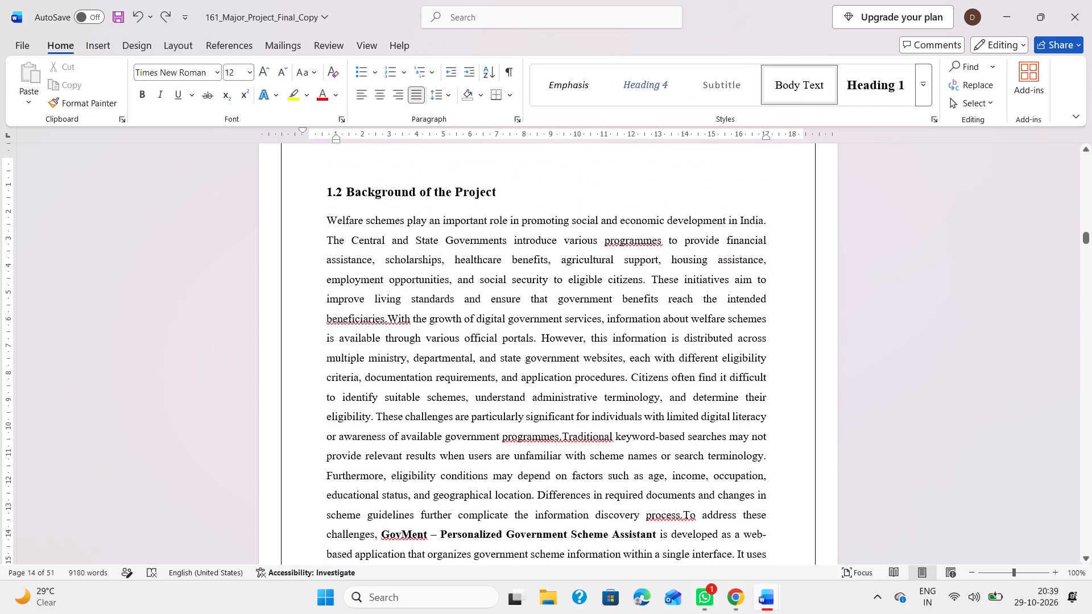
Review the page breaks and footer page numbers from section 1.2 to the start of Chapter 2.
scroll(491, 258, "down", 5)
scroll(483, 314, "up", 3)
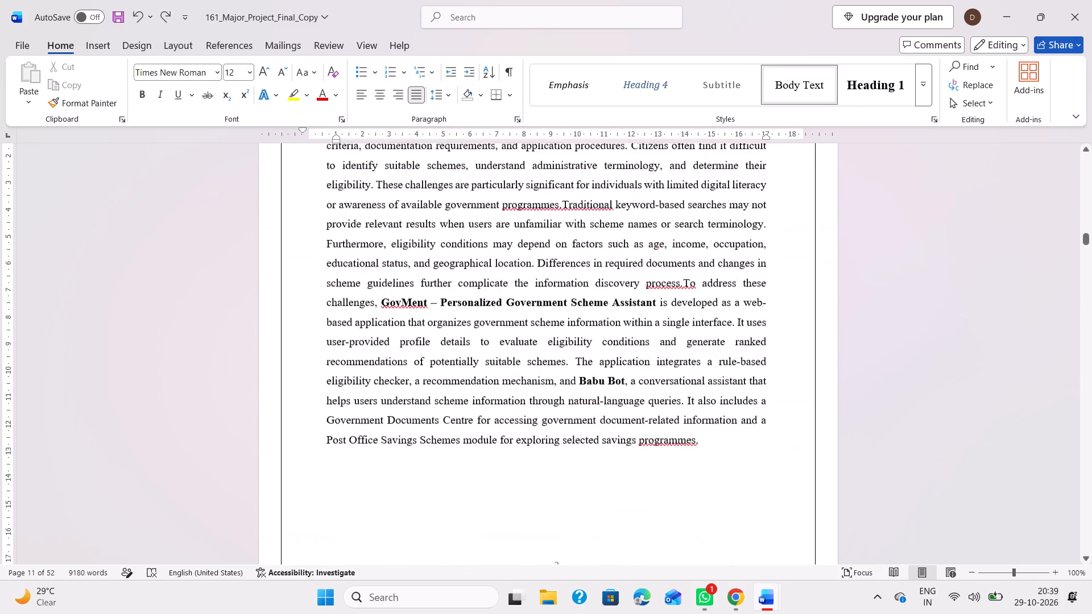
scroll(483, 314, "up", 2)
scroll(483, 314, "down", 6)
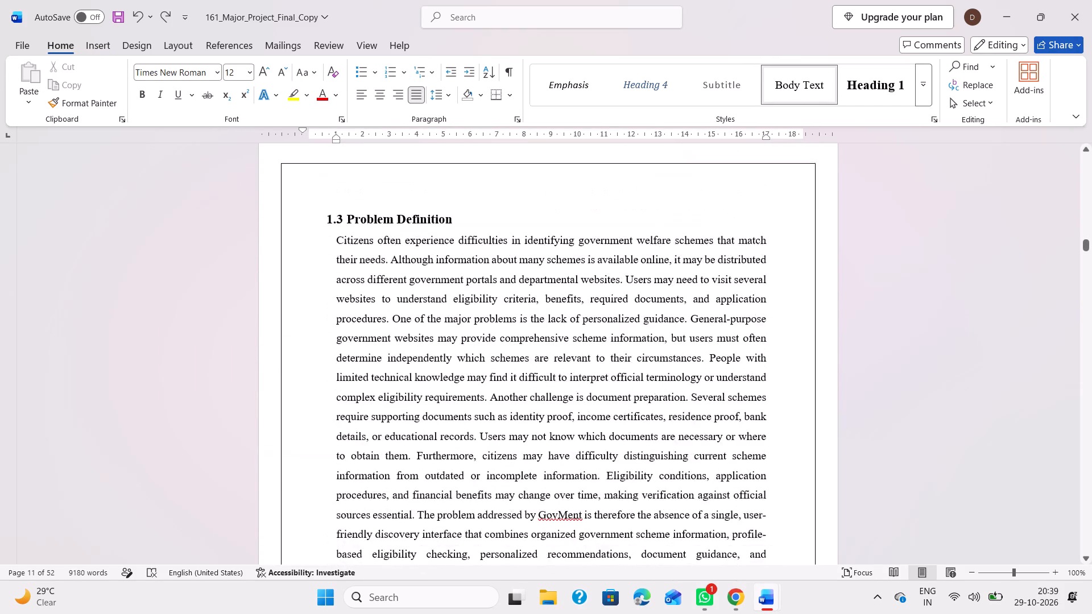
scroll(483, 314, "down", 7)
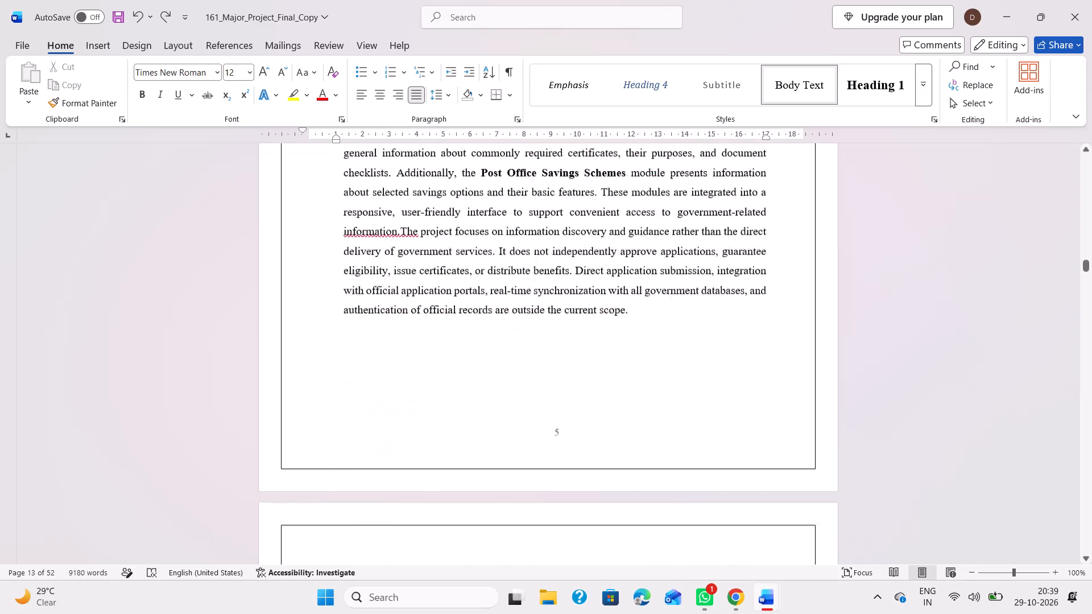
scroll(483, 314, "down", 1)
scroll(483, 314, "up", 1)
scroll(483, 314, "down", 6)
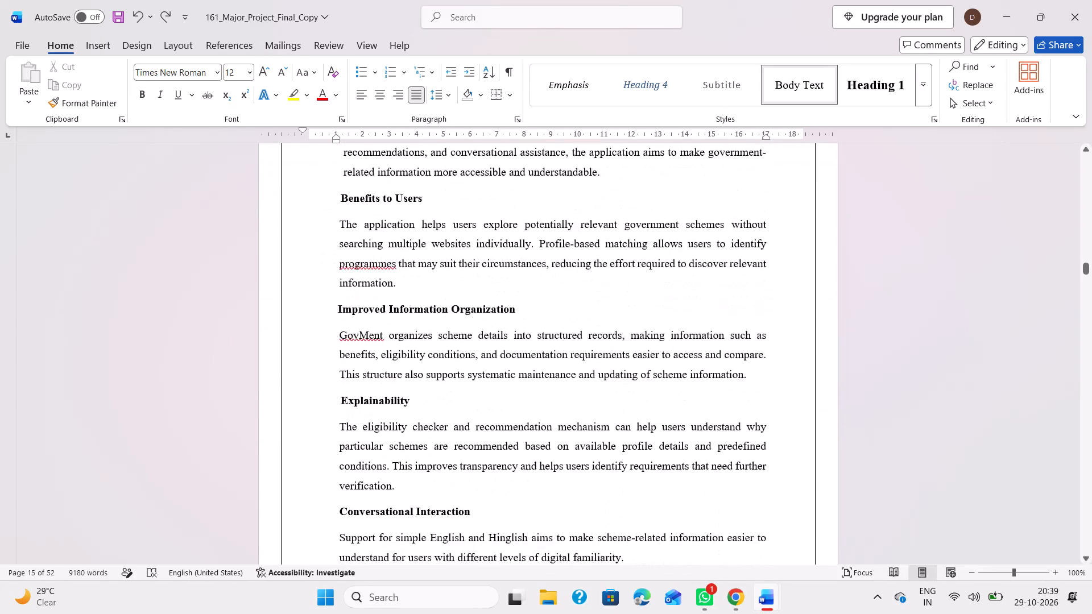
scroll(483, 314, "down", 8)
scroll(483, 314, "up", 1)
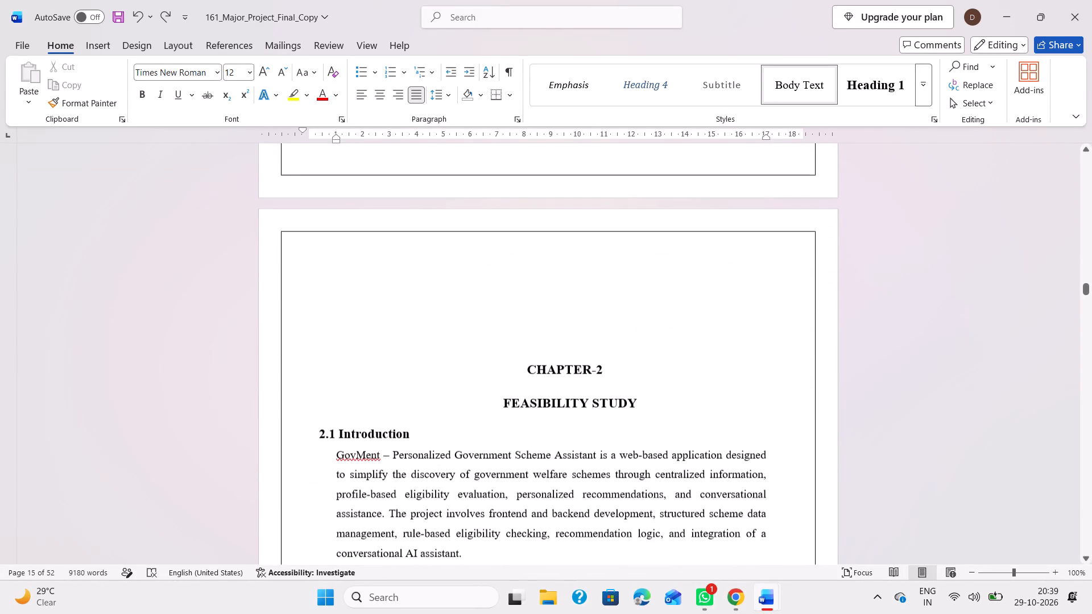
Delete the blank lines above the CHAPTER-2 heading so it sits at the top of its page.
left_click(523, 343)
key("BackSpace")
key("BackSpace")
key("BackSpace")
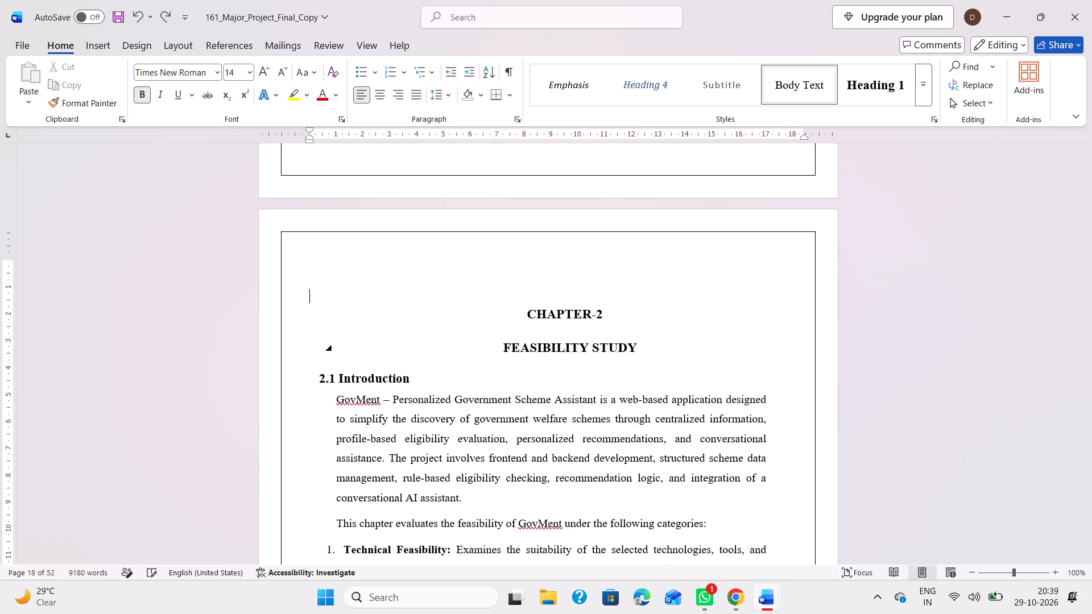
key("BackSpace")
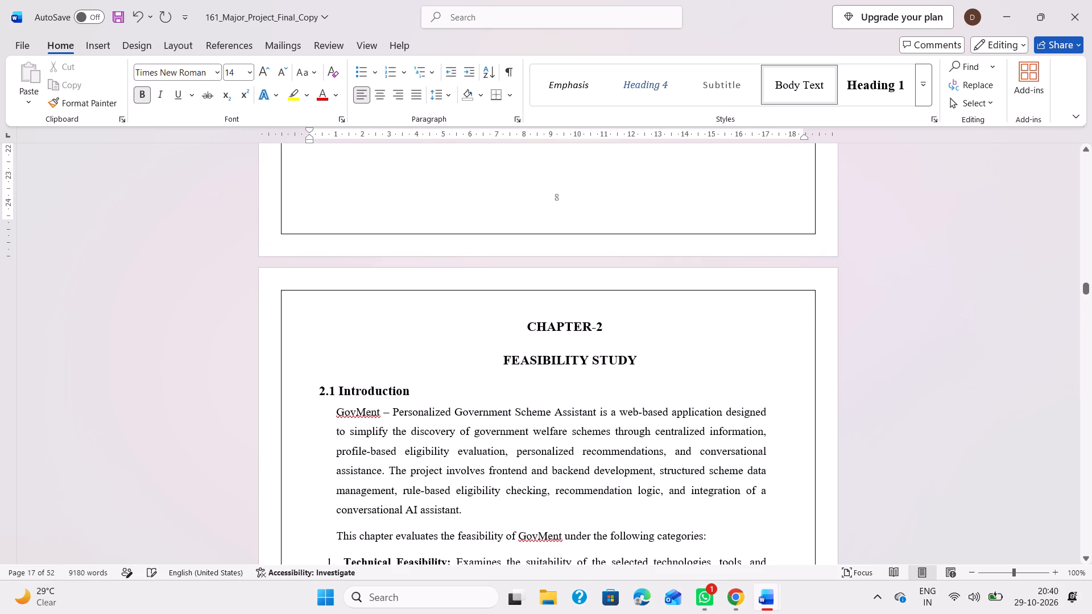
Review the page layout and footer page numbers of the feasibility study chapter through section 2.5.
scroll(655, 371, "down", 8)
scroll(655, 371, "up", 1)
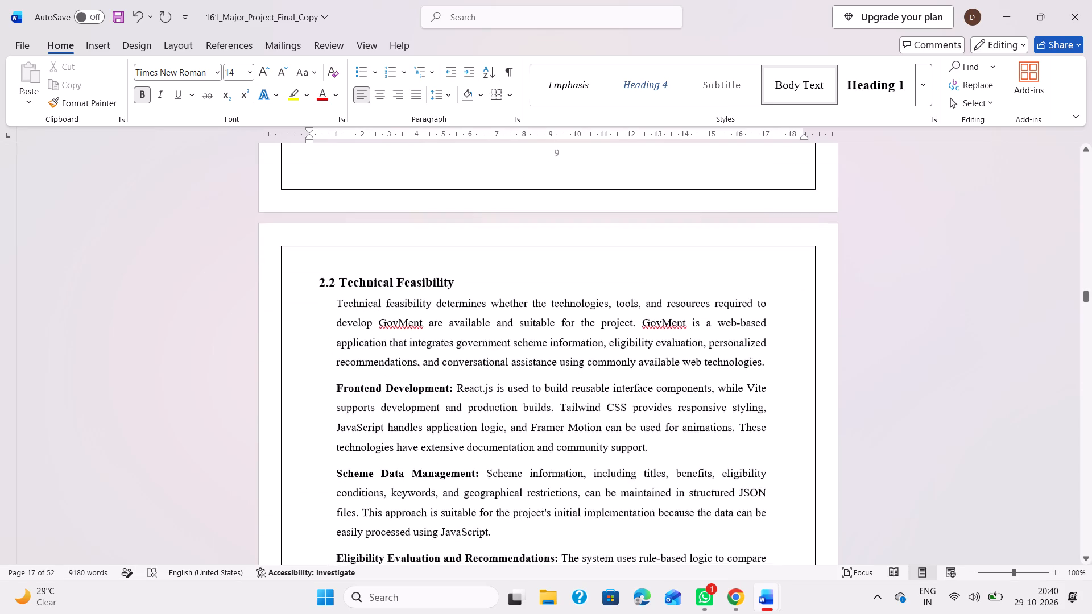
scroll(655, 371, "up", 1)
scroll(582, 395, "down", 6)
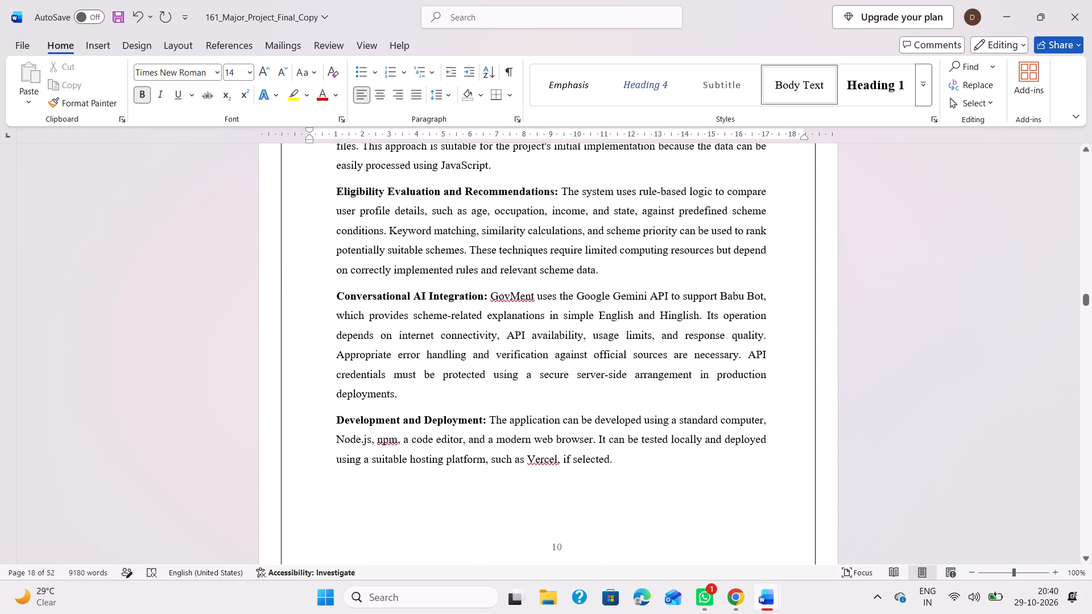
scroll(582, 395, "down", 2)
scroll(582, 395, "up", 2)
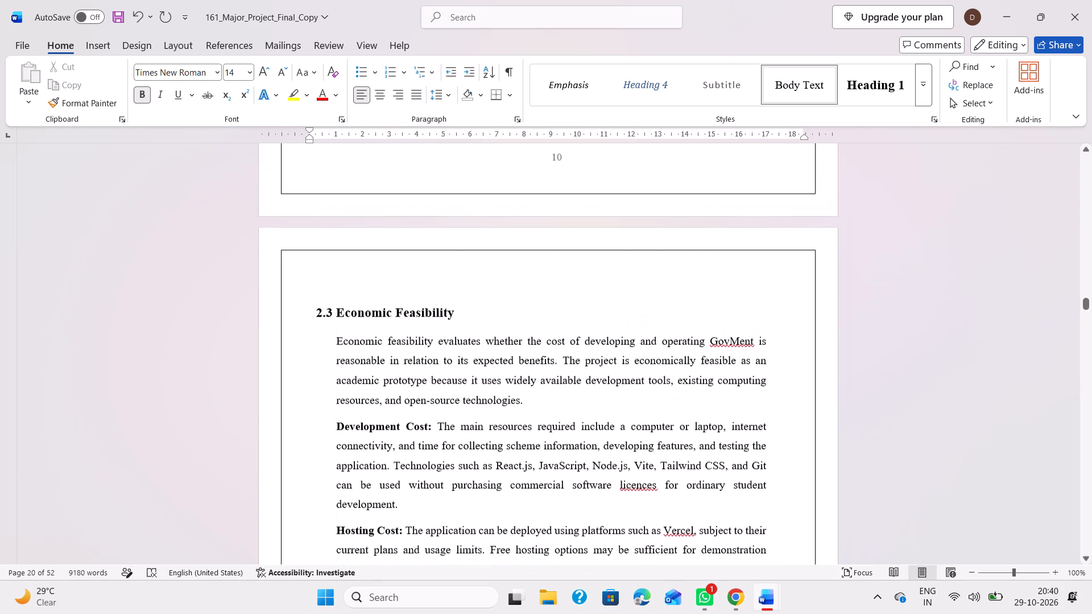
scroll(582, 395, "down", 5)
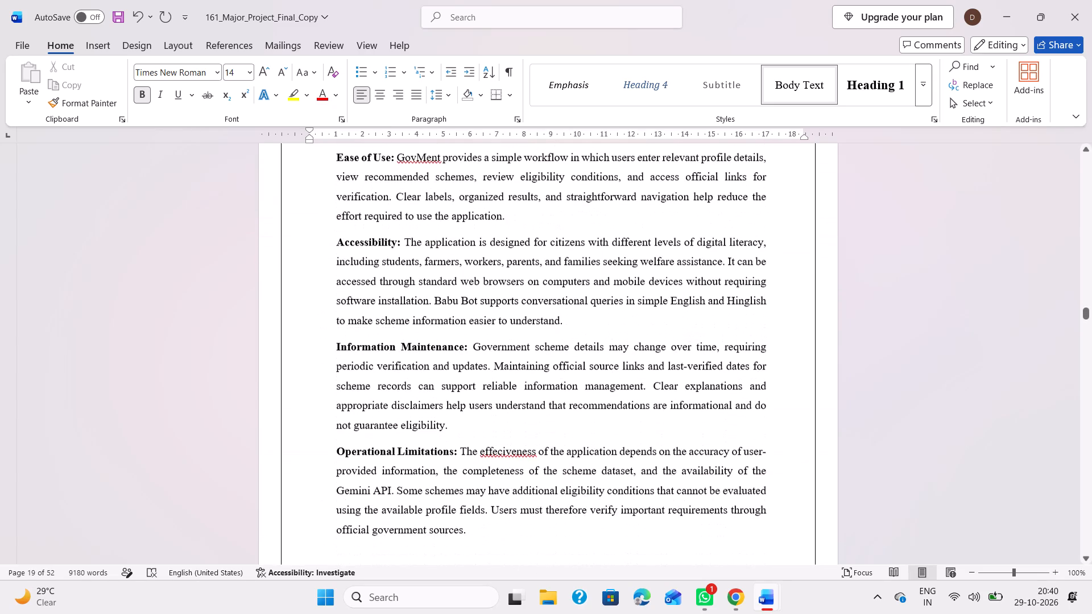
scroll(582, 395, "down", 5)
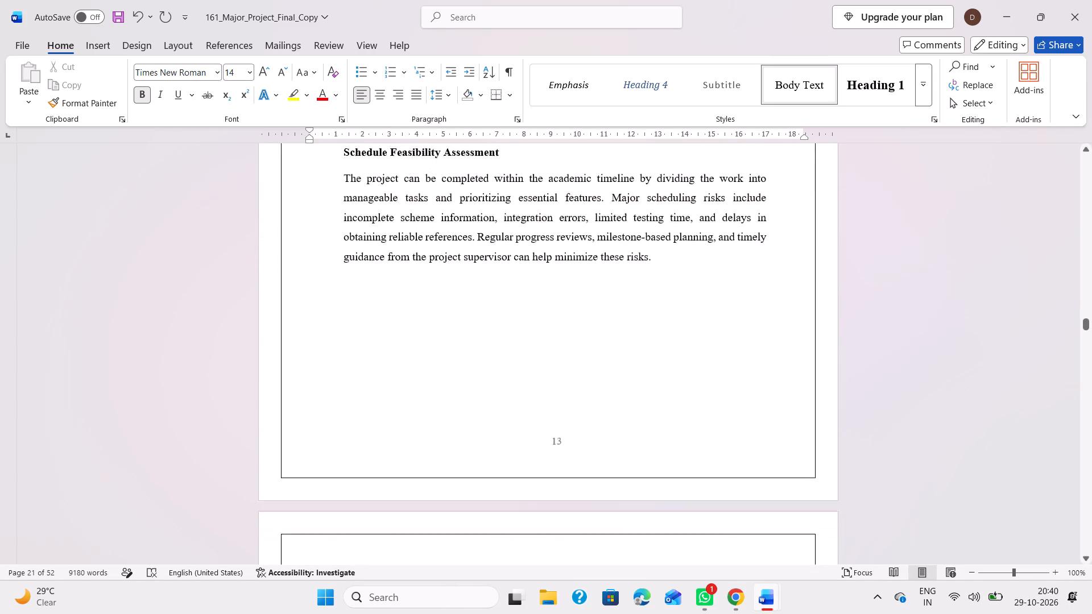
Delete the blank lines above the 2.6 Legal and Regulatory Feasibility heading.
scroll(582, 395, "down", 2)
scroll(582, 395, "up", 1)
left_click(379, 440)
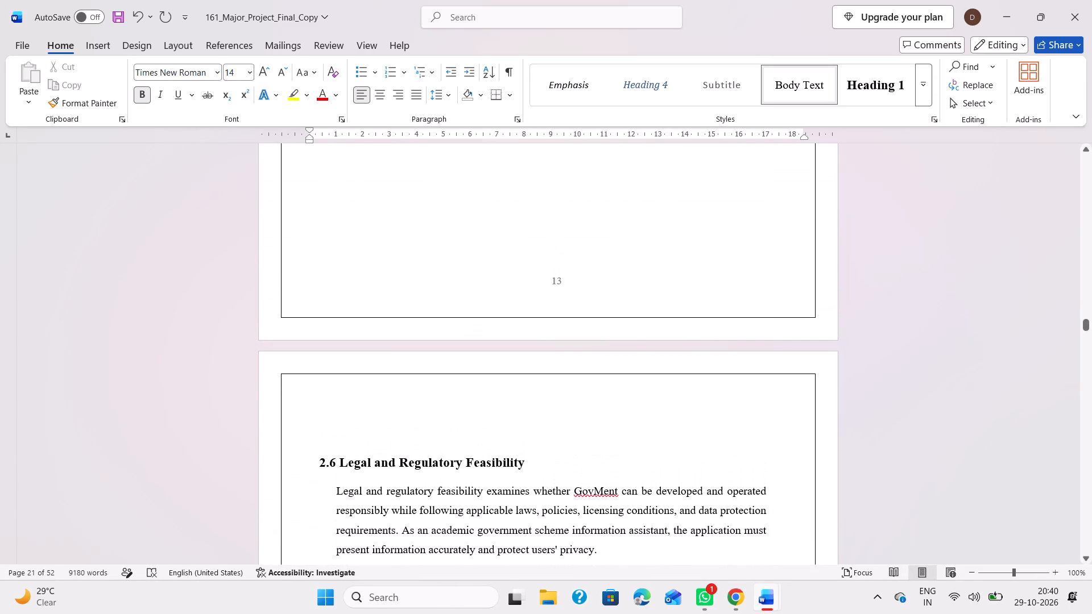
key("BackSpace")
key("BackSpace")
key("BackSpace")
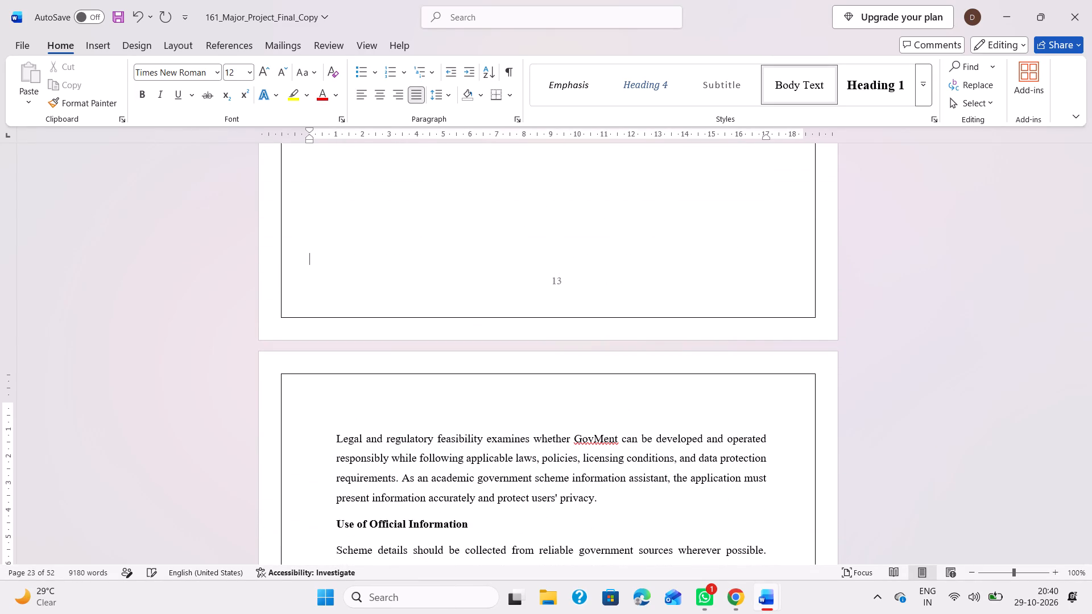
Delete the blank lines above the 2.5 Schedule Feasibility heading to align it with the page top.
scroll(379, 440, "up", 3)
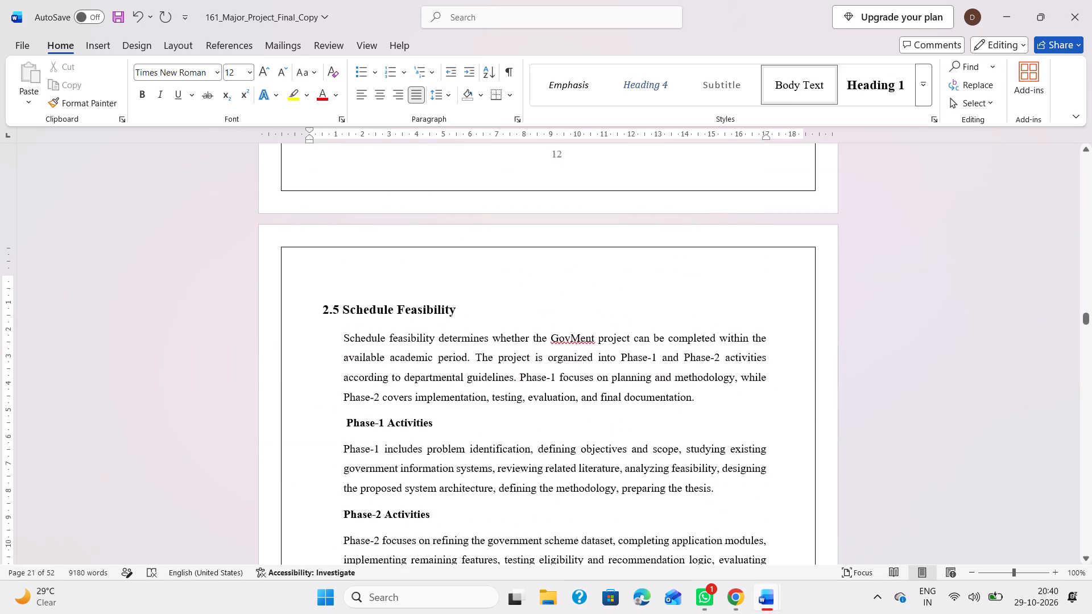
left_click(361, 291)
key("BackSpace")
key("BackSpace")
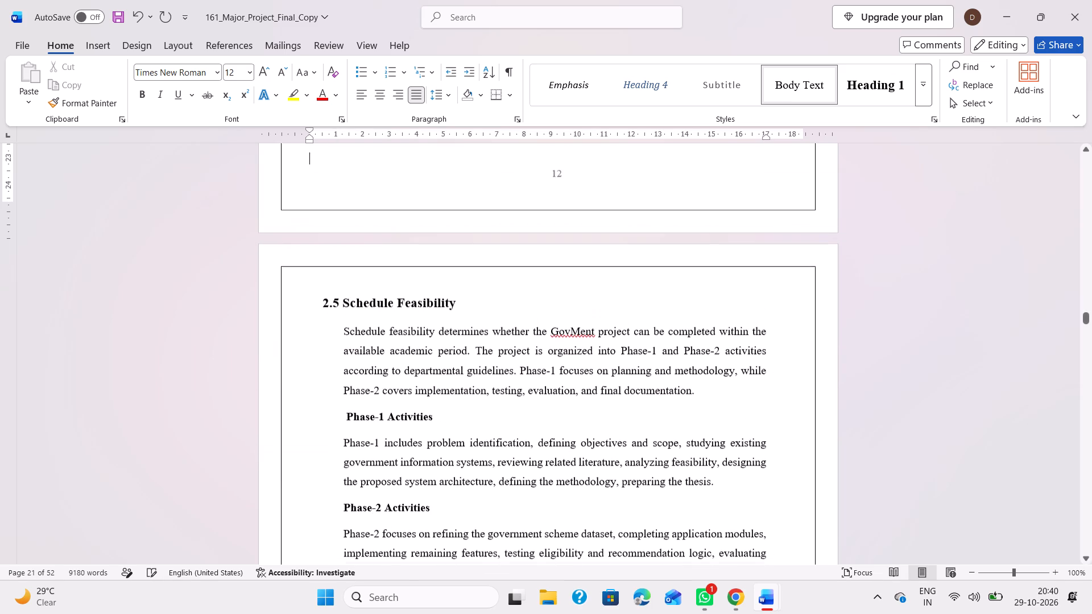
Insert a line break before the 2.6 Legal and Regulatory Feasibility heading to move it onto the same page as its text.
scroll(361, 291, "down", 5)
scroll(361, 291, "up", 1)
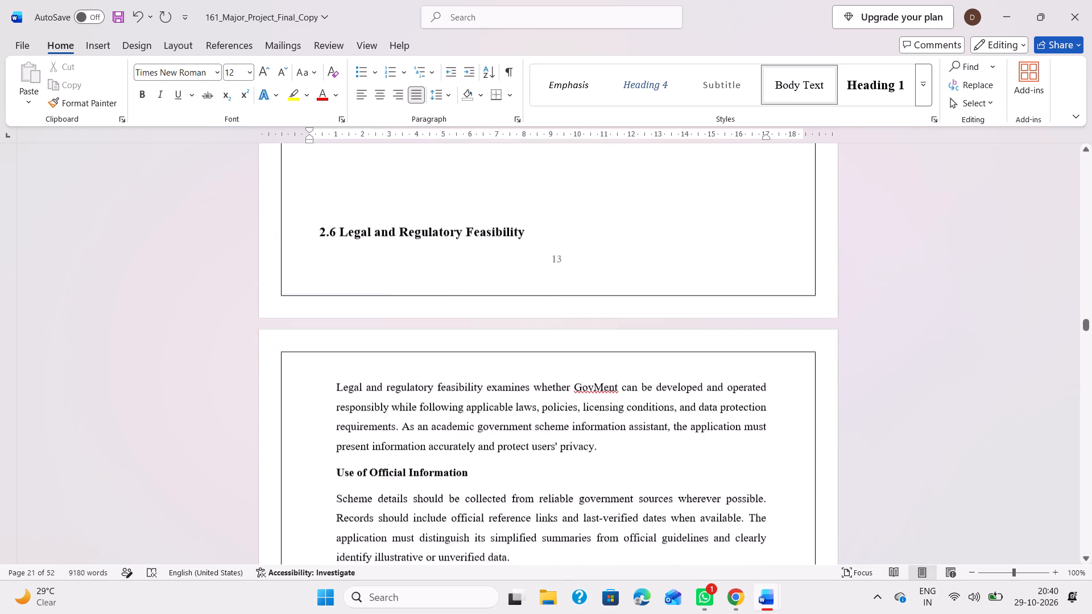
left_click(338, 239)
key("Return")
Shorten the Legal Feasibility Assessment paragraph by deleting "its limitations transparently" and ending the sentence with "communicates.".
scroll(338, 239, "down", 3)
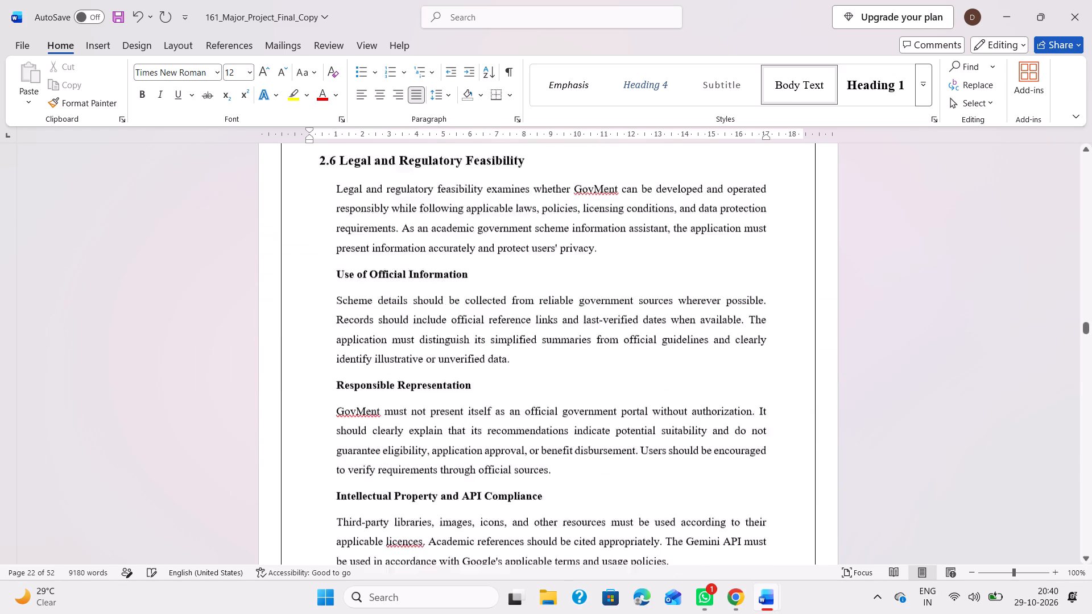
scroll(338, 239, "down", 3)
scroll(338, 239, "up", 2)
scroll(338, 239, "down", 1)
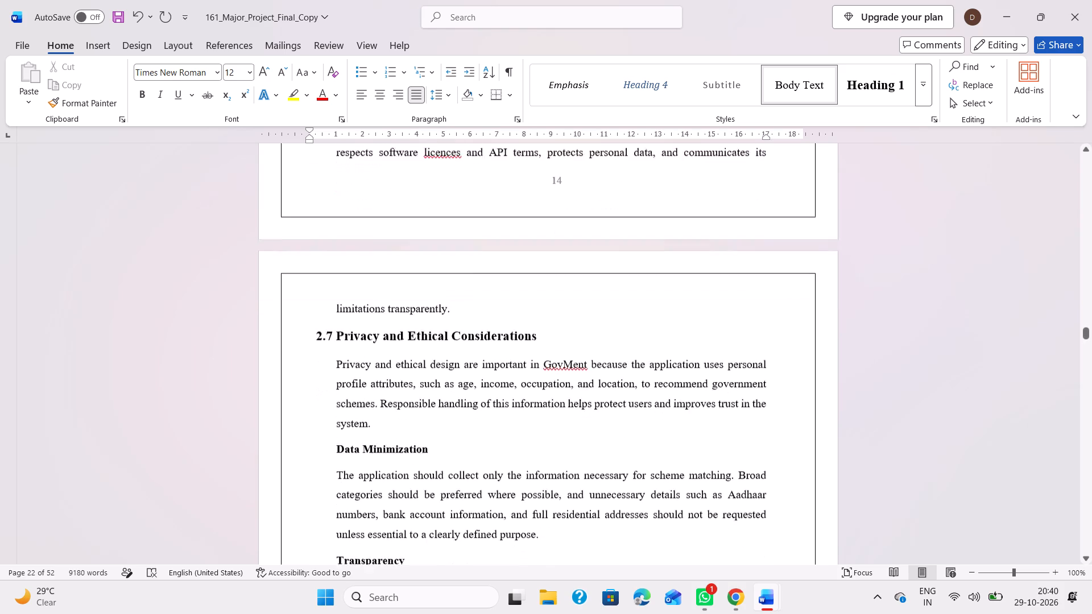
scroll(338, 239, "up", 1)
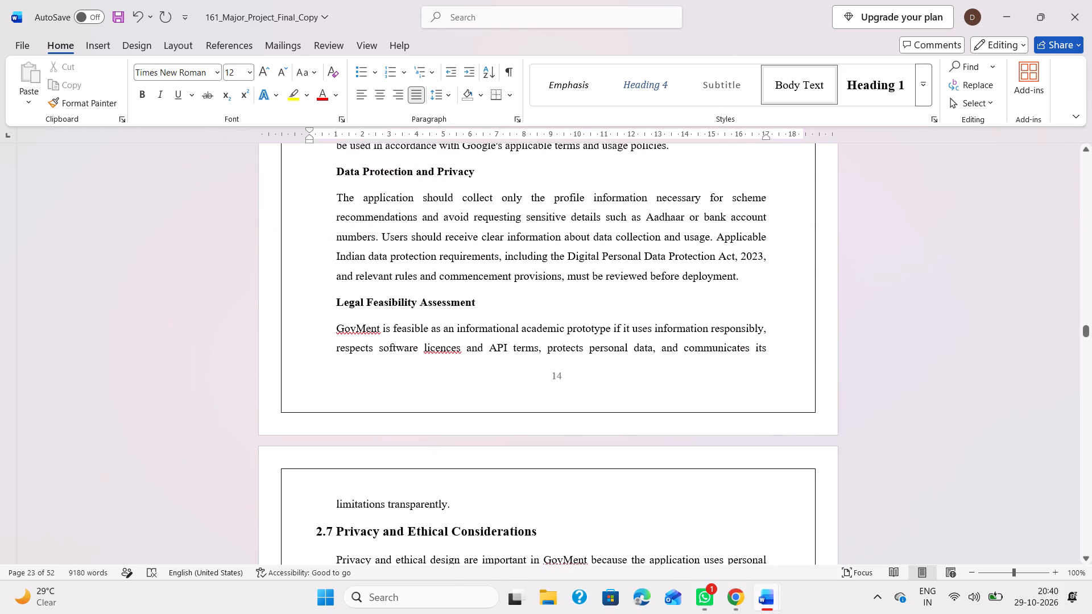
scroll(544, 314, "up", 2)
scroll(544, 314, "down", 4)
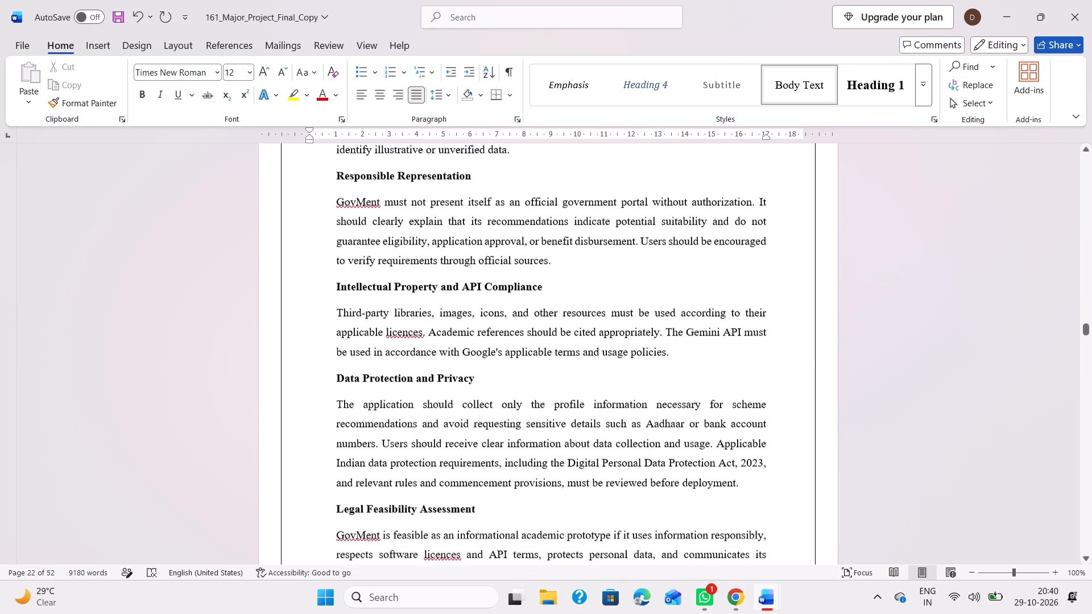
scroll(544, 314, "down", 1)
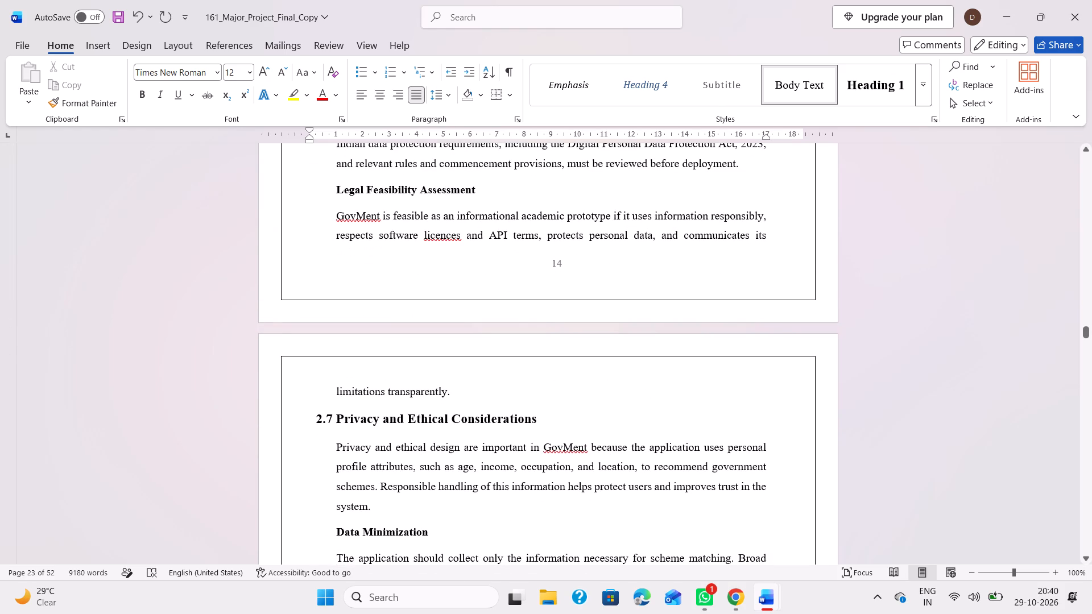
left_click_drag(479, 396, 816, 243)
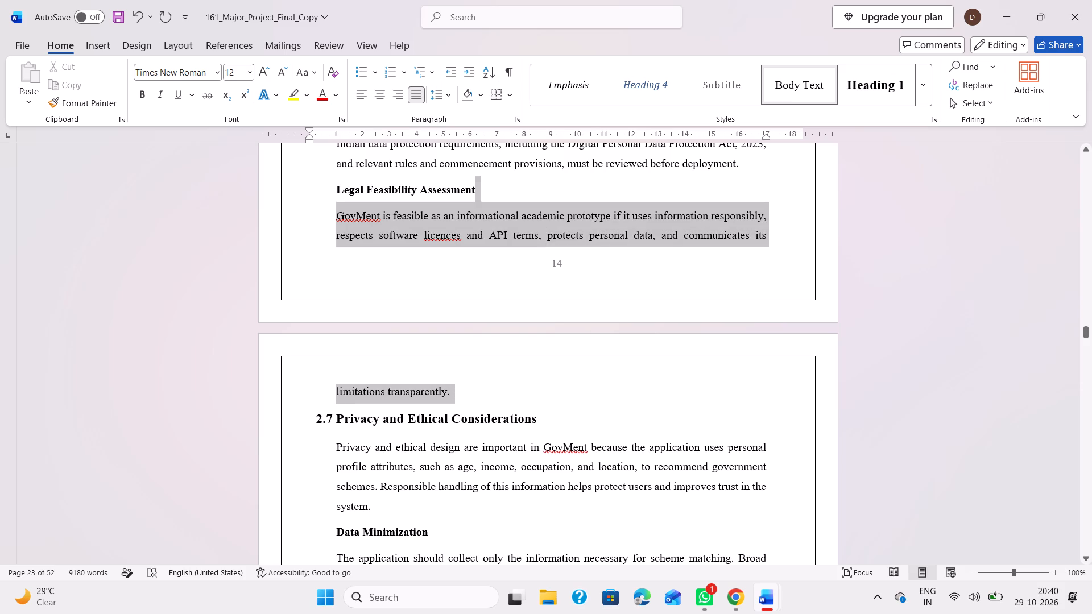
left_click_drag(816, 243, 761, 237)
key("BackSpace")
key("BackSpace")
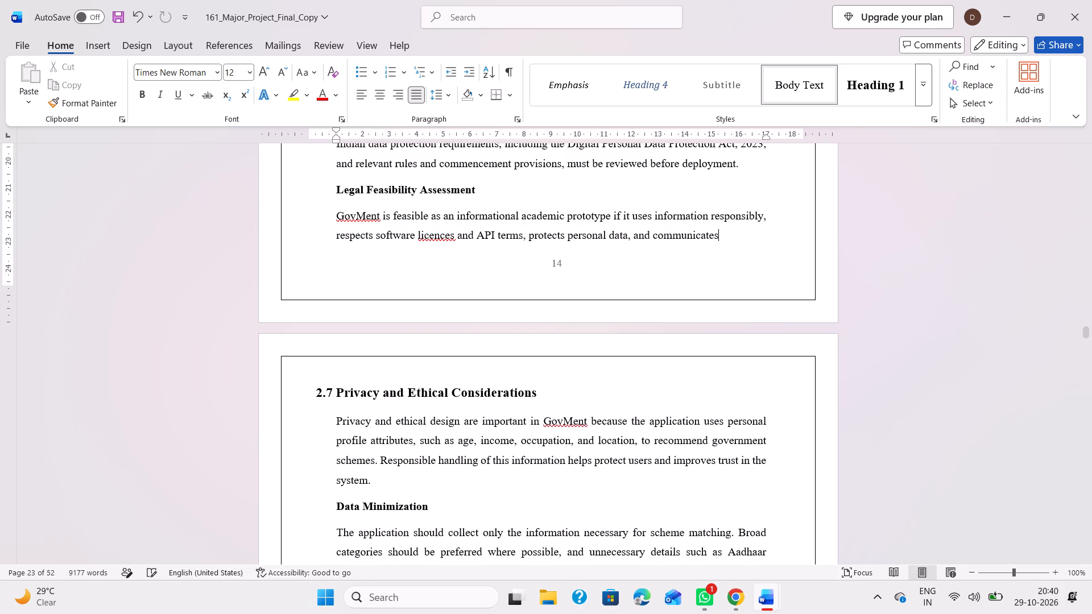
key("period")
Delete the blank lines above the CHAPTER-3 heading so it sits at the top of its page.
scroll(761, 237, "down", 5)
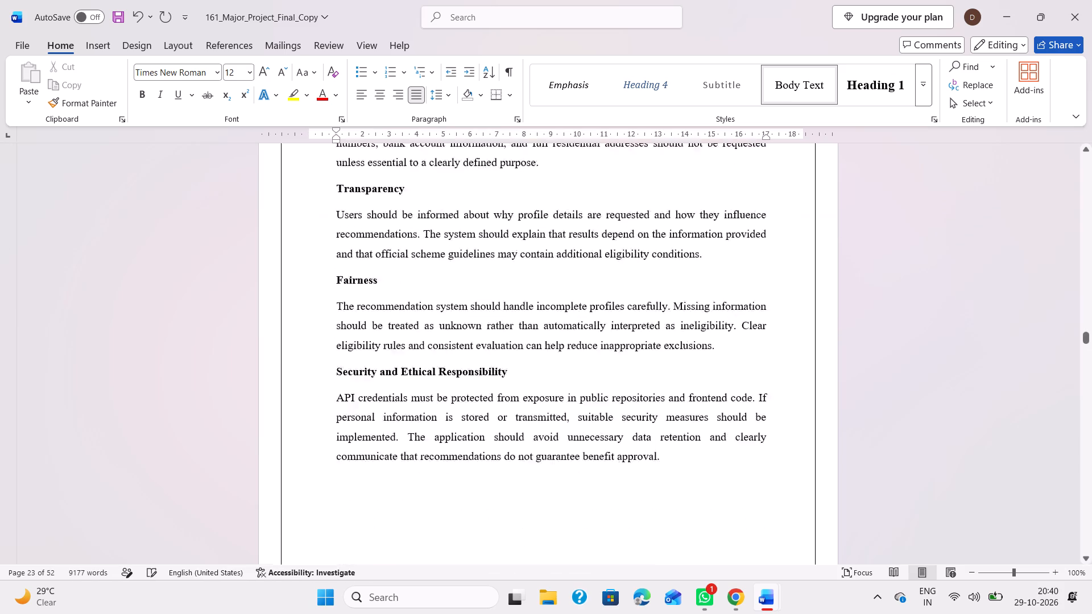
scroll(761, 237, "down", 3)
scroll(761, 237, "up", 1)
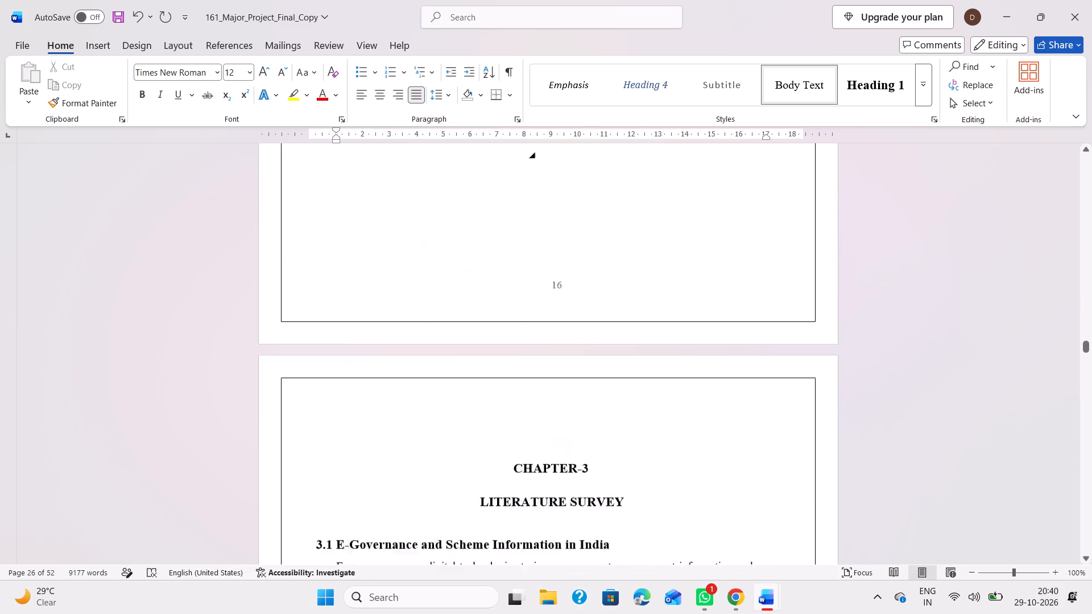
scroll(761, 237, "up", 1)
scroll(761, 237, "down", 1)
left_click(553, 360)
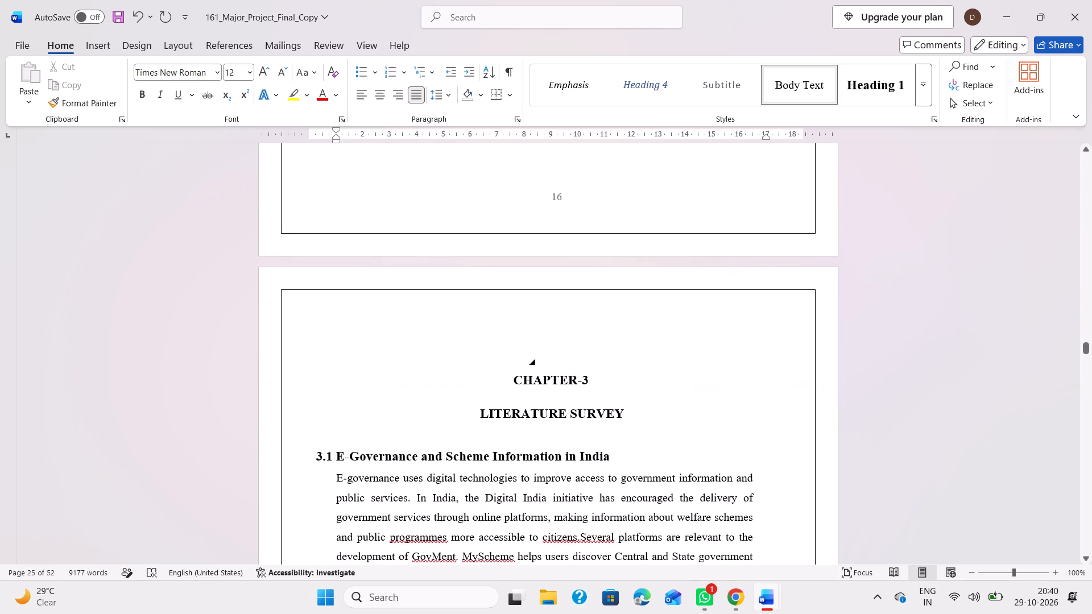
key("BackSpace")
key("BackSpace")
key("BackSpace")
key("BackSpace")
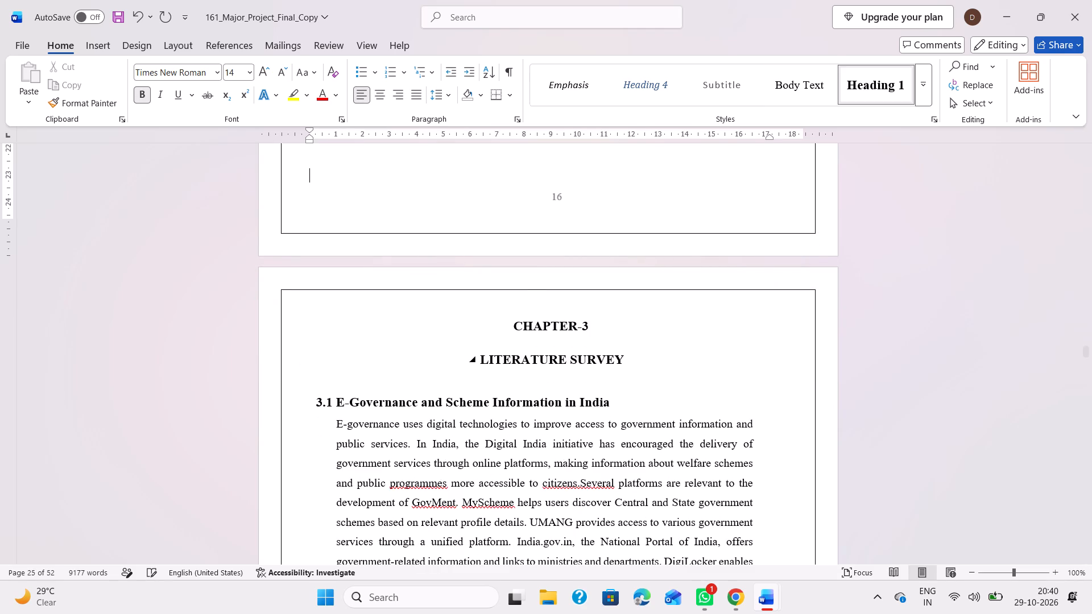
Insert a blank line above the 3.2 Recommender Systems and Ranking heading to push it onto the following page.
scroll(553, 360, "down", 4)
left_click(410, 384)
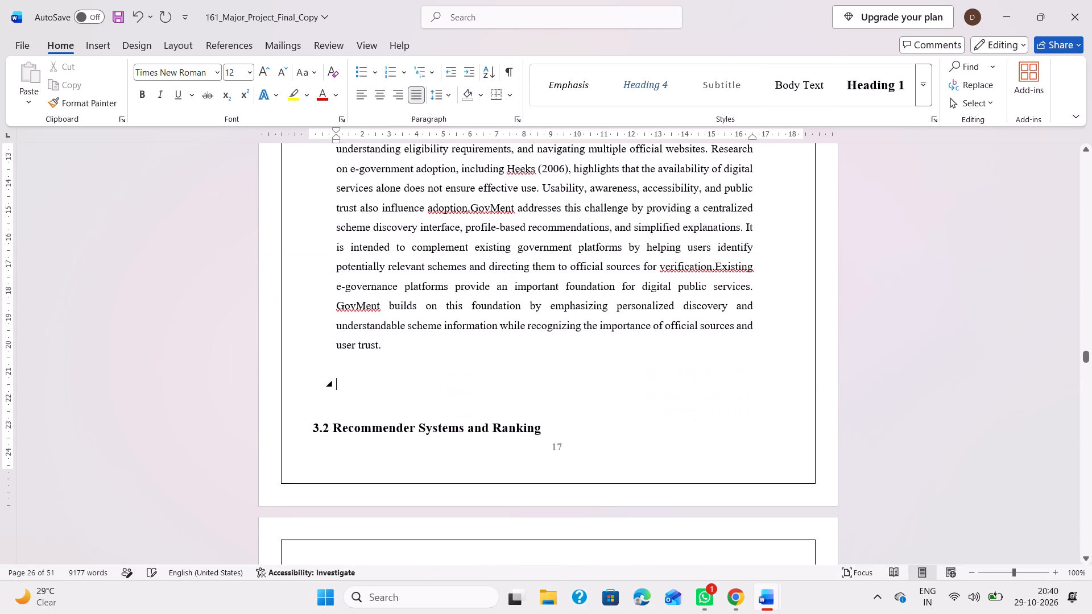
key("Return")
Review the page breaks and footer page numbers from section 3.2 to the end of Chapter 3.
scroll(410, 384, "down", 3)
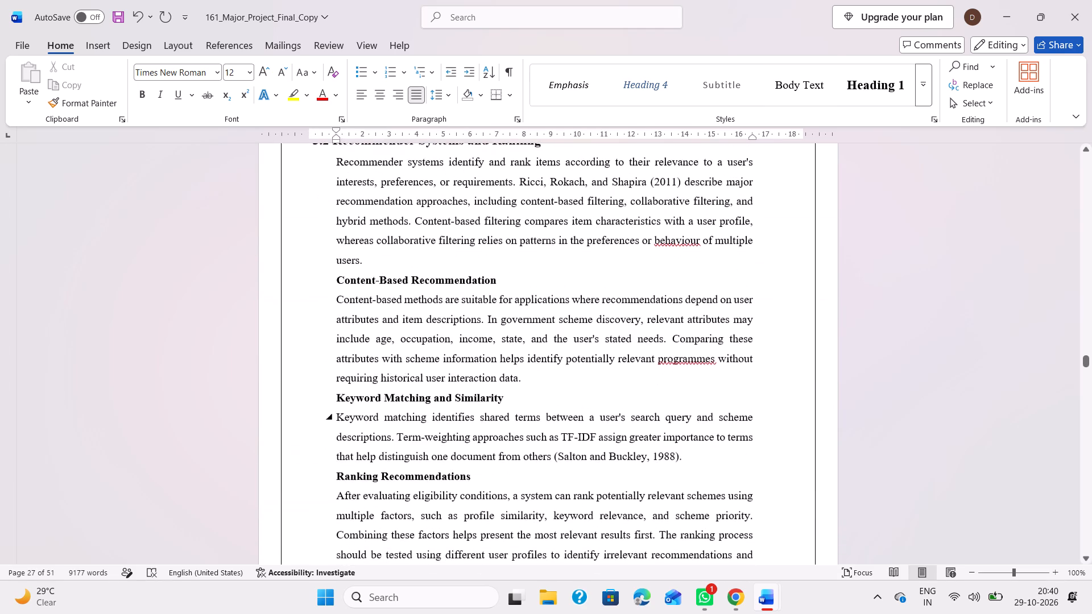
scroll(410, 384, "down", 5)
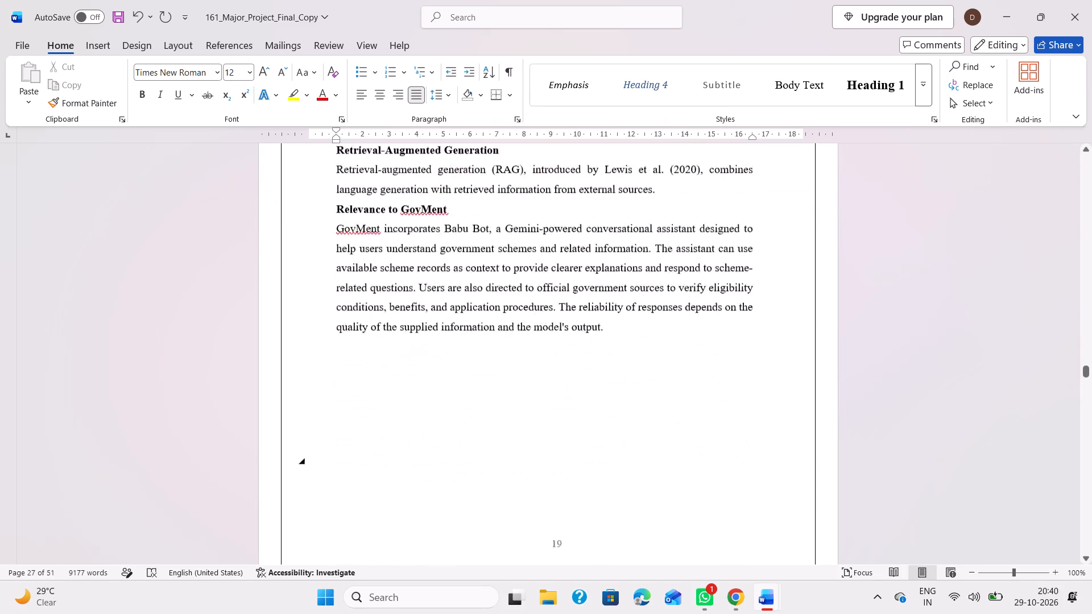
scroll(410, 384, "down", 10)
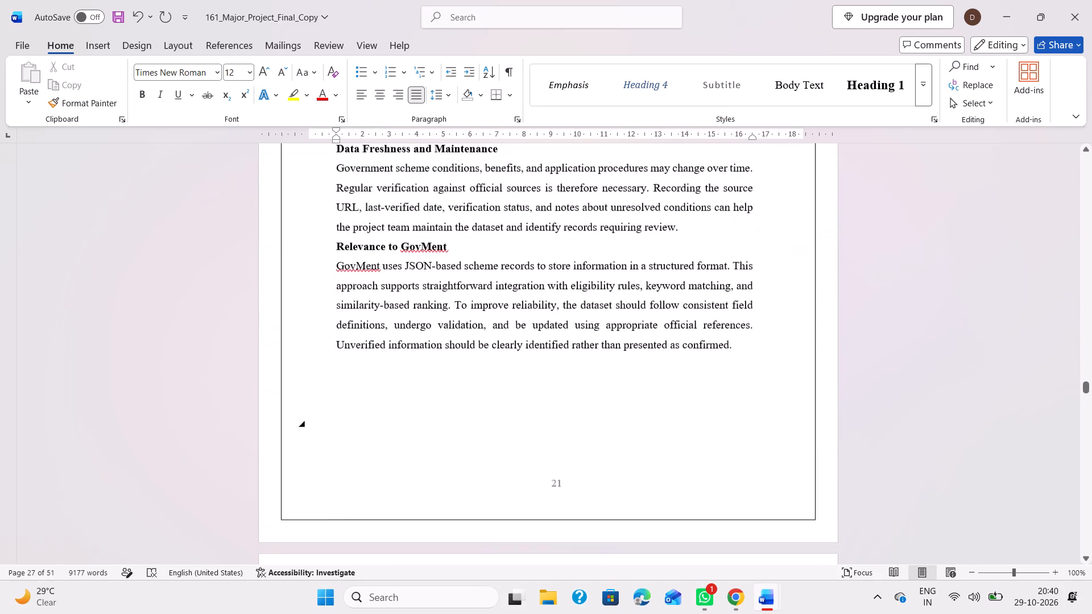
scroll(410, 384, "down", 1)
scroll(410, 384, "up", 3)
scroll(410, 384, "down", 1)
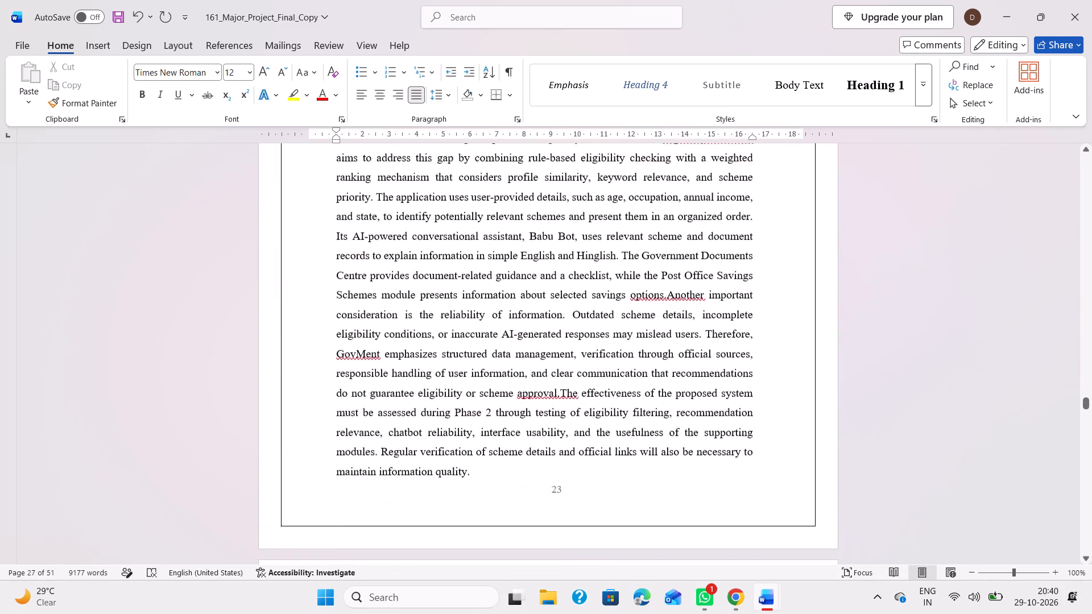
Insert ten spaces before the CHAPTER – 4 heading to centre it over PROPOSED METHODOLOGY.
scroll(410, 384, "down", 2)
scroll(410, 384, "up", 1)
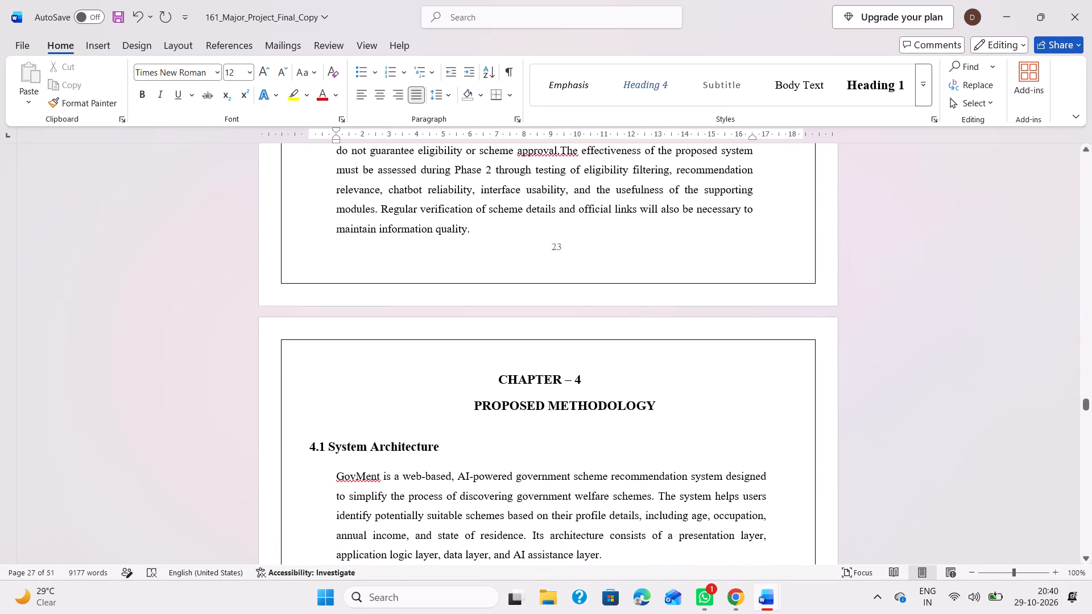
left_click(495, 379)
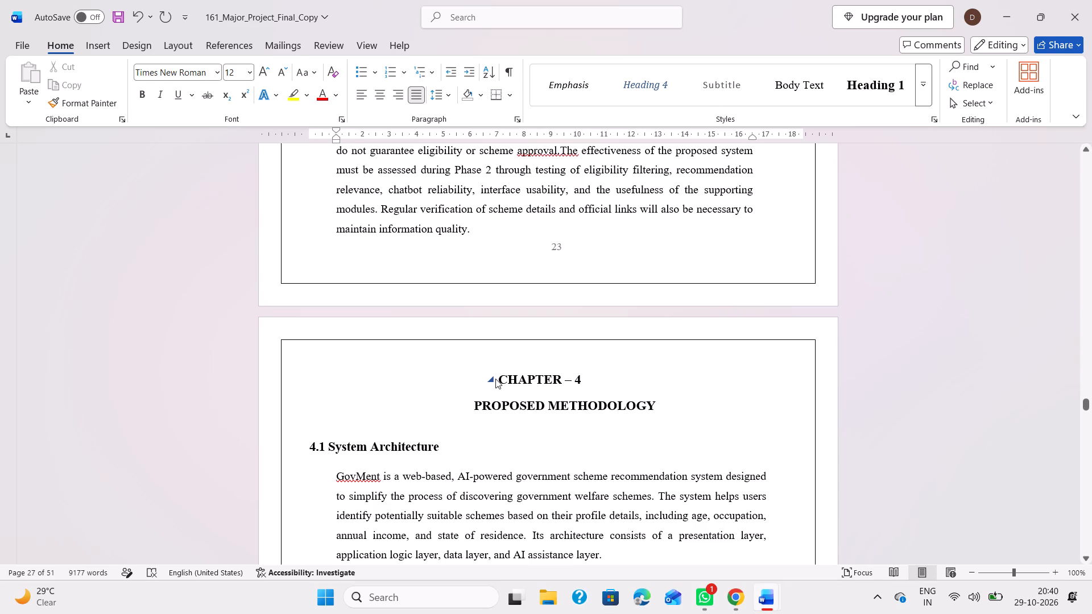
left_click(495, 379)
left_click(502, 379)
key("space")
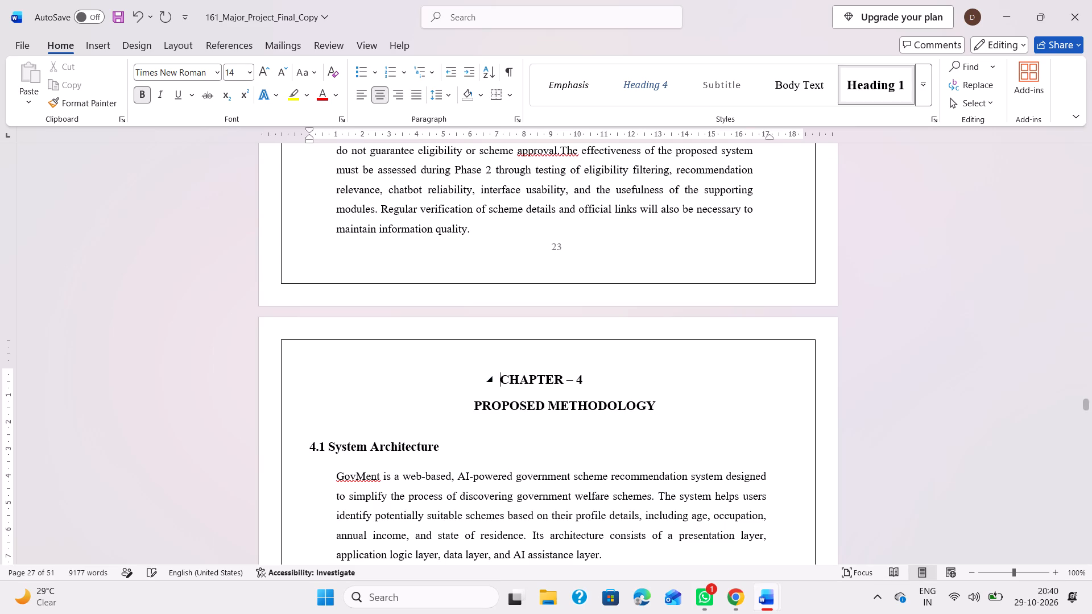
key("space")
key("space")
key("space")
key("space")
key("space")
key("space")
key("space")
key("space")
key("space")
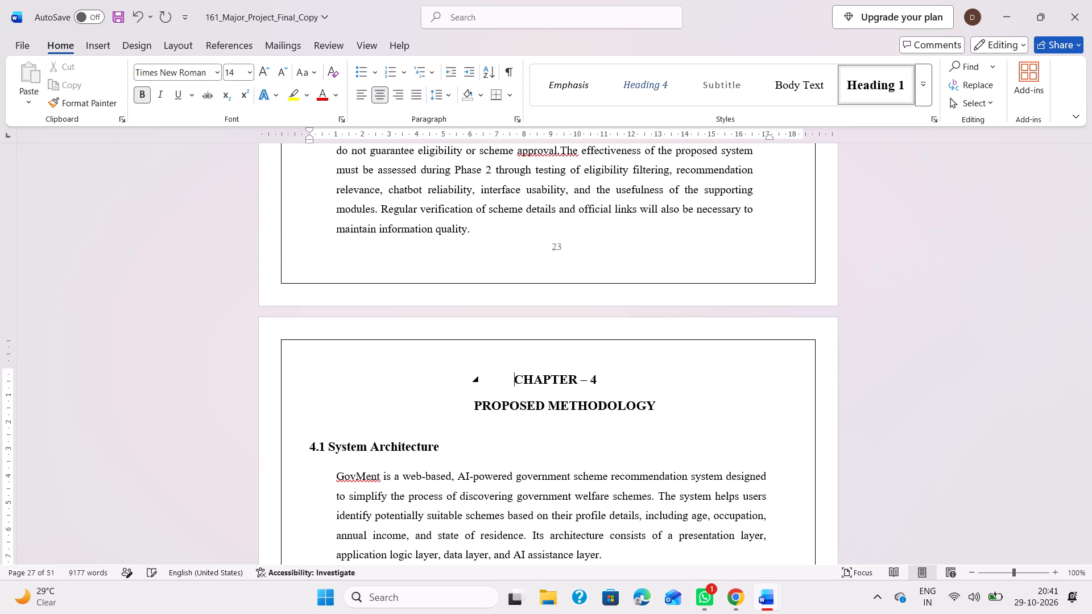
Review the page breaks and footer page numbers from Chapter 4 through the references to the end of the report.
scroll(502, 379, "down", 6)
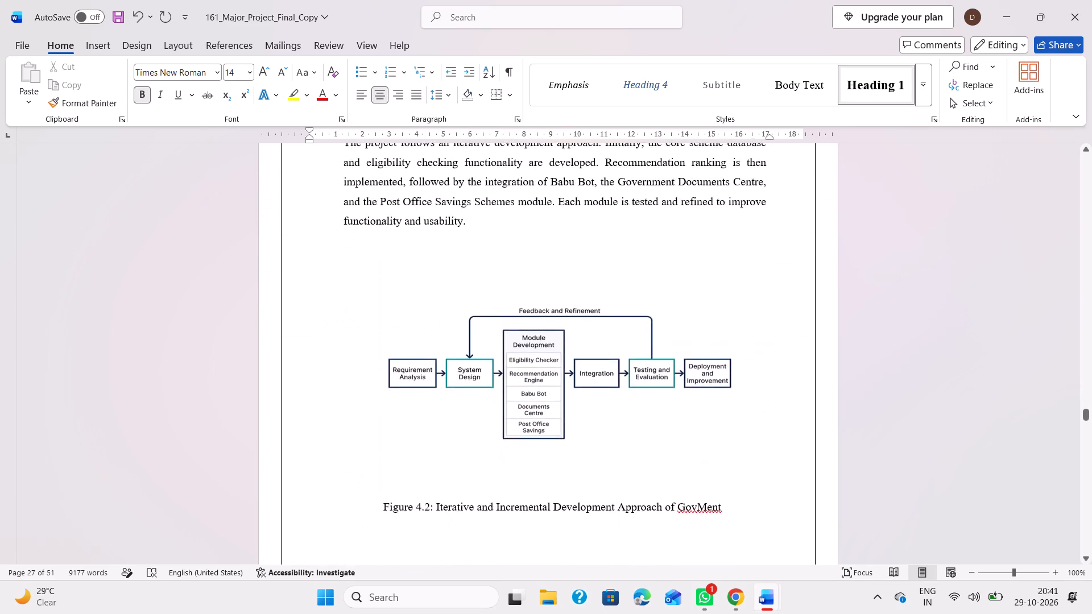
scroll(502, 379, "down", 8)
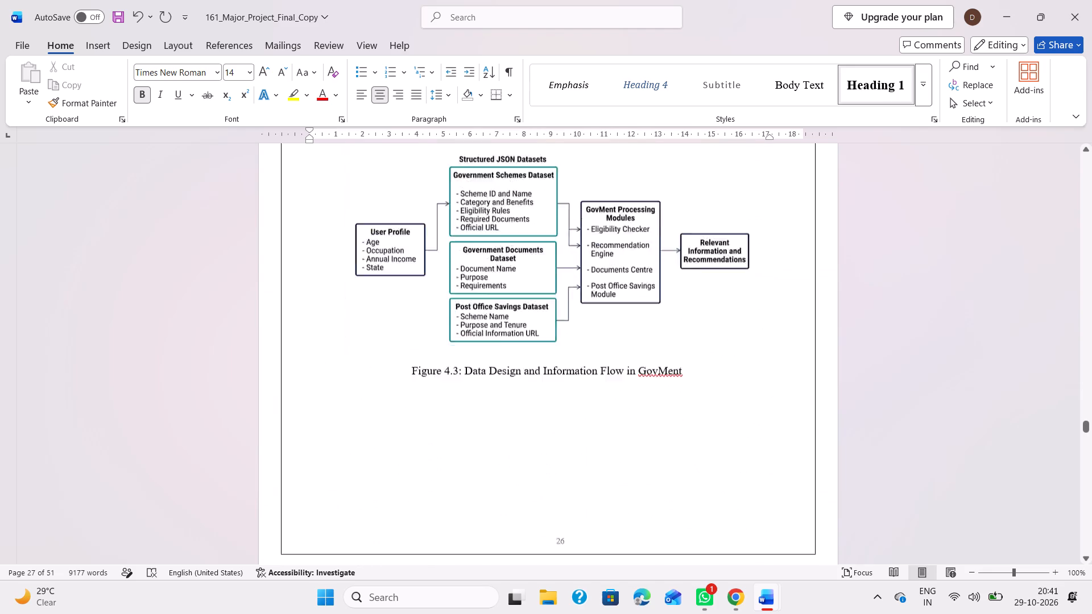
scroll(502, 379, "down", 6)
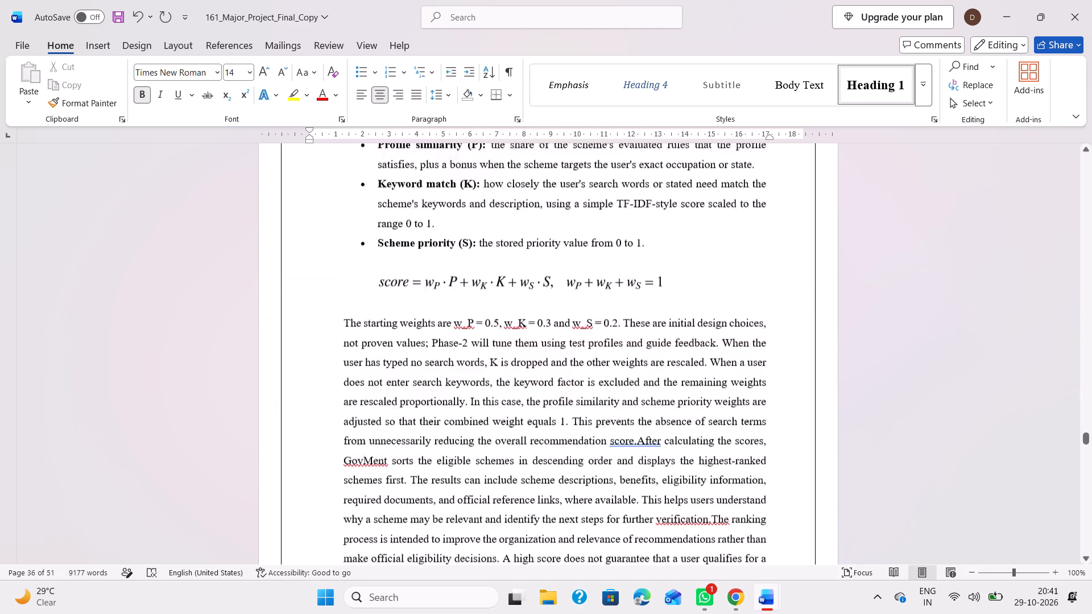
scroll(502, 379, "down", 6)
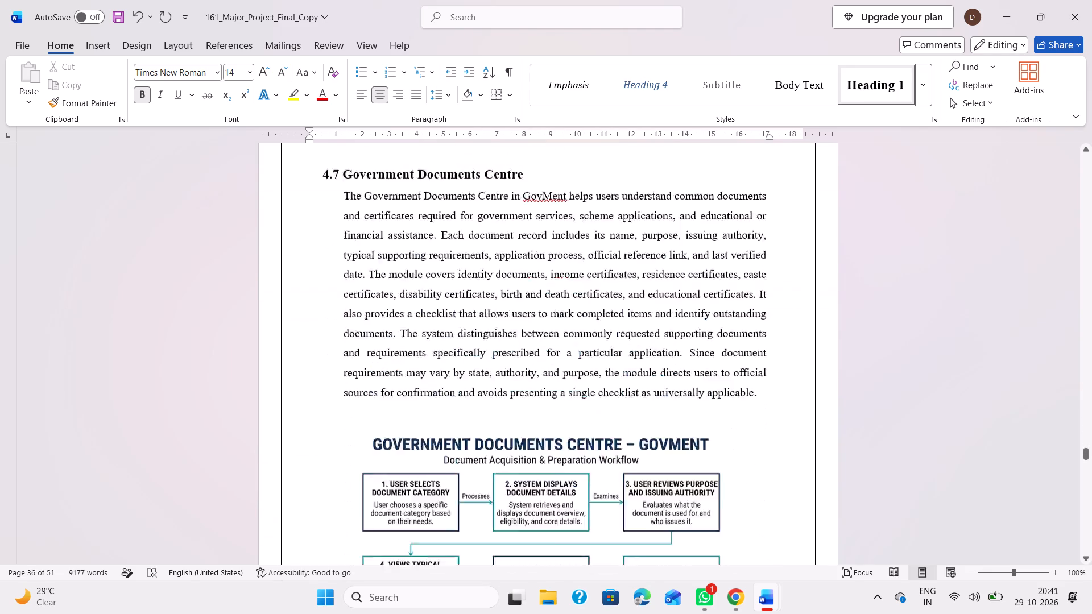
scroll(502, 379, "down", 4)
scroll(502, 379, "up", 1)
scroll(502, 379, "down", 2)
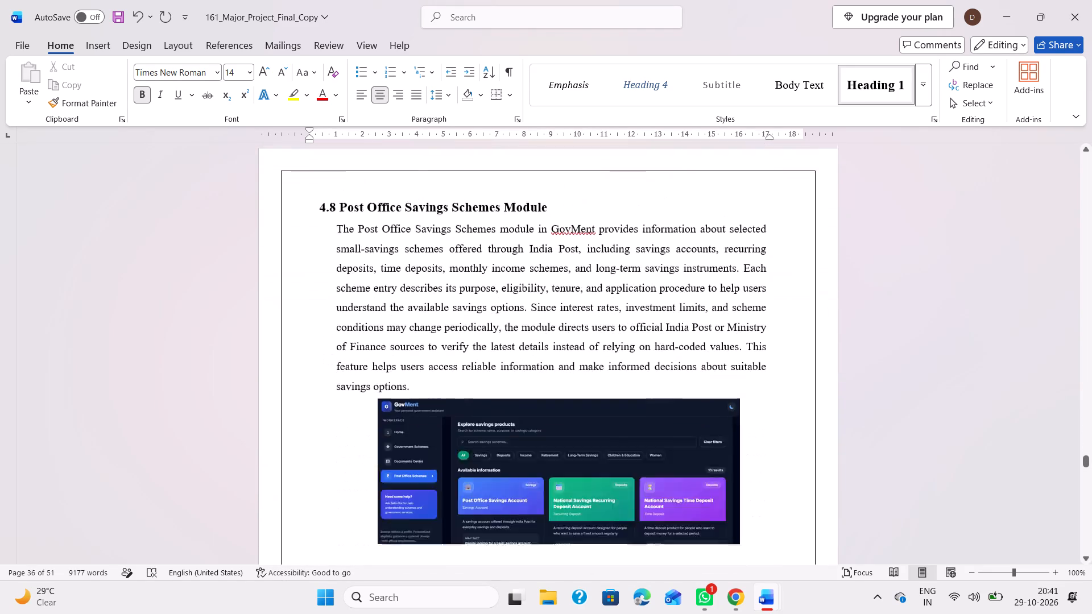
scroll(502, 379, "down", 4)
scroll(502, 379, "up", 1)
scroll(502, 379, "down", 3)
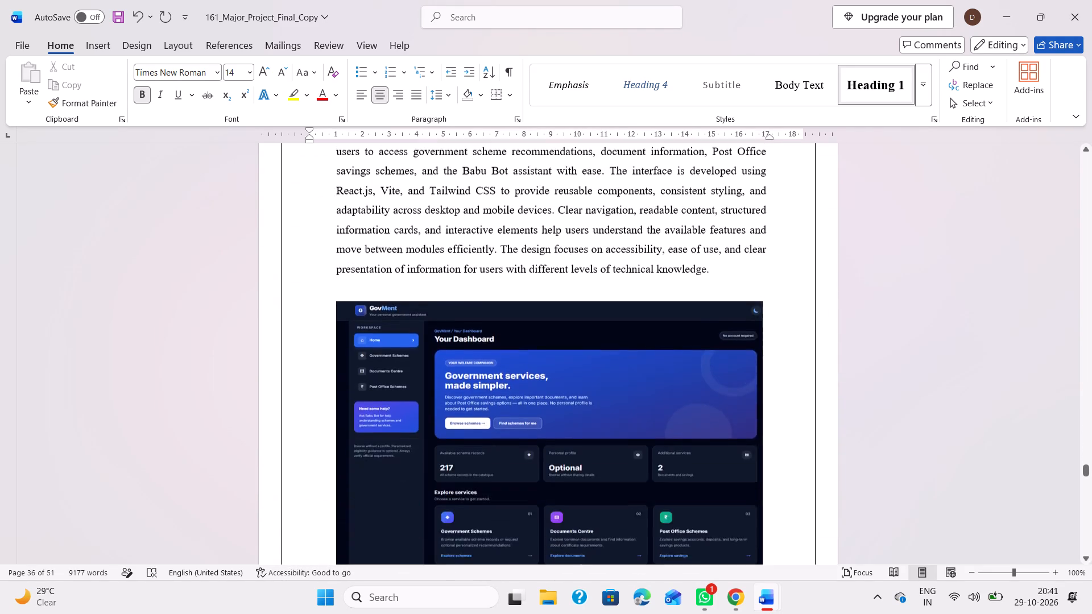
scroll(502, 379, "down", 2)
scroll(502, 379, "up", 1)
scroll(502, 379, "down", 2)
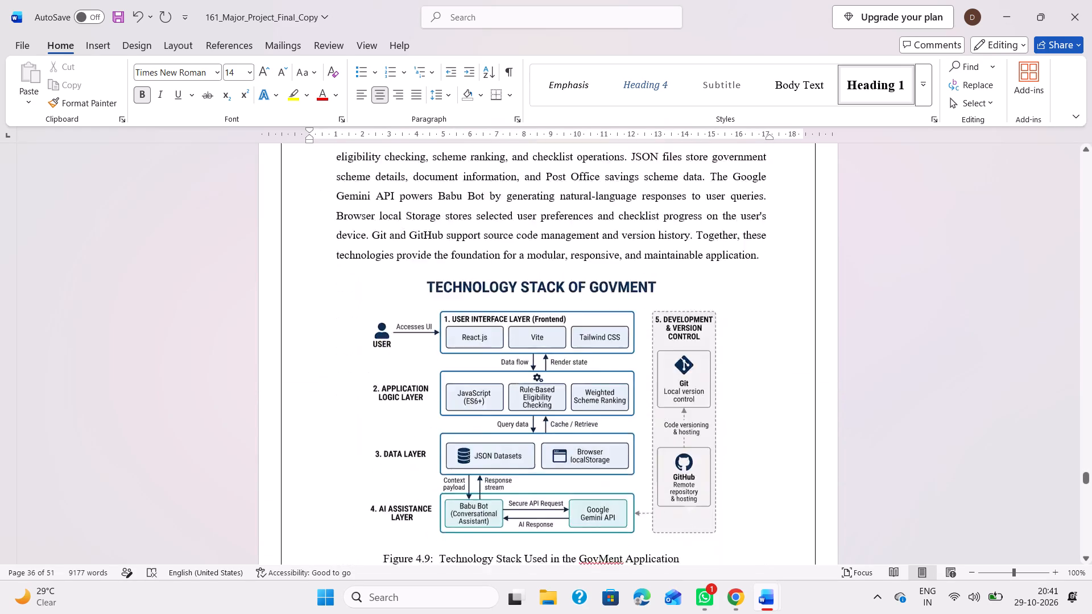
scroll(502, 379, "down", 5)
scroll(502, 379, "up", 1)
scroll(502, 379, "down", 1)
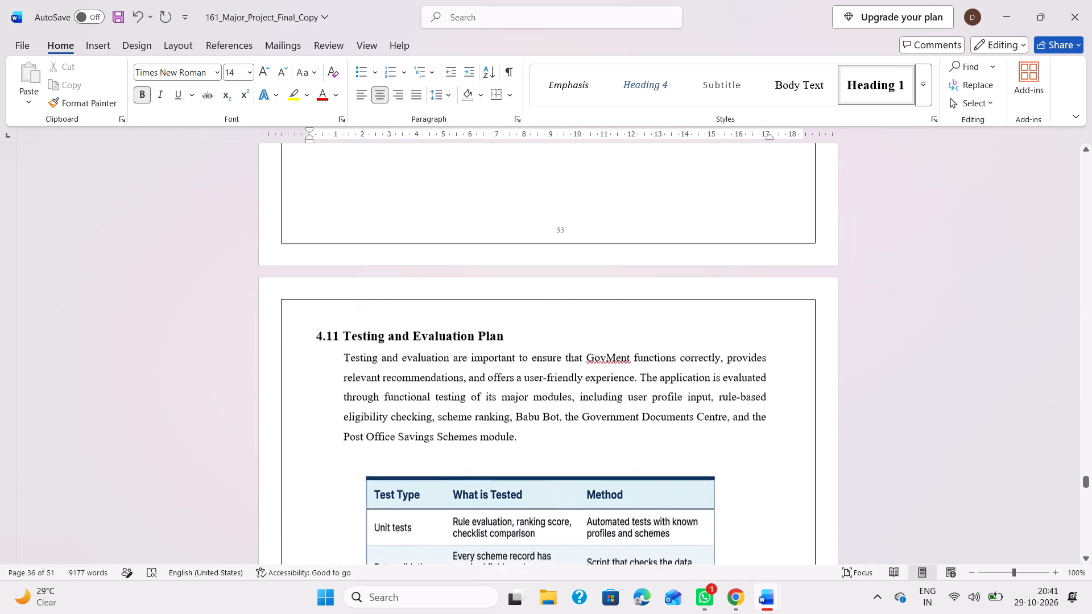
scroll(502, 379, "down", 4)
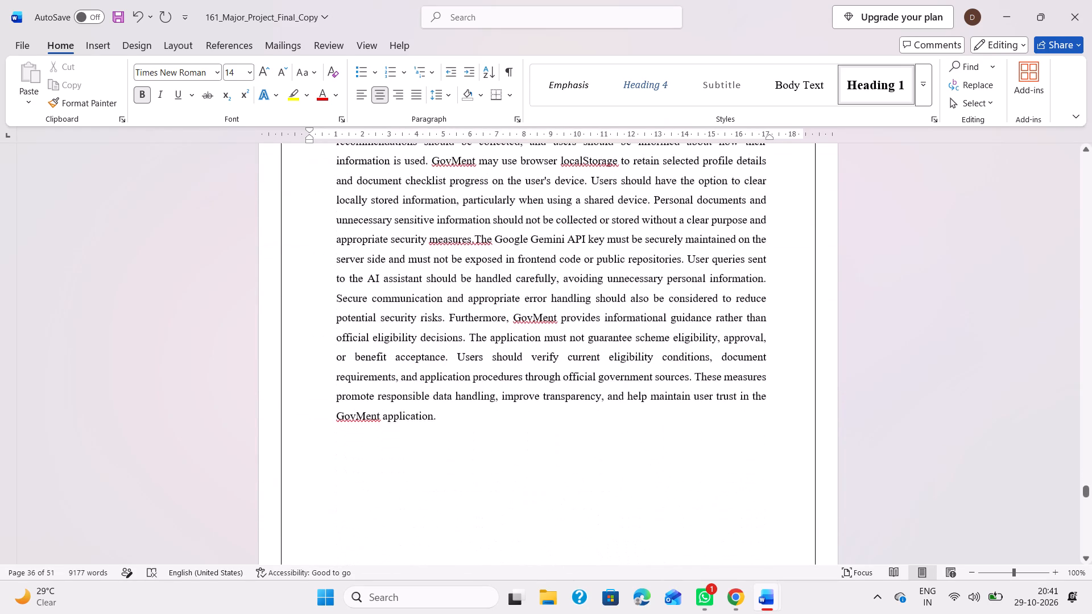
scroll(502, 379, "down", 12)
scroll(527, 313, "down", 3)
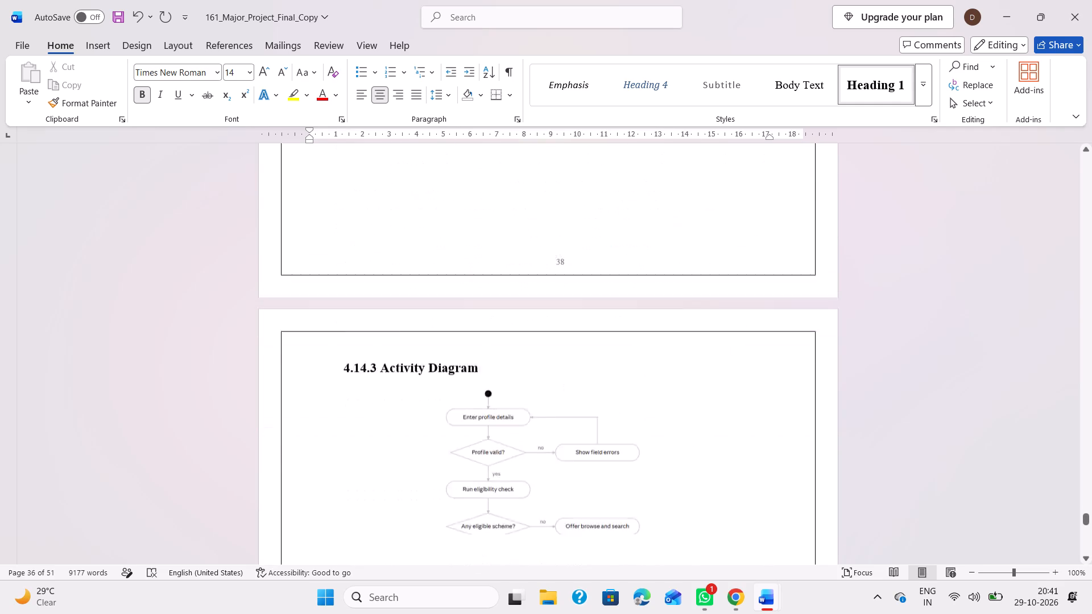
scroll(527, 313, "down", 10)
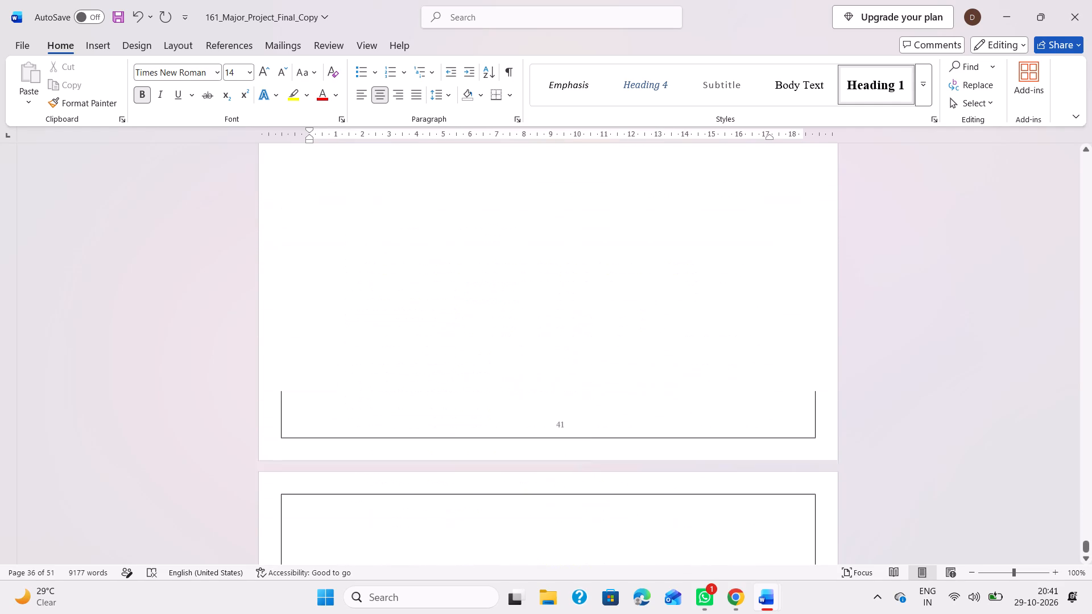
scroll(527, 313, "down", 2)
scroll(618, 326, "up", 3)
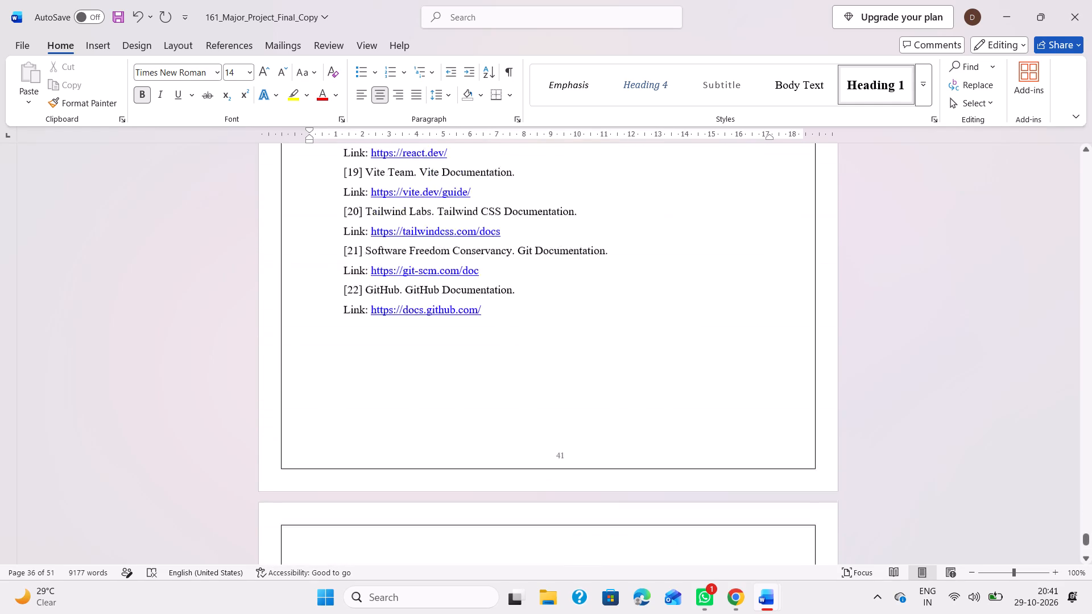
Look back through the references, list of figures and table of contents to the Abstract page, examining page numbers.
scroll(618, 326, "up", 4)
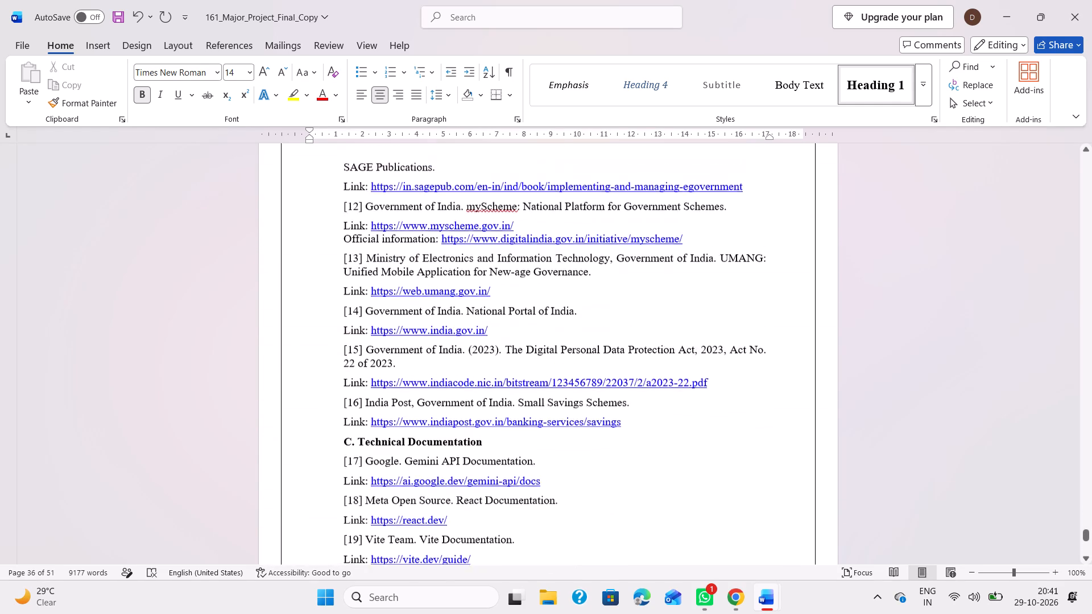
scroll(618, 326, "up", 3)
scroll(618, 326, "up", 20)
scroll(618, 326, "up", 2)
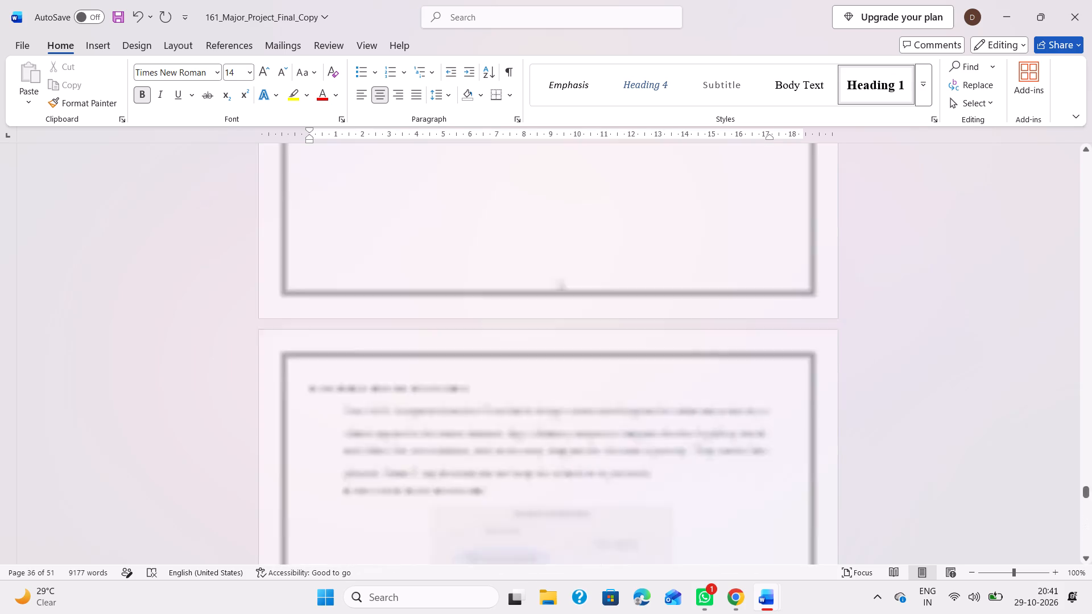
scroll(618, 326, "up", 18)
scroll(618, 326, "down", 8)
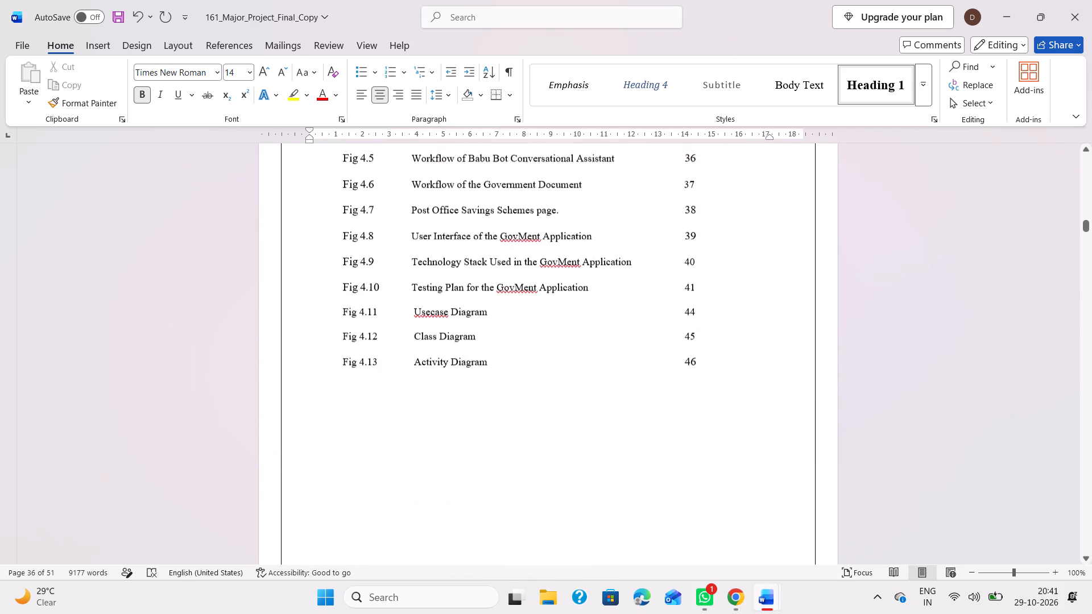
scroll(618, 326, "down", 2)
scroll(618, 326, "up", 5)
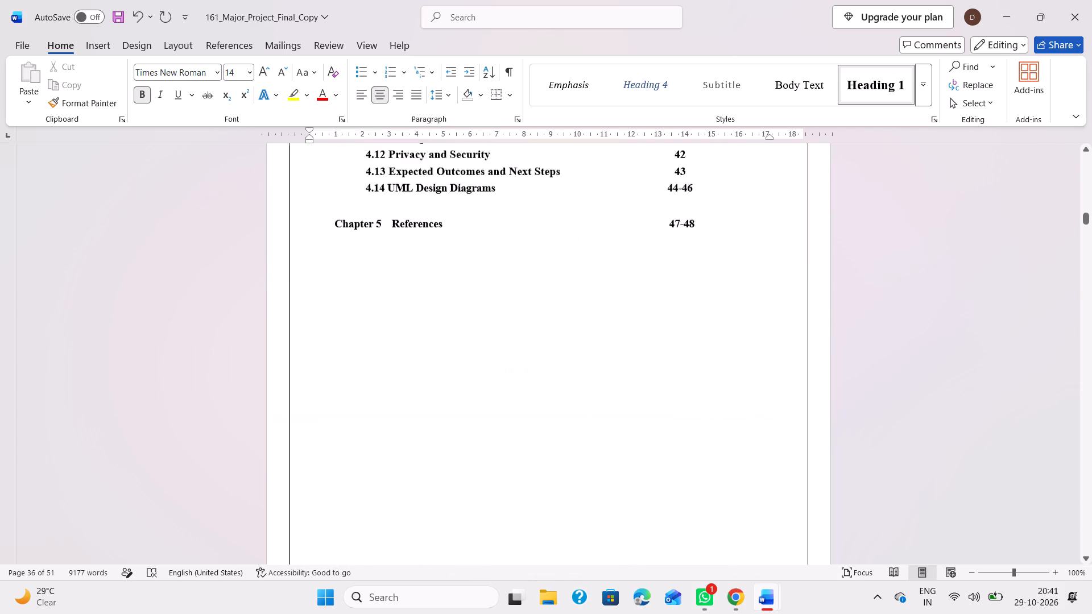
scroll(618, 326, "up", 6)
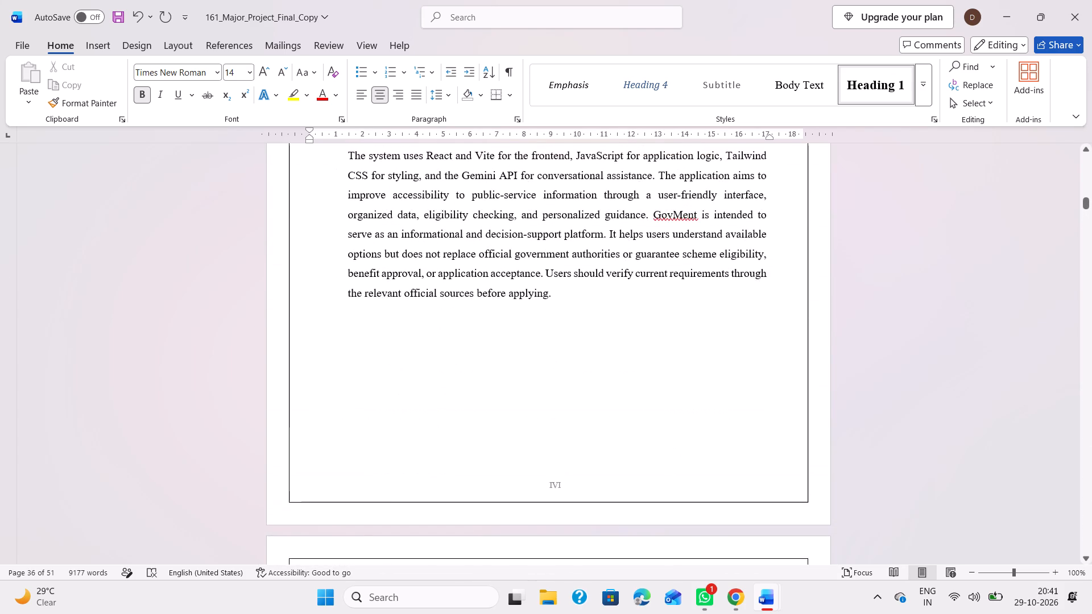
Delete the final I from the IVI page number in the Abstract page's footer.
scroll(618, 326, "up", 2)
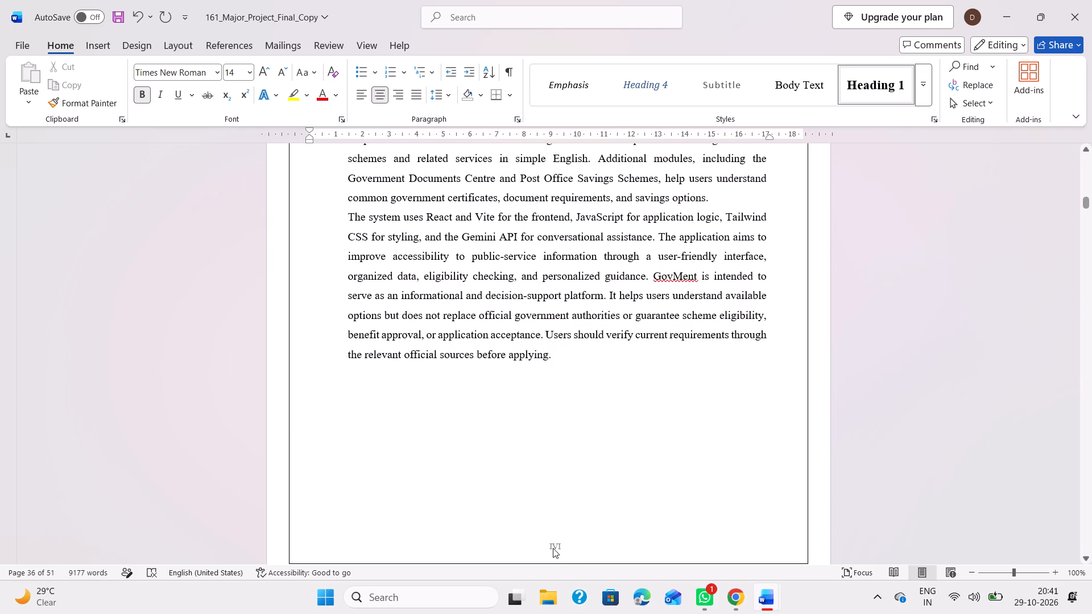
left_click(553, 548)
double_click(553, 548)
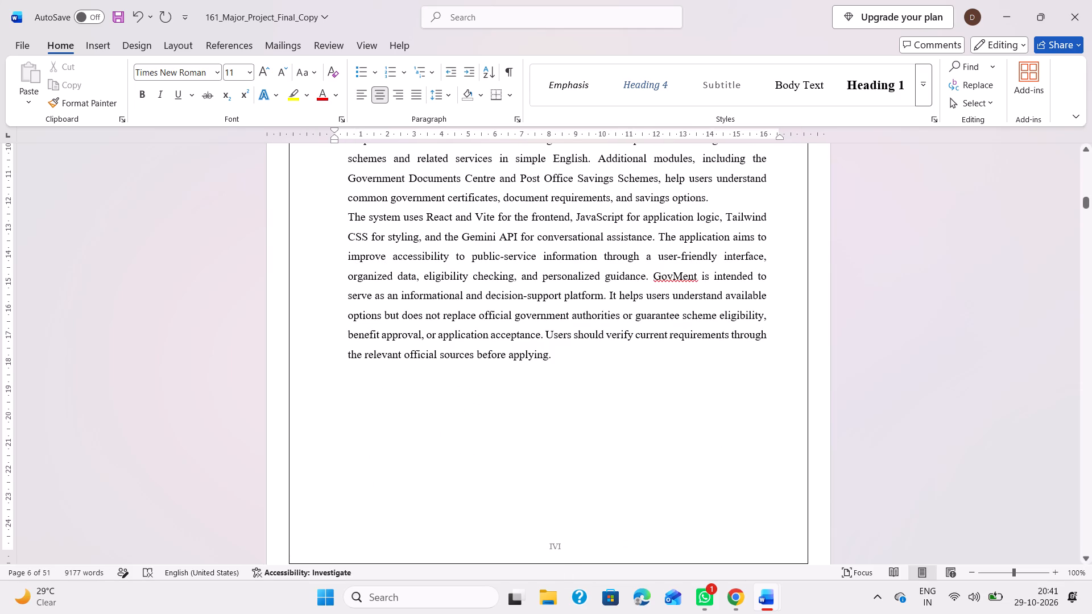
scroll(572, 548, "up", 4)
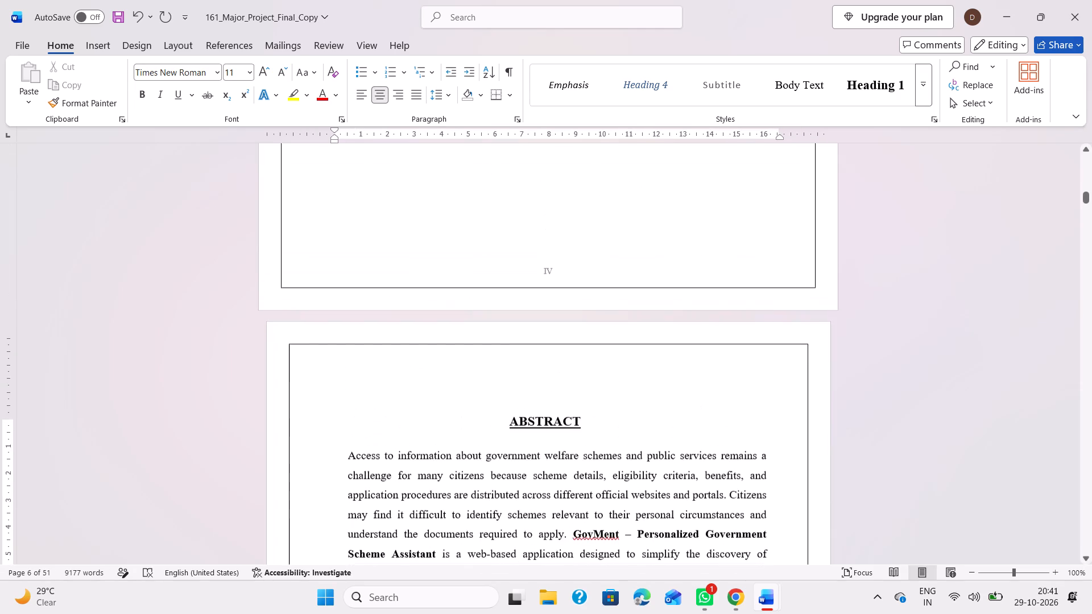
scroll(572, 548, "down", 4)
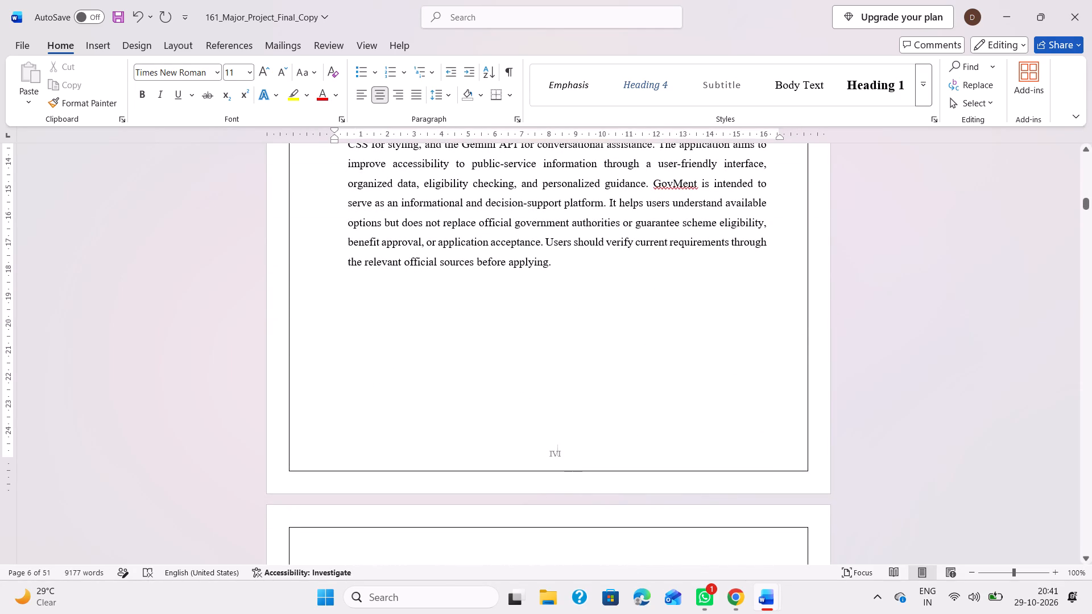
left_click(564, 454)
double_click(564, 454)
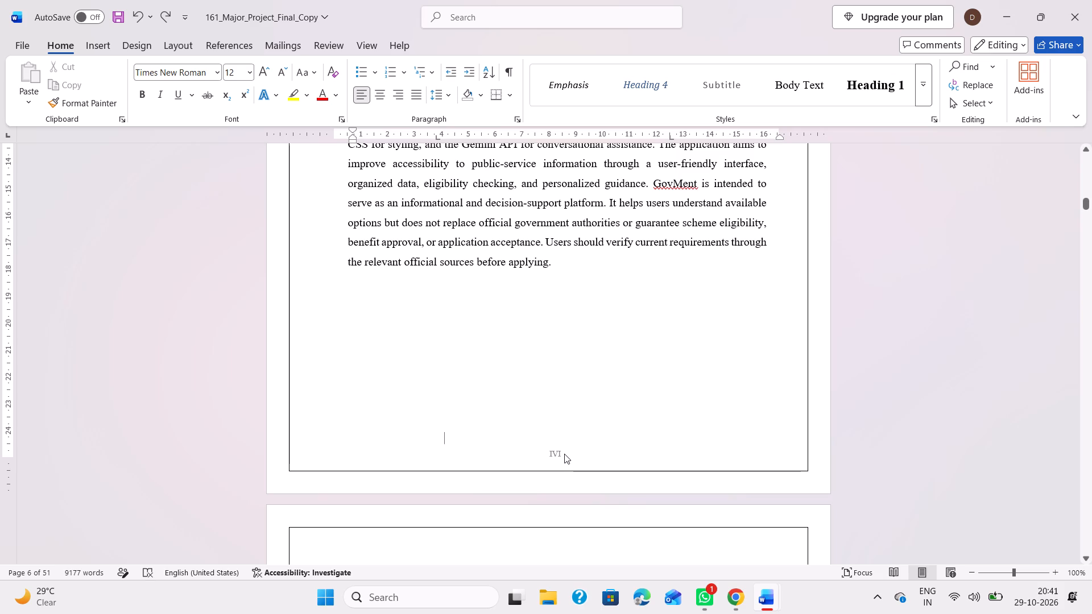
left_click(562, 453)
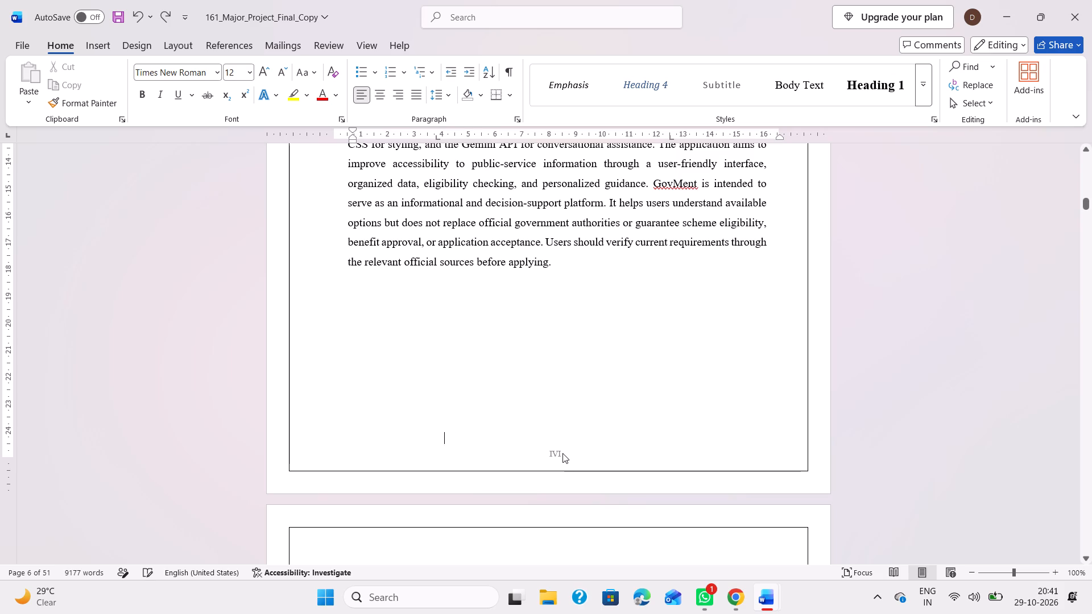
double_click(562, 453)
key("Right")
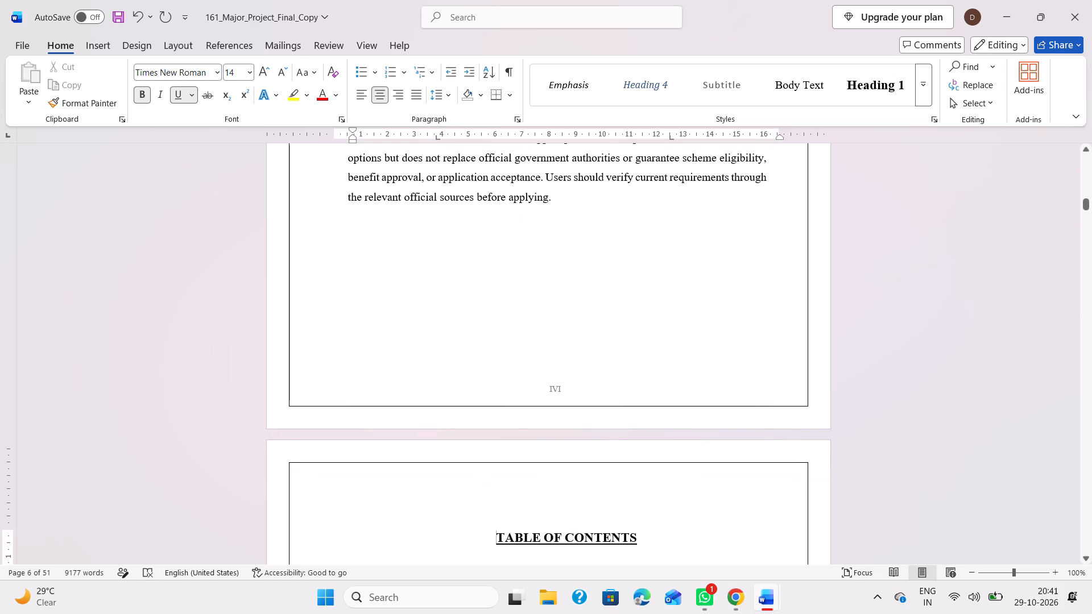
double_click(552, 387)
triple_click(552, 387)
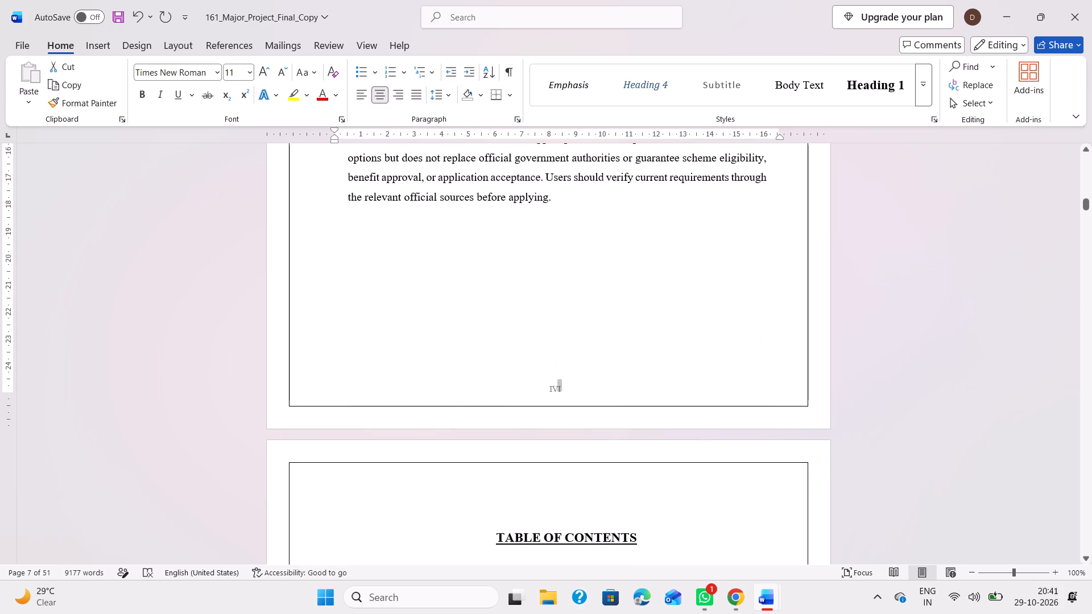
double_click(577, 386)
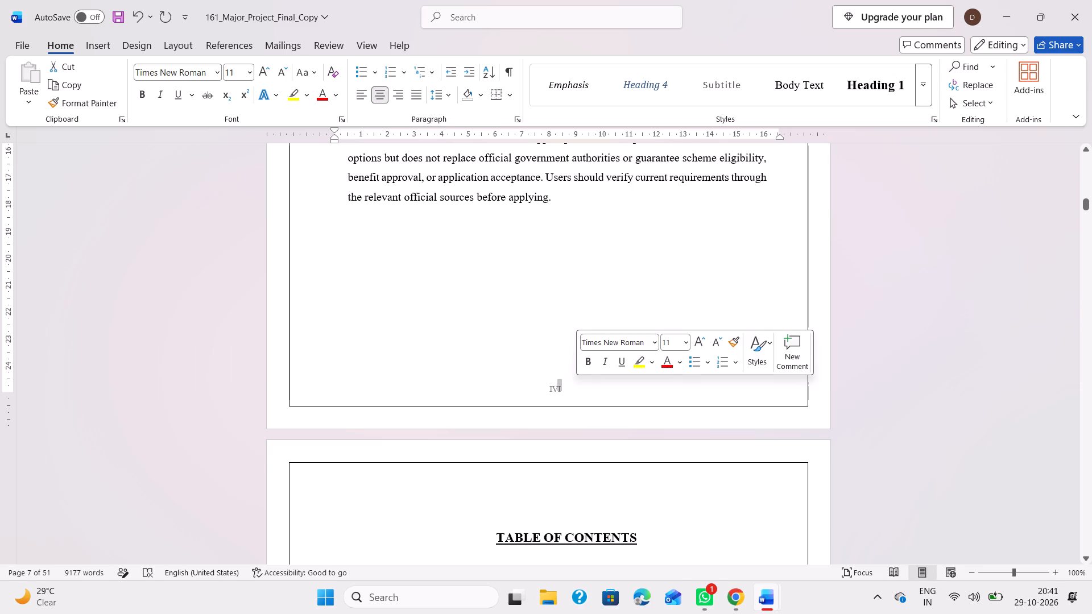
key("BackSpace")
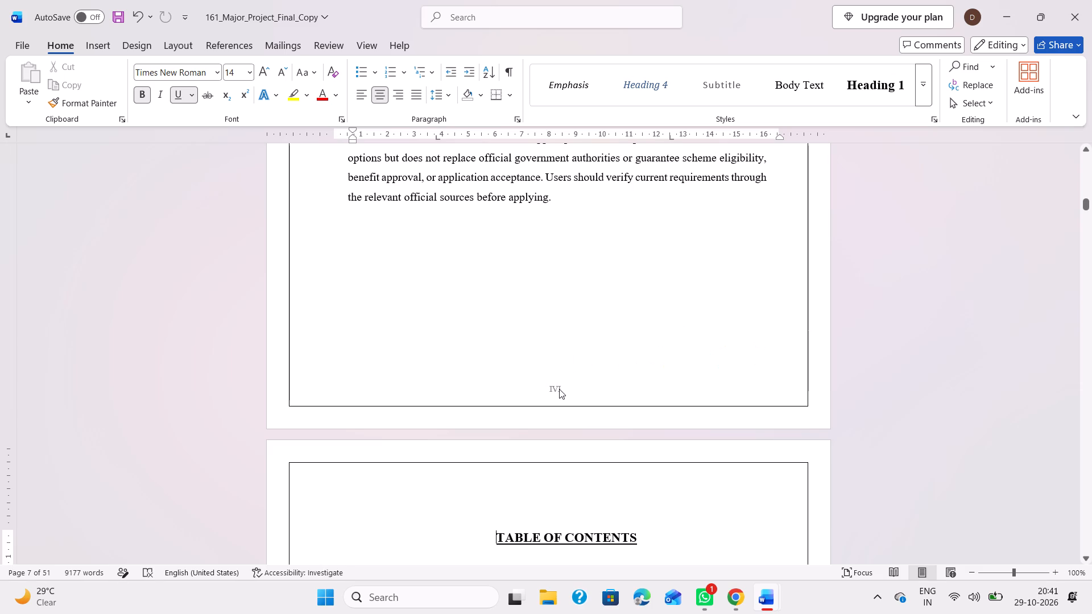
double_click(587, 410)
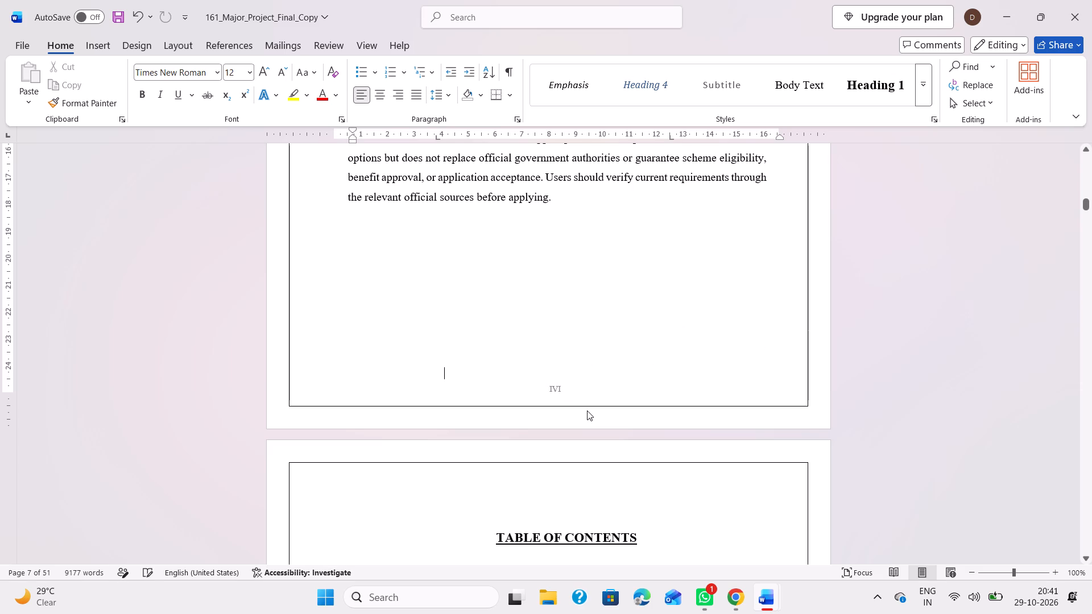
left_click(562, 385)
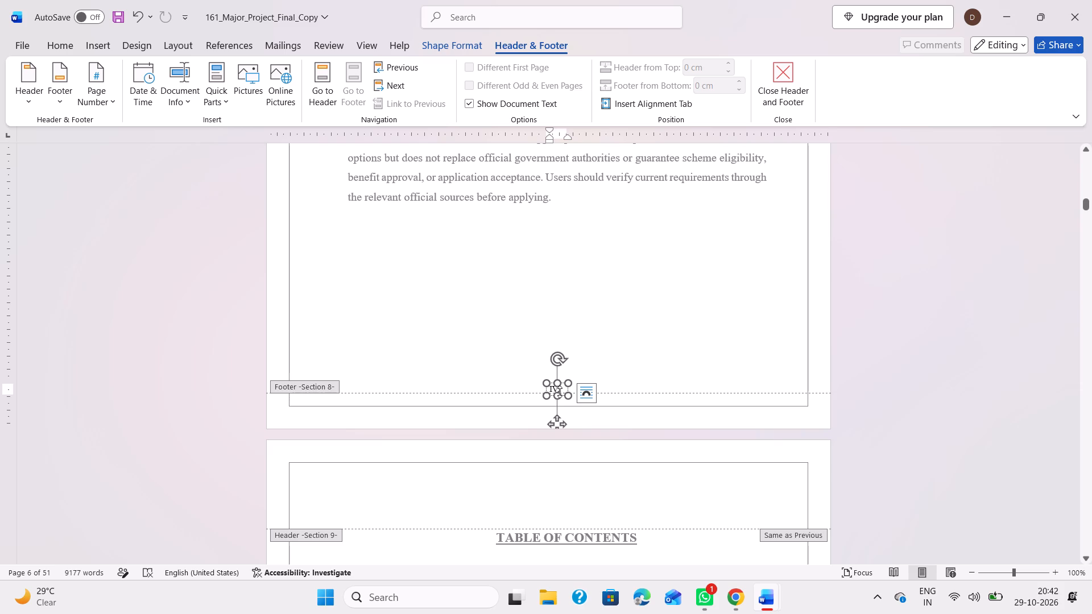
key("BackSpace")
Replace the IV page number in the Abstract page's footer with v.
key("Left")
key("Left")
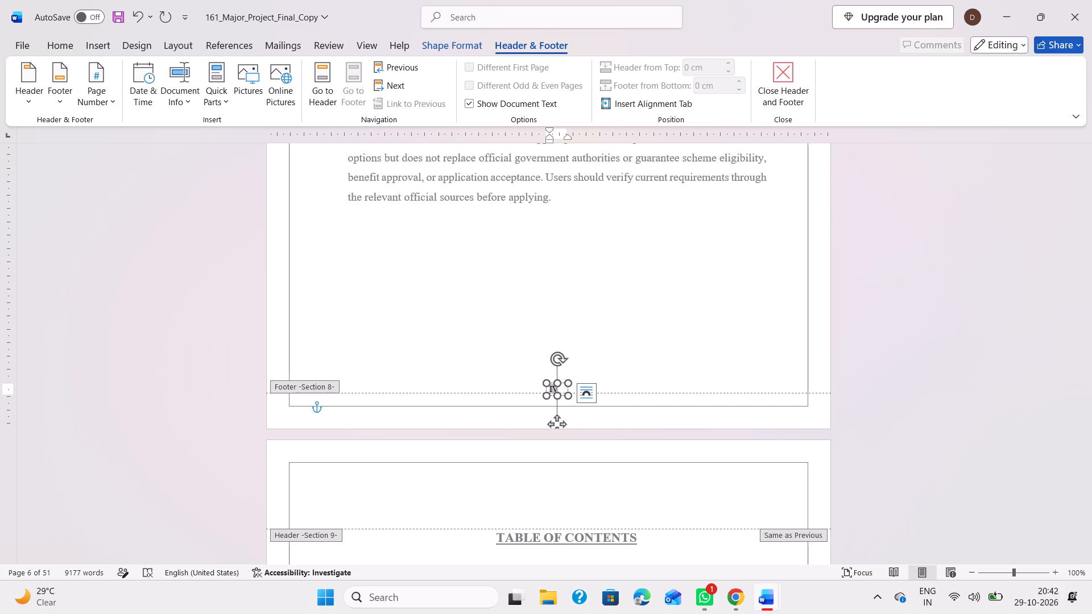
left_click(553, 389)
left_click(553, 389)
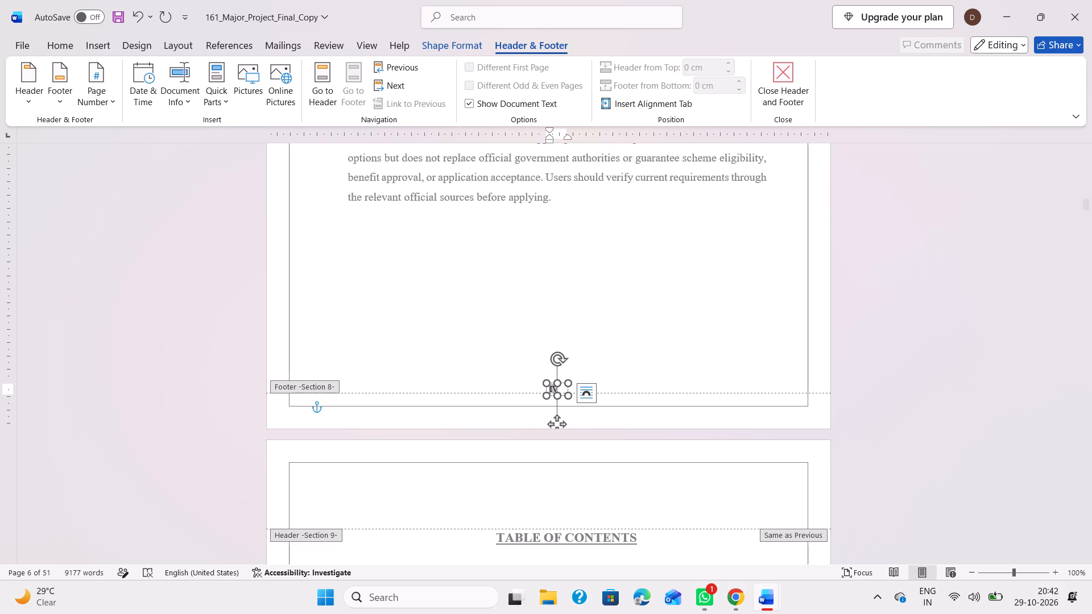
left_click(553, 389)
left_click(561, 389)
key("Left")
key("Right")
scroll(603, 363, "up", 4)
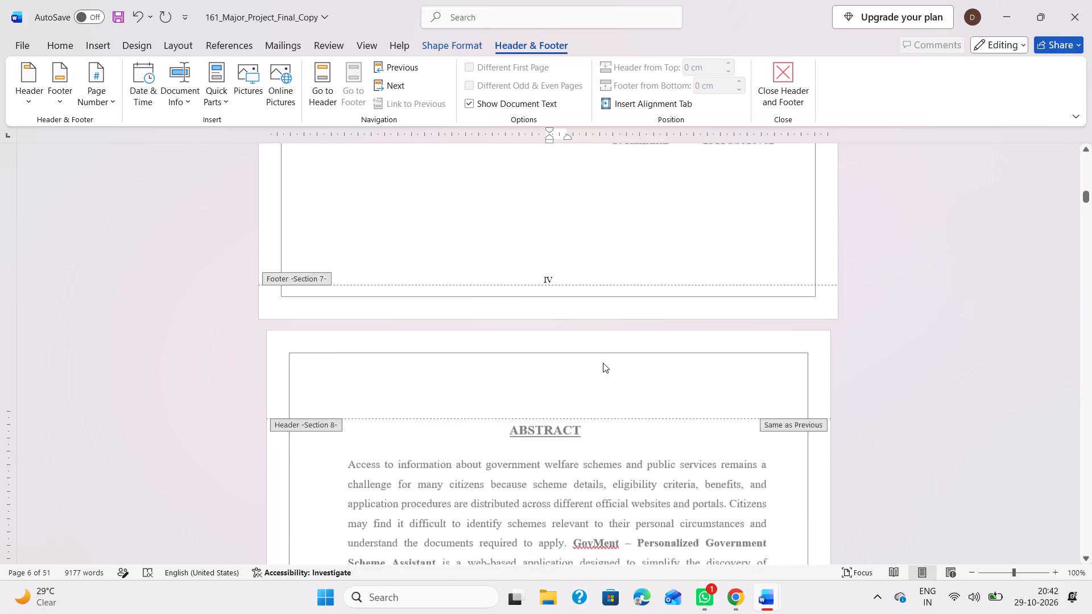
scroll(603, 363, "down", 6)
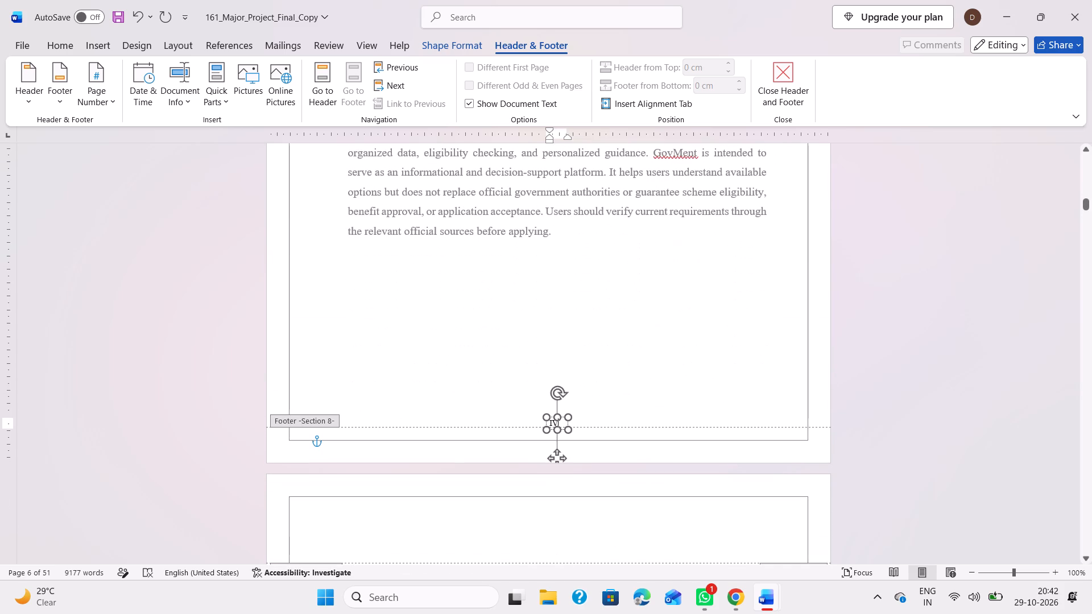
key("BackSpace")
key("BackSpace")
key("v")
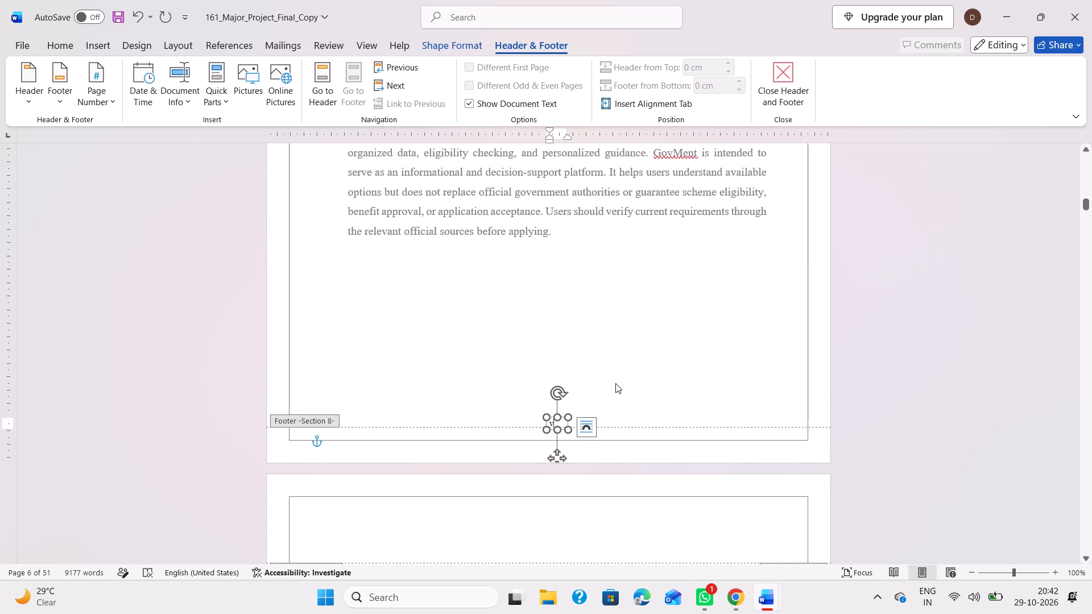
left_click(615, 383)
double_click(714, 331)
Check the font and size of the IV page number in the footer of the page before the Abstract.
scroll(683, 397, "up", 1)
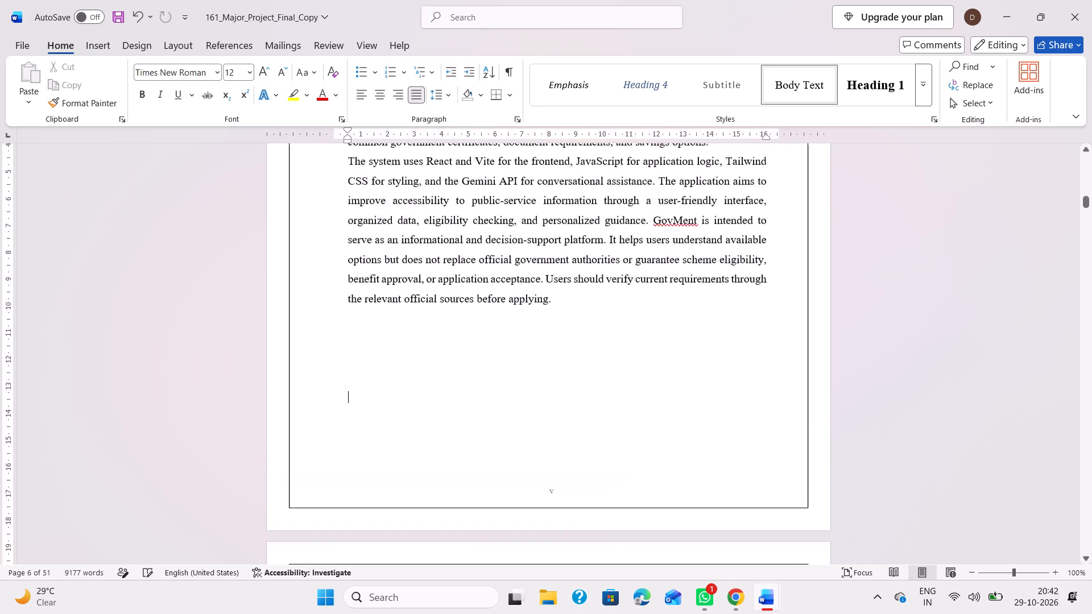
scroll(683, 397, "up", 2)
scroll(683, 397, "down", 4)
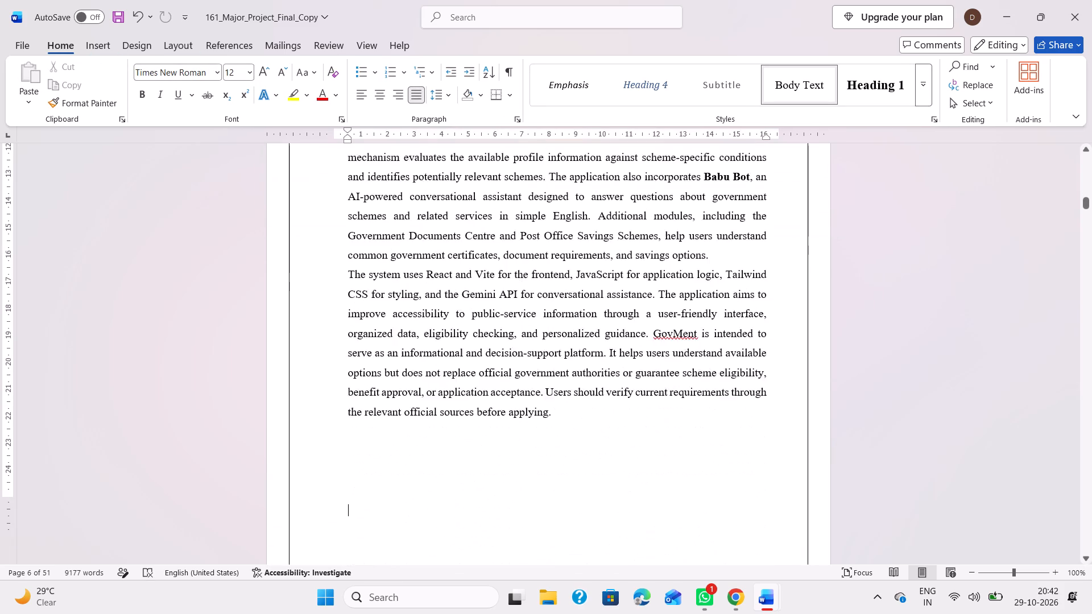
scroll(683, 397, "down", 1)
scroll(552, 297, "up", 1)
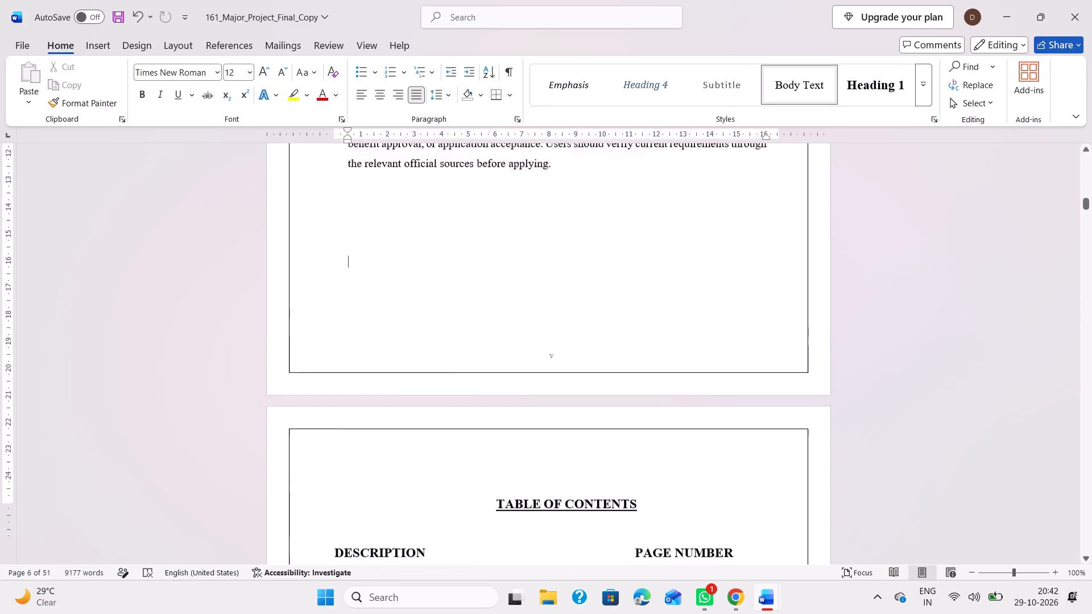
scroll(552, 297, "up", 4)
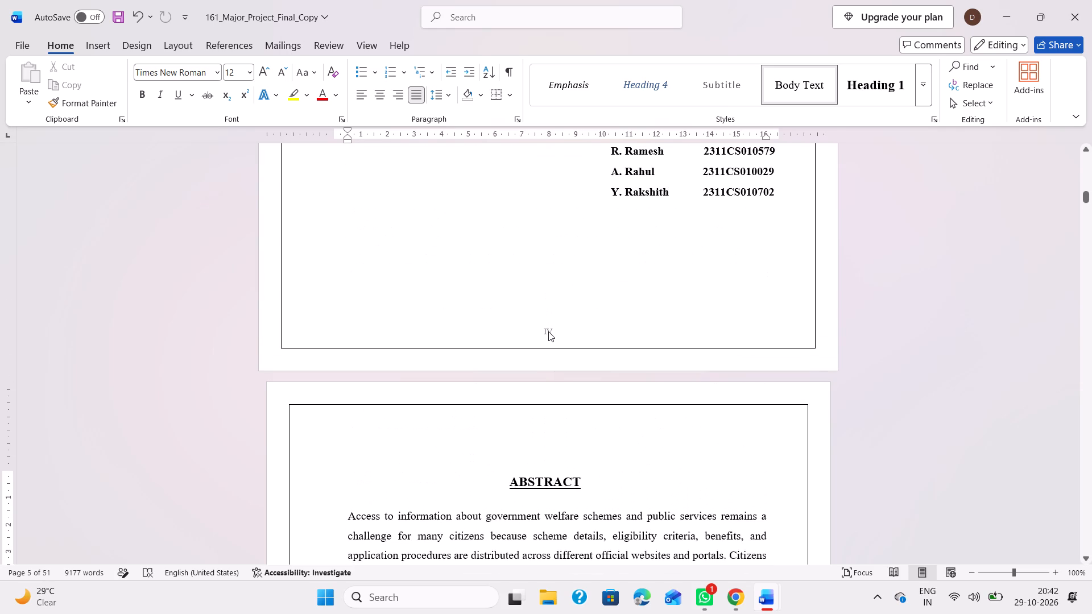
double_click(548, 331)
double_click(548, 328)
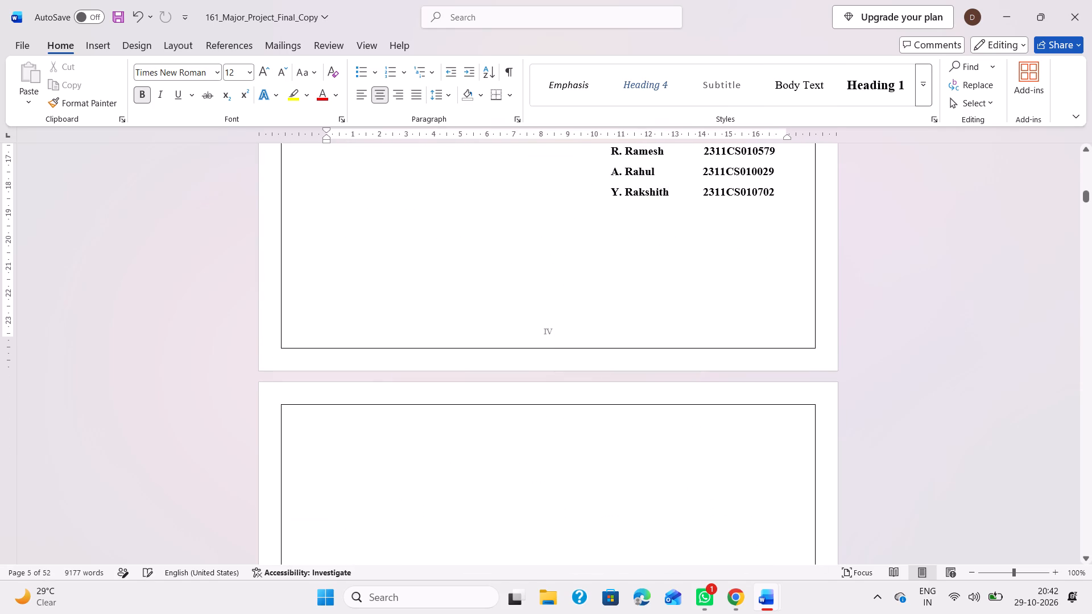
double_click(559, 365)
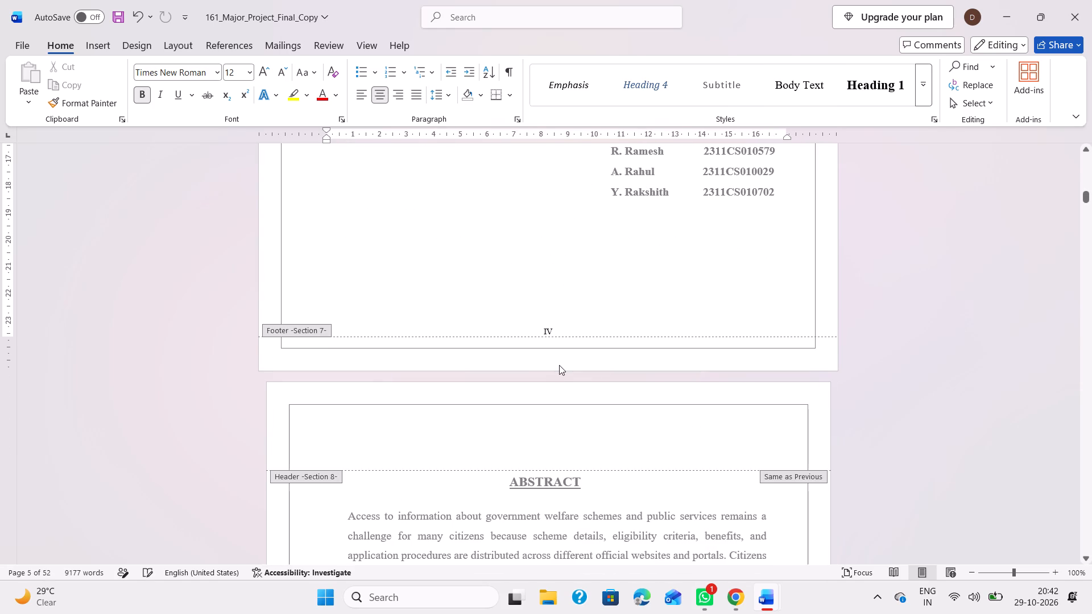
left_click(547, 333)
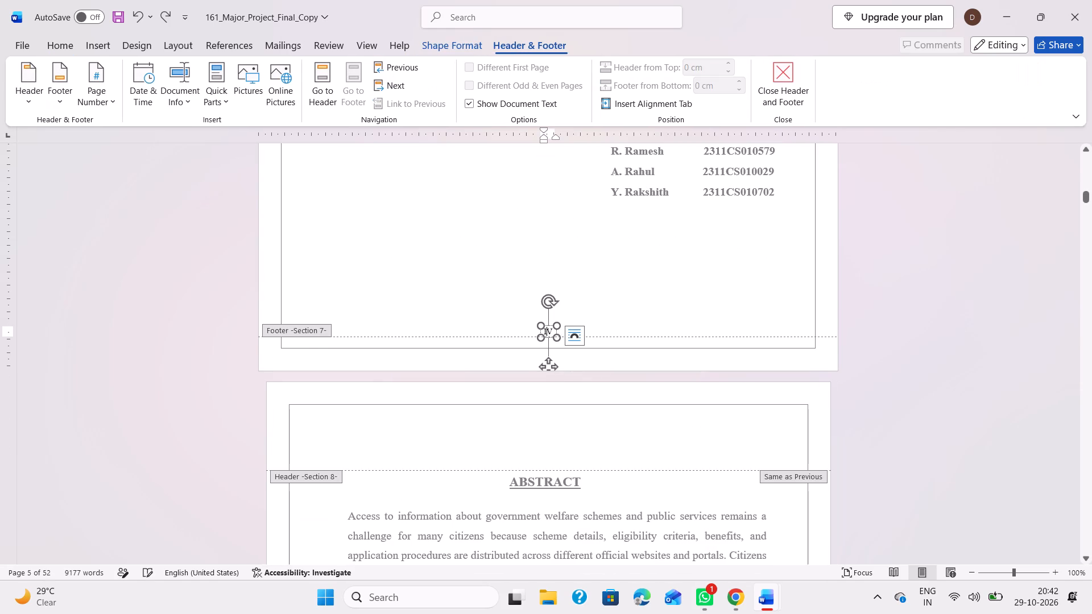
left_click(52, 49)
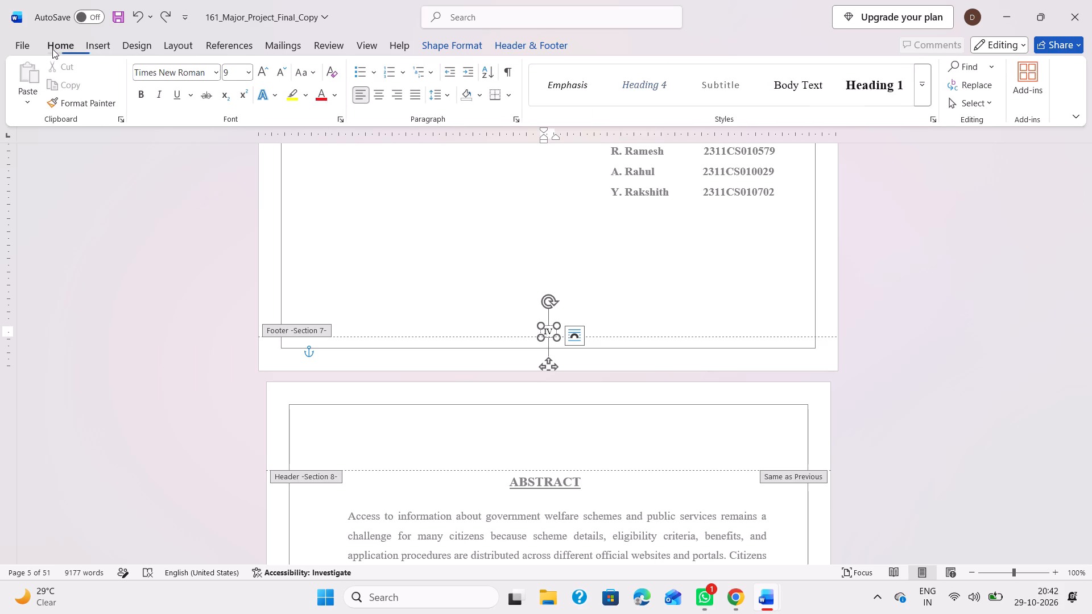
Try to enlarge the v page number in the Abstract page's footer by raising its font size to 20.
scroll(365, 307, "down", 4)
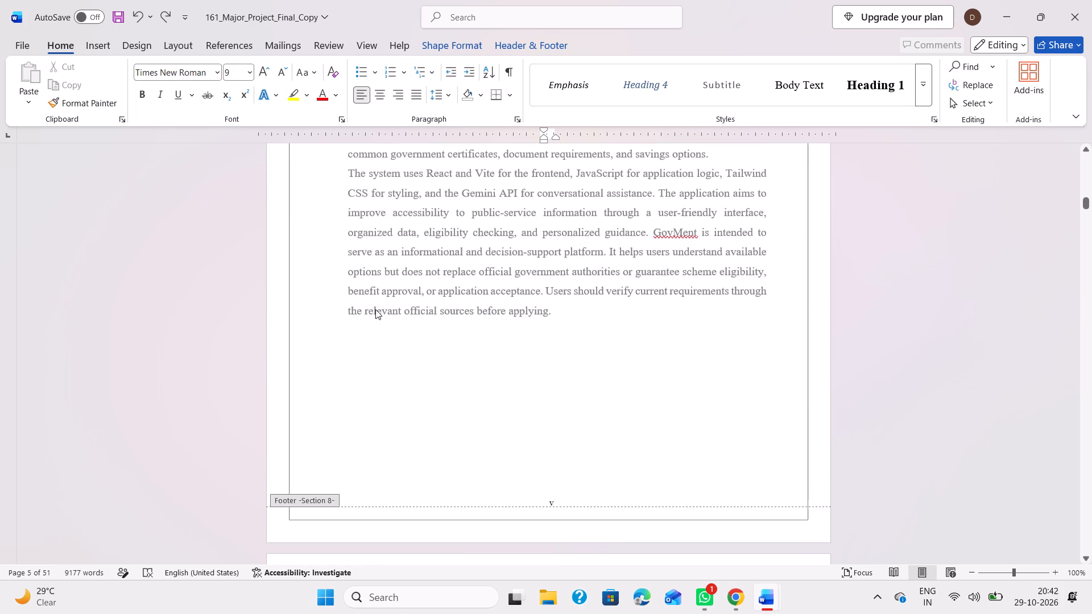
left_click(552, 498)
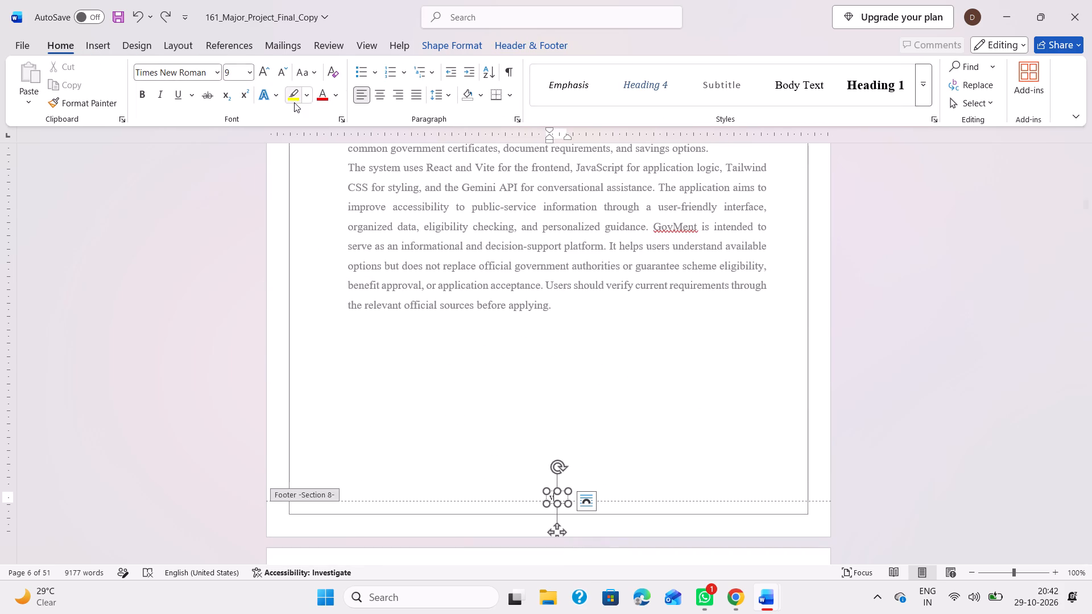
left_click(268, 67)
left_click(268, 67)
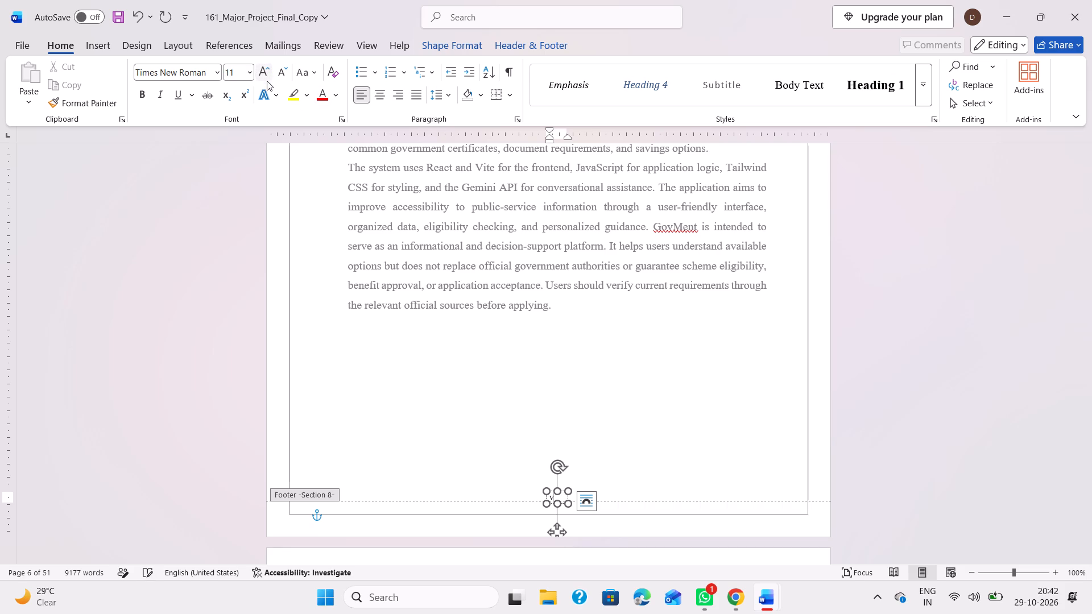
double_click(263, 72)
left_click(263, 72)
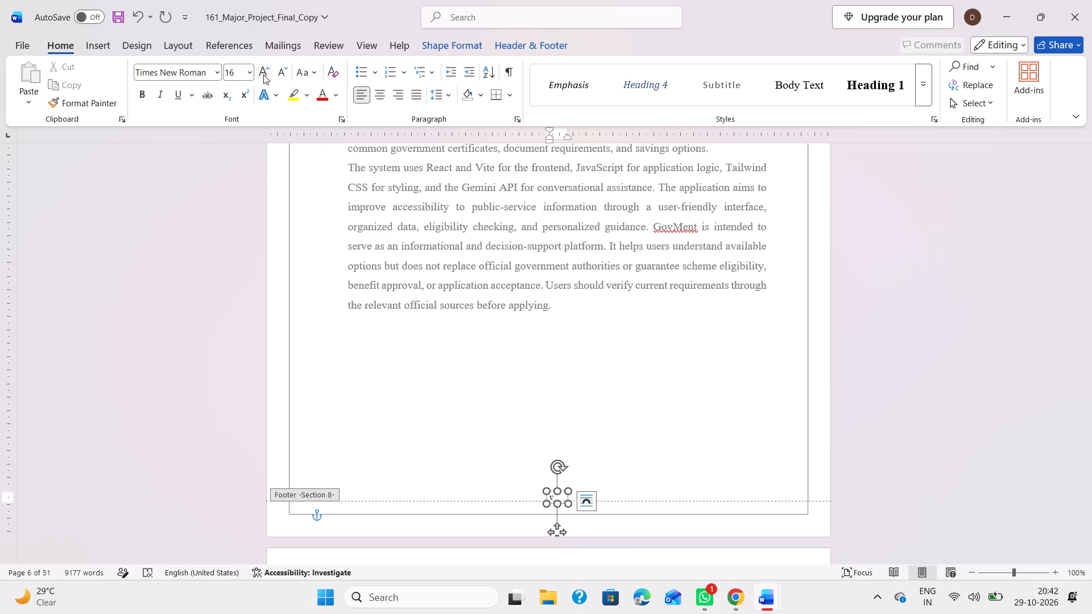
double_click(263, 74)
Review the footer page numbers from the Abstract through the table of contents and list of figures to the start of Chapter 1.
scroll(455, 247, "down", 2)
scroll(455, 247, "up", 1)
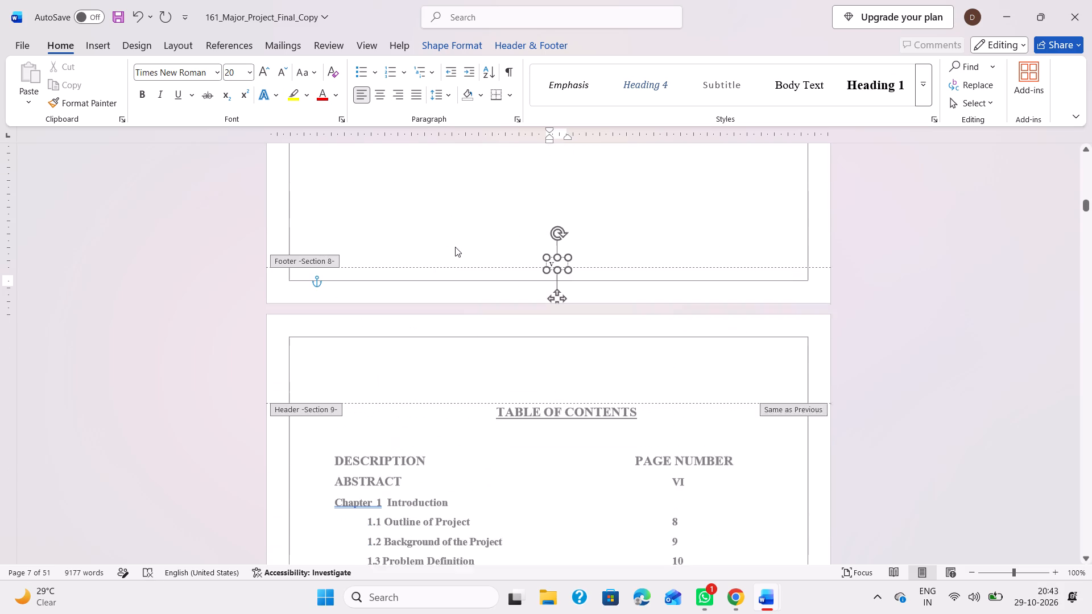
scroll(494, 351, "down", 1)
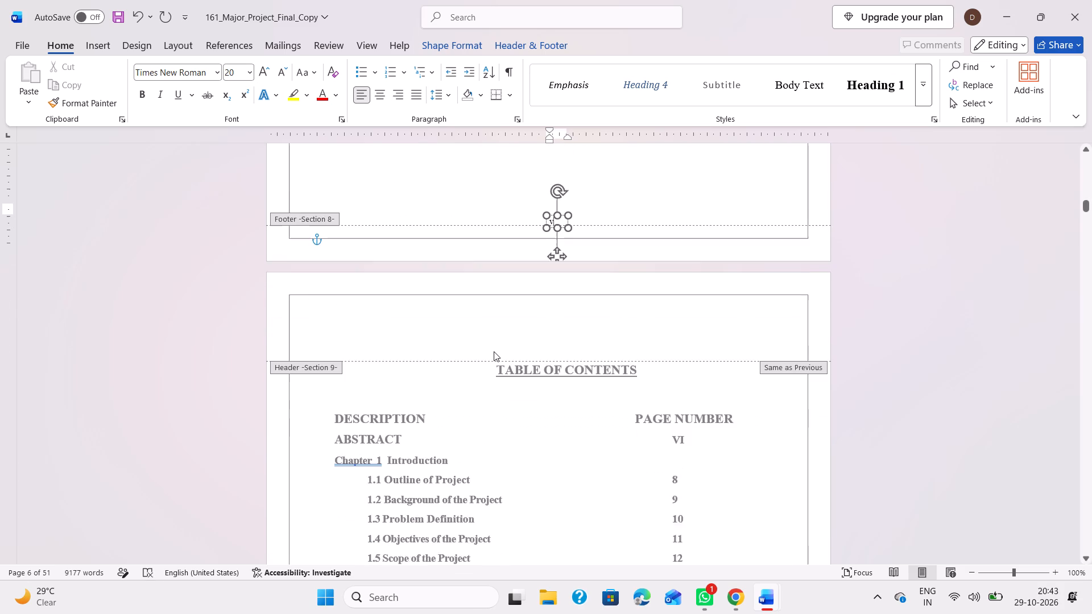
scroll(494, 351, "up", 5)
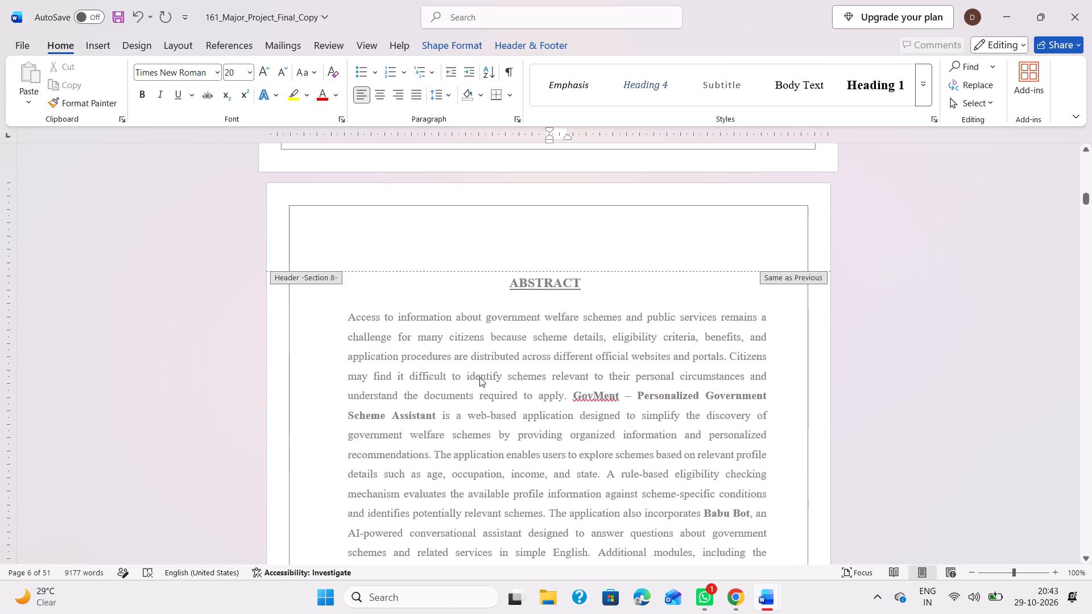
scroll(479, 377, "down", 8)
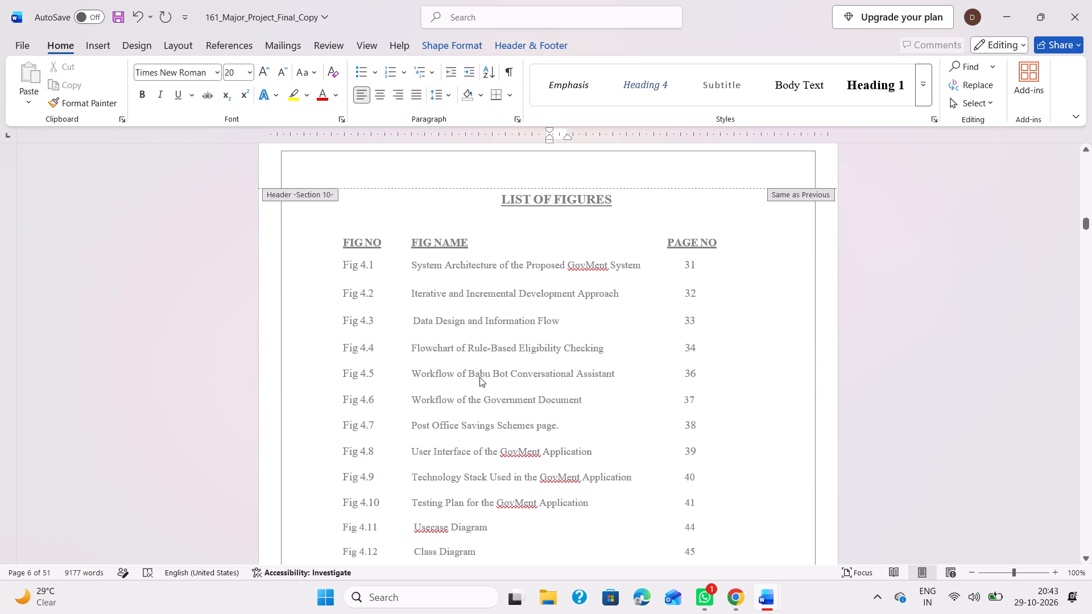
scroll(479, 377, "down", 2)
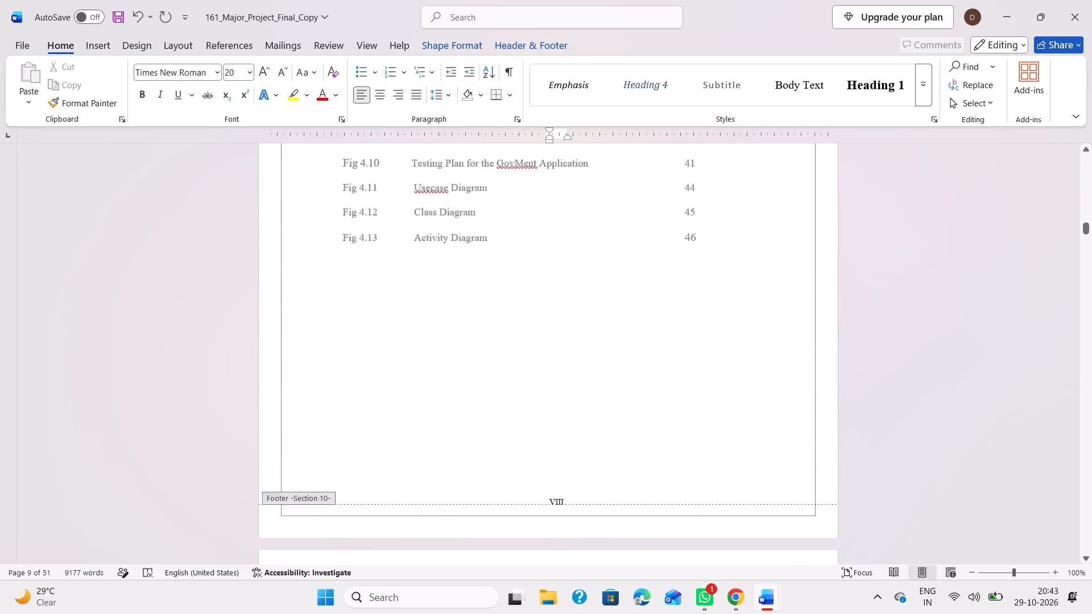
scroll(479, 377, "down", 3)
scroll(479, 377, "up", 1)
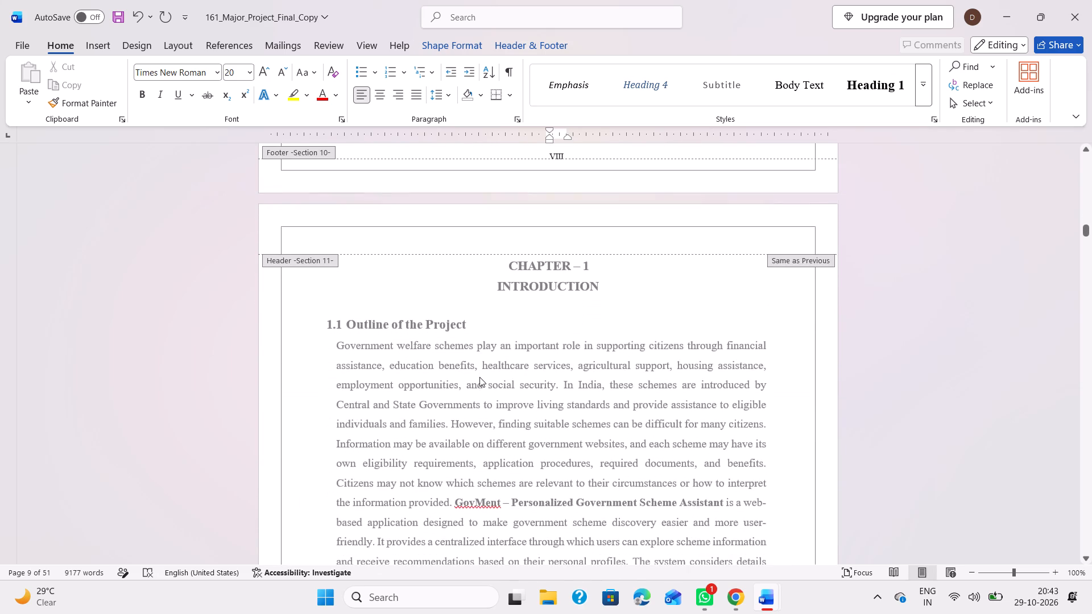
scroll(479, 377, "up", 5)
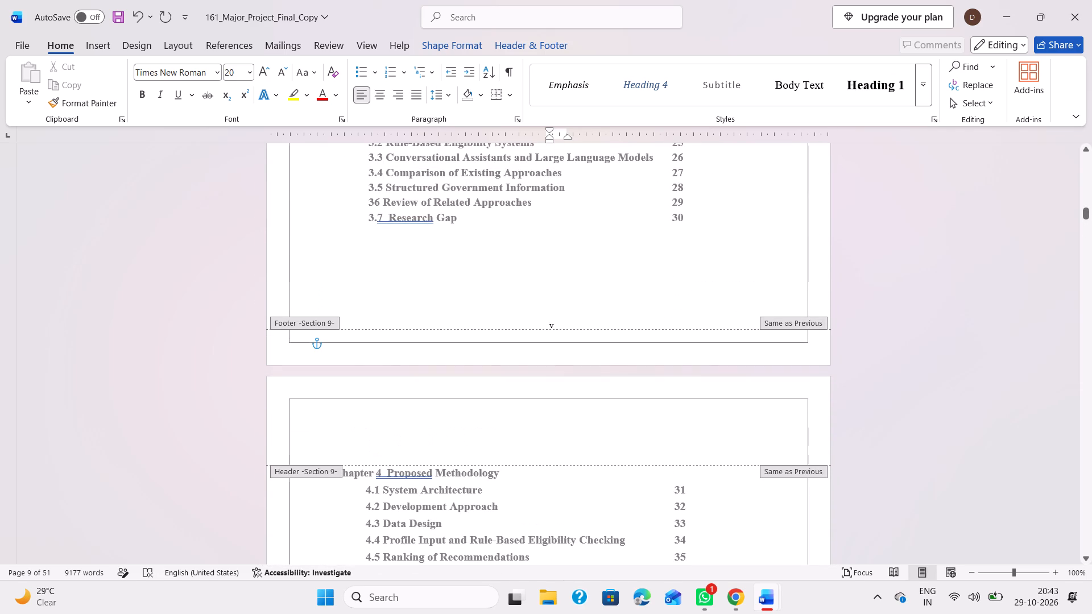
scroll(548, 413, "up", 2)
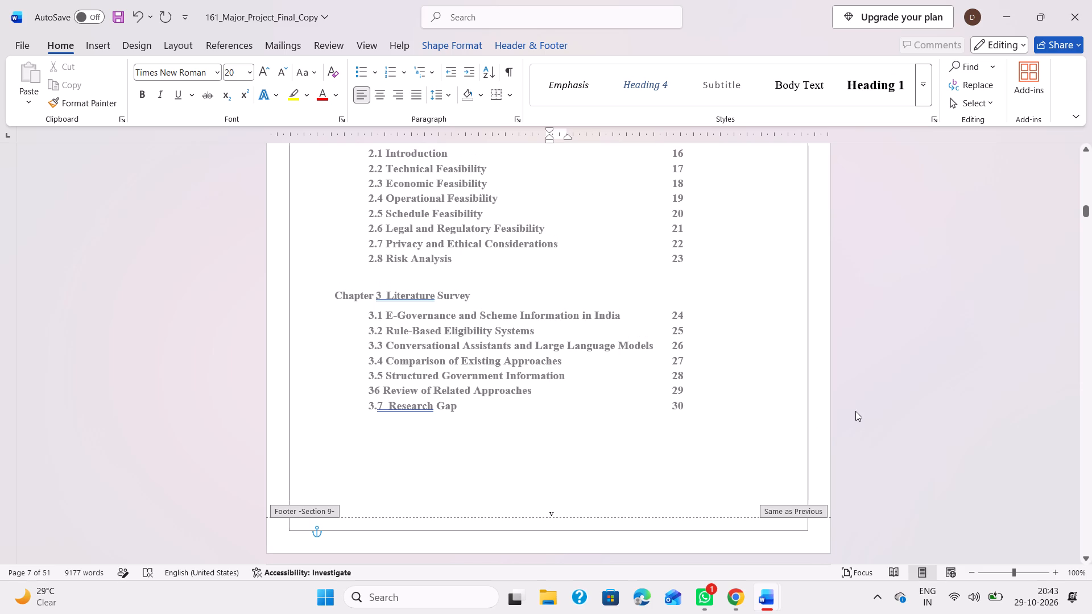
double_click(767, 401)
scroll(706, 395, "down", 5)
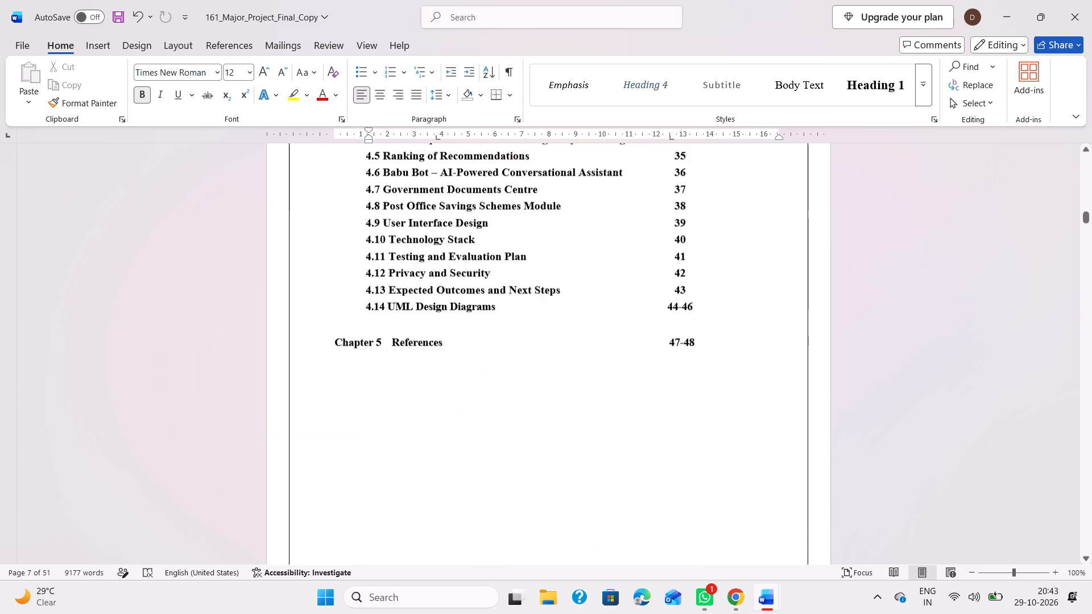
scroll(706, 395, "down", 2)
scroll(706, 395, "up", 2)
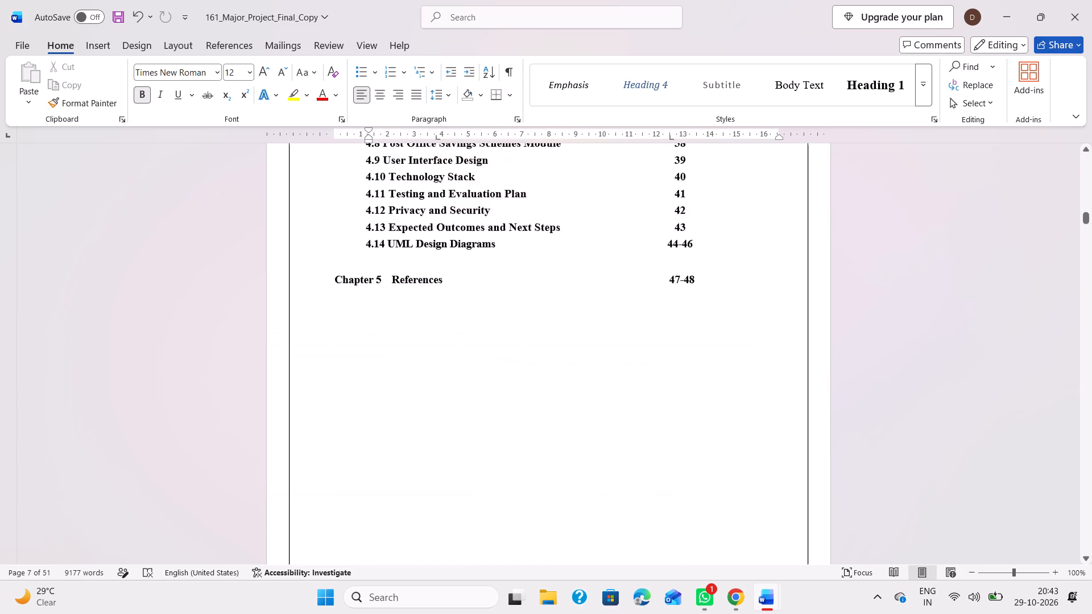
scroll(706, 395, "down", 7)
Change the v page number to vi in the footer of the last table of contents page and leave the footer.
scroll(706, 395, "up", 2)
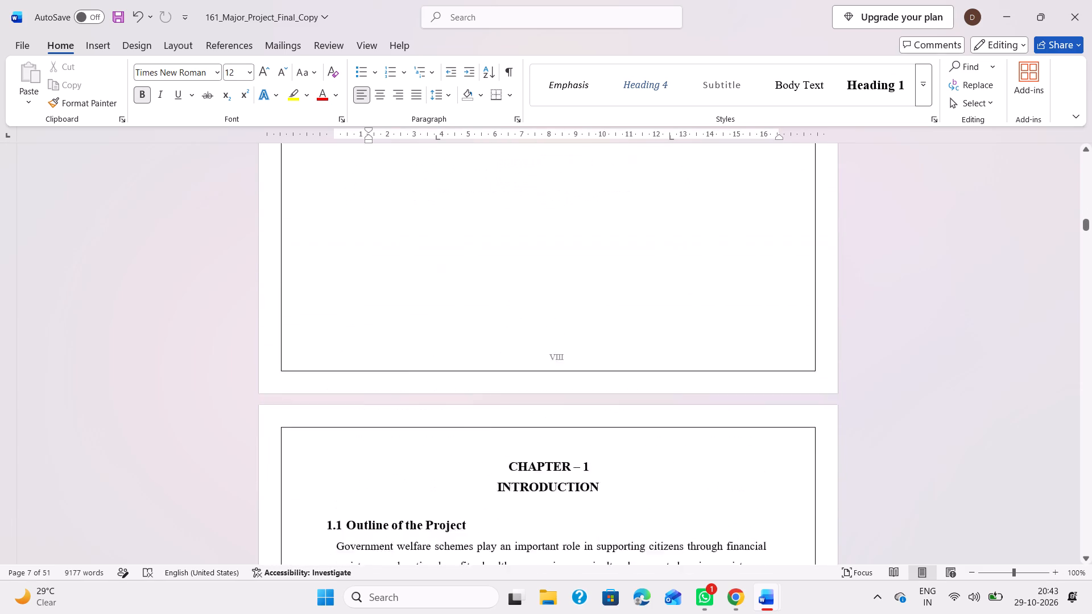
scroll(706, 395, "up", 2)
double_click(557, 430)
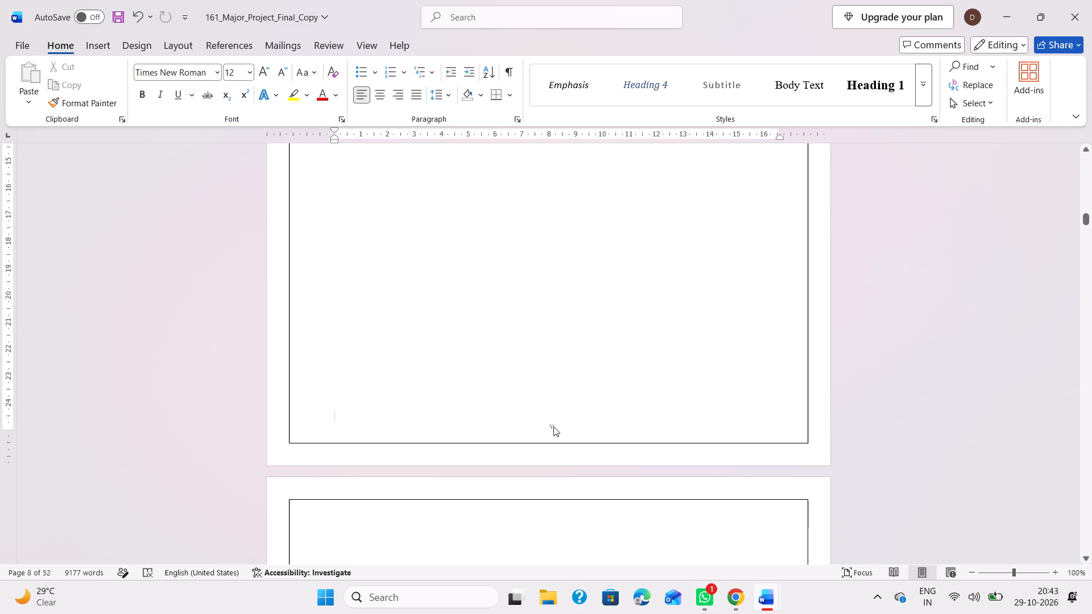
double_click(553, 426)
double_click(530, 418)
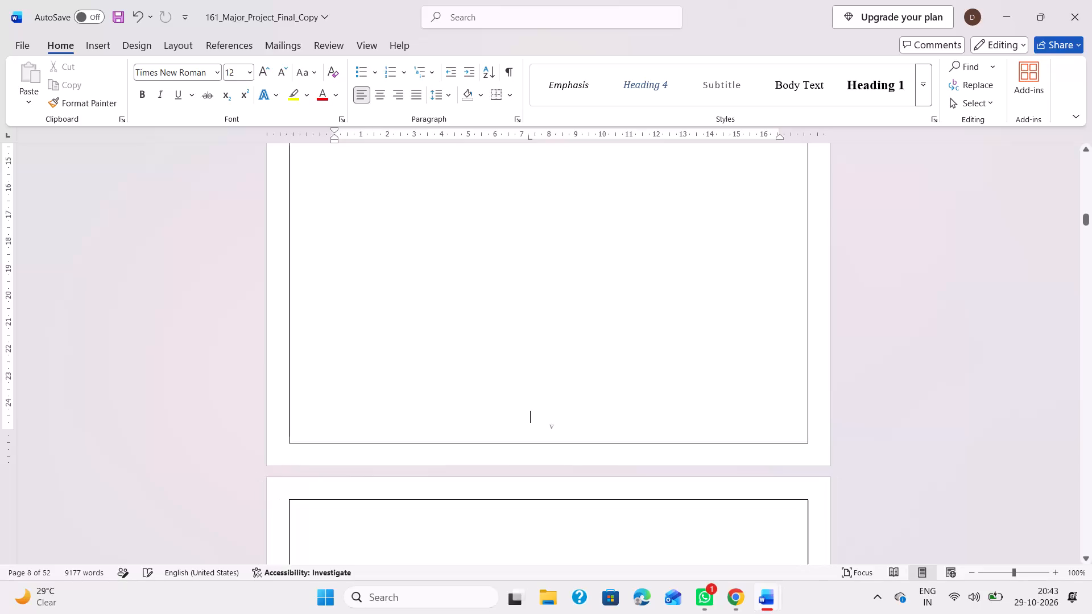
double_click(571, 452)
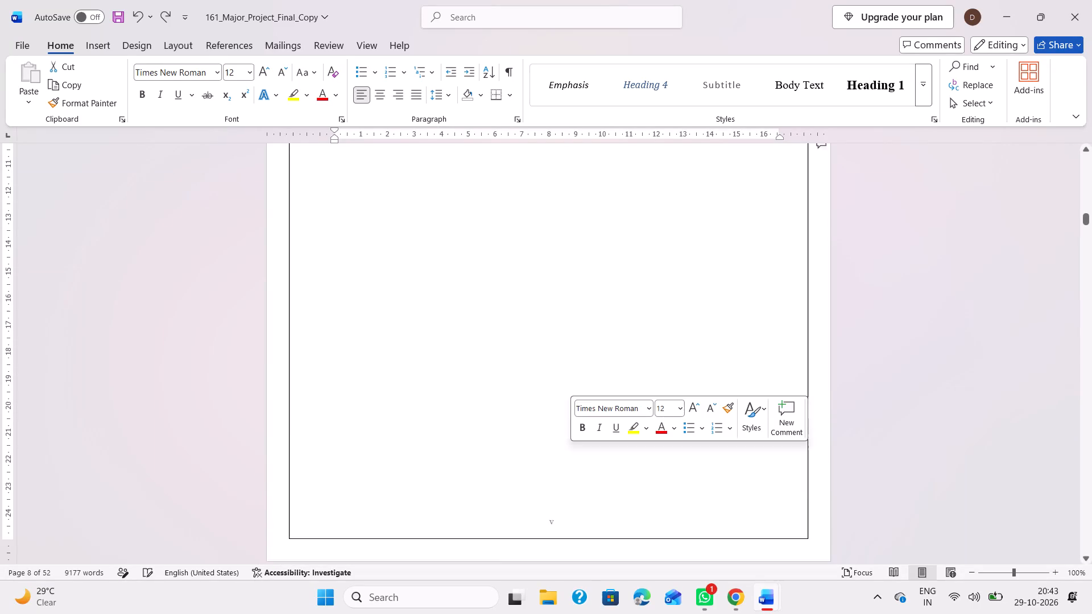
scroll(560, 547, "down", 1)
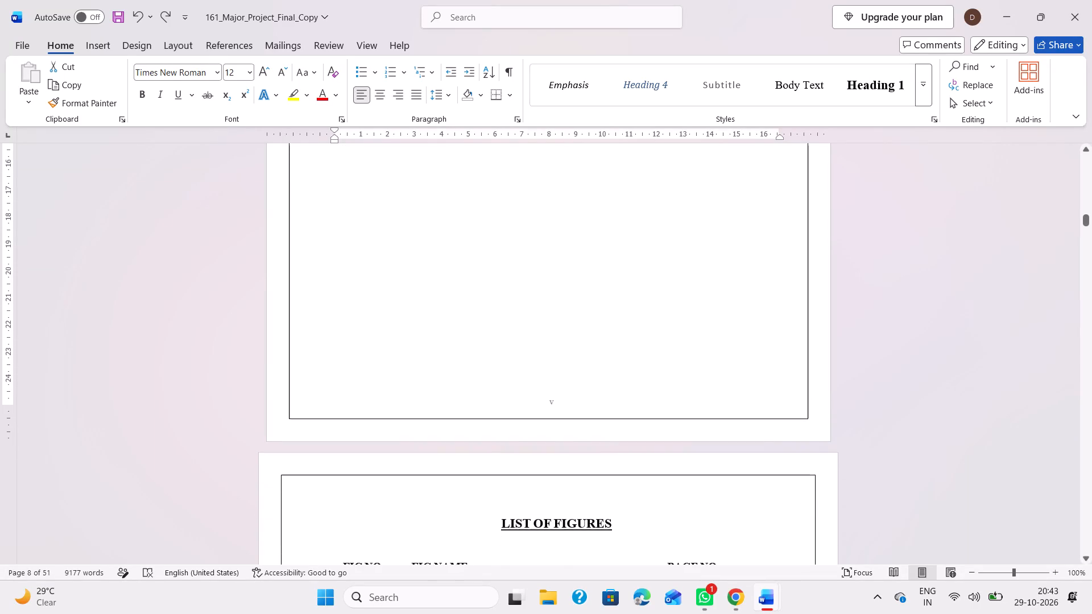
double_click(556, 425)
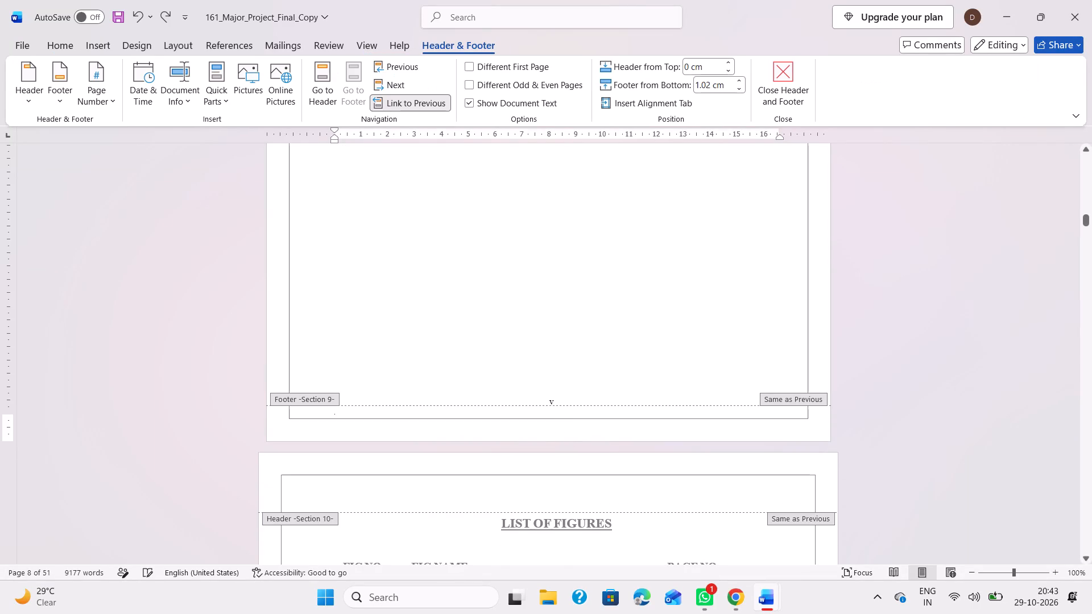
left_click(555, 401)
key("i")
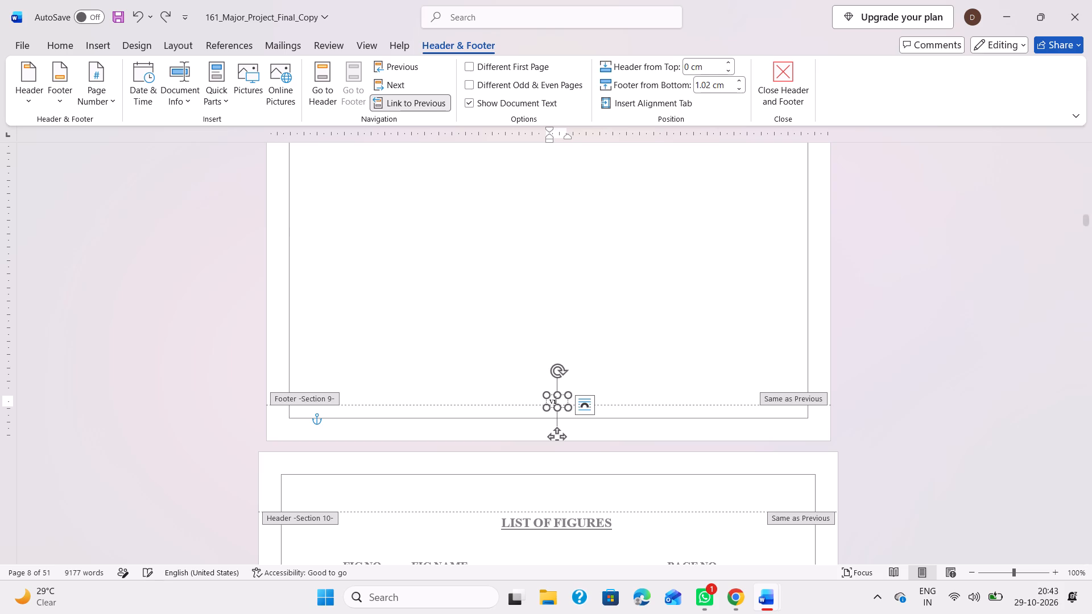
scroll(555, 401, "up", 5)
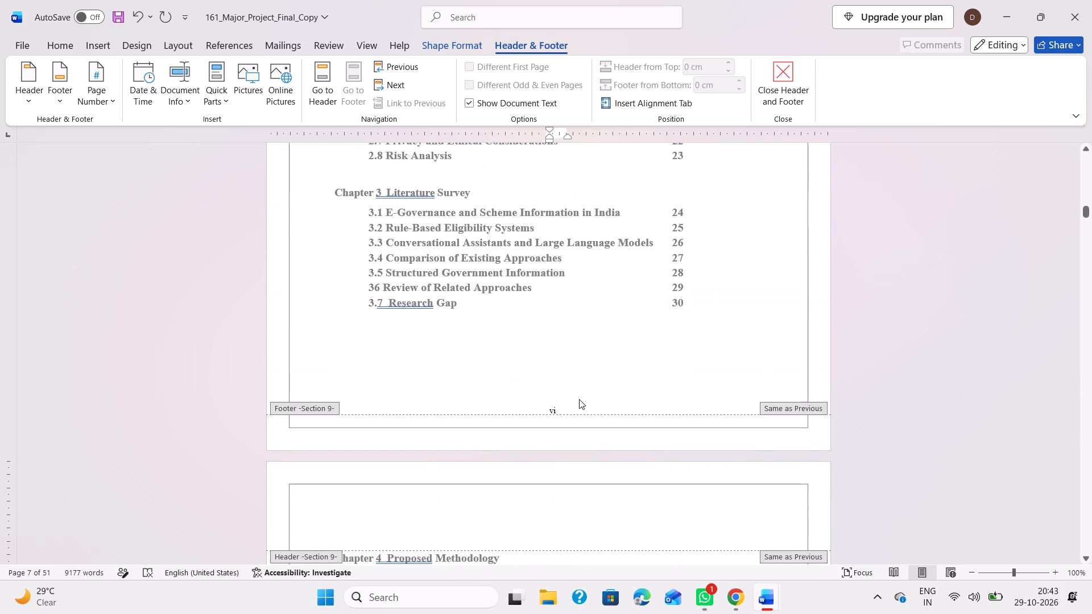
scroll(579, 399, "down", 7)
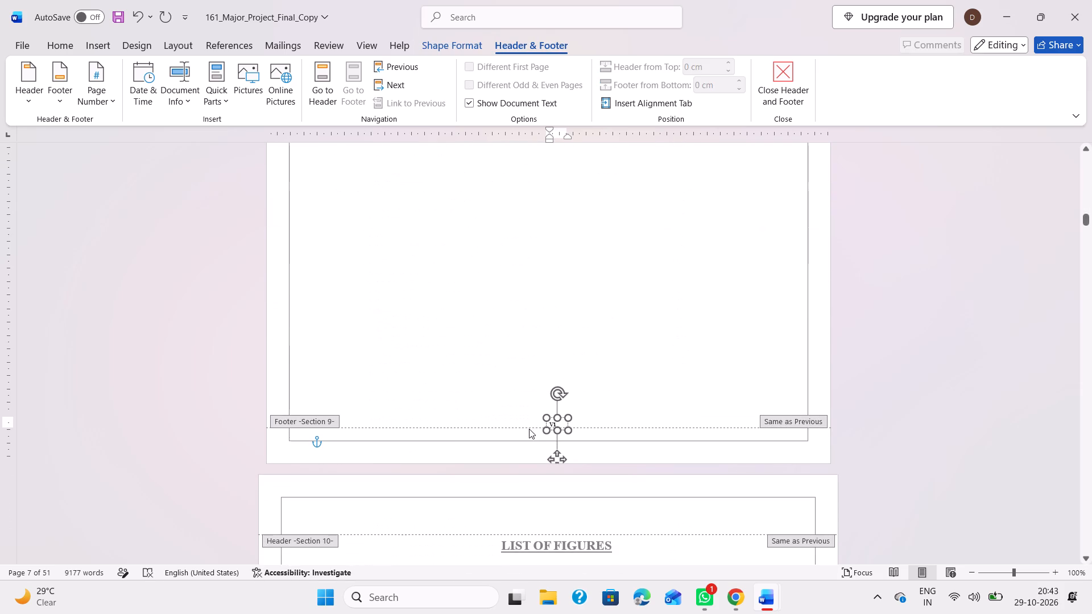
left_click(527, 420)
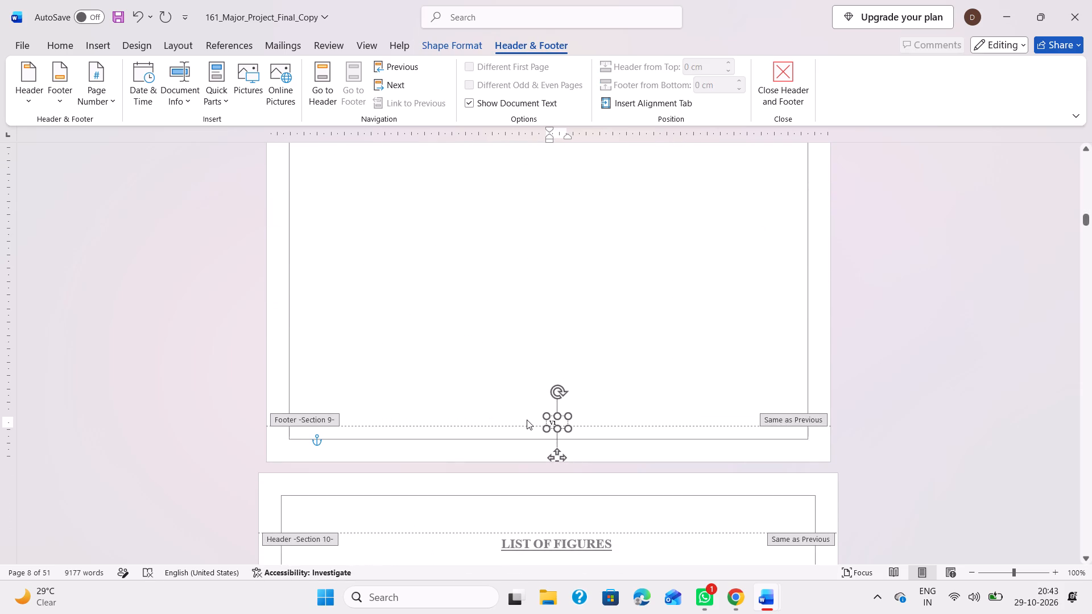
double_click(527, 420)
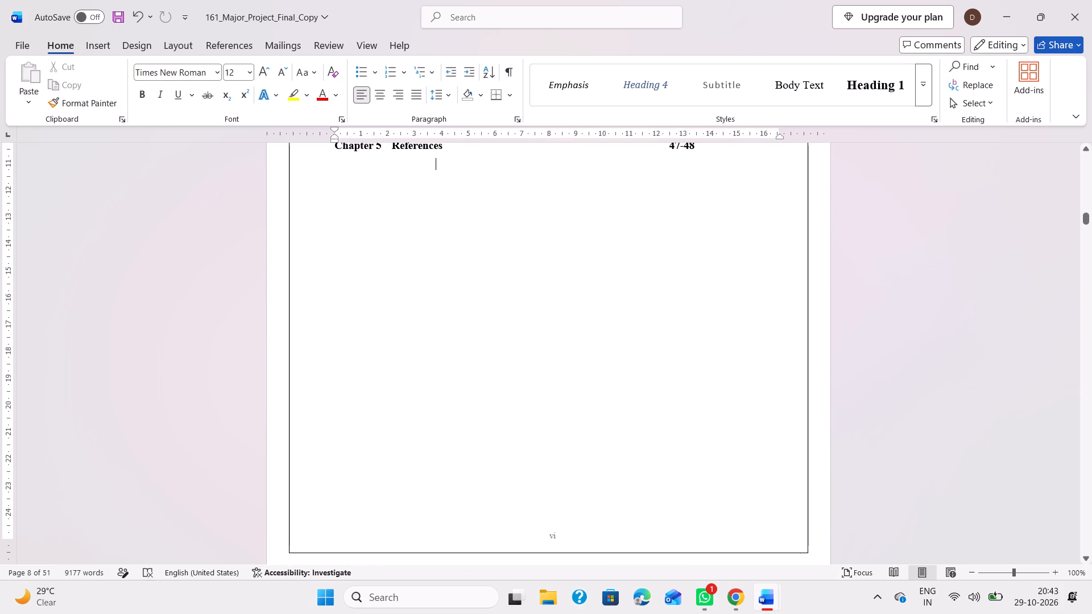
Unlink the Section 9 footer on the last table of contents page from the previous section's footer.
double_click(556, 537)
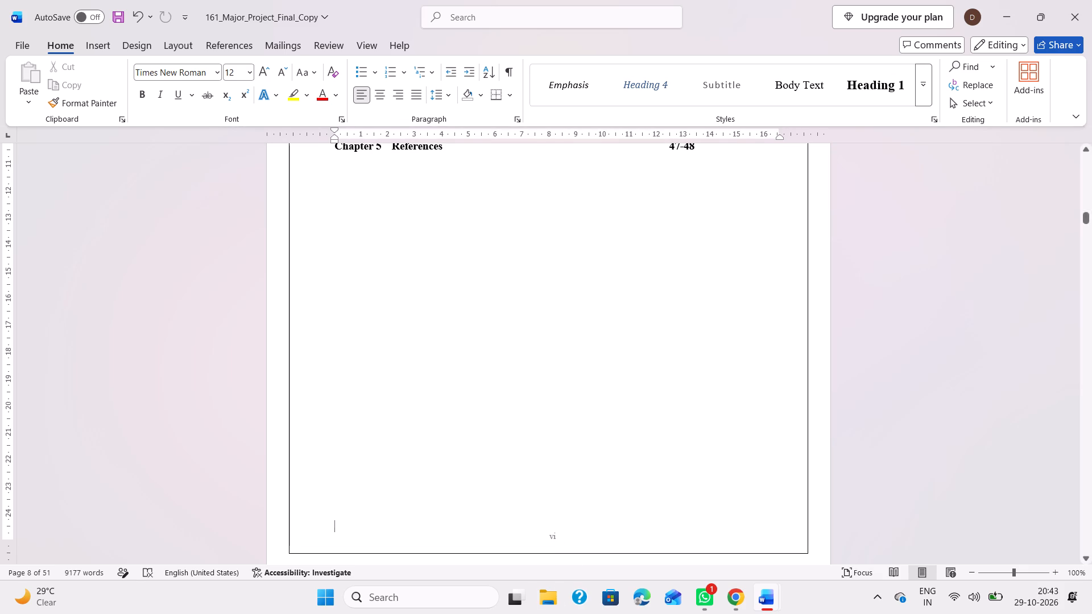
scroll(590, 518, "down", 1)
double_click(552, 402)
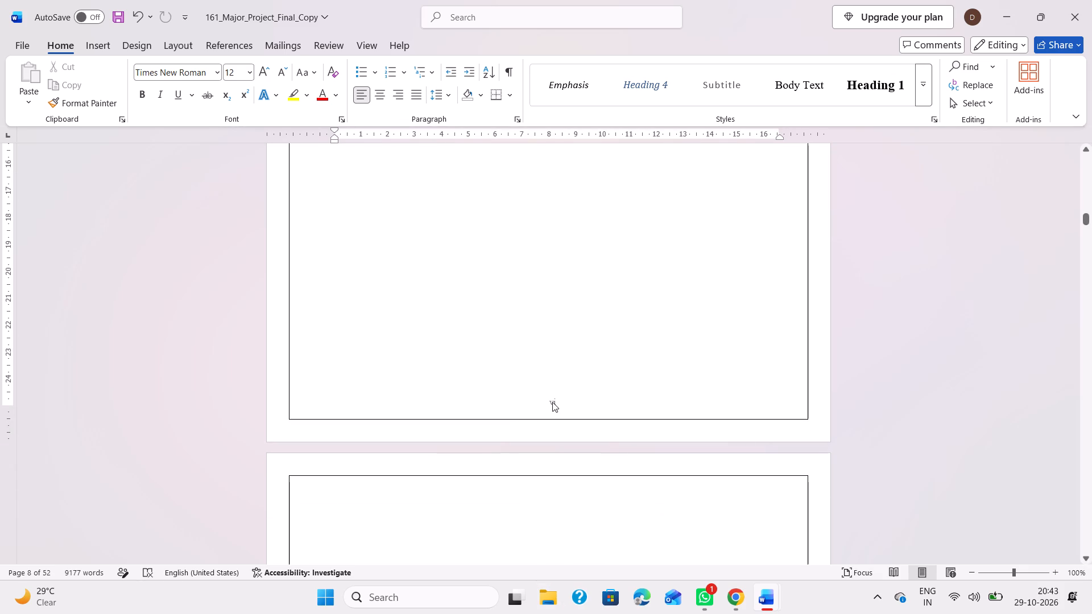
double_click(553, 424)
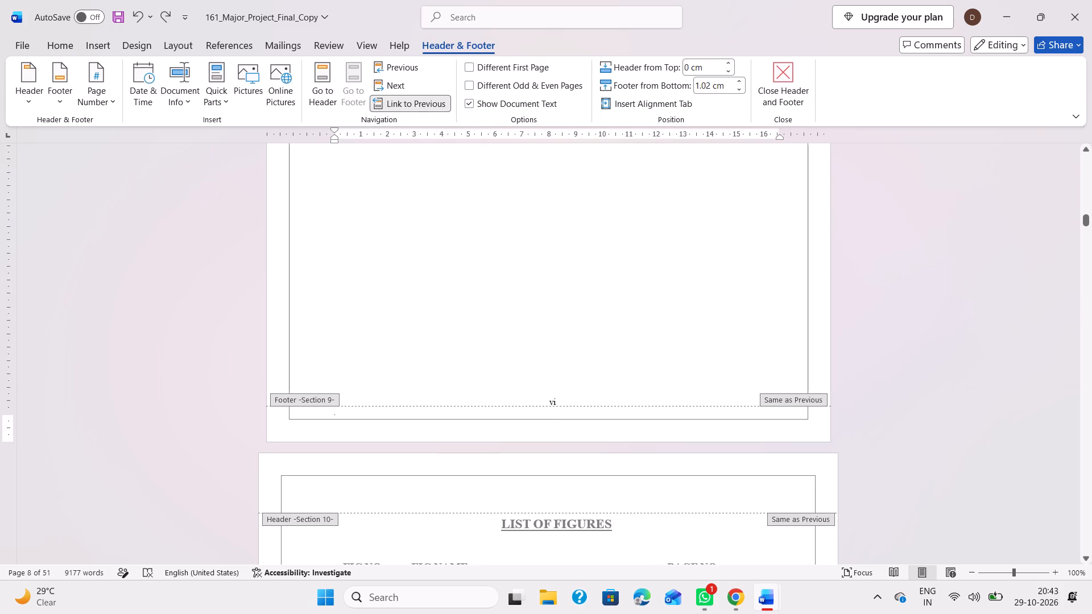
left_click(411, 107)
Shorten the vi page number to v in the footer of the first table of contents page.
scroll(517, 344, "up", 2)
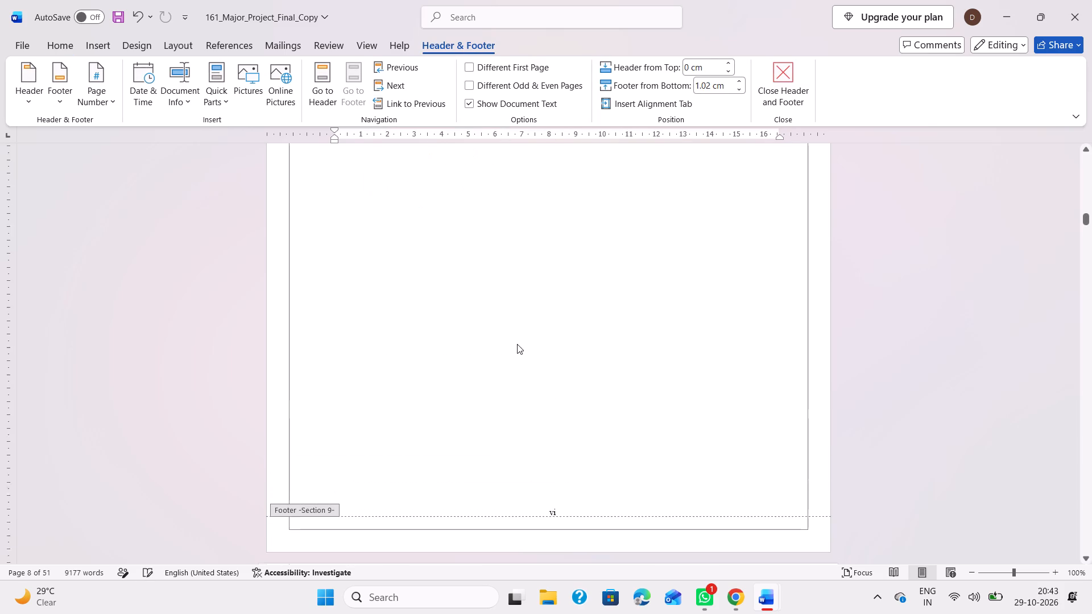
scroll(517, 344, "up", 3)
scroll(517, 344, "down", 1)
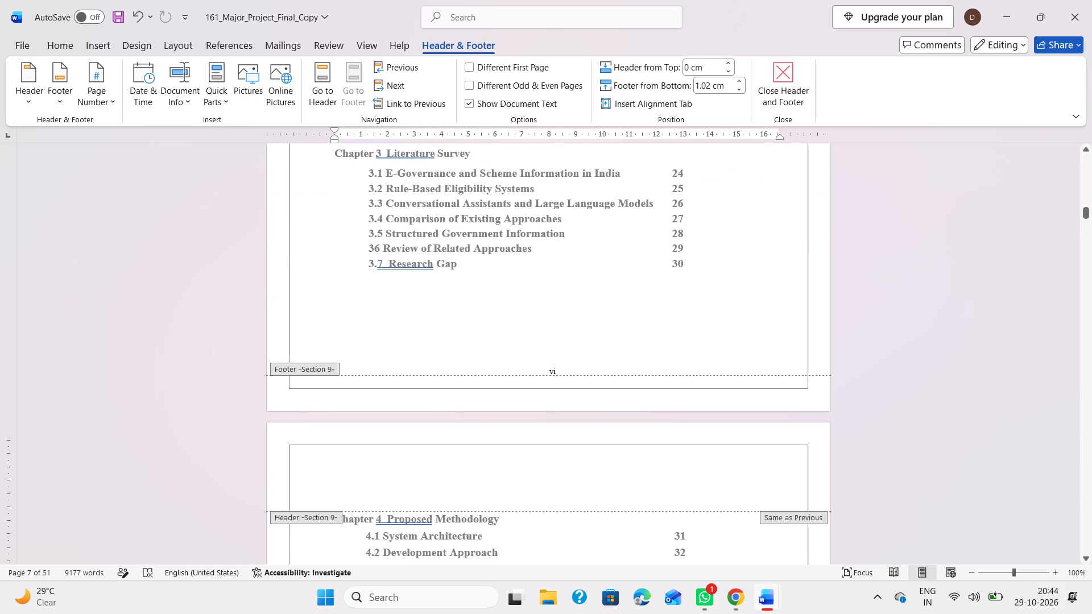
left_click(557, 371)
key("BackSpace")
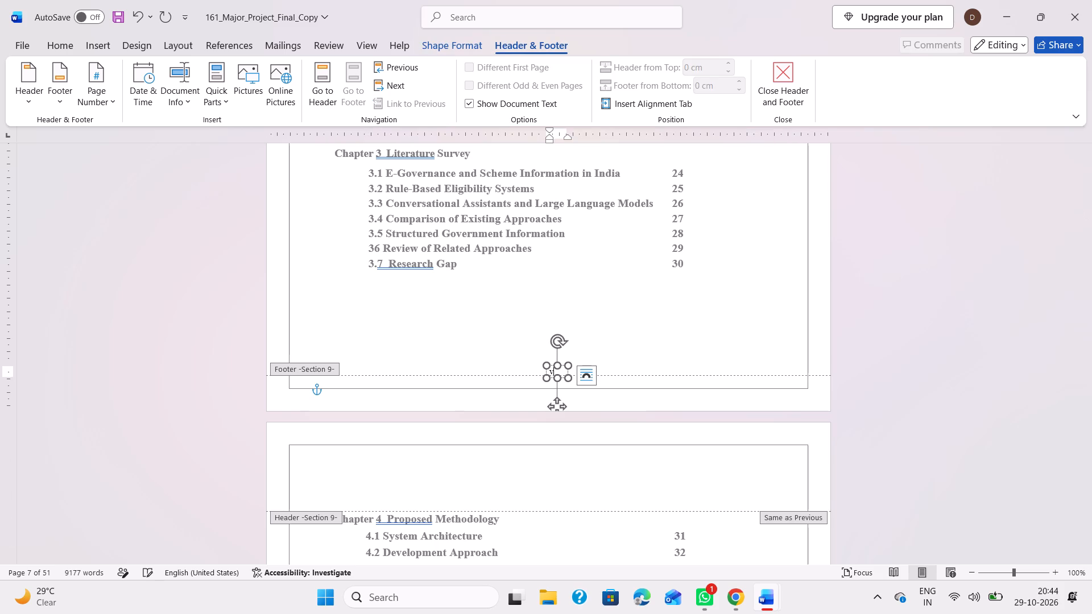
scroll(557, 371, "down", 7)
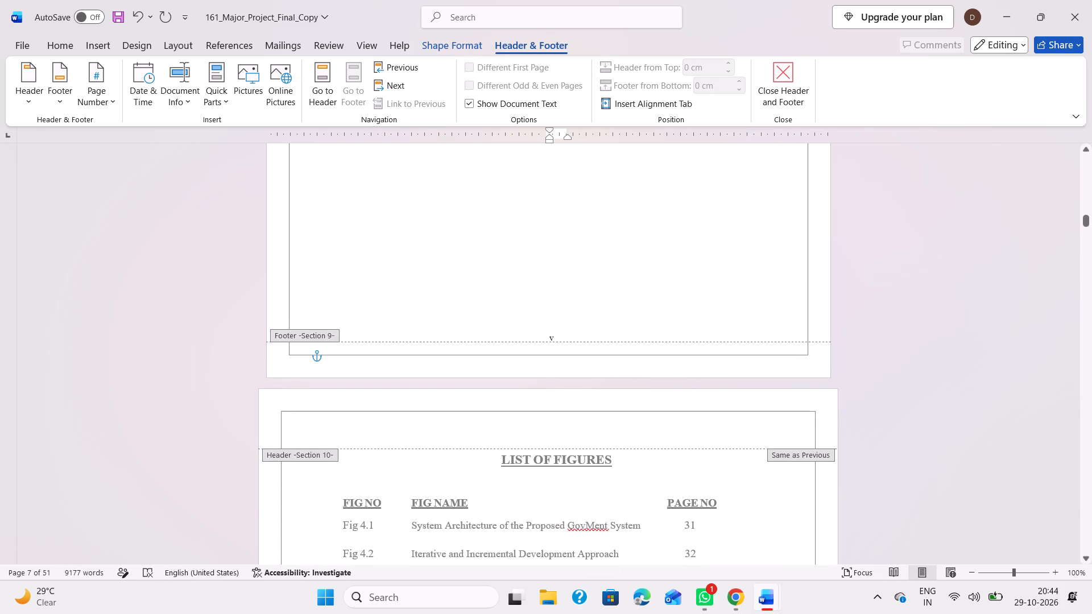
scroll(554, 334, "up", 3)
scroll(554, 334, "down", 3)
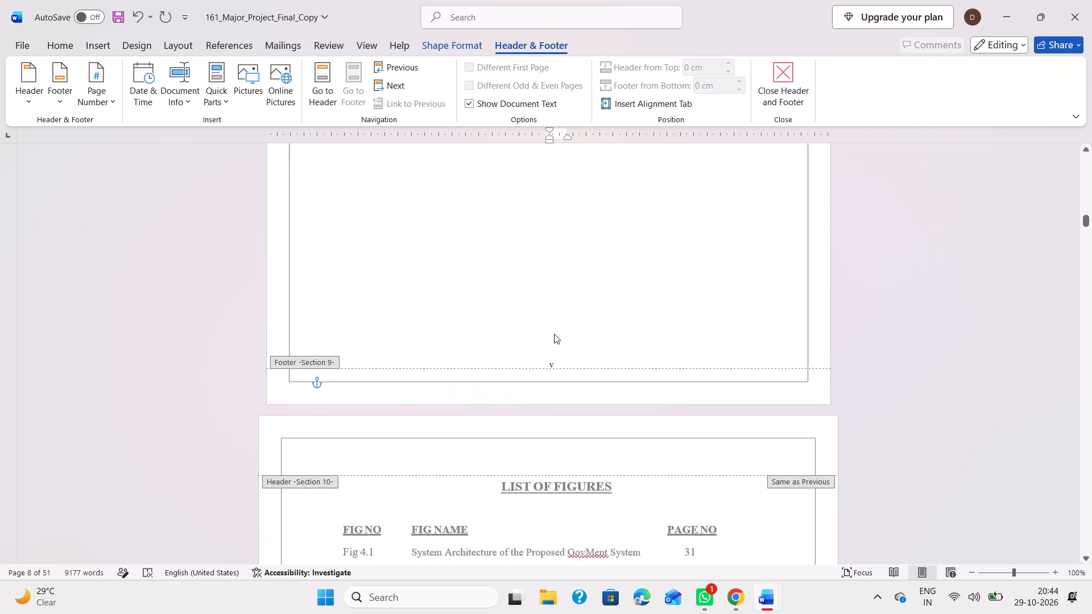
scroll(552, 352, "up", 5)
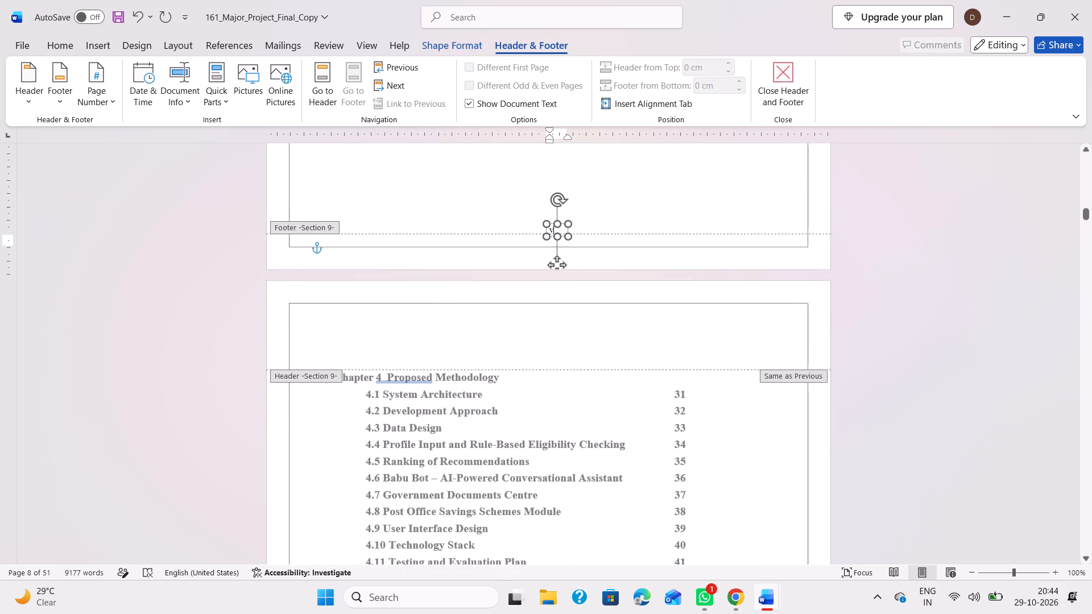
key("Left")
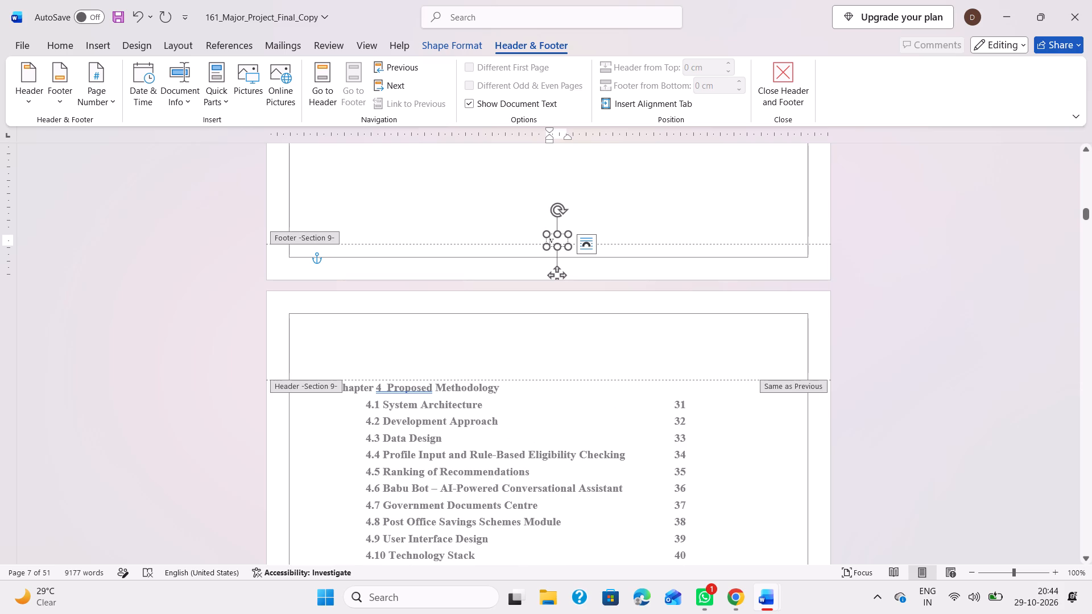
Set the footer page number on the last table of contents page to vi and leave the footer.
scroll(538, 276, "down", 4)
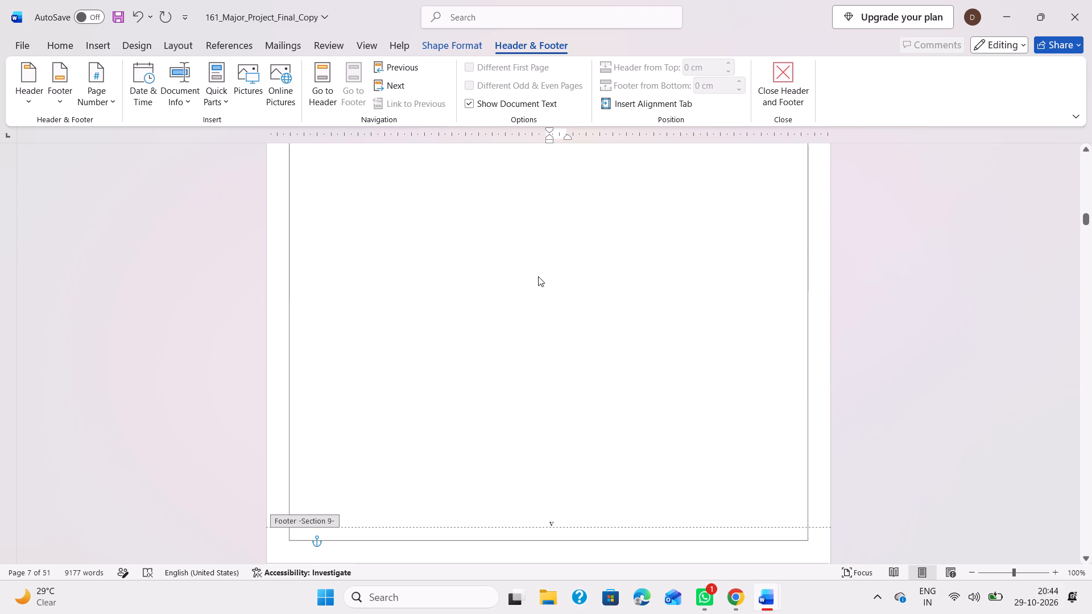
left_click(540, 515)
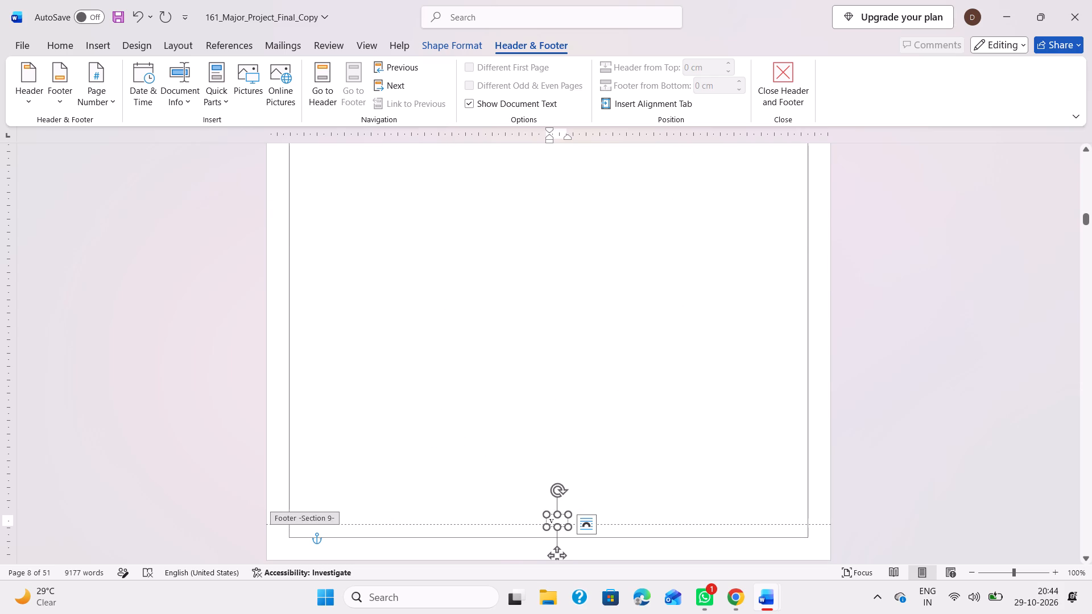
left_click(560, 519)
key("i")
scroll(560, 519, "up", 5)
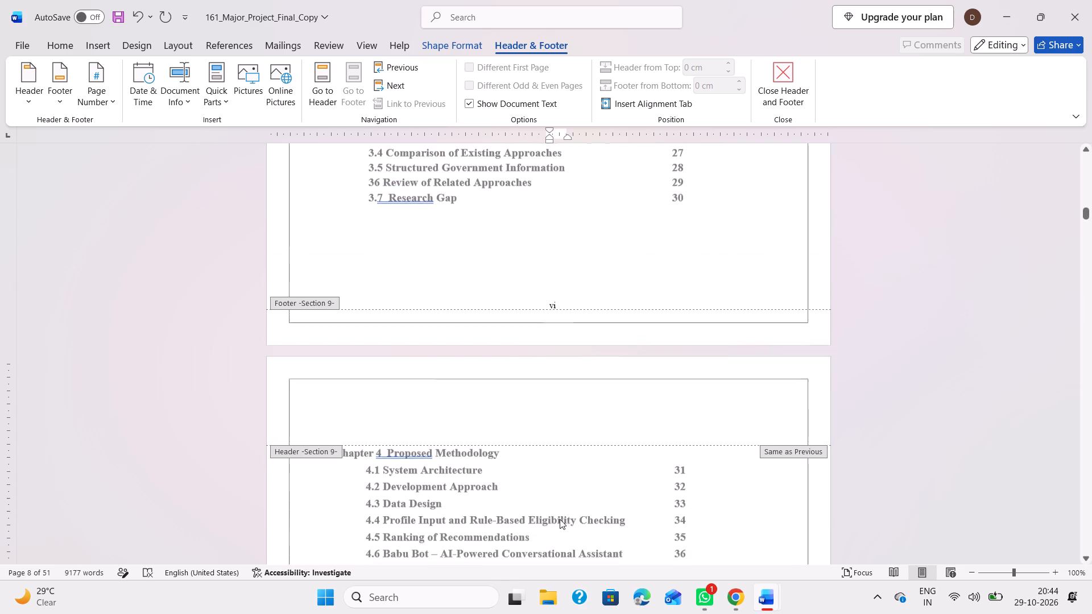
scroll(560, 519, "up", 1)
scroll(589, 425, "down", 4)
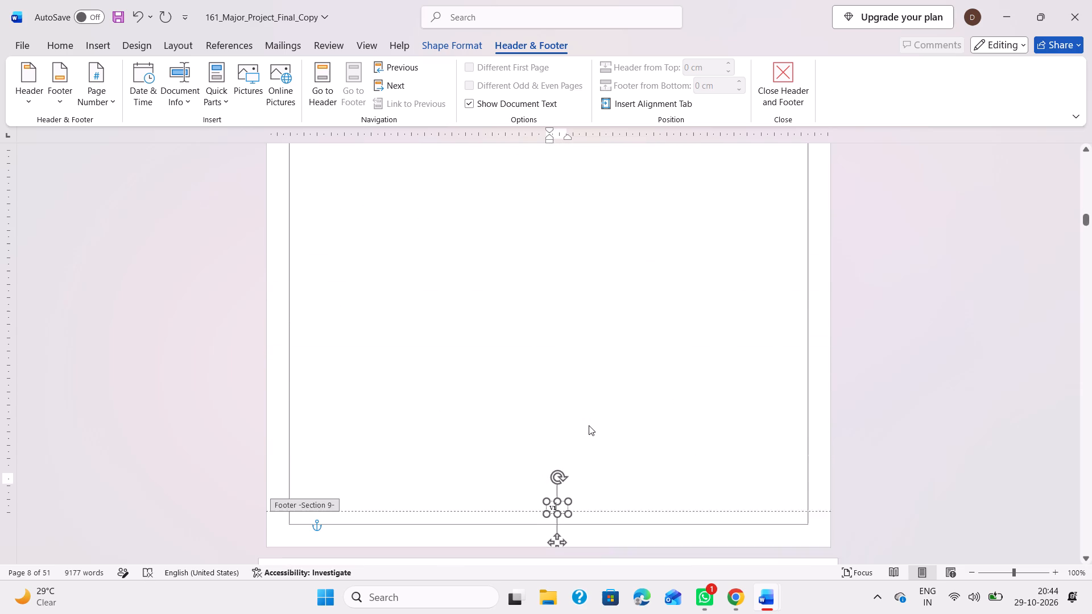
double_click(484, 471)
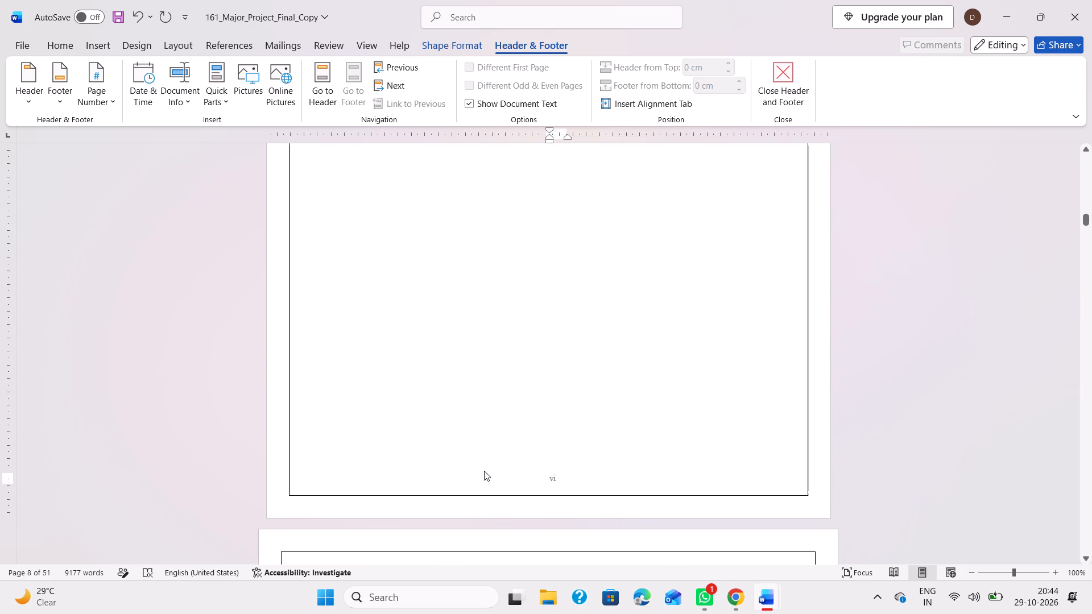
Review the footer page numbers from the table of contents back through the Abstract, Acknowledgement and Certificate to the title pages.
scroll(578, 454, "up", 3)
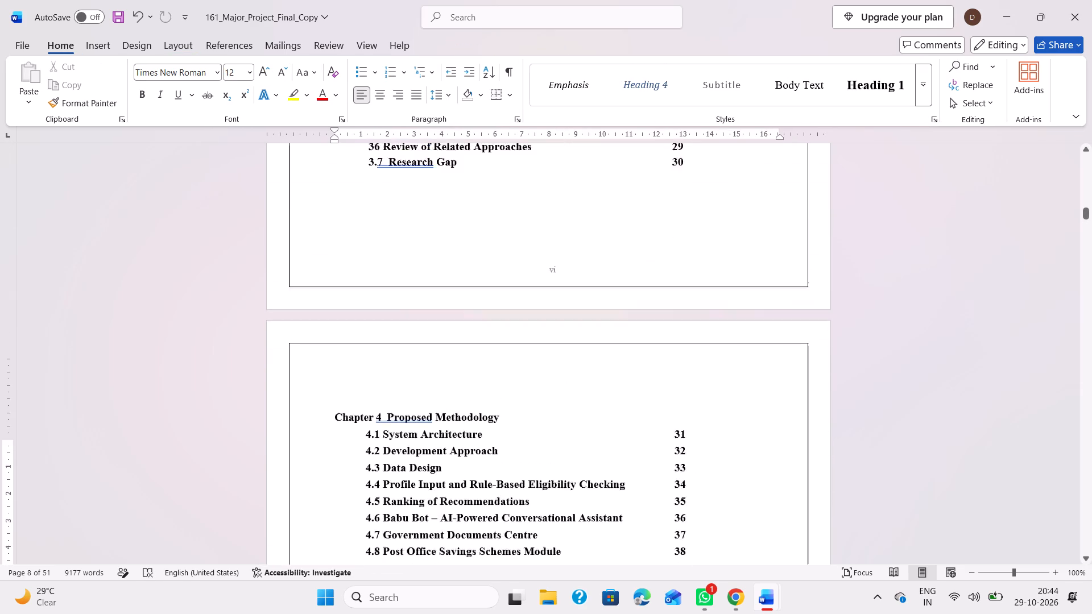
scroll(578, 454, "up", 4)
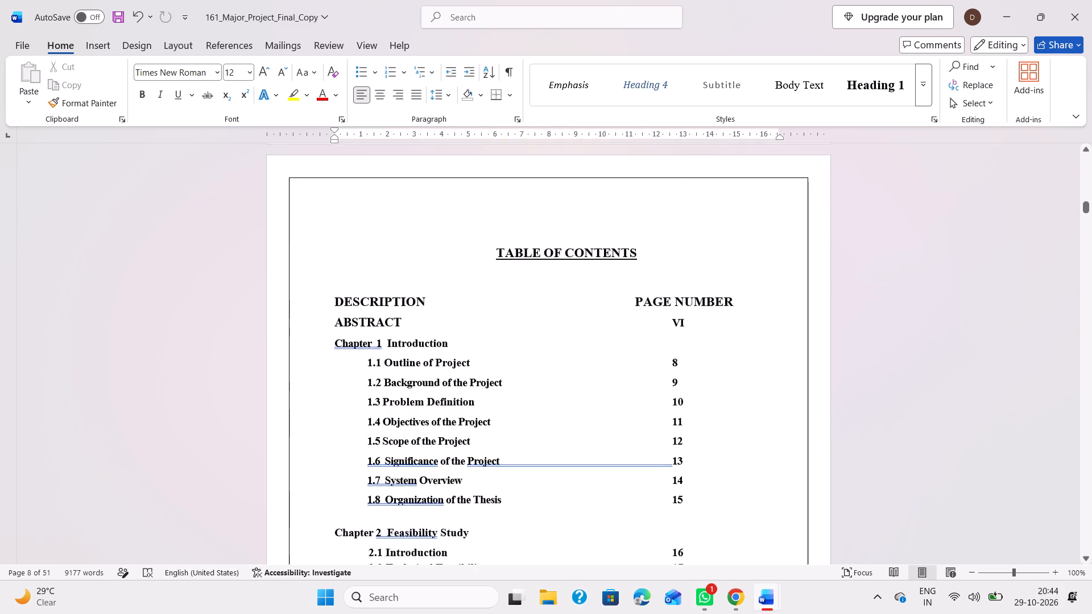
scroll(578, 454, "up", 6)
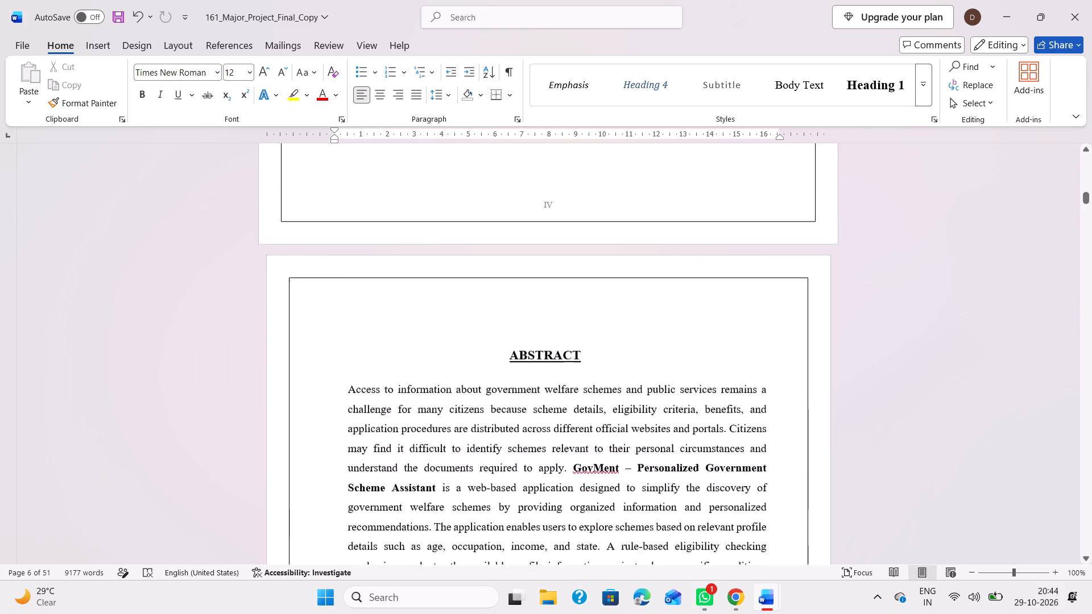
scroll(578, 454, "up", 5)
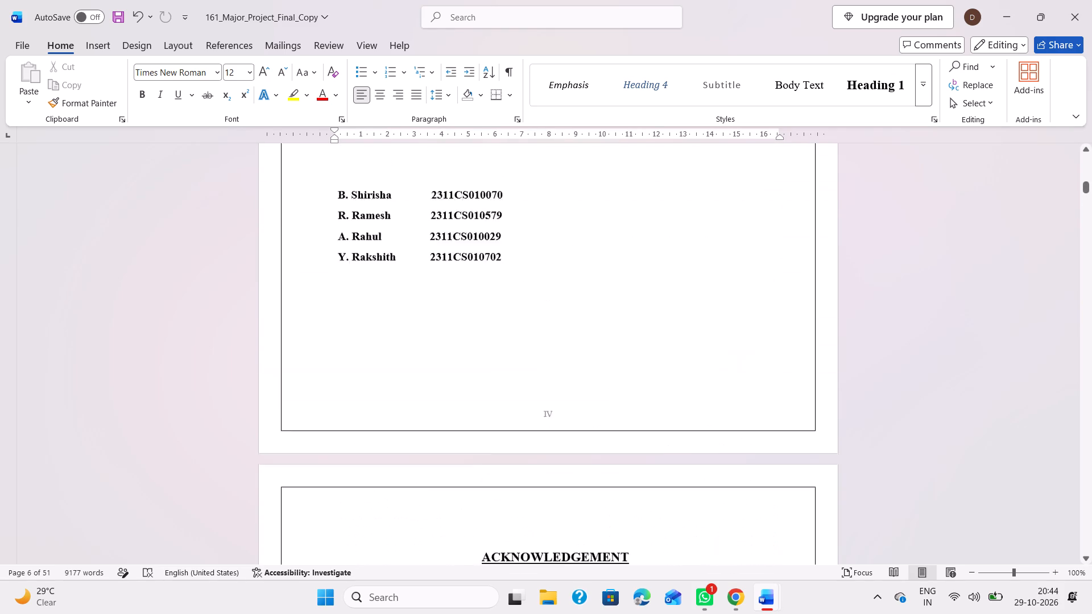
scroll(578, 454, "up", 5)
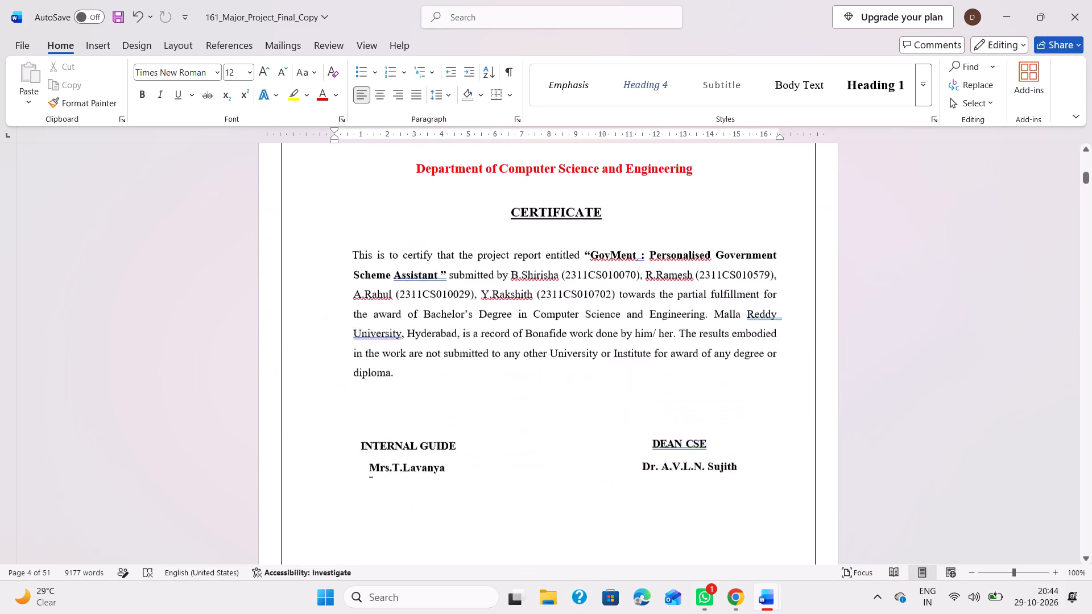
scroll(578, 454, "up", 7)
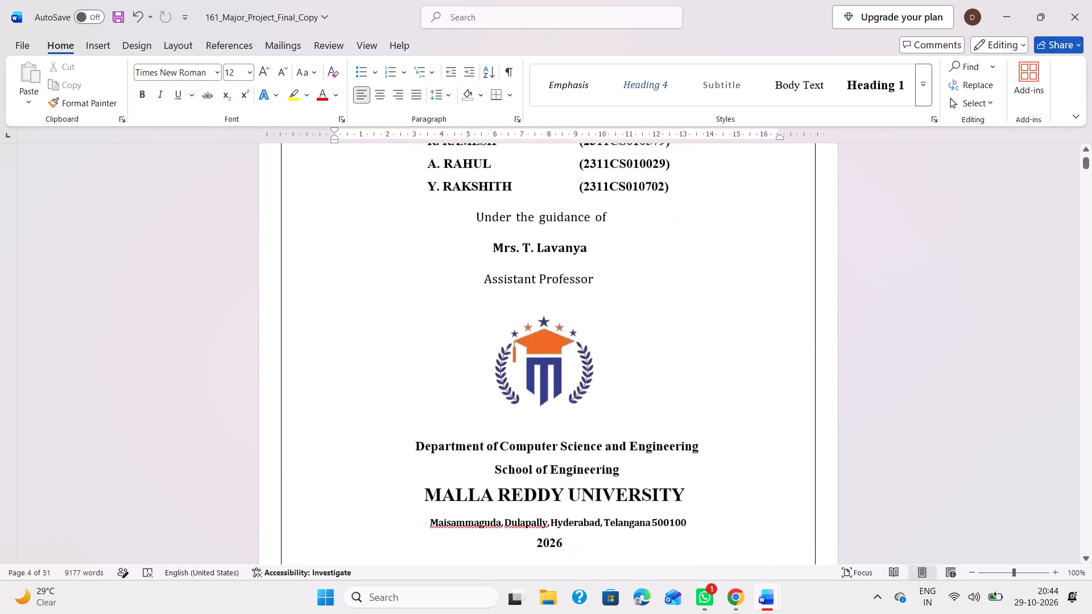
scroll(578, 454, "up", 1)
scroll(578, 454, "down", 6)
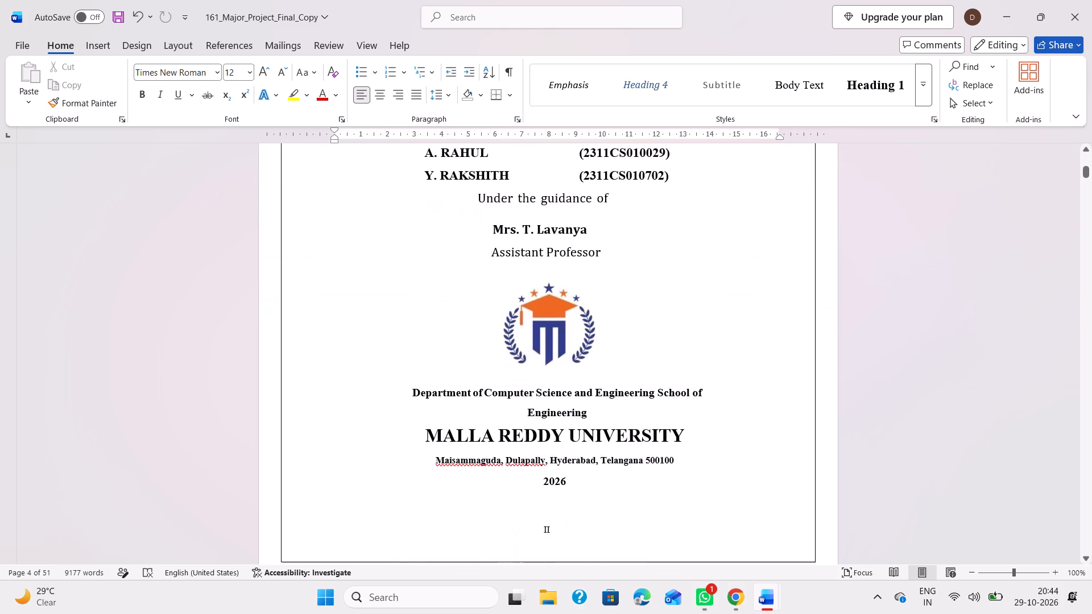
scroll(578, 454, "down", 1)
left_click(552, 494)
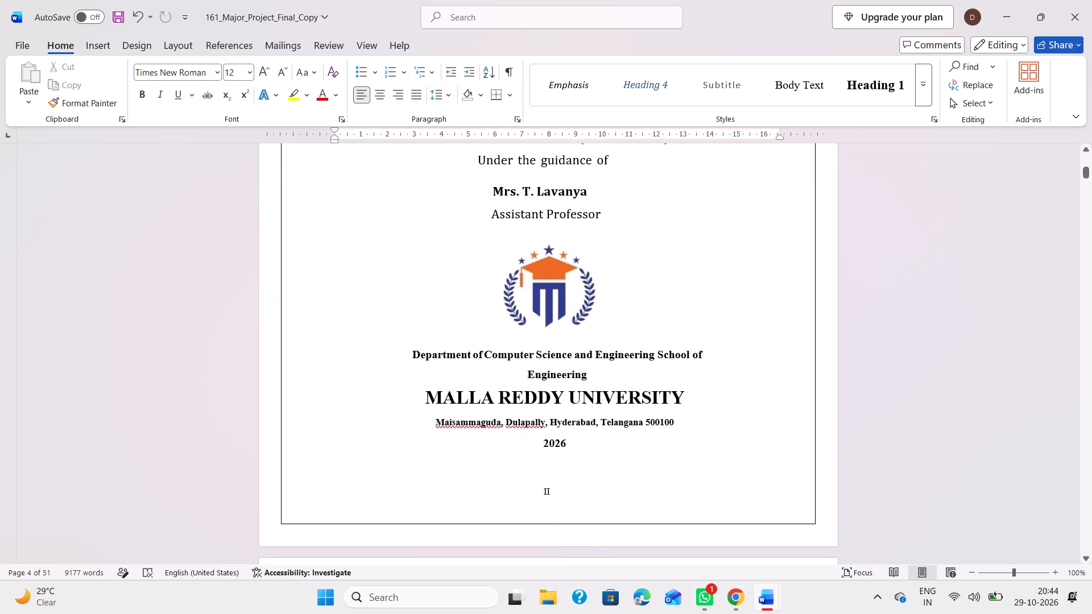
Delete the II page number from the footer of the second title page.
scroll(552, 494, "down", 2)
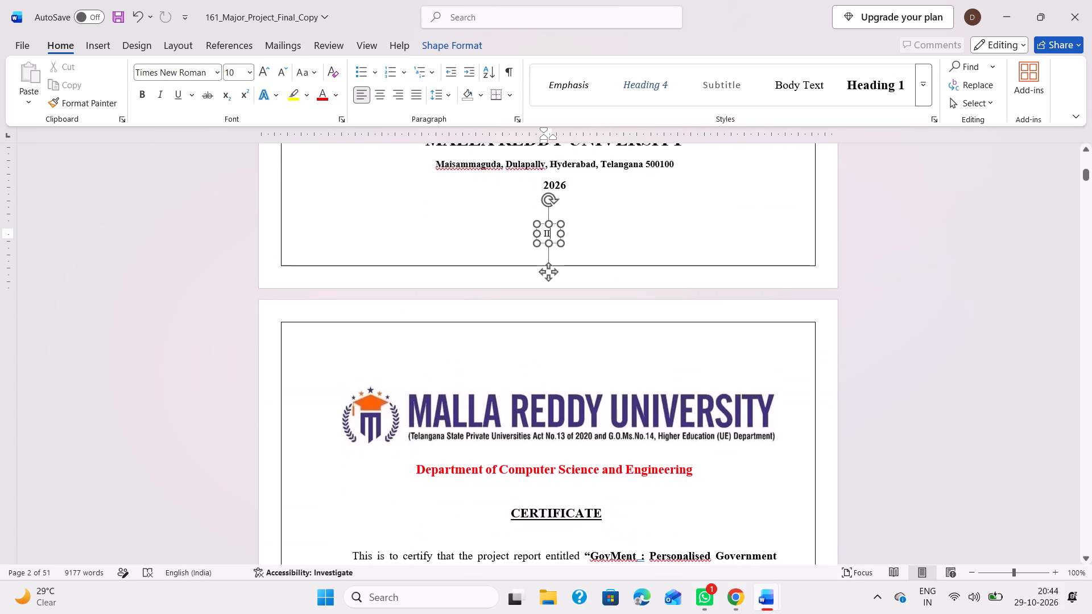
key("BackSpace")
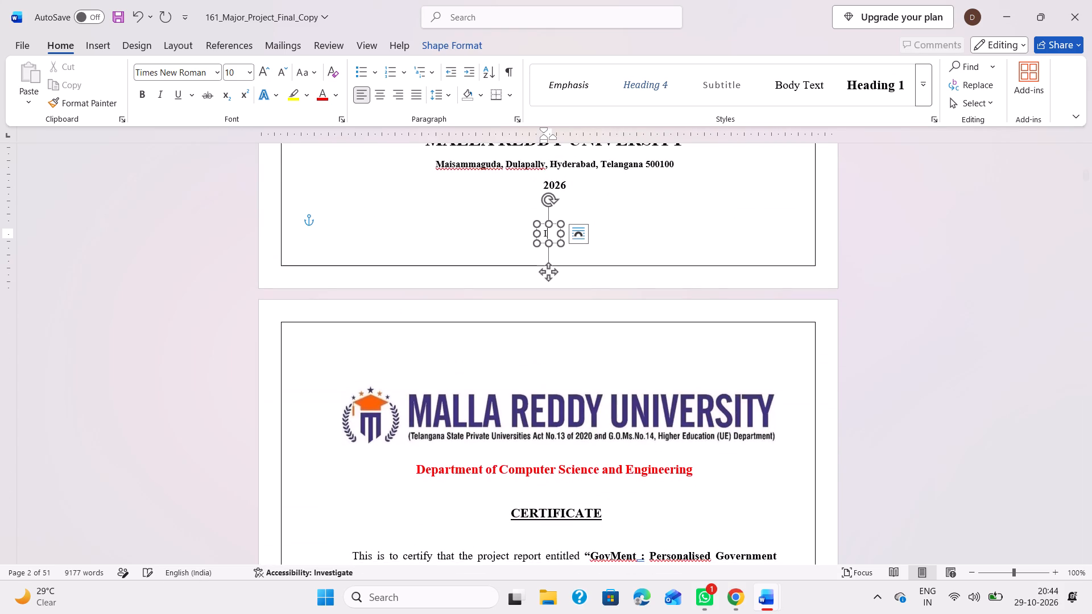
key("BackSpace")
key("BackSpace")
Review the footer page numbers from the Certificate to the List of Figures and back to the Declaration and Acknowledgement pages.
scroll(586, 429, "down", 3)
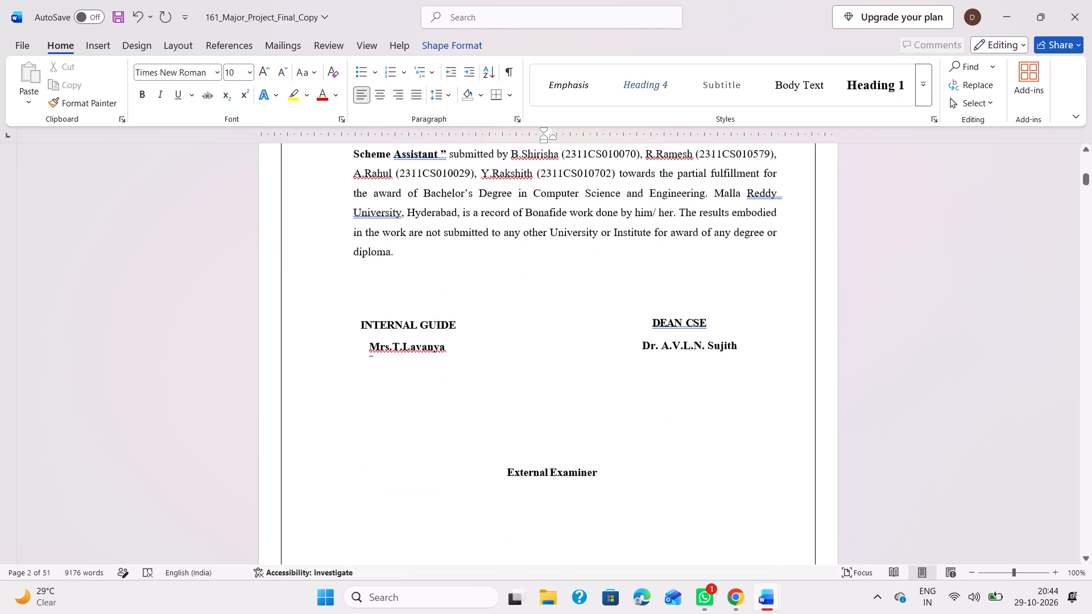
scroll(685, 387, "down", 2)
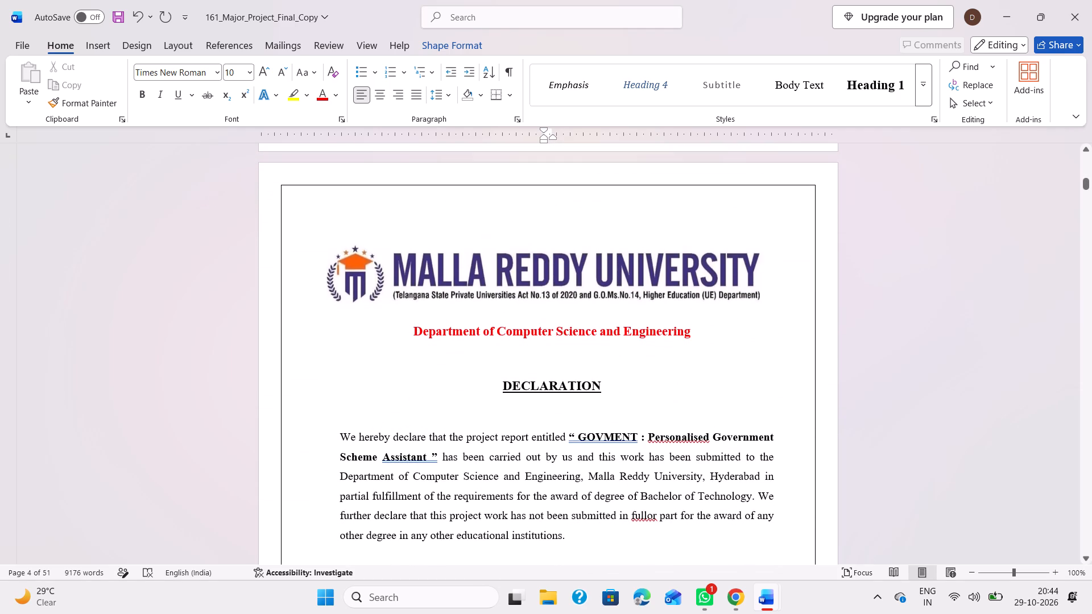
scroll(769, 341, "down", 1)
scroll(769, 341, "up", 8)
scroll(769, 341, "down", 6)
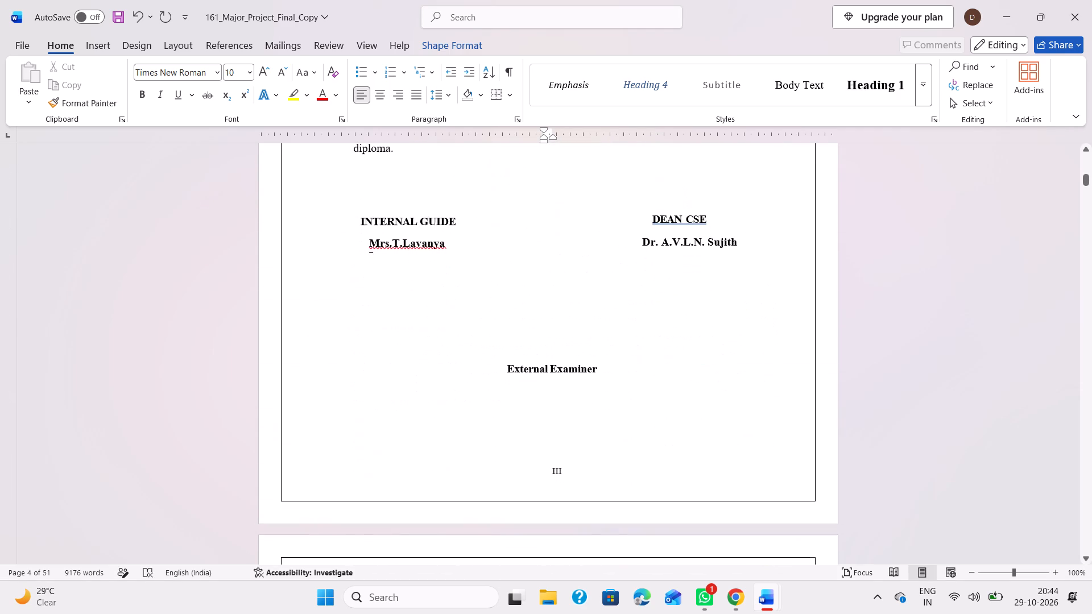
scroll(735, 444, "down", 8)
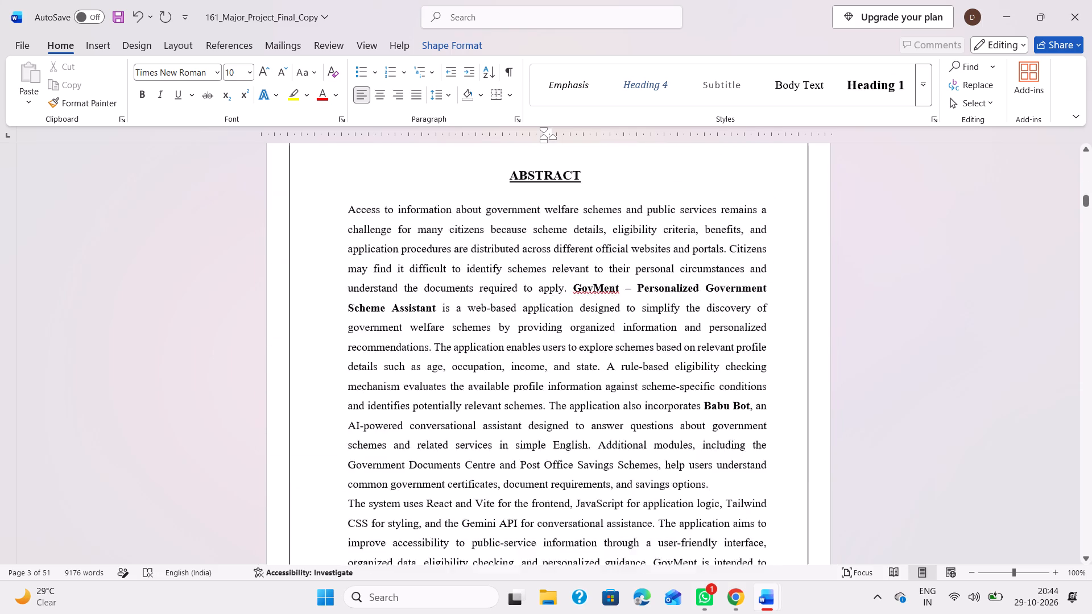
scroll(735, 444, "down", 2)
scroll(735, 444, "up", 2)
scroll(735, 444, "down", 6)
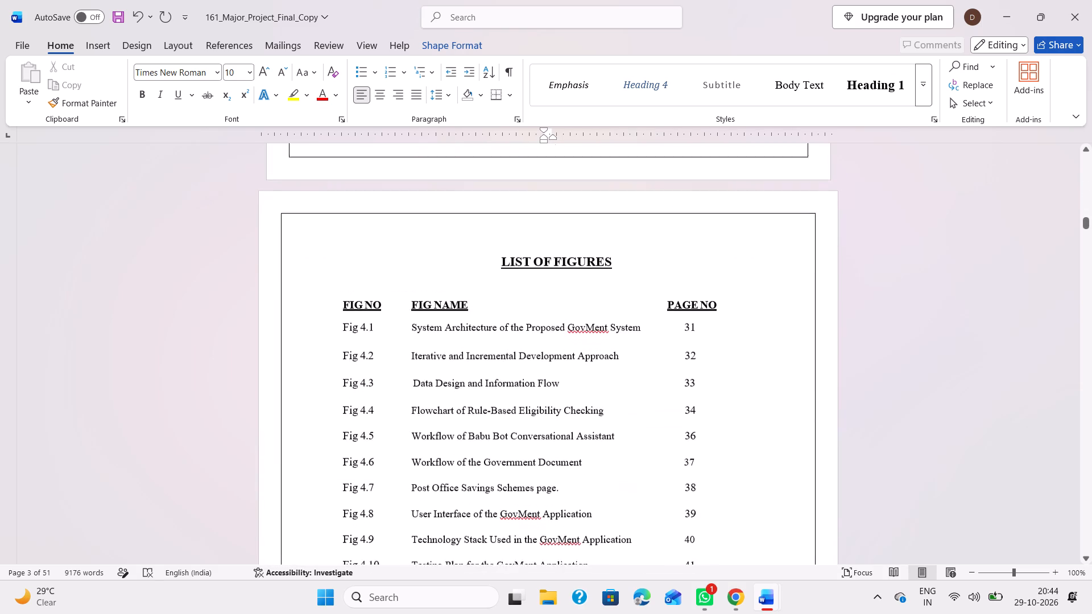
scroll(735, 444, "up", 9)
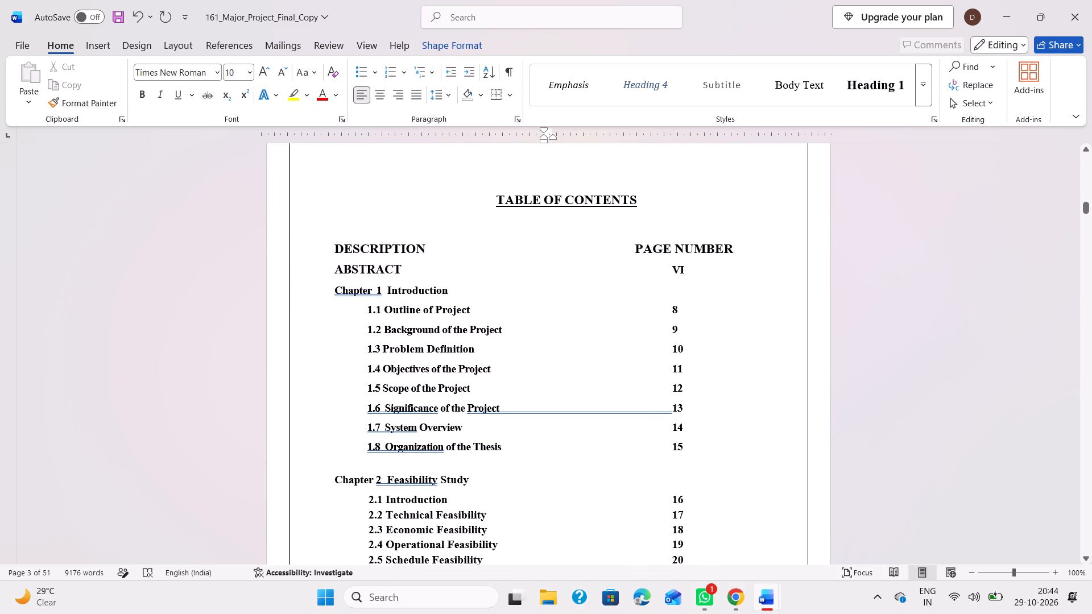
scroll(698, 337, "up", 6)
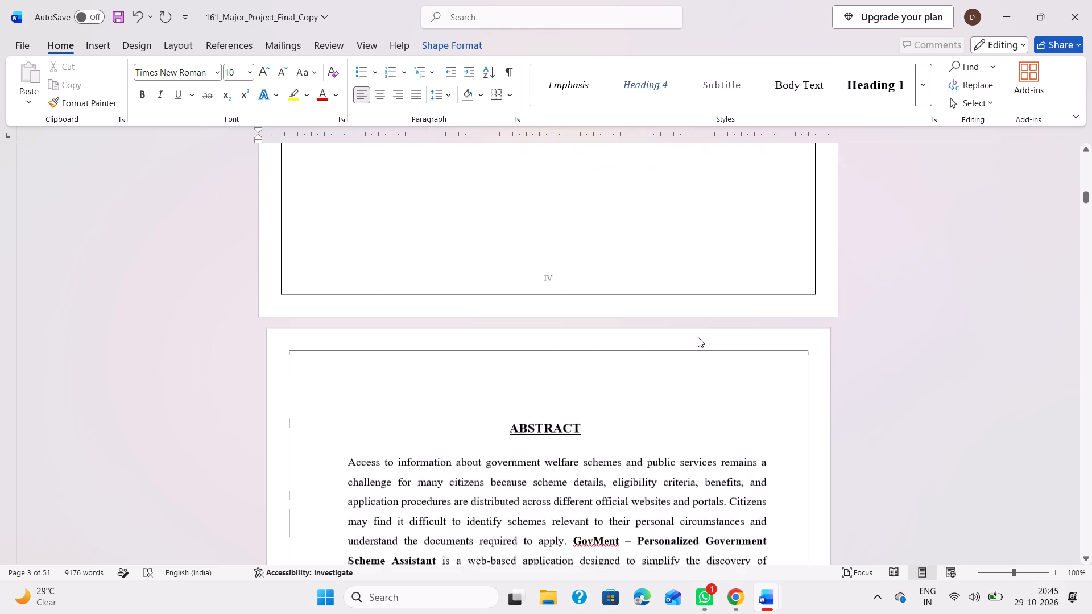
scroll(698, 337, "up", 2)
scroll(663, 432, "up", 7)
scroll(663, 432, "down", 8)
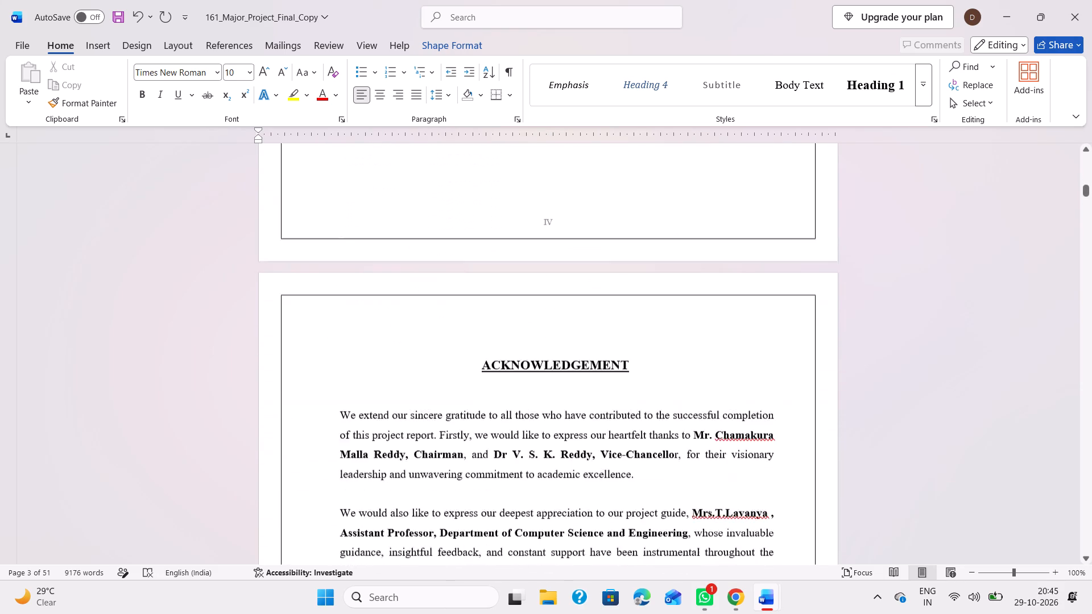
Open the Section 7 footer on the Acknowledgement page and remove one character from its IV page number.
scroll(663, 432, "down", 2)
left_click(557, 335)
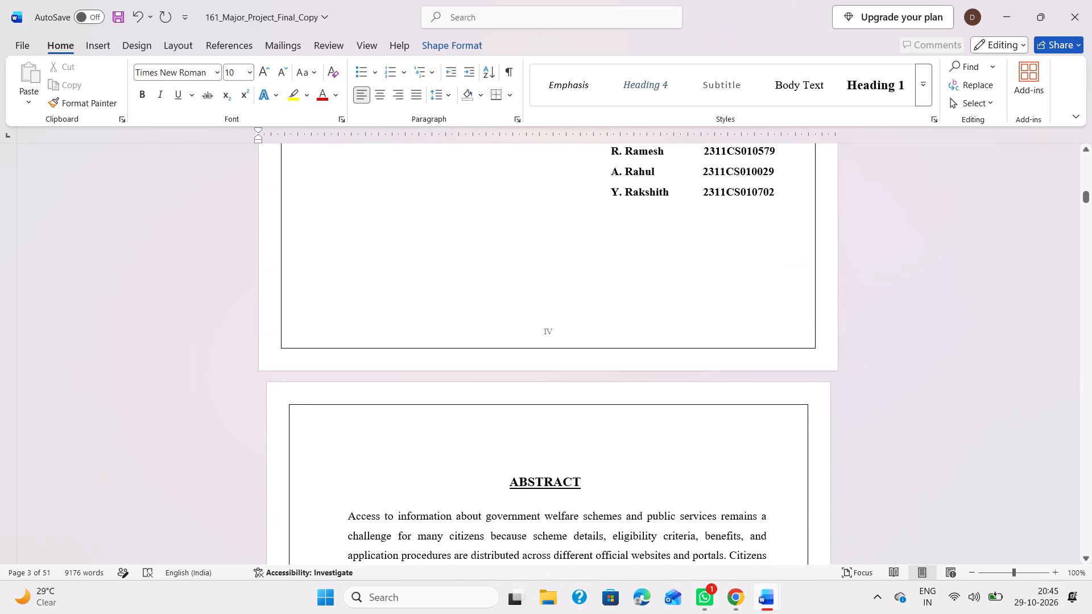
left_click(543, 322)
double_click(554, 330)
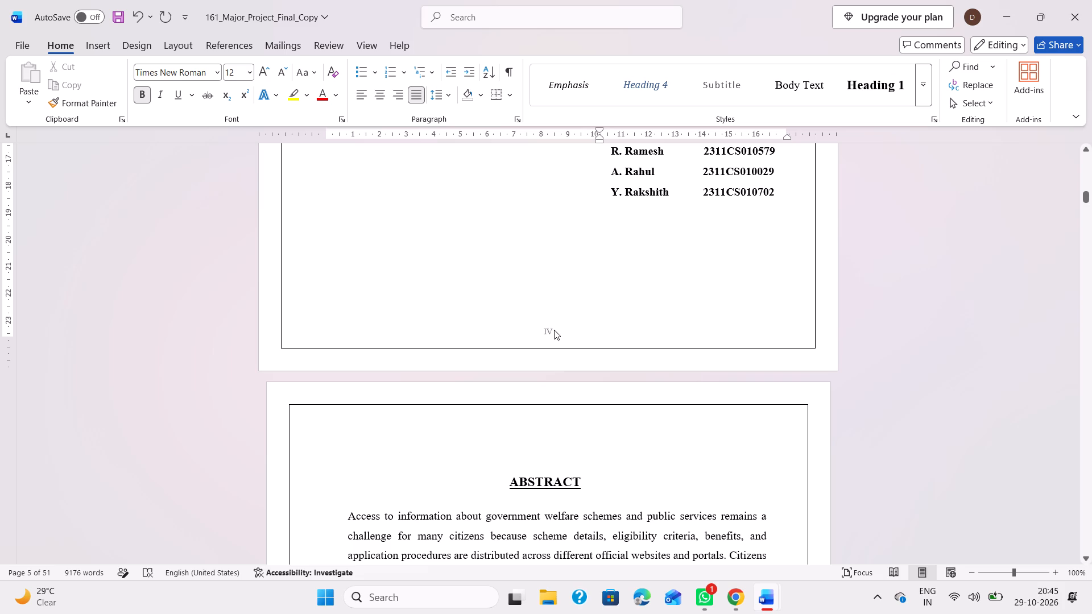
double_click(549, 330)
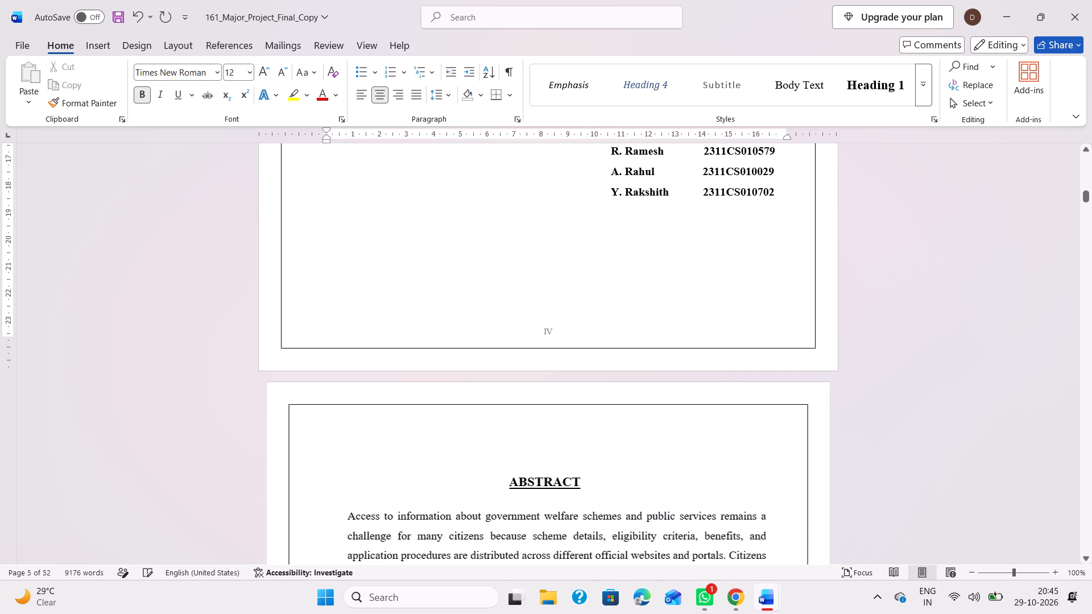
double_click(510, 350)
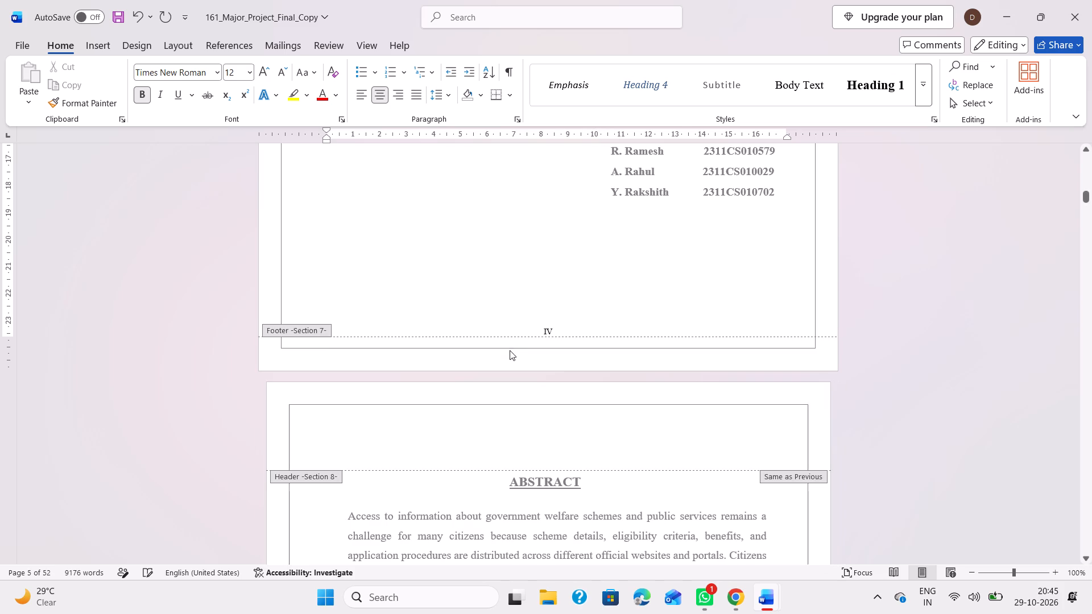
left_click(549, 329)
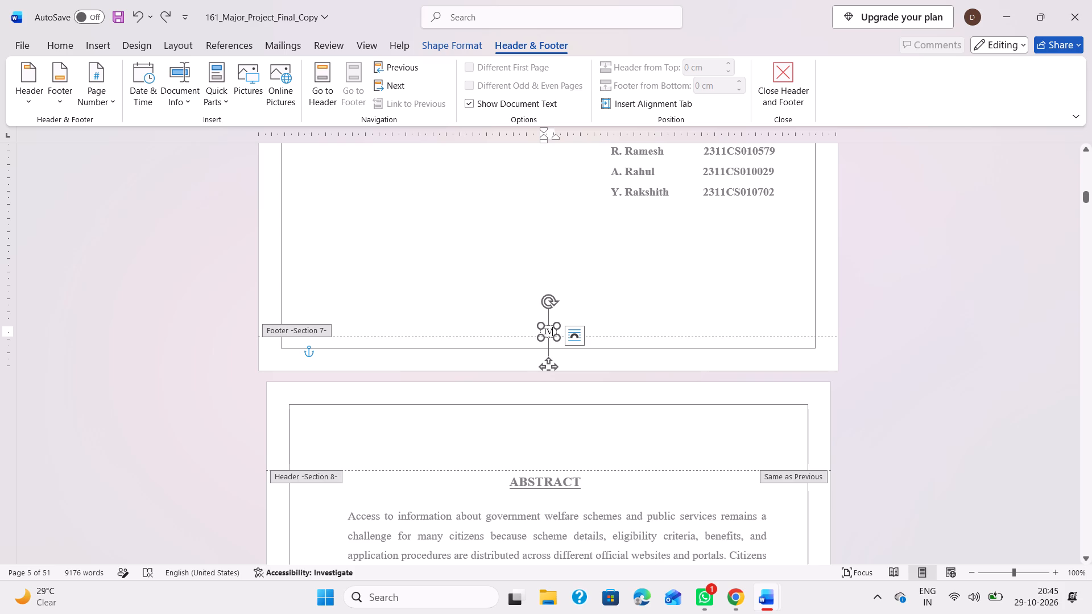
right_click(543, 331)
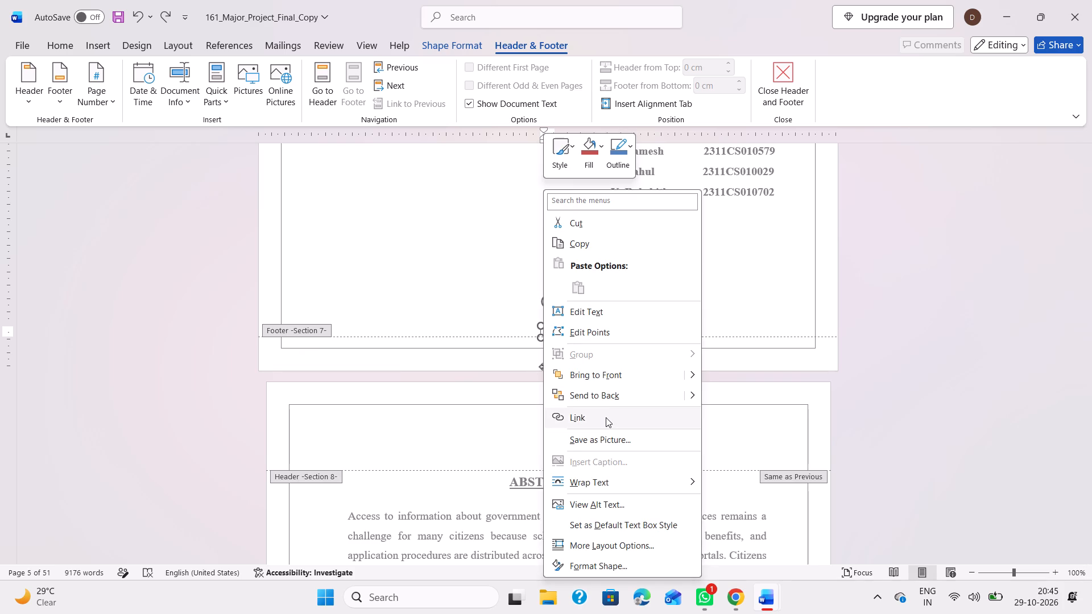
left_click(460, 289)
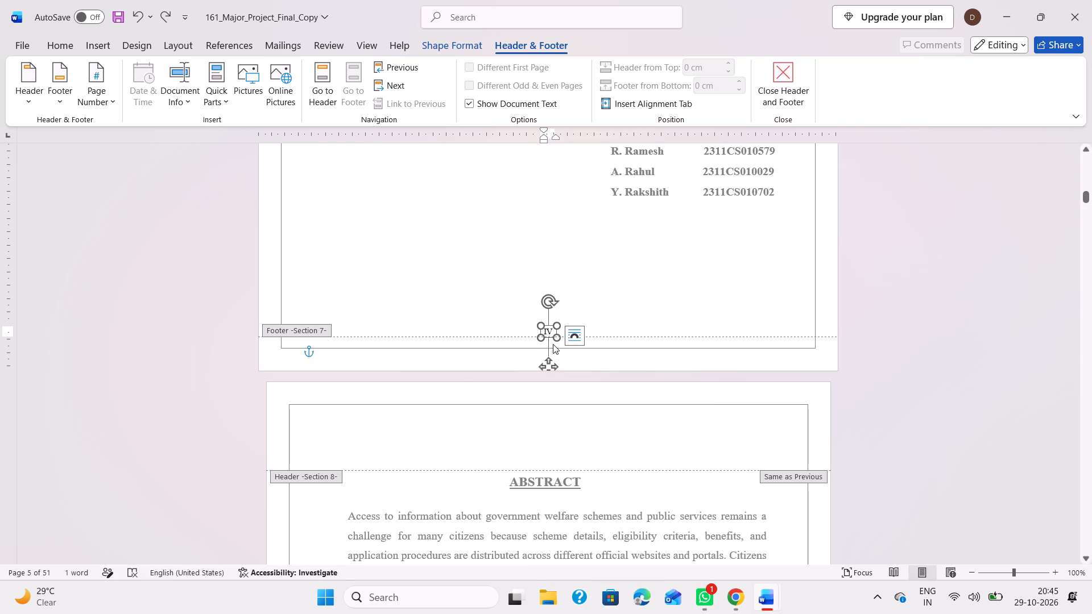
left_click(549, 331)
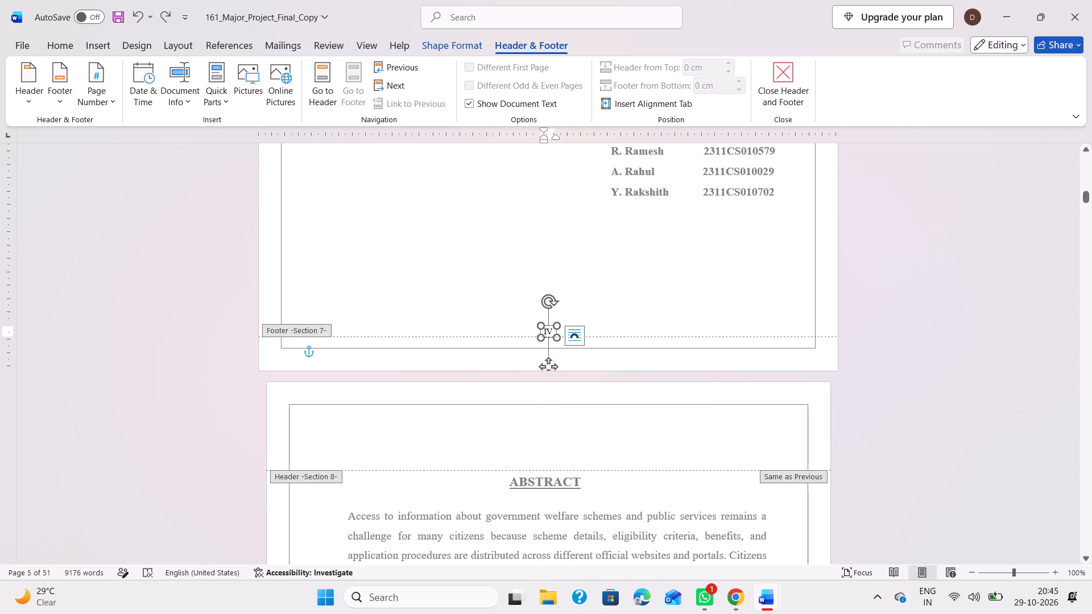
scroll(549, 331, "up", 3)
scroll(549, 331, "down", 2)
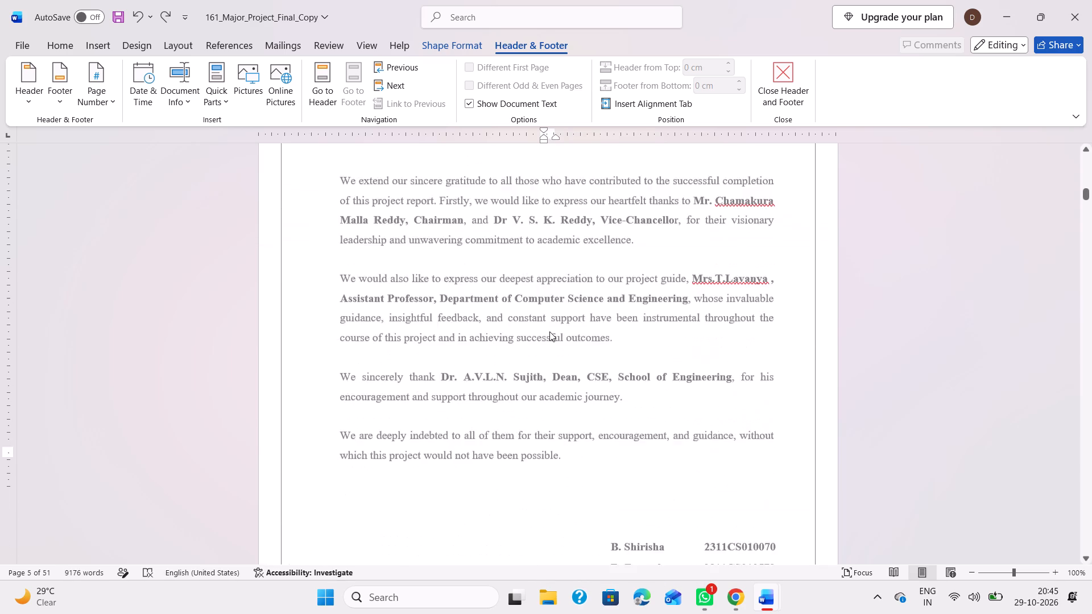
scroll(549, 331, "down", 1)
key("BackSpace")
Set the footer page number on the first table of contents page to vii.
scroll(549, 331, "up", 5)
scroll(549, 331, "down", 1)
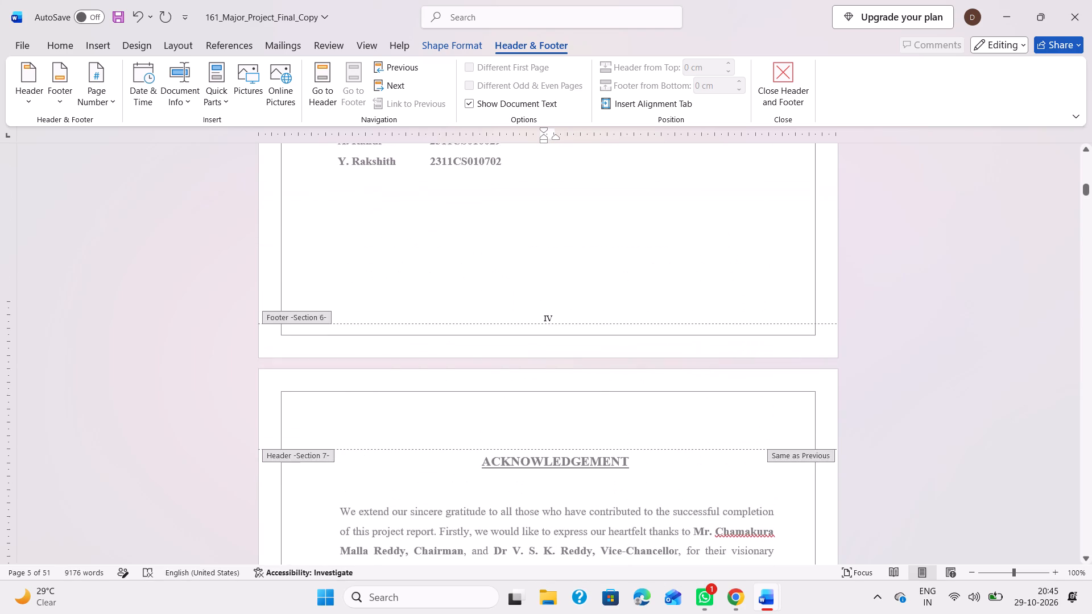
scroll(549, 331, "down", 8)
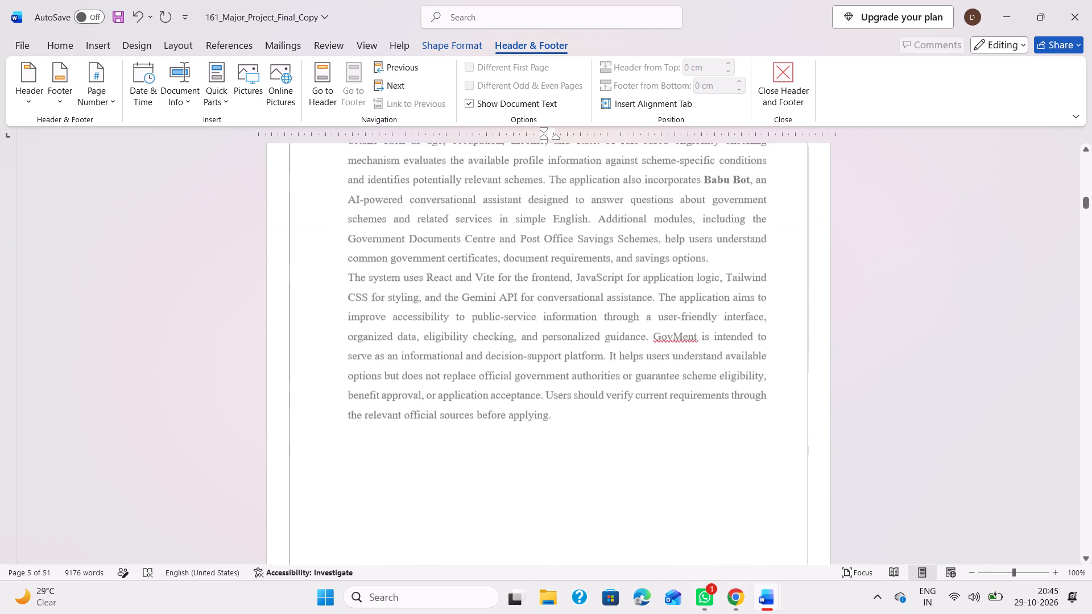
scroll(549, 331, "down", 1)
scroll(545, 405, "down", 5)
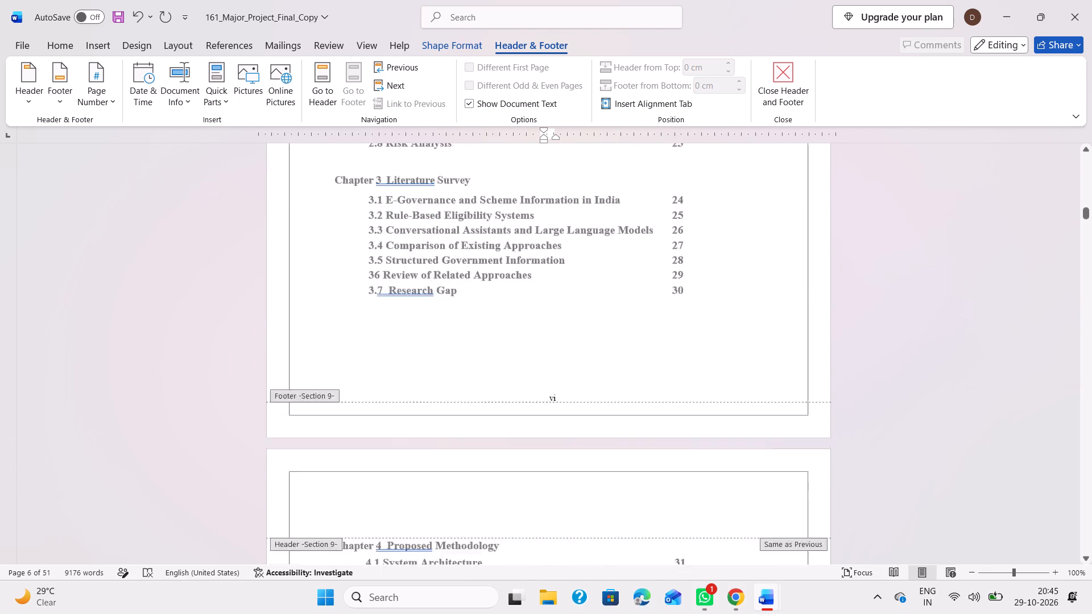
scroll(545, 405, "down", 1)
scroll(545, 405, "up", 1)
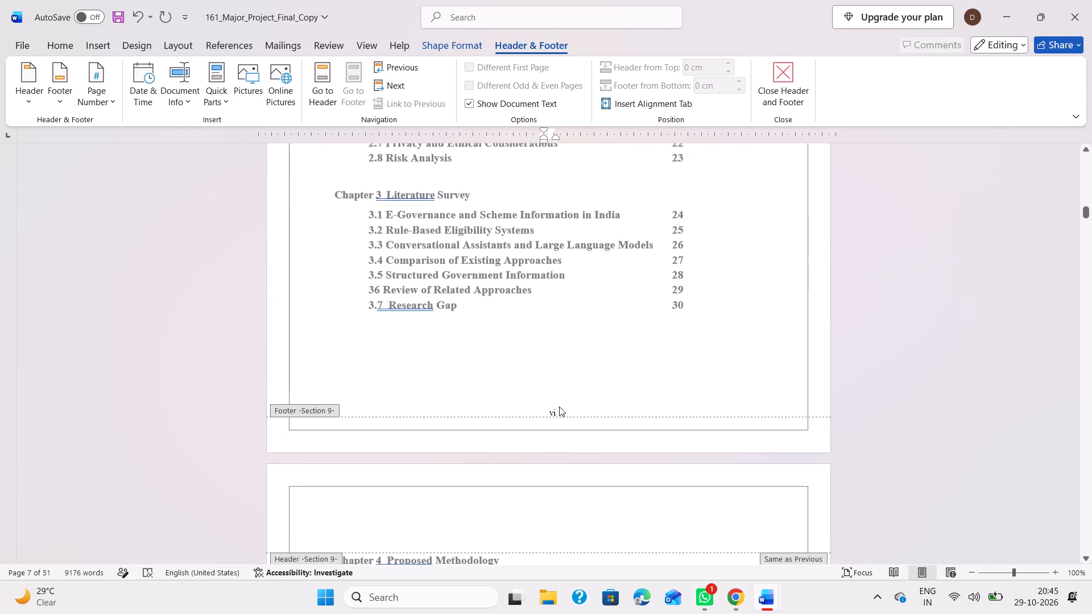
left_click(559, 409)
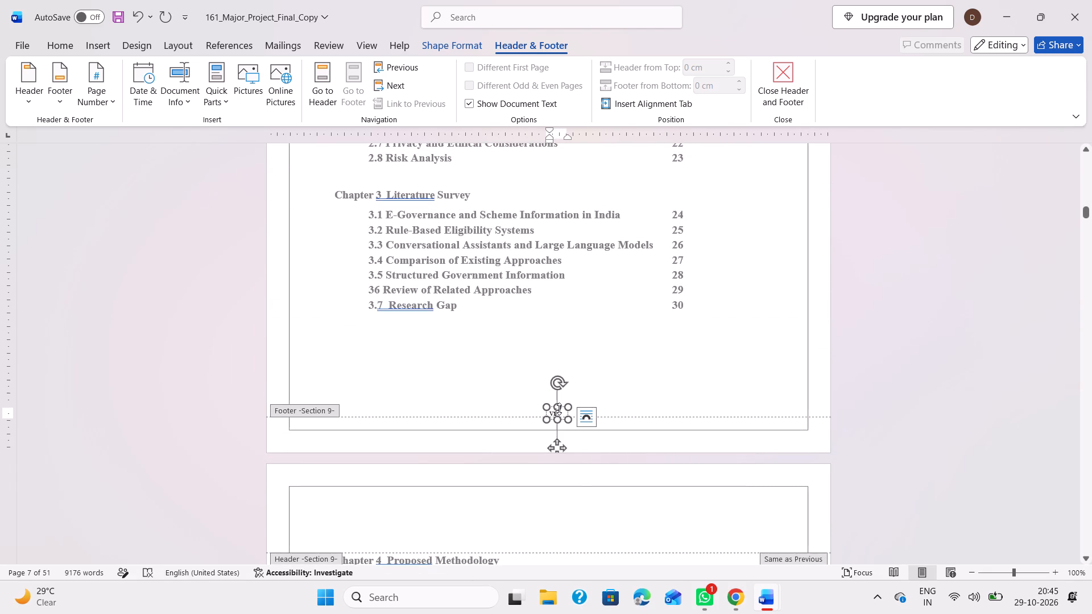
key("i")
Review the footer page numbers from the table of contents back to the Declaration and forward through the Abstract.
scroll(559, 409, "up", 4)
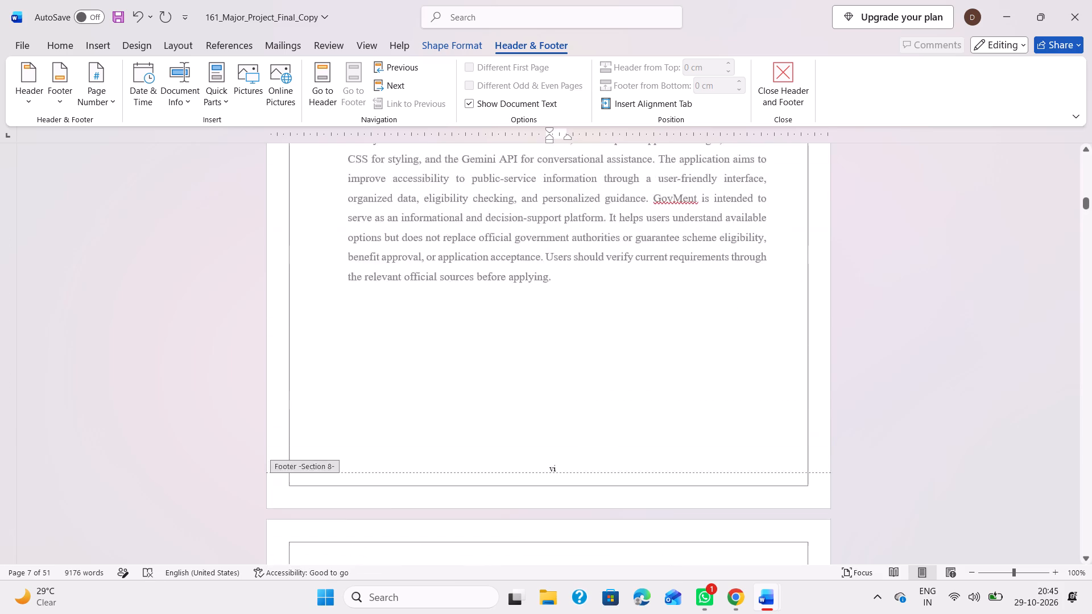
scroll(559, 409, "up", 9)
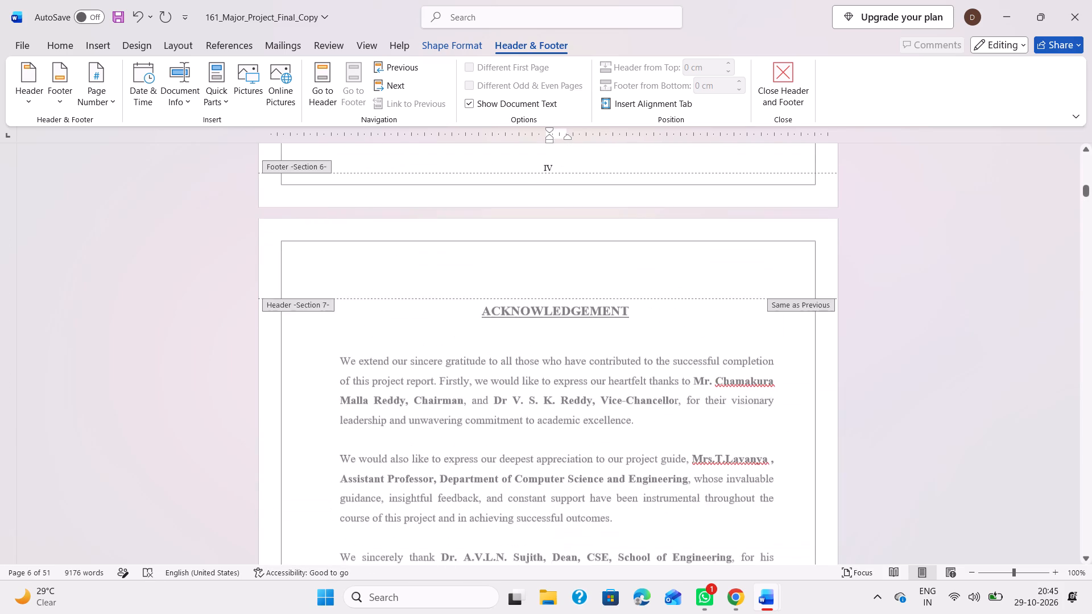
scroll(559, 409, "up", 1)
scroll(559, 409, "down", 8)
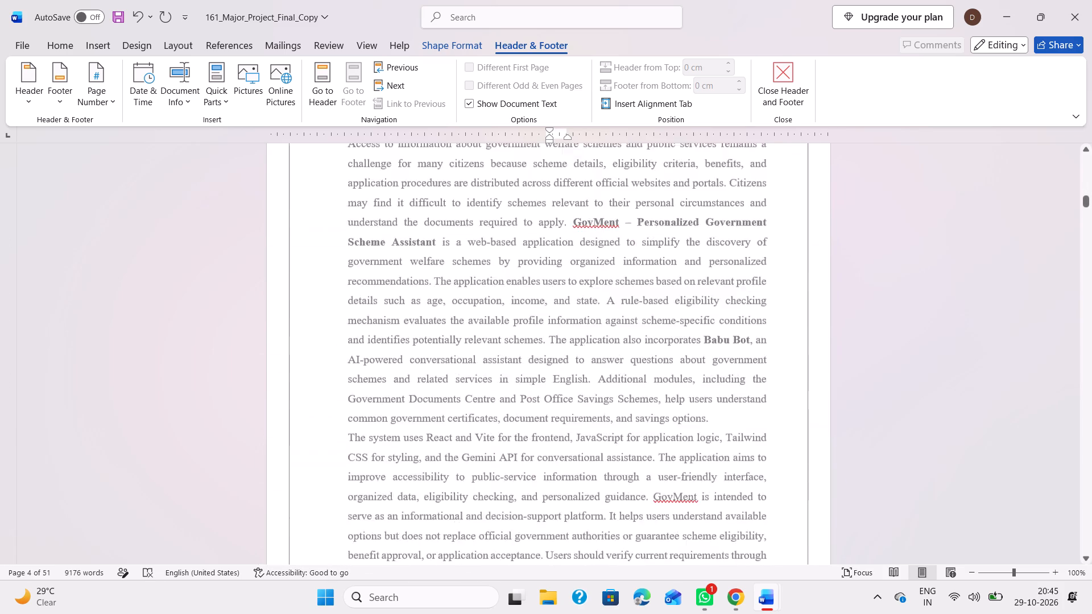
scroll(559, 409, "down", 1)
scroll(559, 409, "up", 1)
scroll(559, 409, "down", 3)
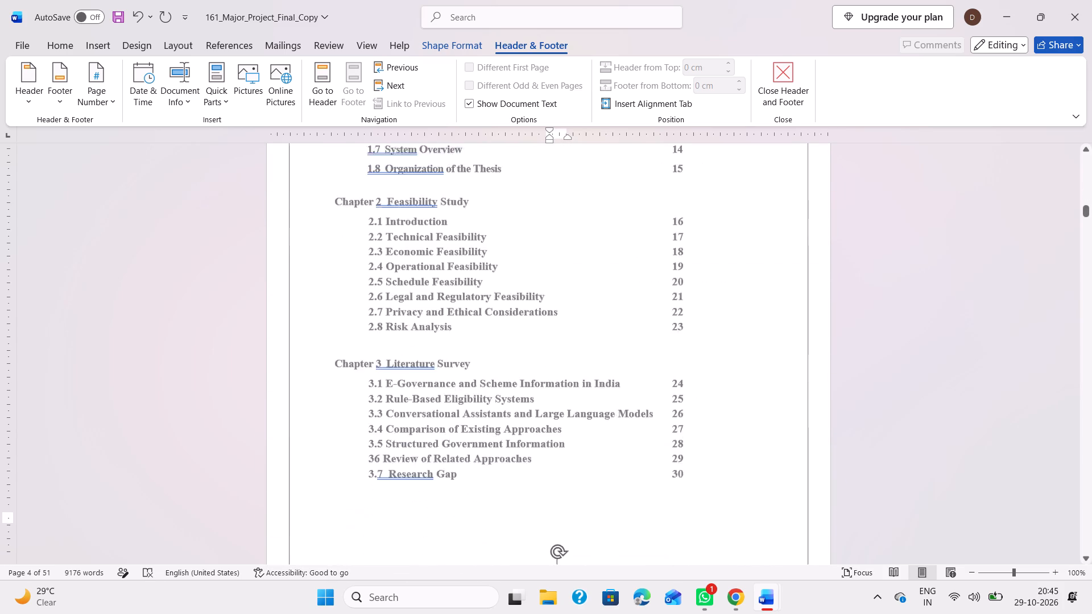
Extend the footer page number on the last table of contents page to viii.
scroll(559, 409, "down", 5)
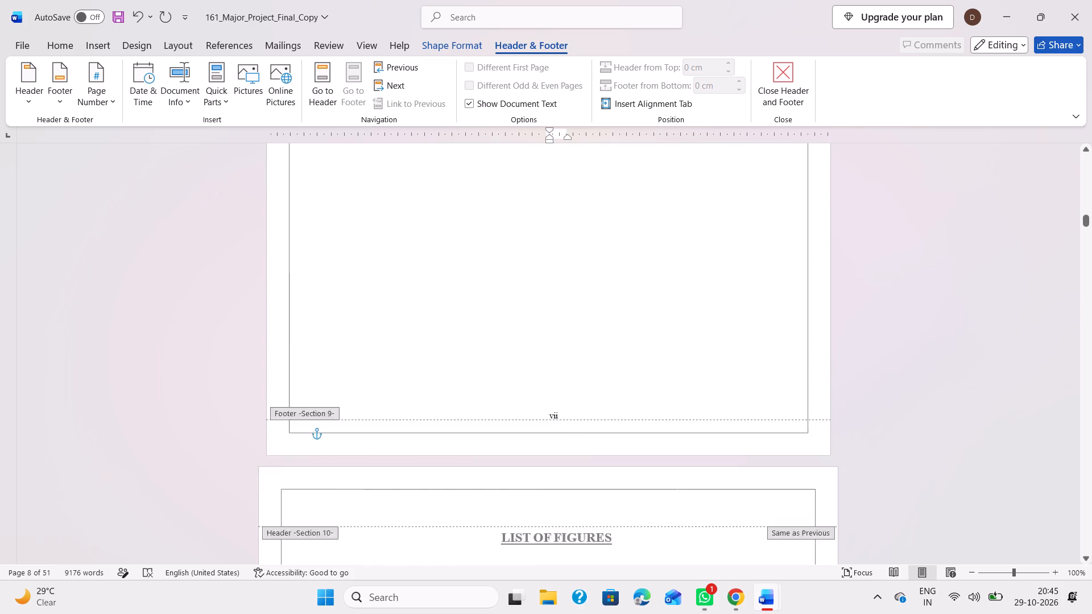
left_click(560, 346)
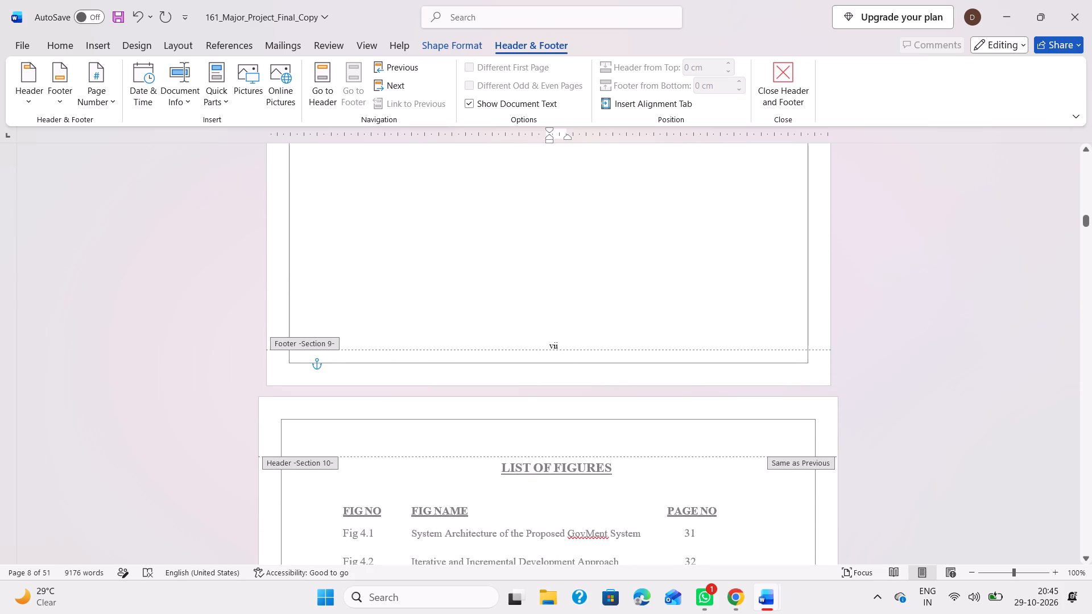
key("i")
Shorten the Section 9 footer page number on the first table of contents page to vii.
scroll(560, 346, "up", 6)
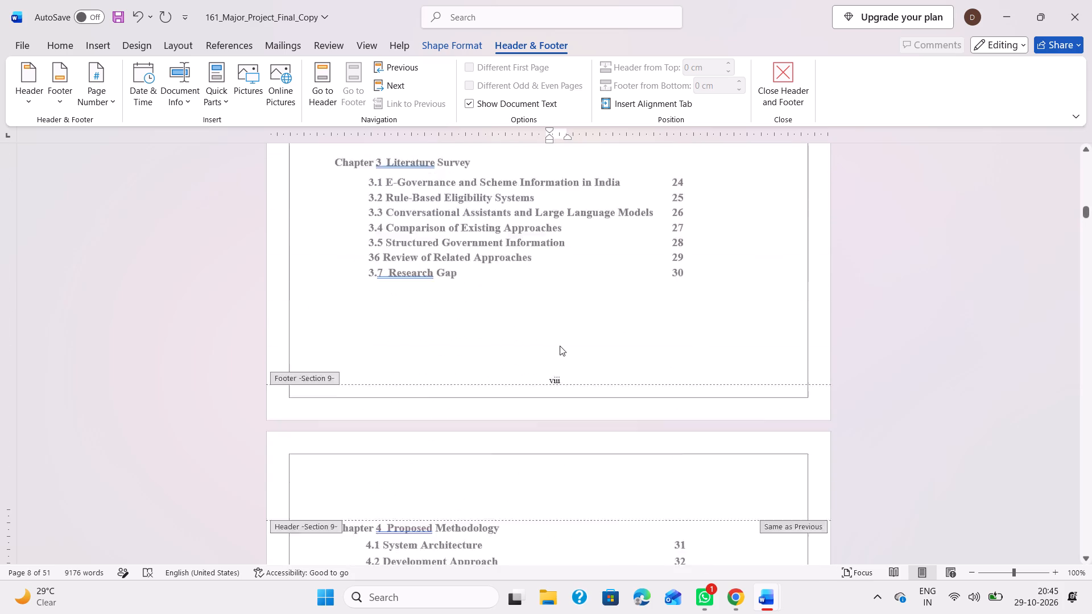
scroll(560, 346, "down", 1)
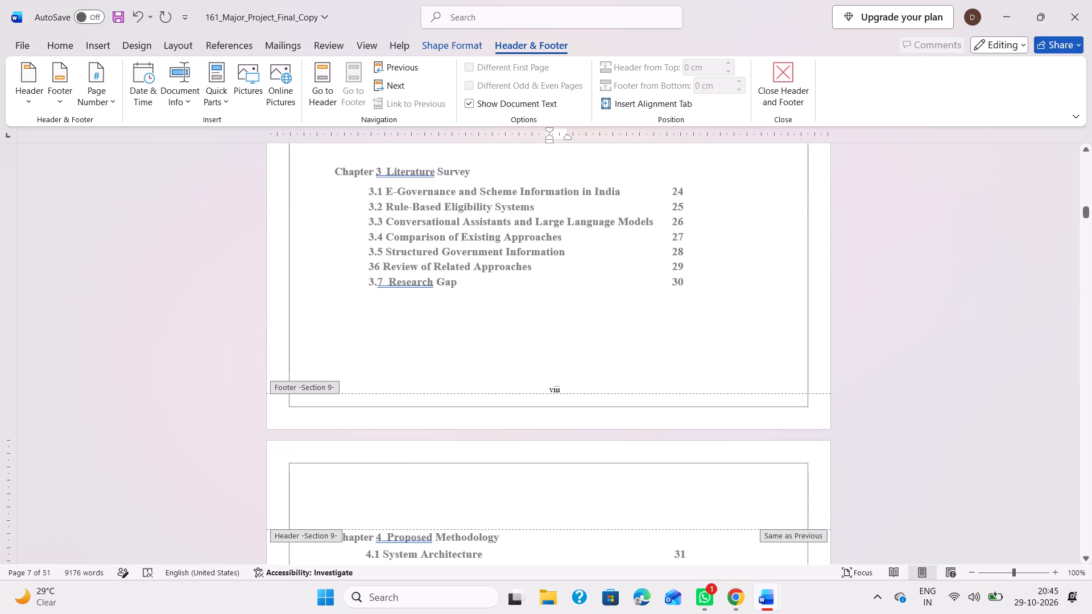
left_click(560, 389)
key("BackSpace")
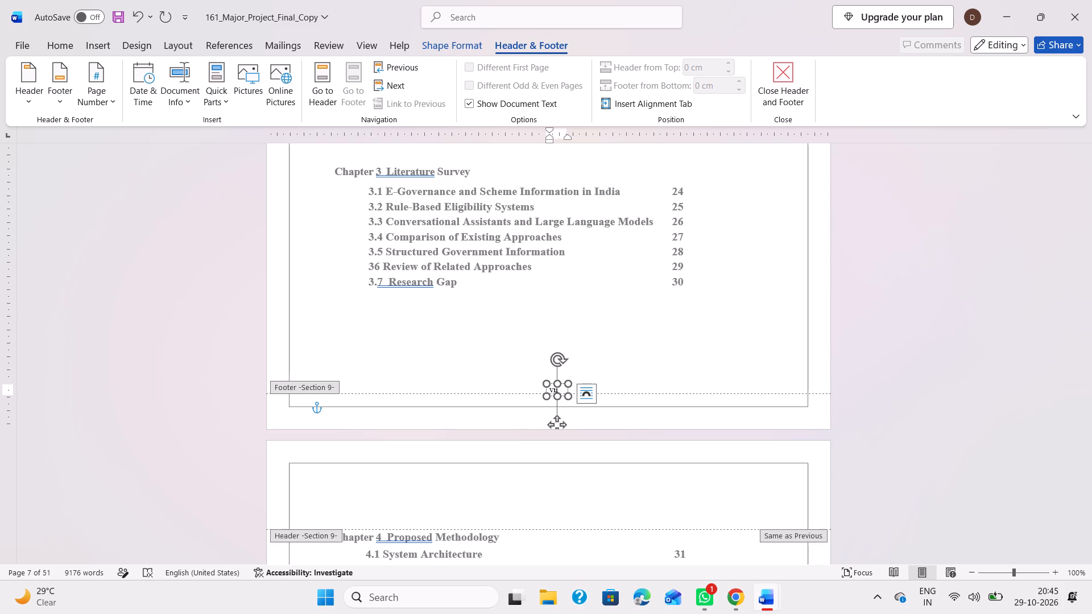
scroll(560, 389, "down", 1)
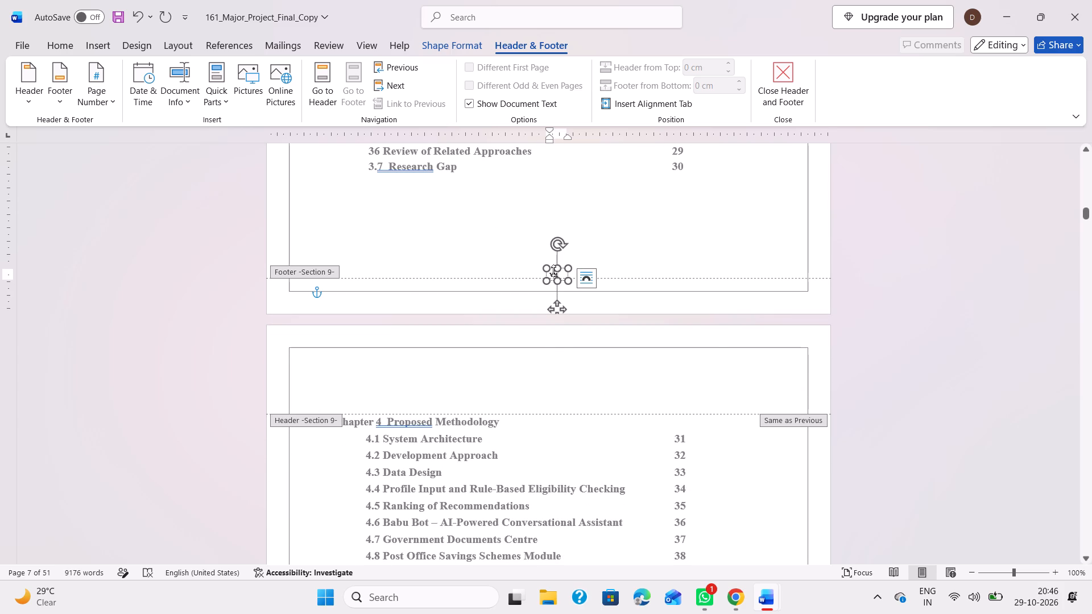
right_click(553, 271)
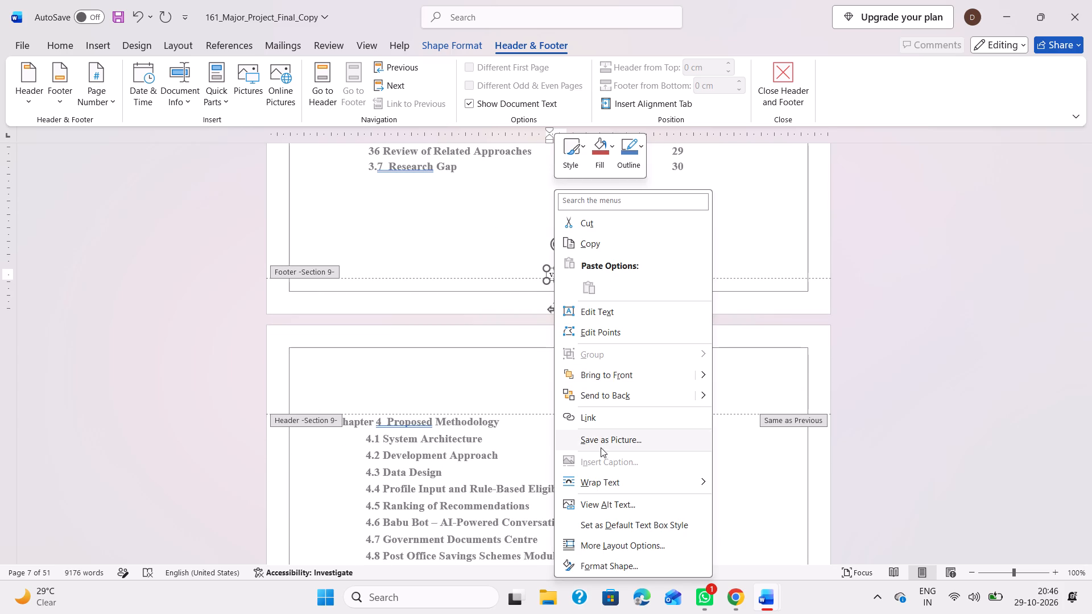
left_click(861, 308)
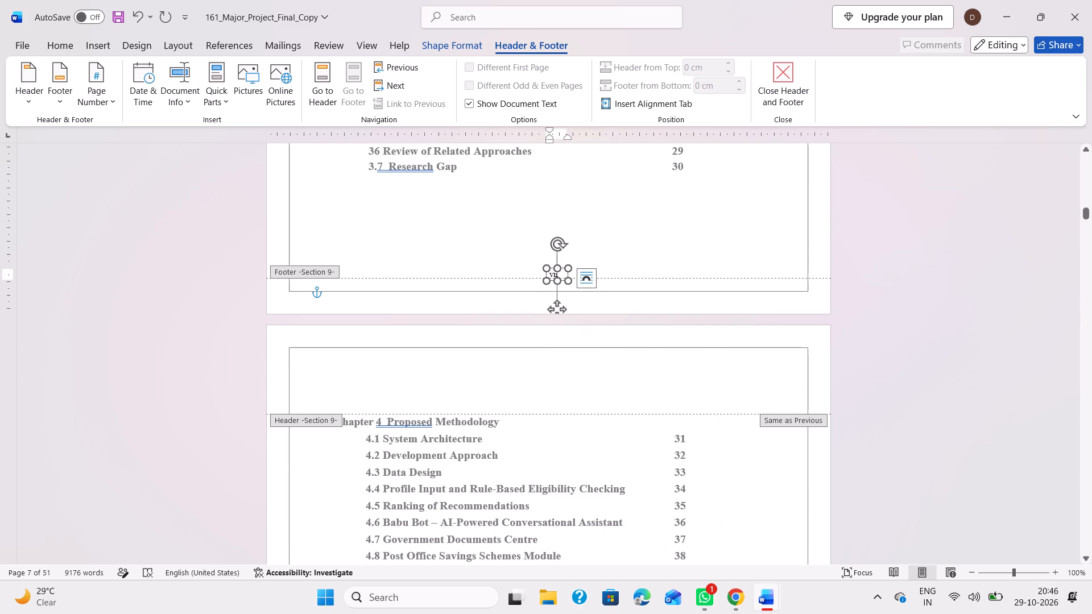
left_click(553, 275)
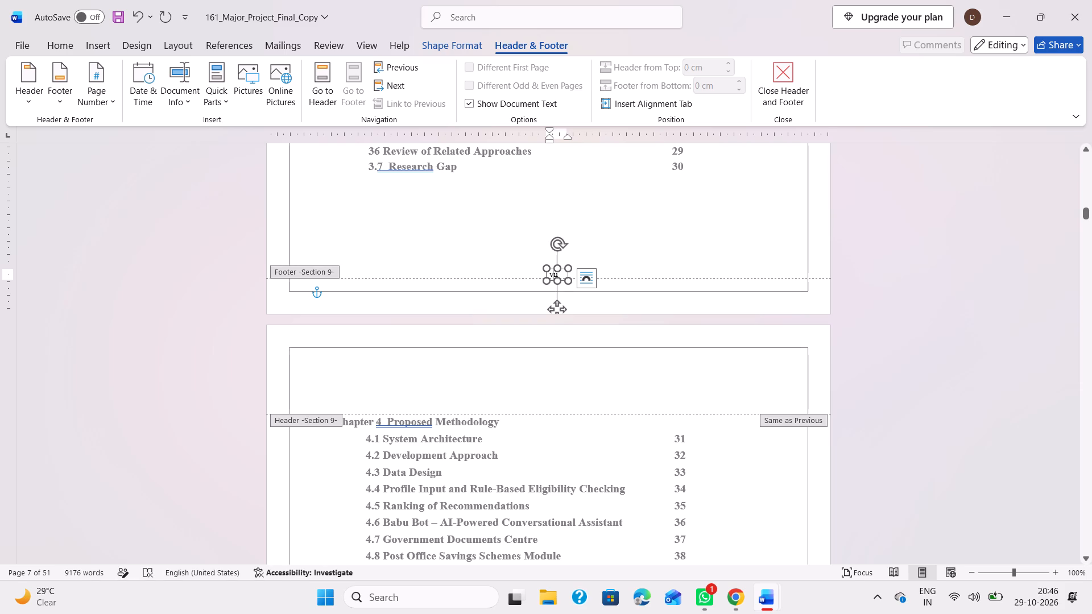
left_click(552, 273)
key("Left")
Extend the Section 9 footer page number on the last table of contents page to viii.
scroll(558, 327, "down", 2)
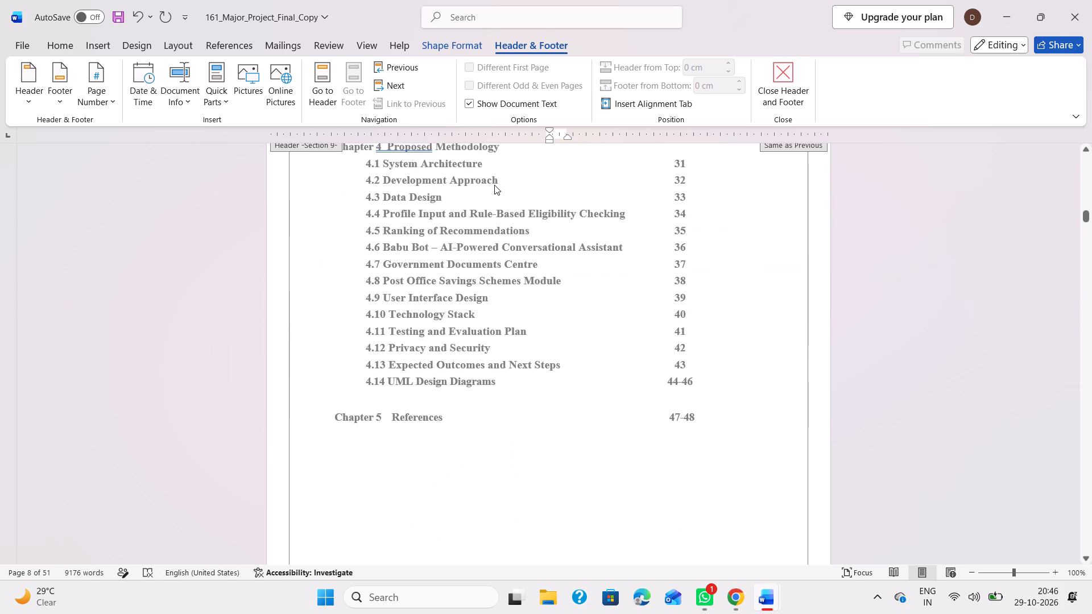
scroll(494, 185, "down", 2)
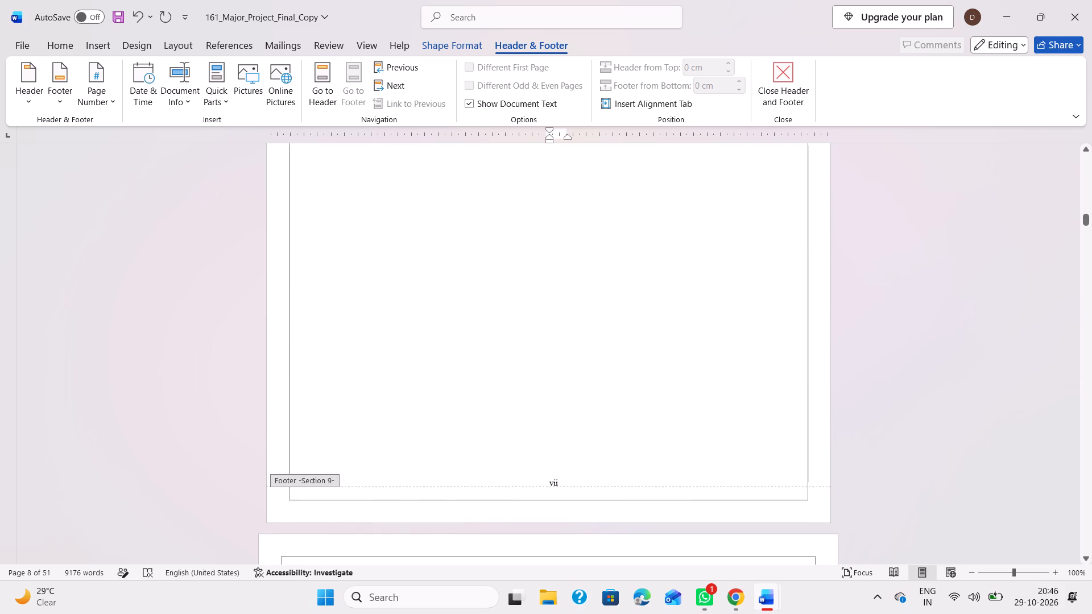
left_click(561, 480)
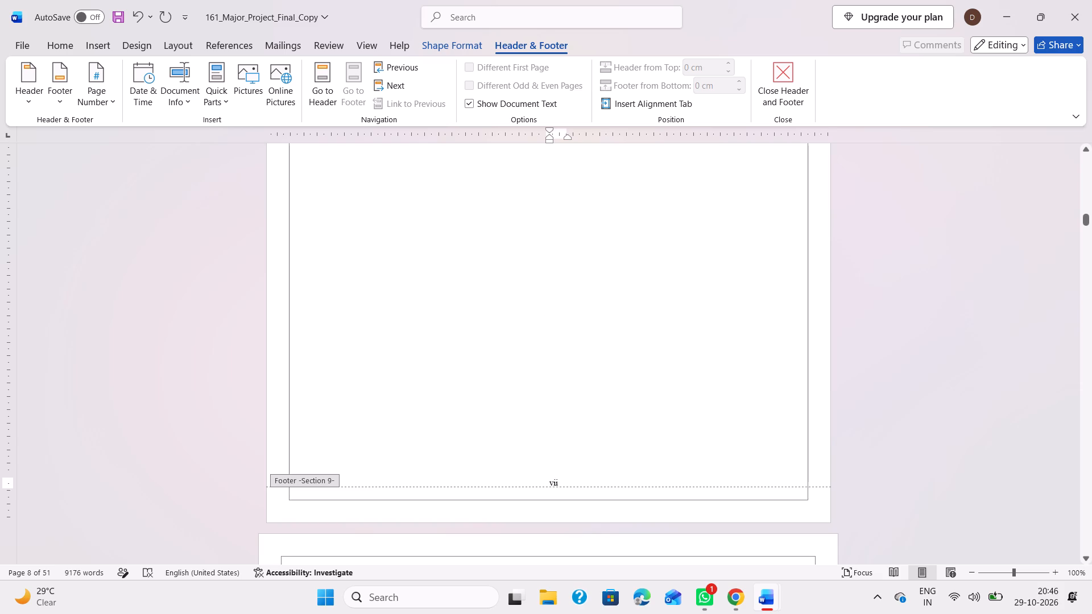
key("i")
Review the footer page numbers from the table of contents back through the Declaration and certificate pages to the title page.
scroll(561, 480, "up", 2)
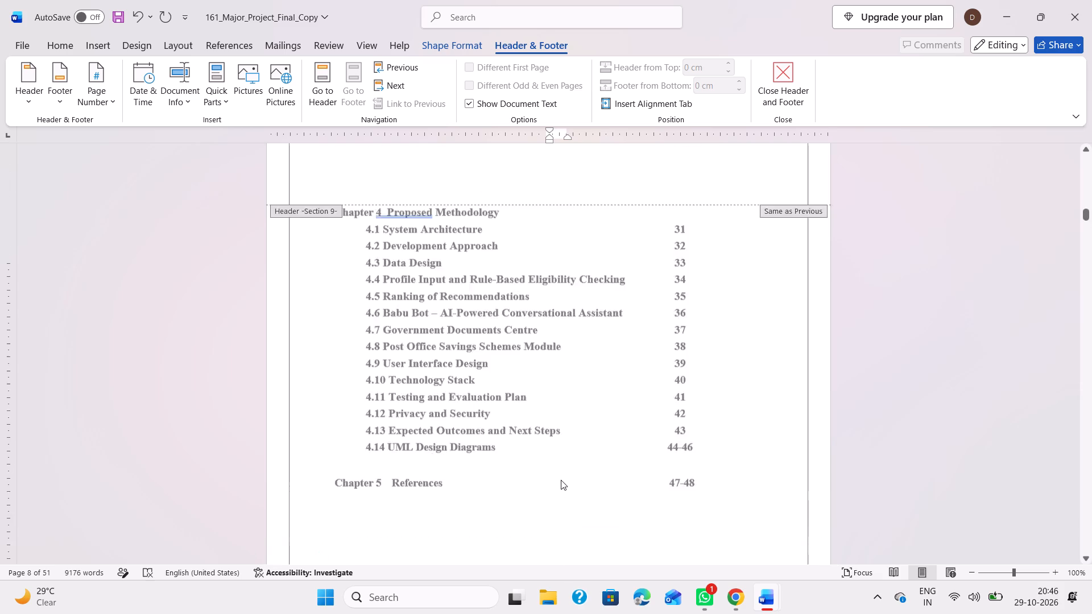
scroll(561, 480, "up", 2)
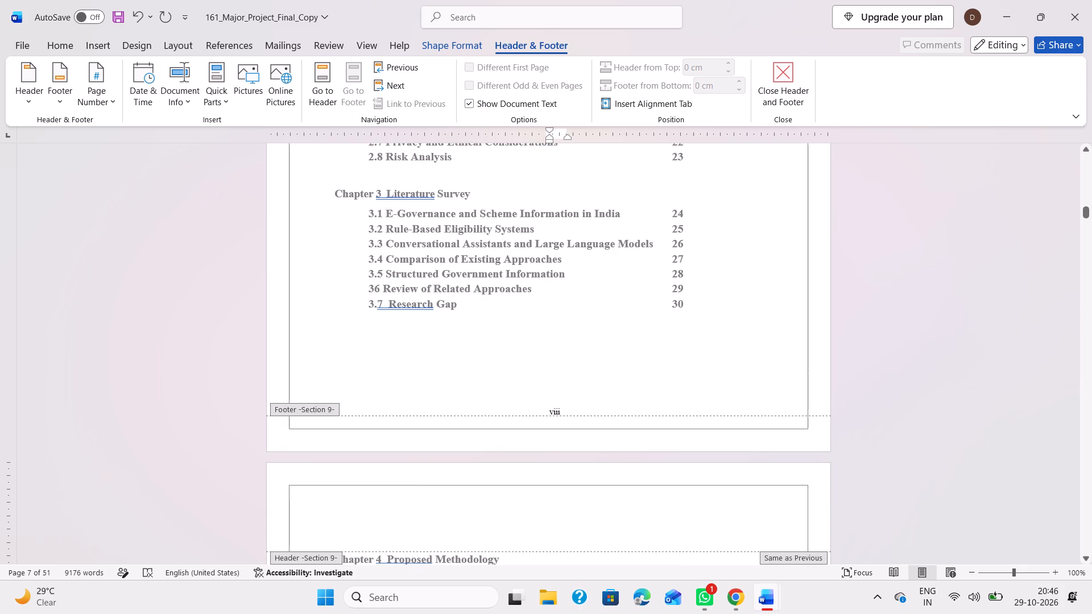
scroll(628, 375, "up", 6)
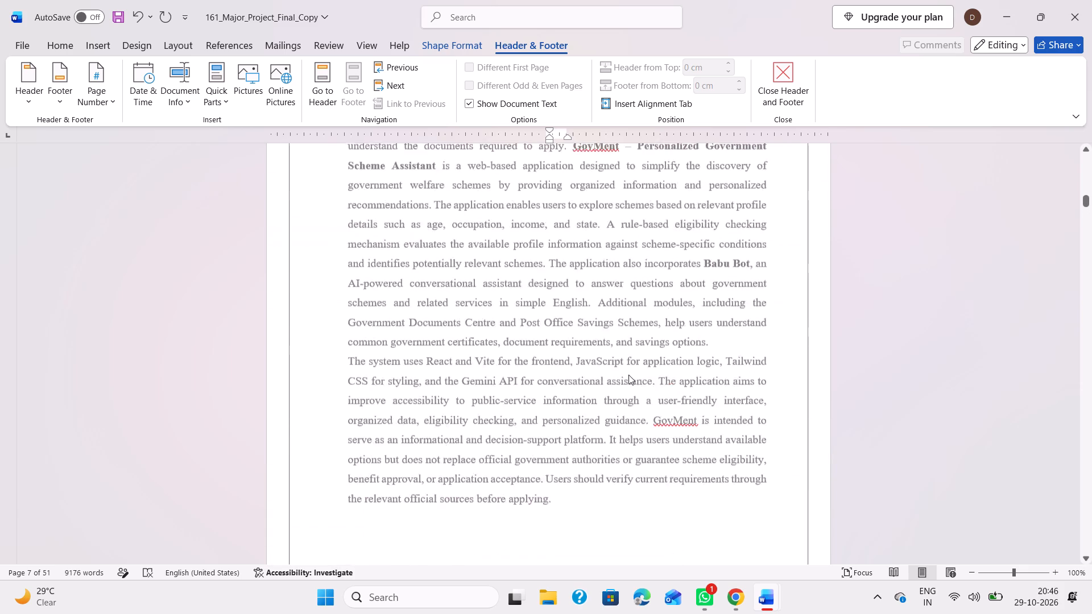
scroll(628, 375, "up", 2)
scroll(630, 443, "up", 2)
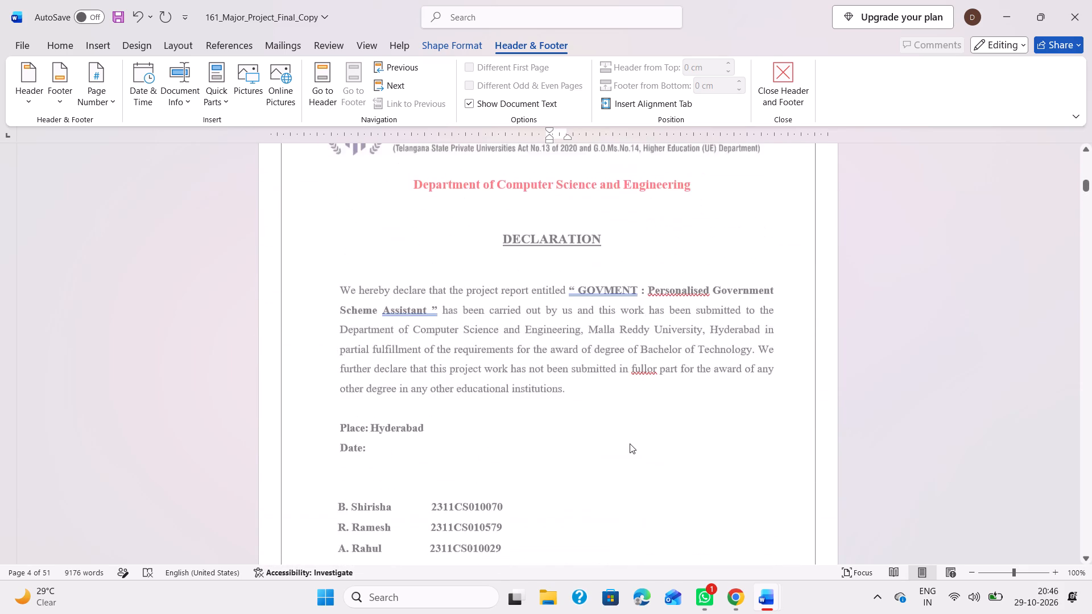
scroll(630, 443, "up", 1)
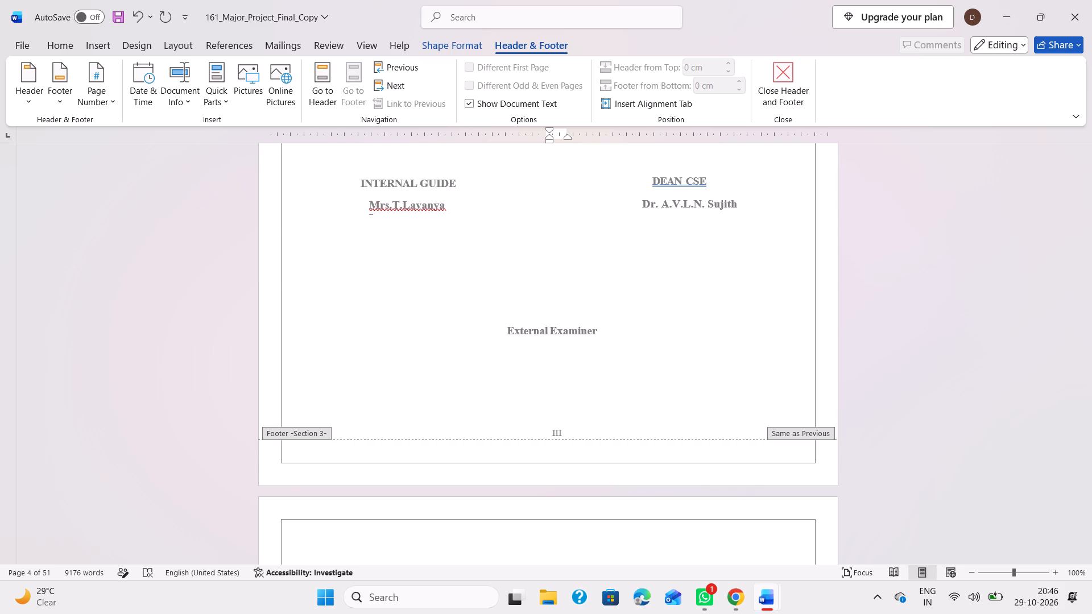
scroll(630, 443, "up", 5)
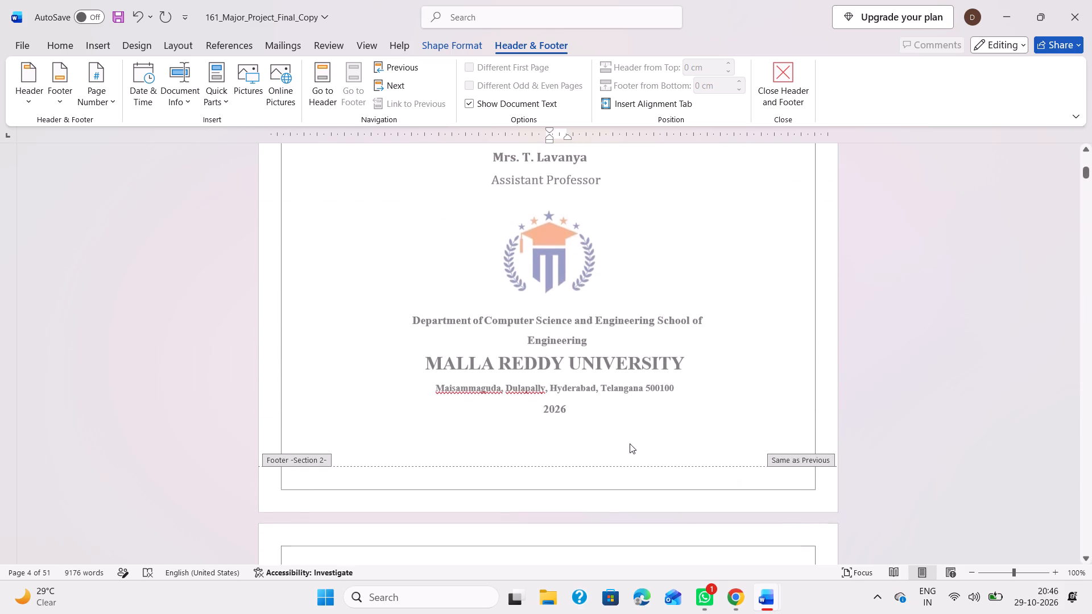
scroll(630, 443, "down", 4)
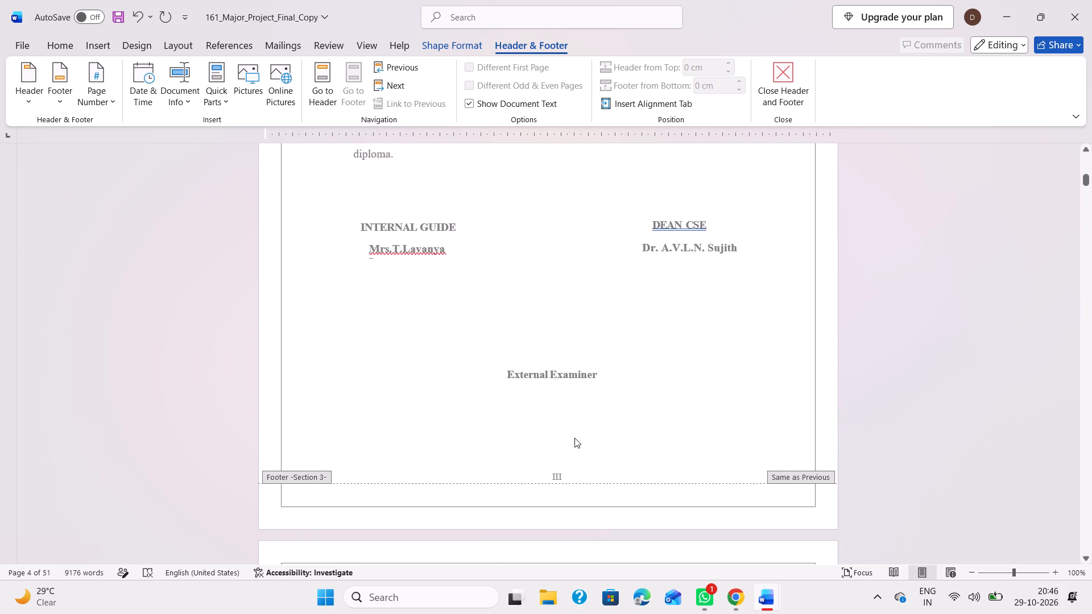
scroll(574, 438, "up", 1)
scroll(553, 533, "down", 2)
scroll(582, 345, "up", 1)
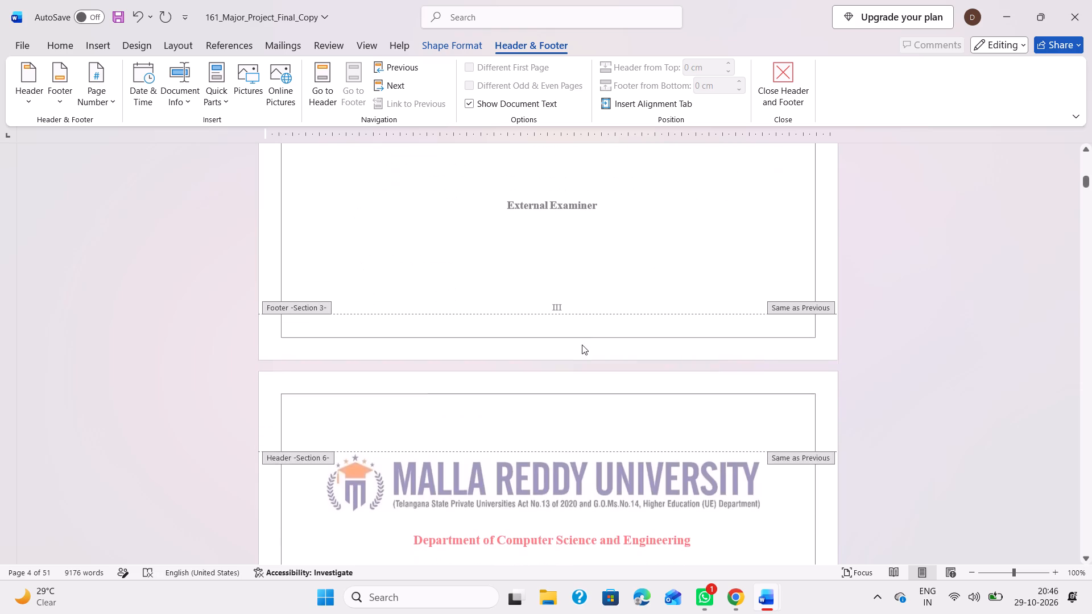
scroll(582, 345, "up", 1)
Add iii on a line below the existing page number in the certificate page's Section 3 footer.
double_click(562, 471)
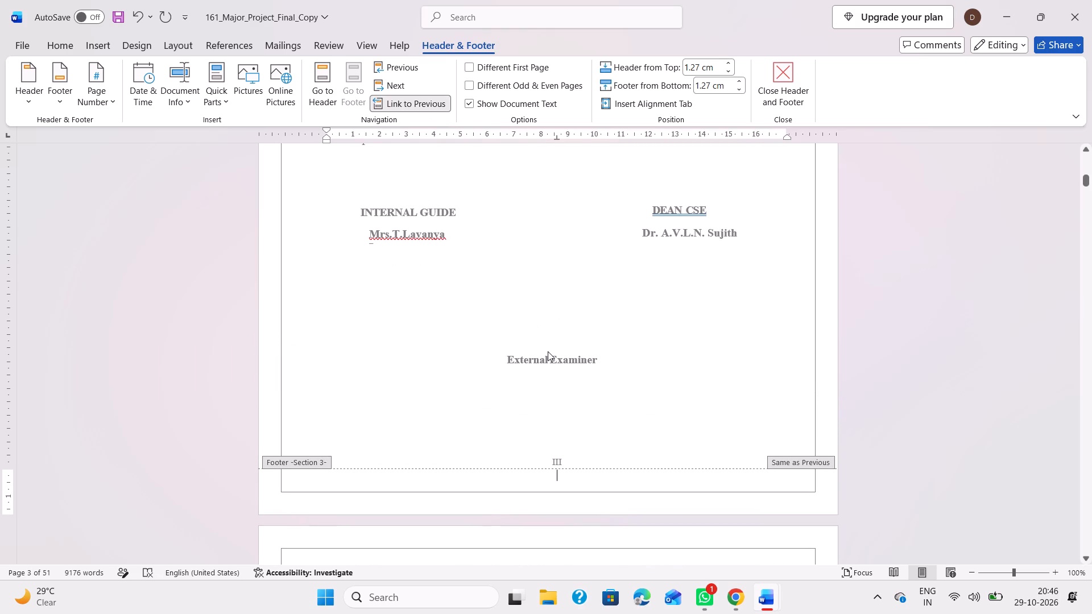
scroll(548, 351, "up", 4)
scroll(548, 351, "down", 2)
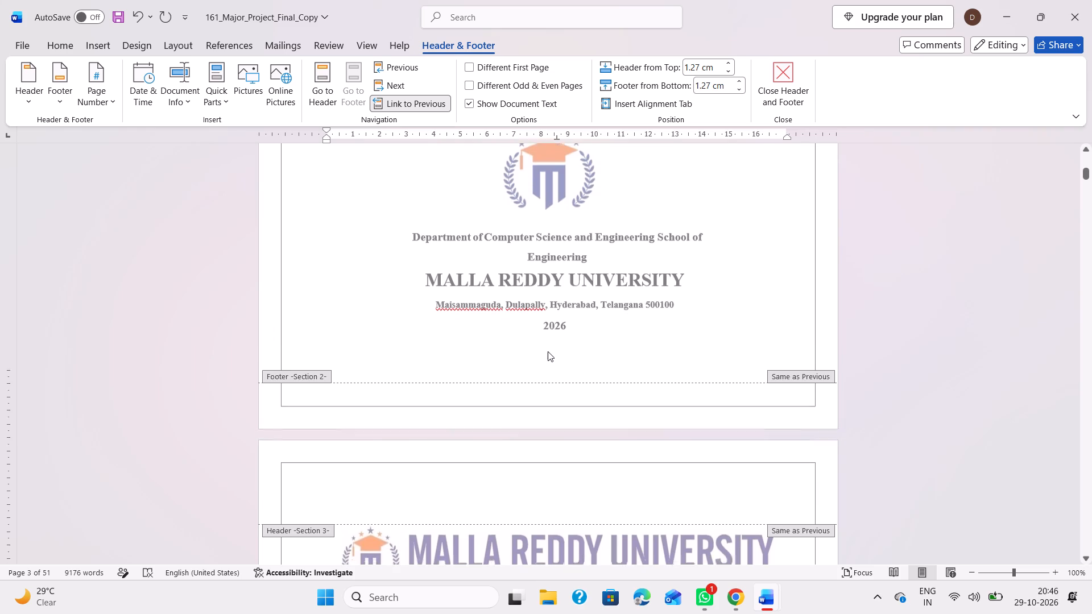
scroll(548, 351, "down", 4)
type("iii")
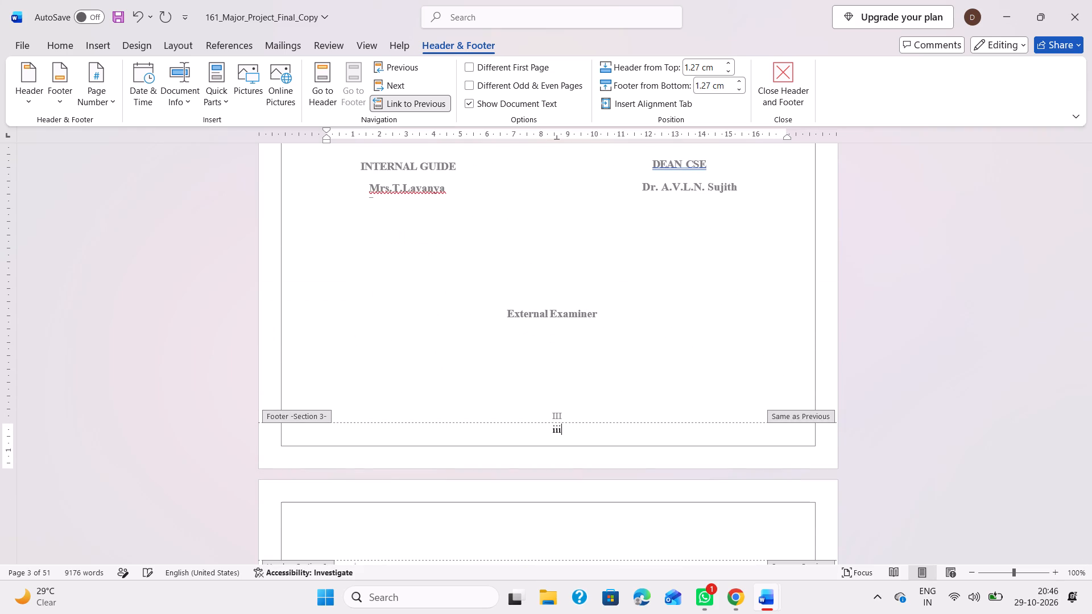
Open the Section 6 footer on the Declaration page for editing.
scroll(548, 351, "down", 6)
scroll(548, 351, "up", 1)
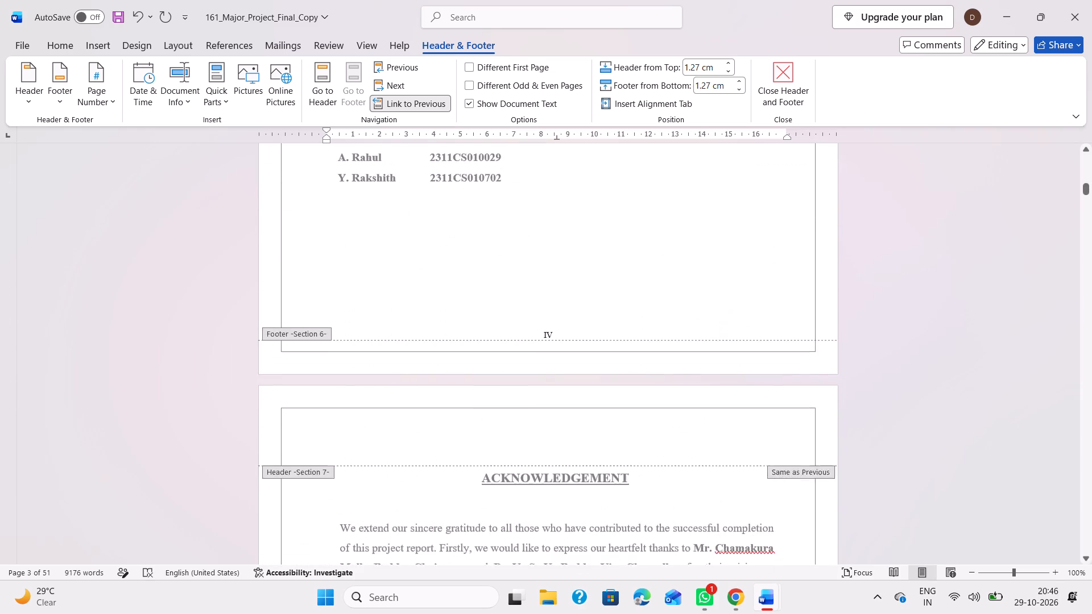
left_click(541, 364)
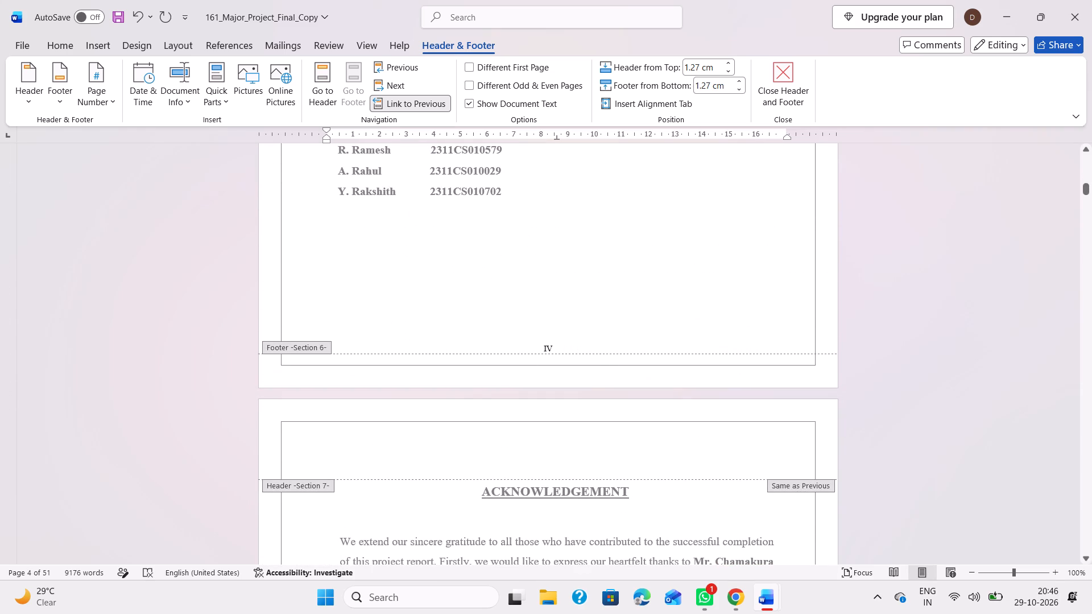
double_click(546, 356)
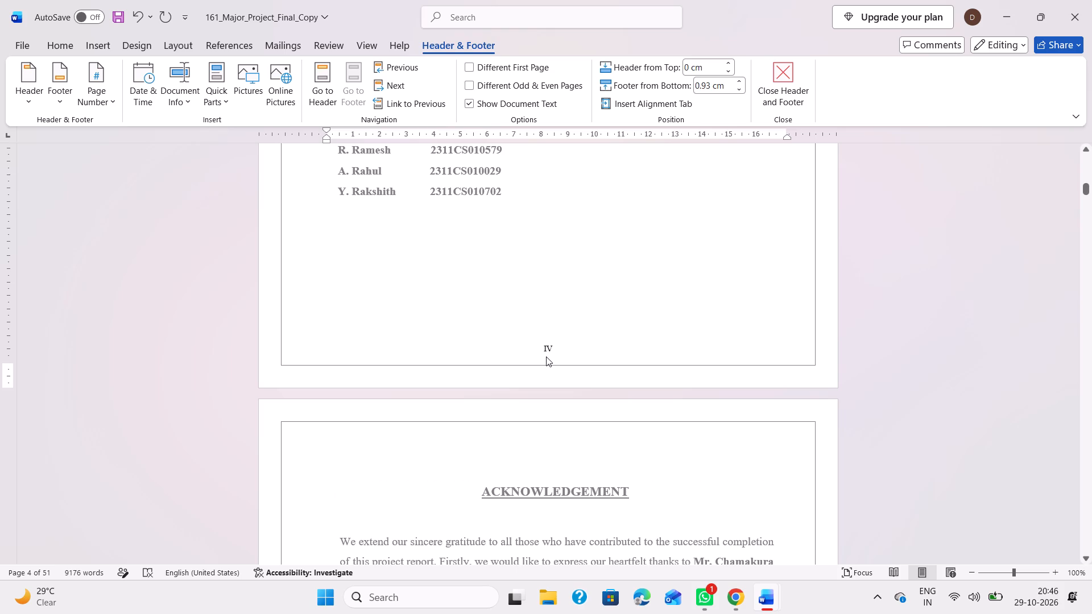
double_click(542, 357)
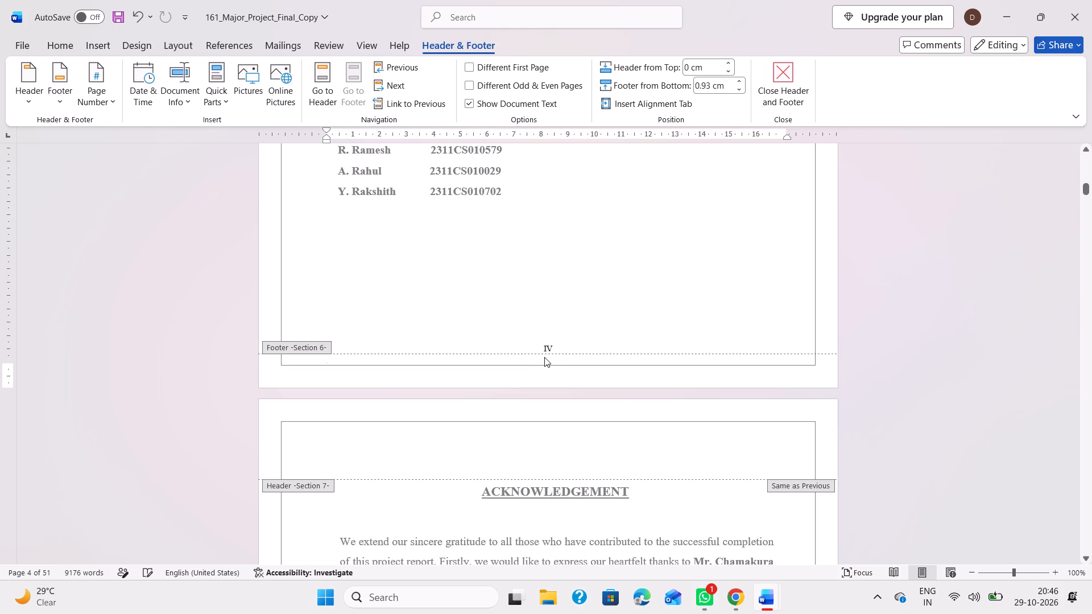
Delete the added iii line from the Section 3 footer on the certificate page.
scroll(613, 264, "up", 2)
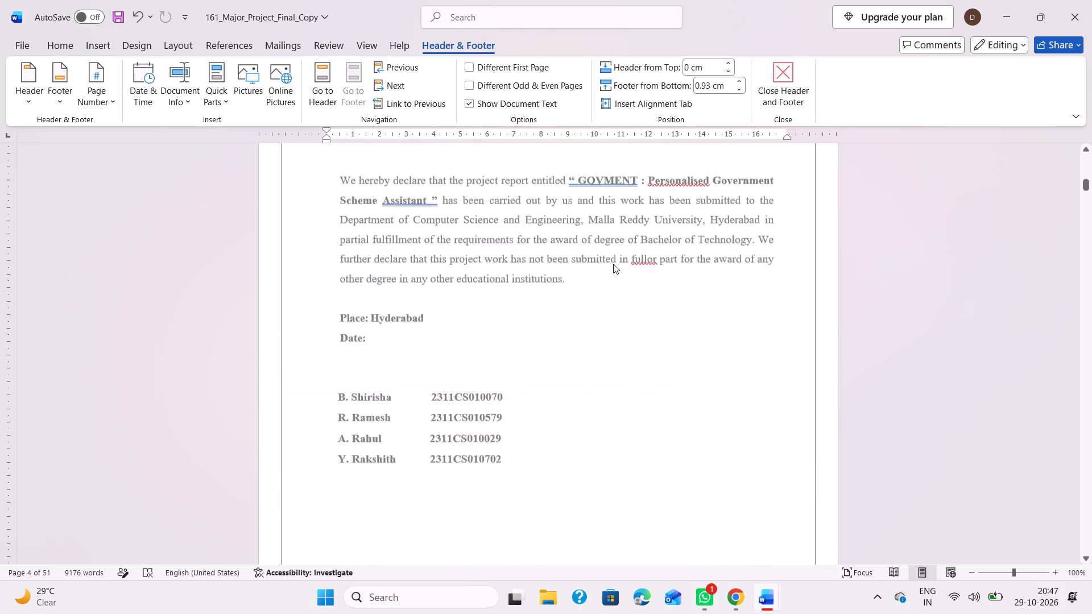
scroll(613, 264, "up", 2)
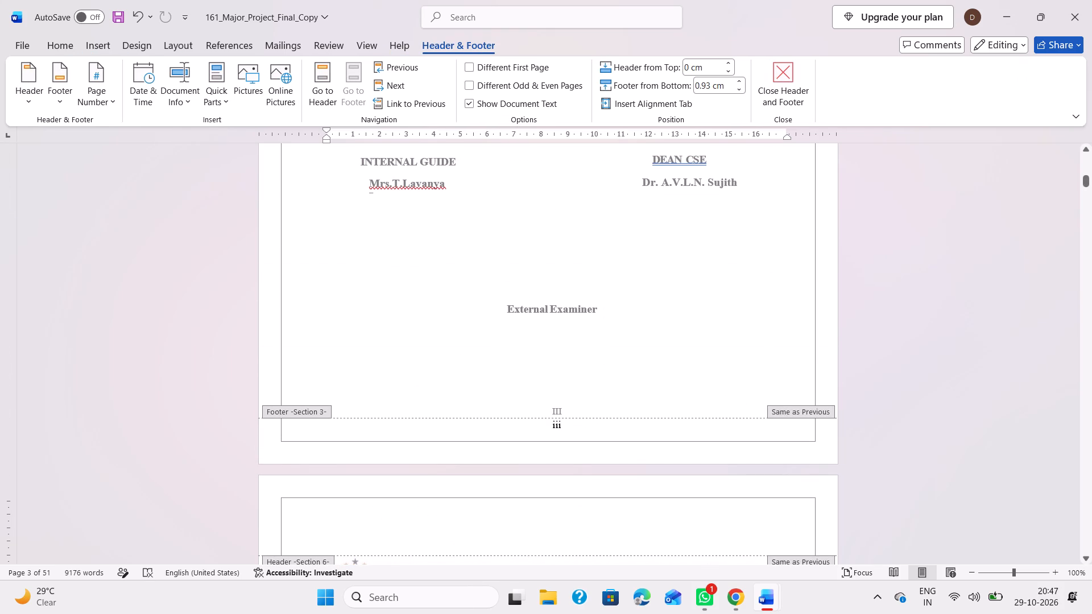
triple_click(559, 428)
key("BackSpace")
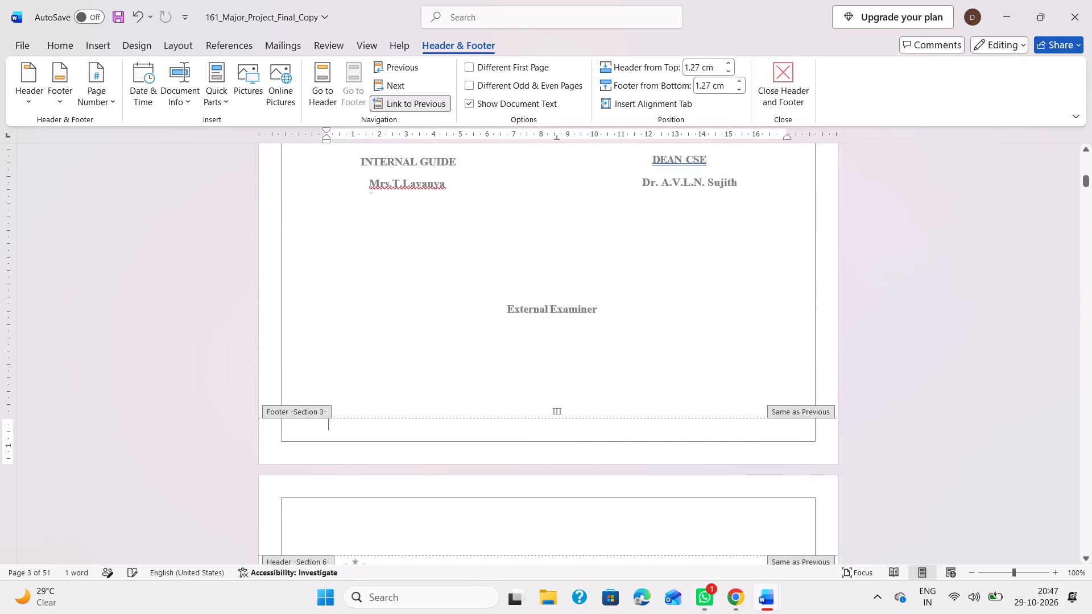
Shorten the Section 9 footer page number on the first table of contents page to vii.
scroll(559, 428, "down", 6)
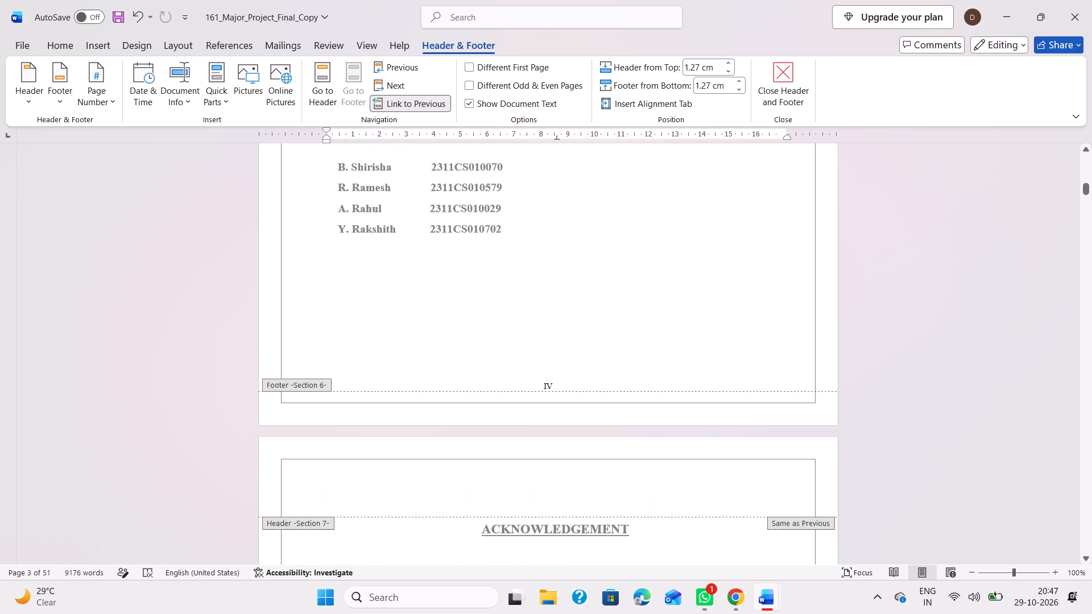
scroll(556, 350, "down", 4)
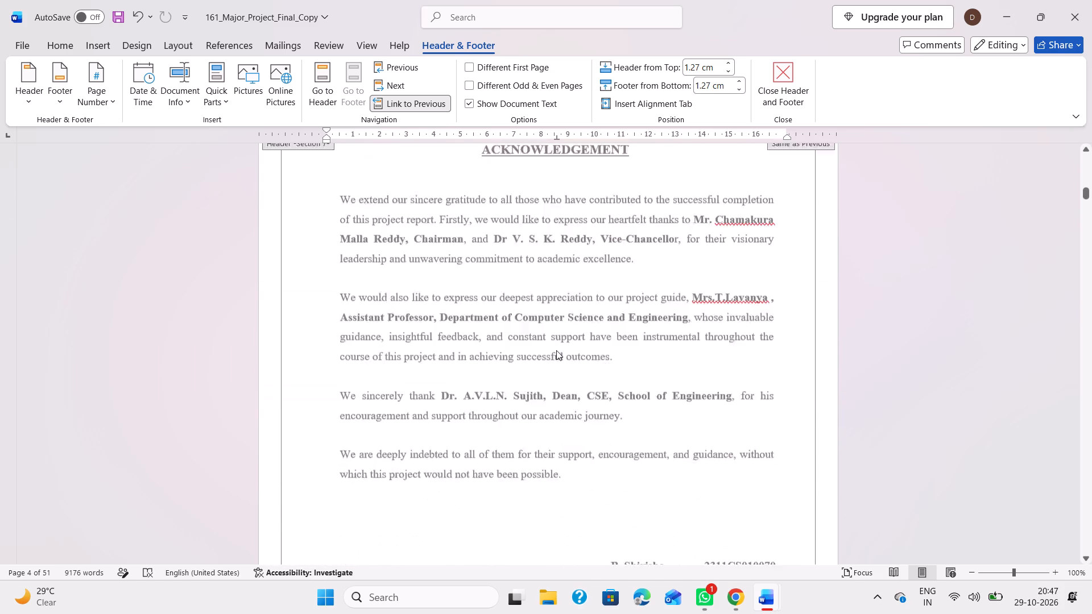
scroll(556, 350, "down", 5)
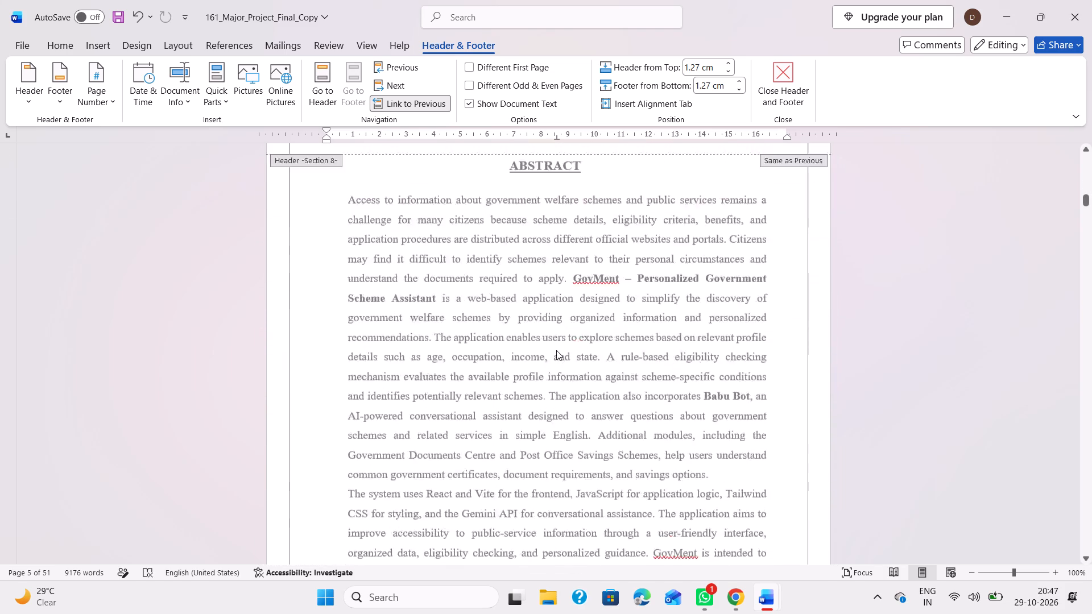
scroll(556, 350, "down", 7)
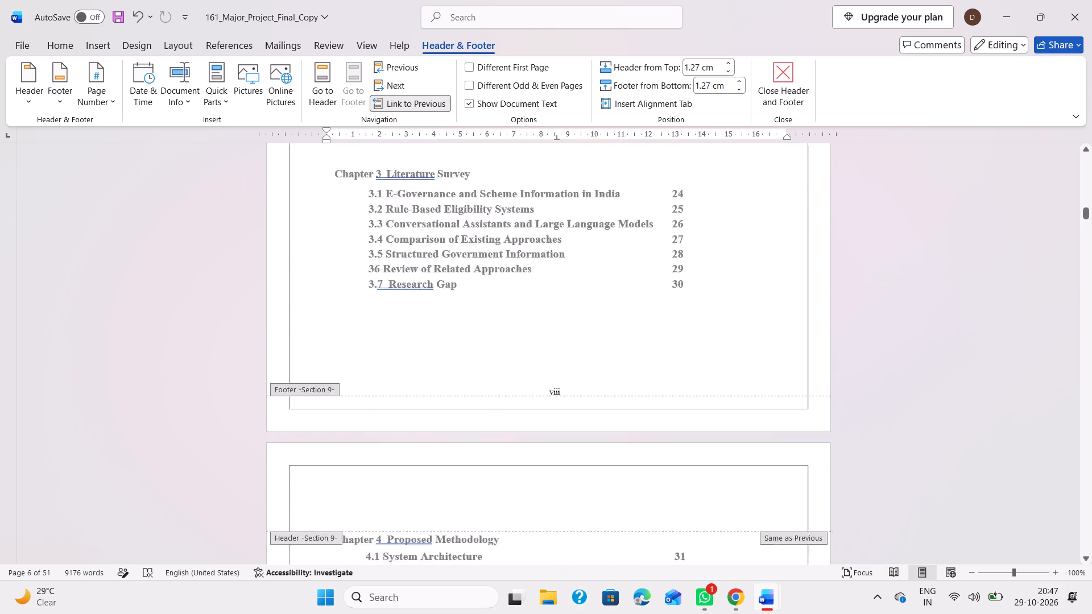
scroll(556, 350, "down", 1)
scroll(556, 350, "up", 2)
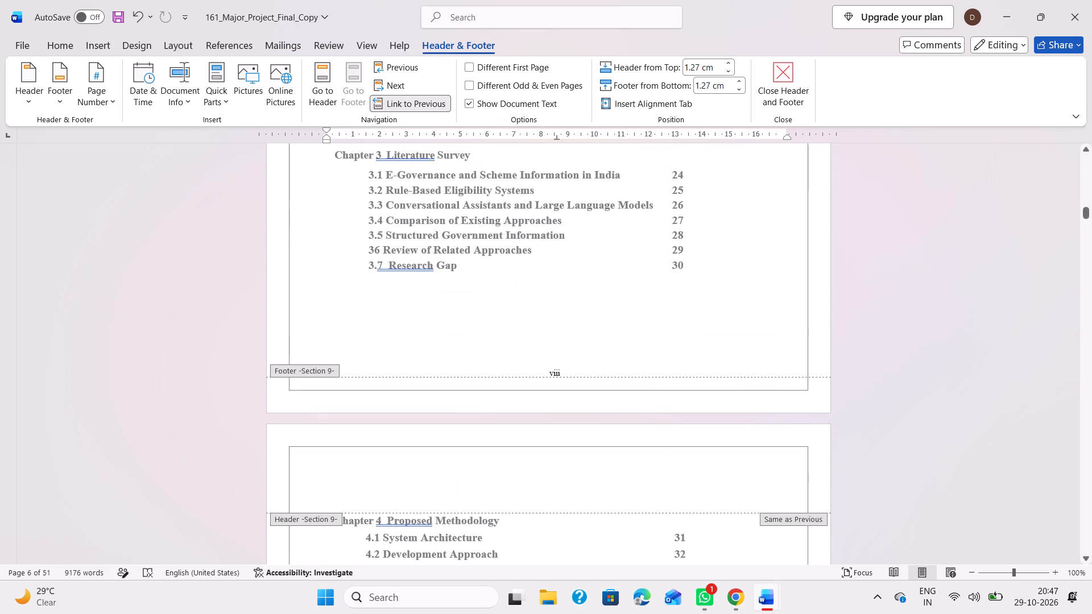
left_click(565, 372)
key("BackSpace")
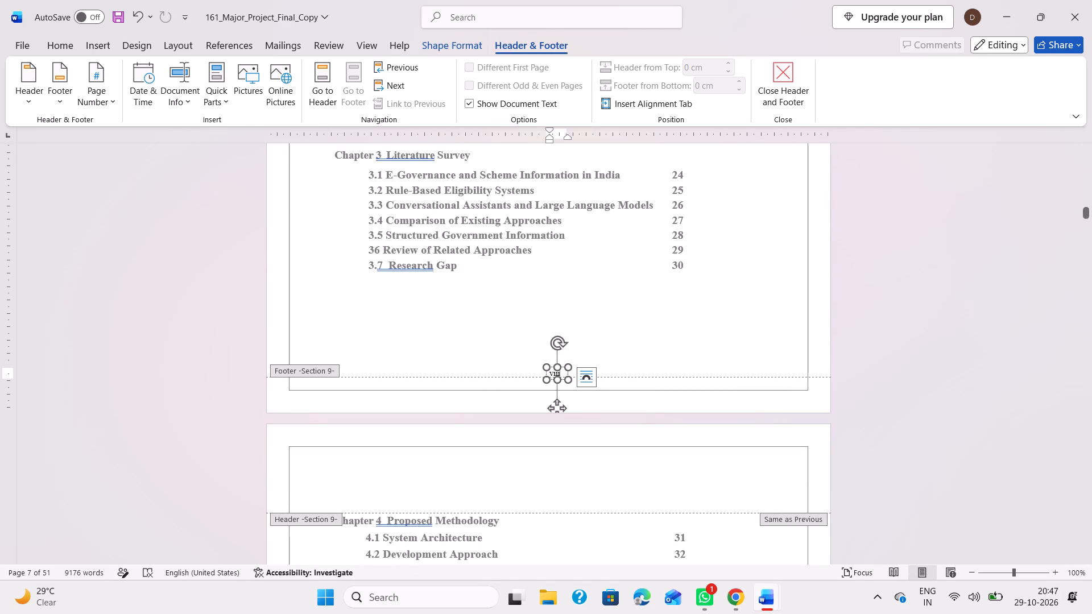
Check the footer page numbers on the last table of contents page and the list of figures page.
scroll(565, 372, "down", 5)
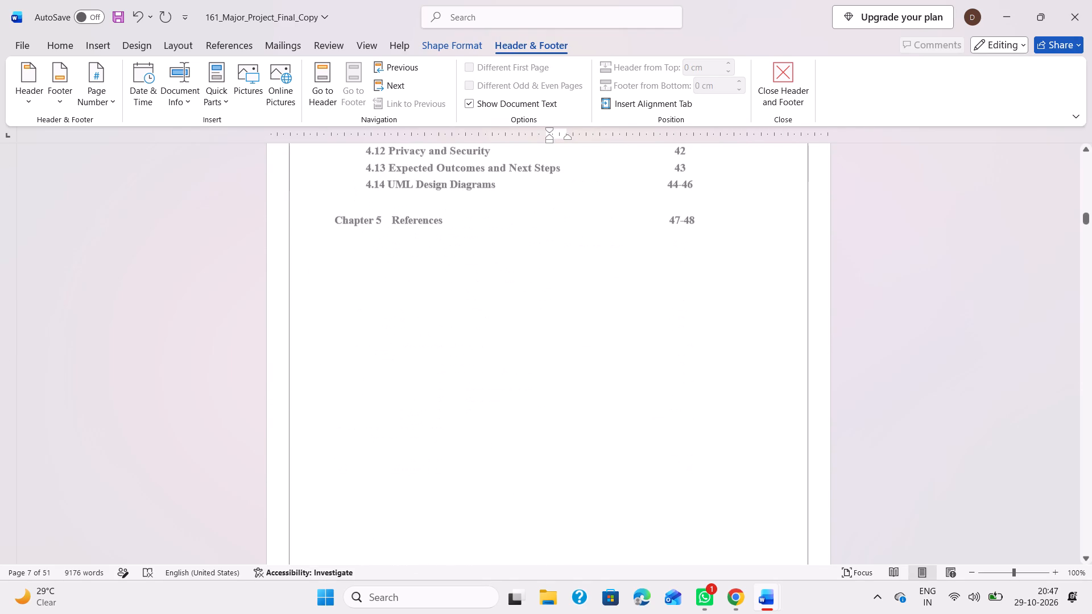
scroll(565, 372, "down", 2)
scroll(532, 405, "down", 4)
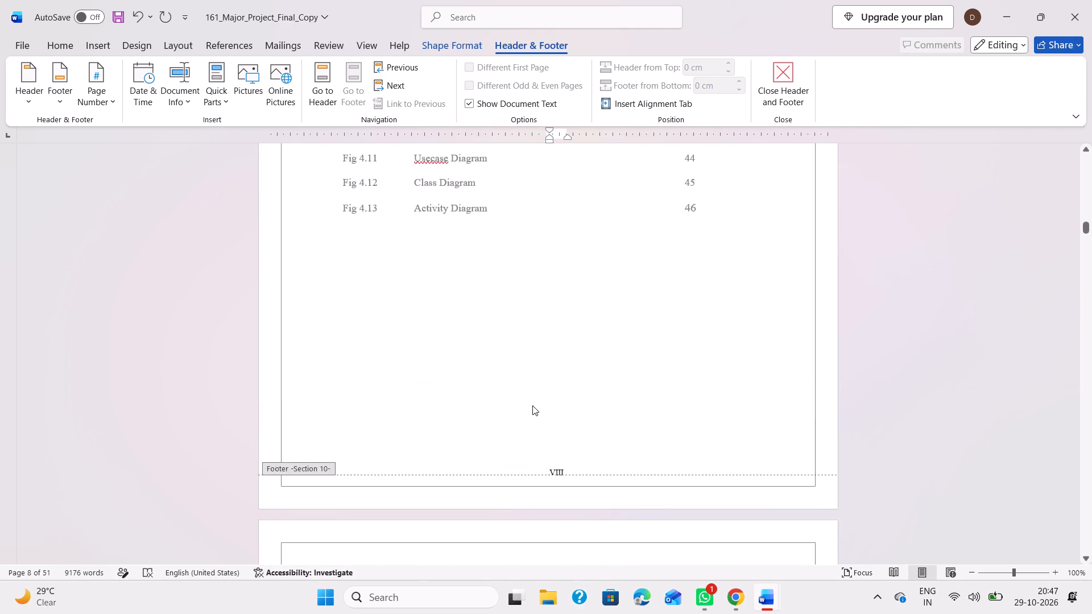
scroll(532, 405, "down", 1)
scroll(621, 381, "down", 2)
scroll(621, 381, "up", 5)
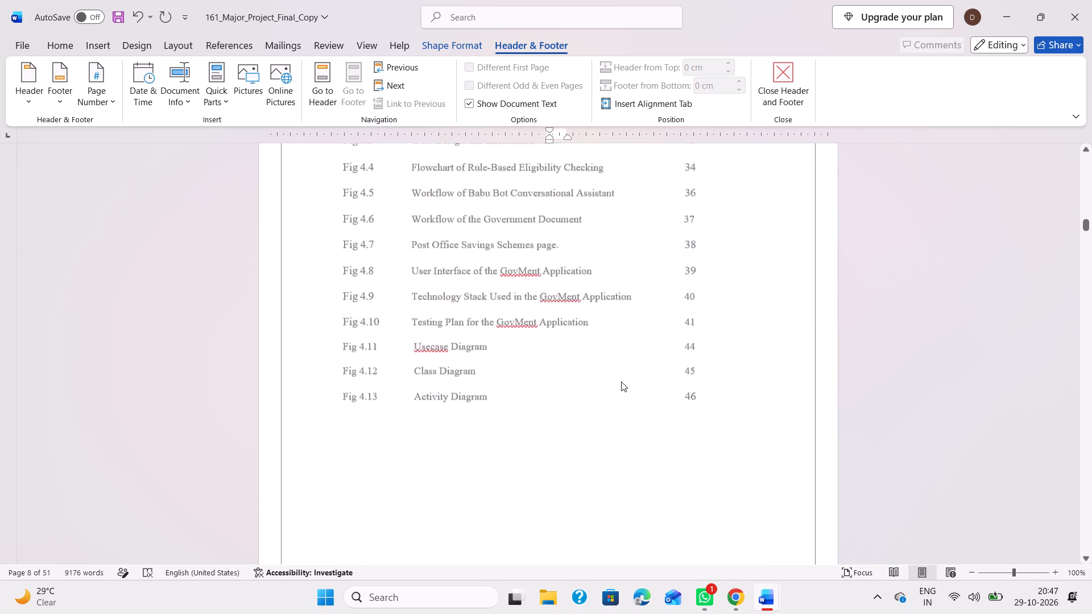
scroll(621, 381, "up", 3)
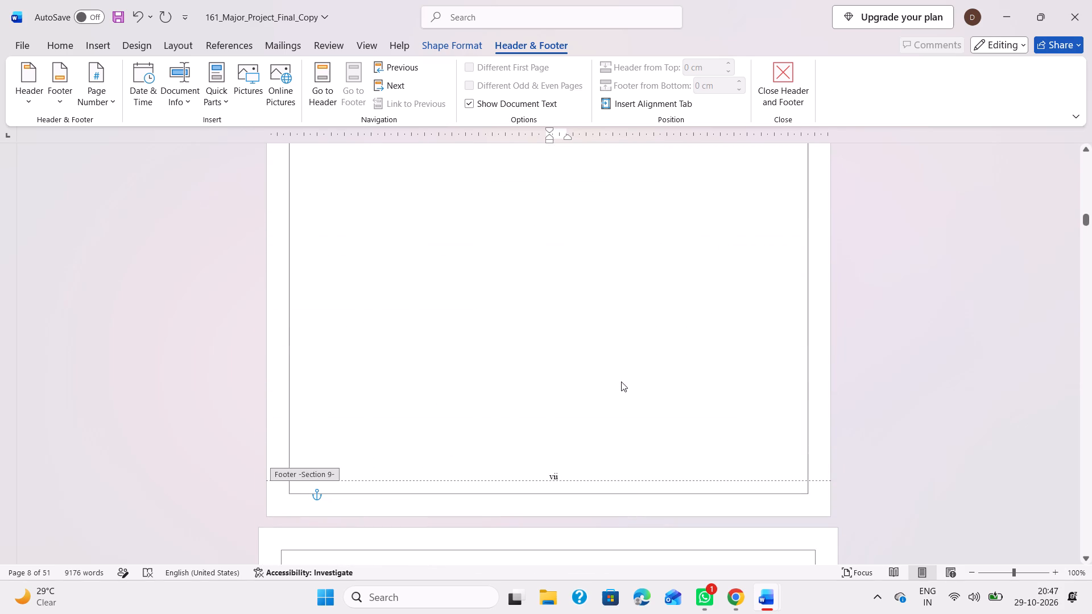
Change the Section 10 footer page number on the list of figures page to ix and leave footer editing.
scroll(621, 381, "down", 5)
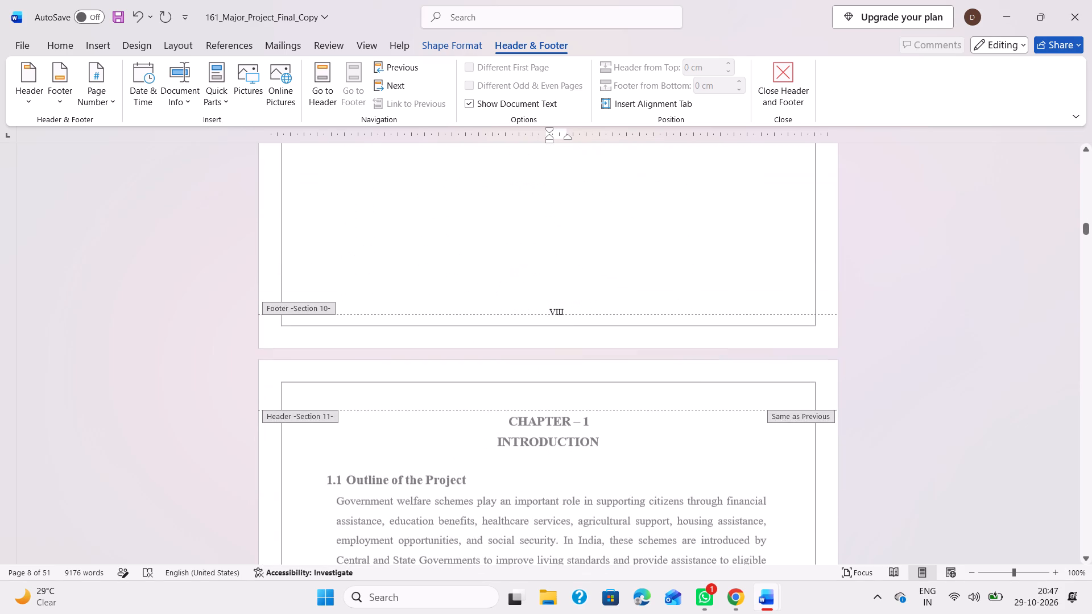
left_click(565, 309)
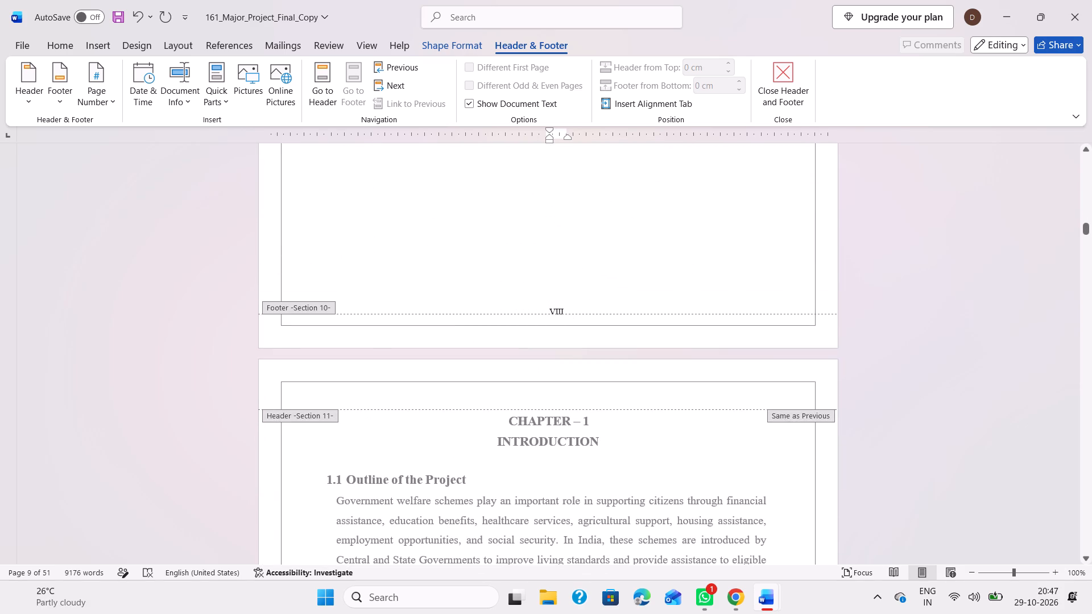
key("BackSpace")
key("BackSpace")
key("BackSpace")
key("BackSpace")
type("ix")
left_click(730, 263)
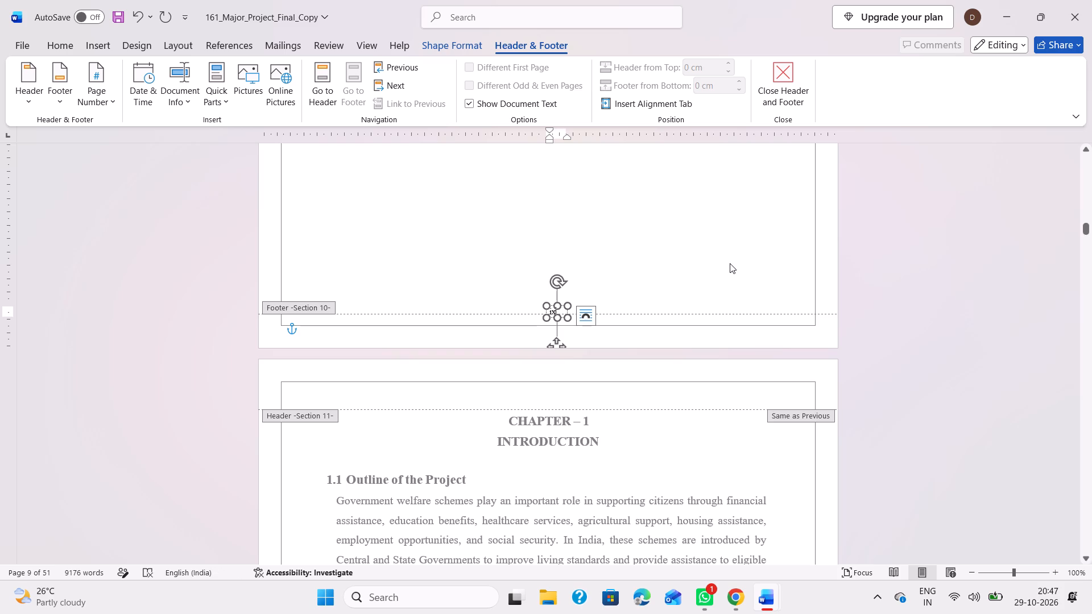
double_click(730, 263)
Check the footer page numbers across the front matter and the Chapter 1 pages.
scroll(710, 287, "up", 2)
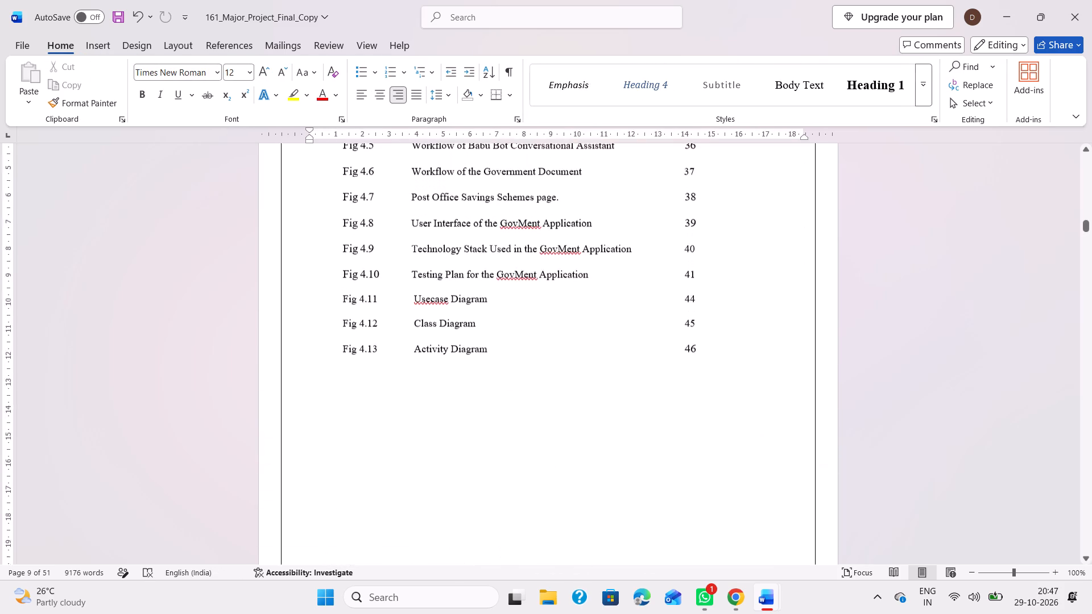
scroll(710, 287, "up", 6)
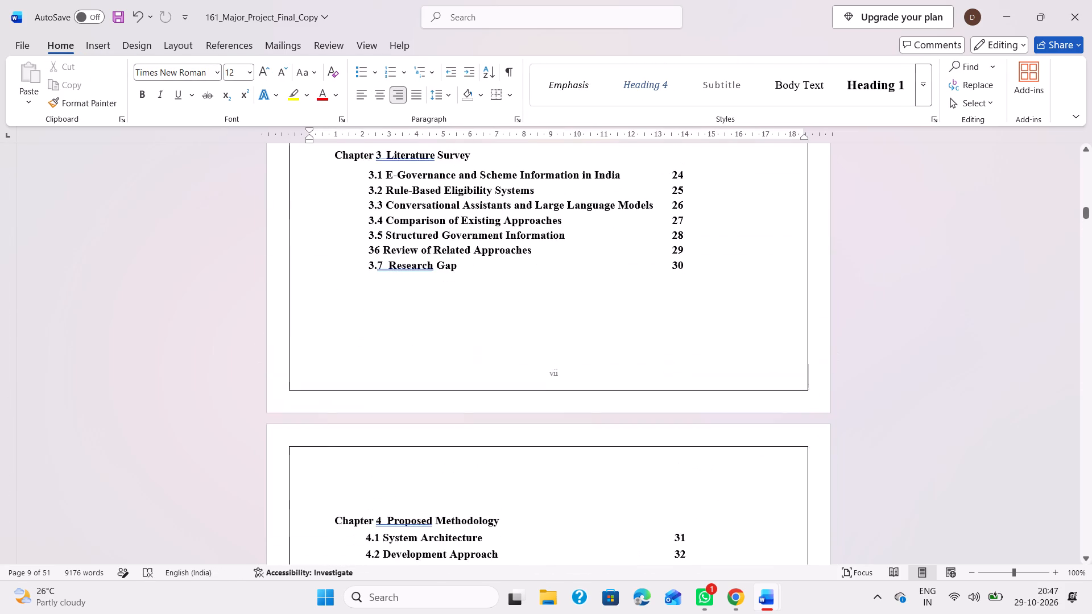
scroll(710, 287, "up", 4)
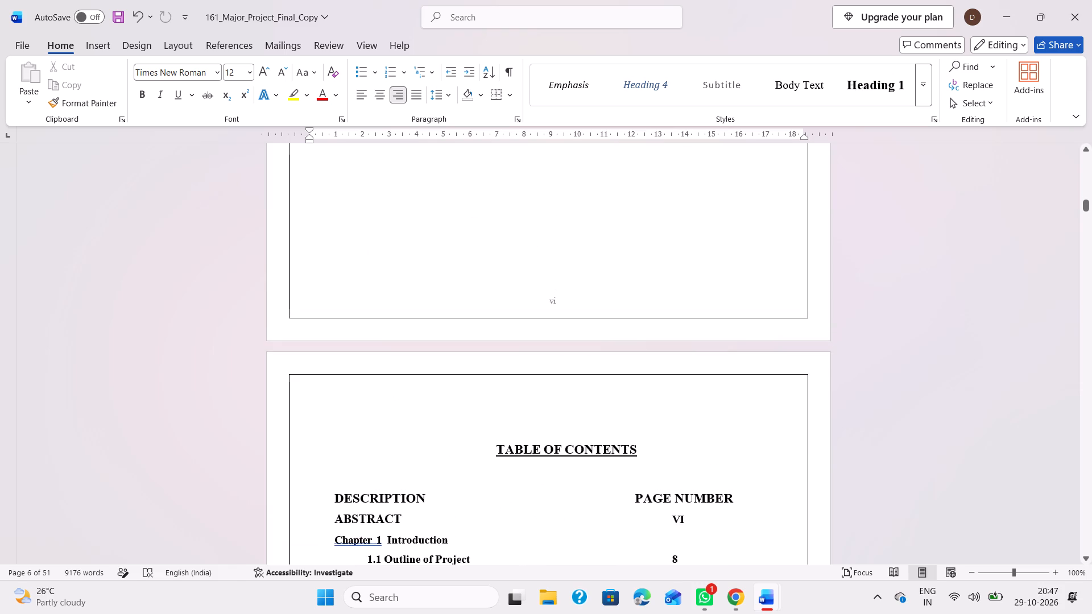
scroll(710, 287, "up", 1)
scroll(710, 287, "down", 7)
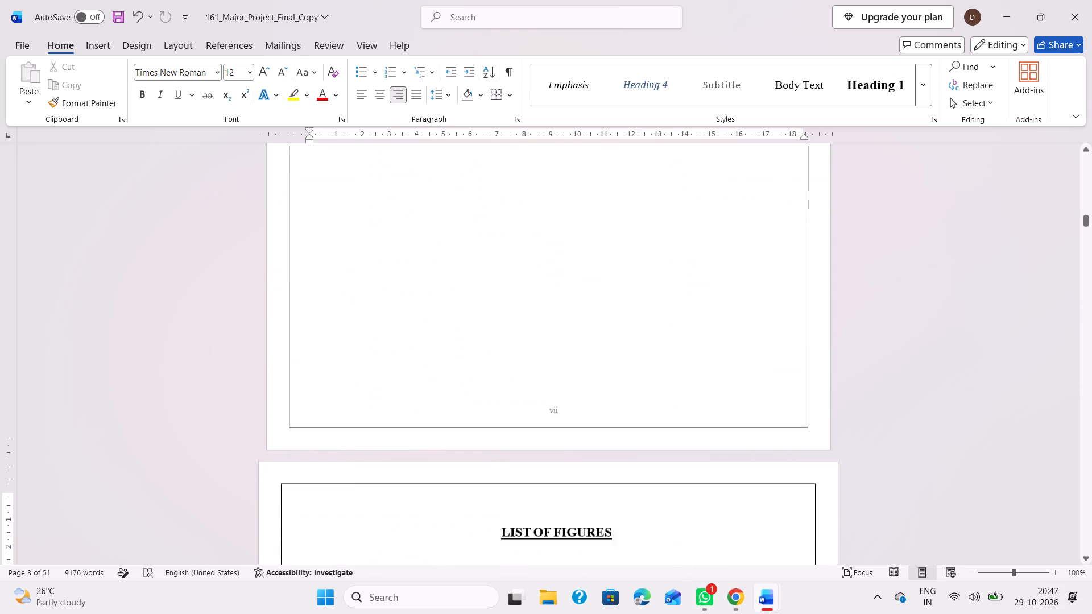
scroll(710, 287, "down", 8)
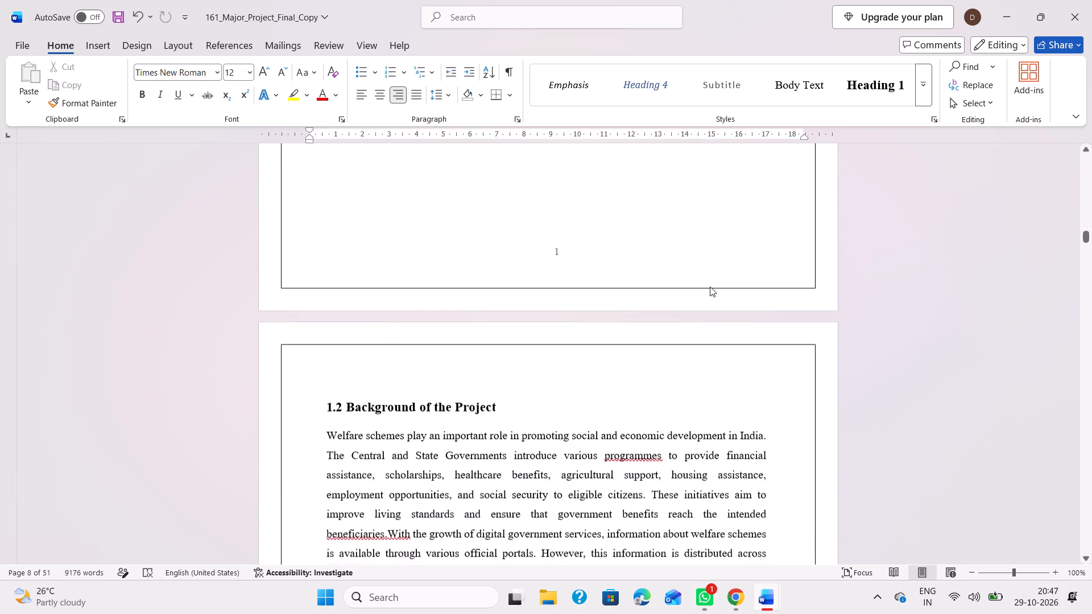
scroll(710, 287, "down", 7)
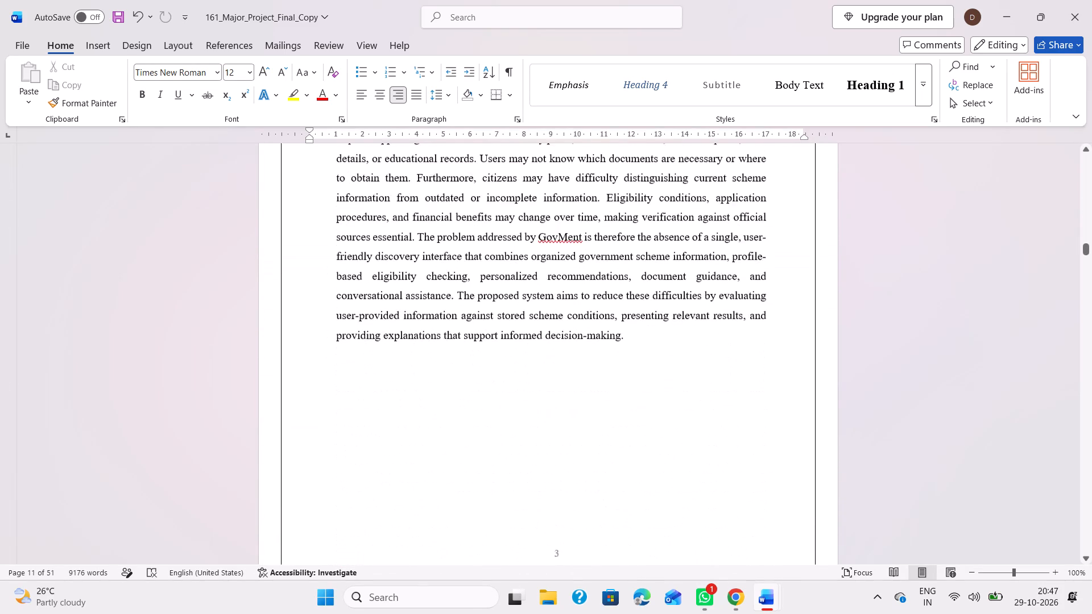
scroll(710, 287, "down", 6)
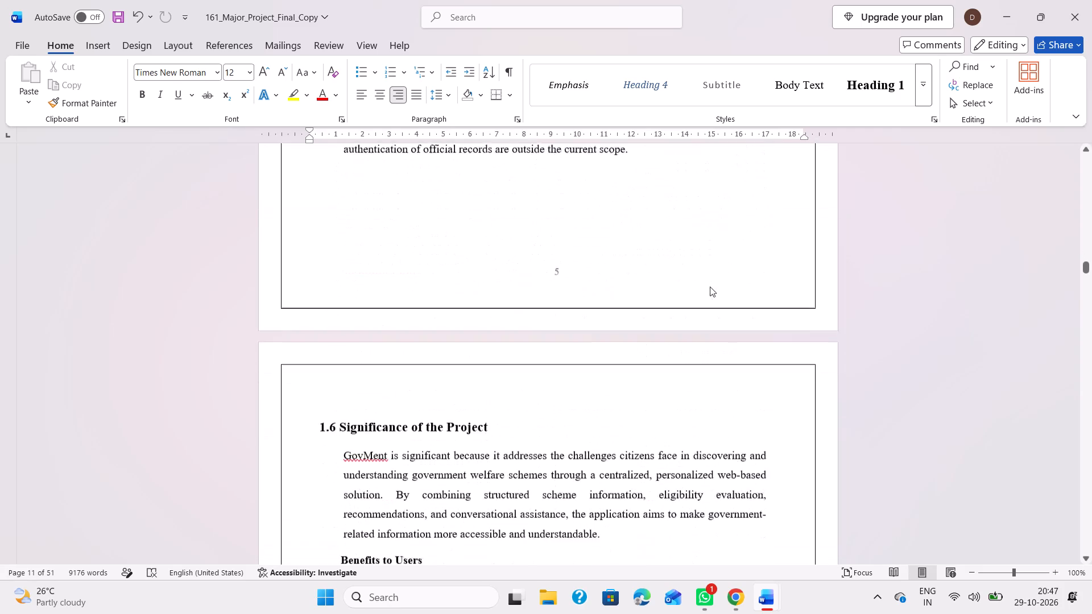
scroll(710, 287, "down", 3)
scroll(710, 287, "up", 20)
scroll(710, 287, "up", 12)
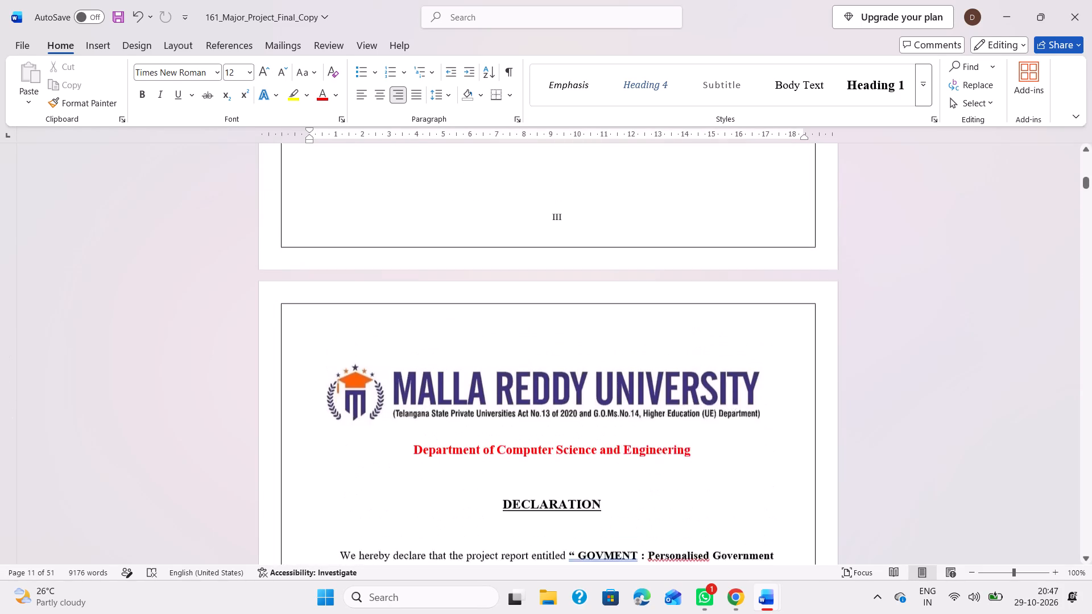
scroll(568, 344, "down", 1)
scroll(568, 344, "up", 2)
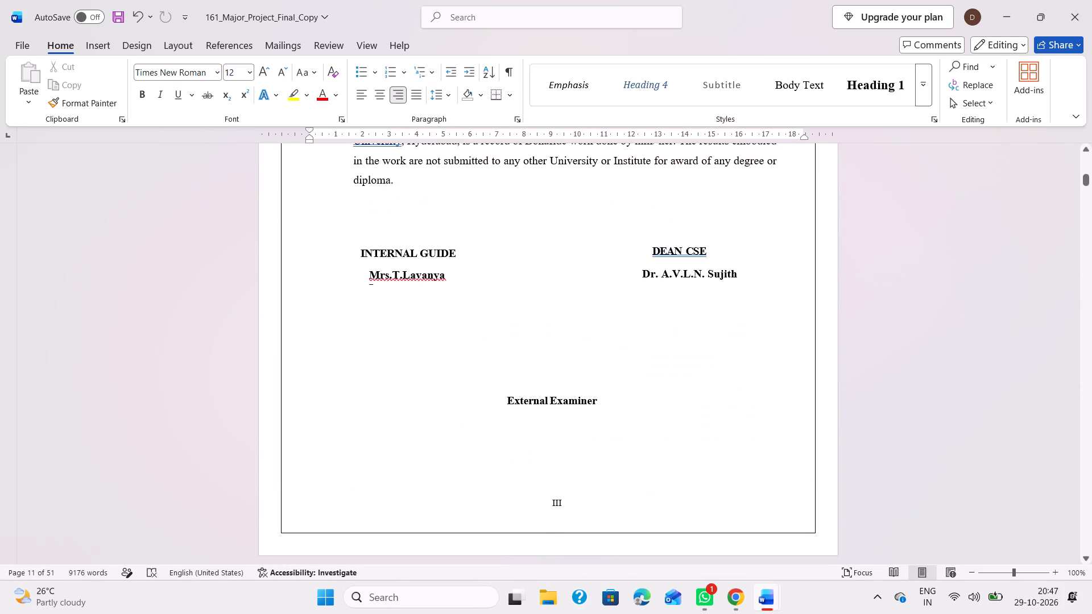
Inspect the certificate page's III text box and open the Section 11 footer on Chapter 1's second page for comparison.
left_click(560, 503)
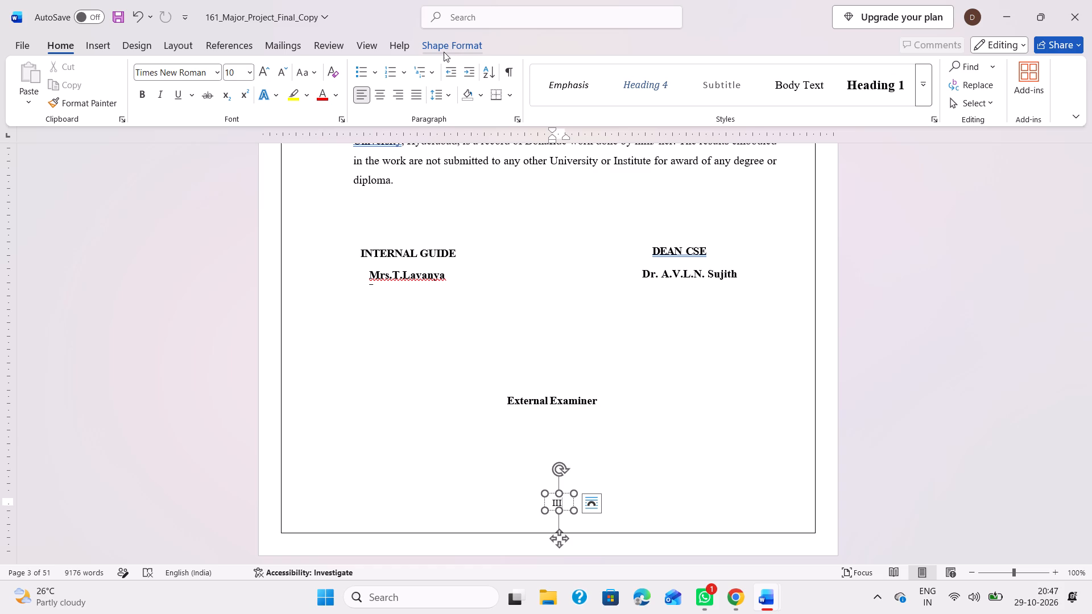
scroll(554, 328, "down", 8)
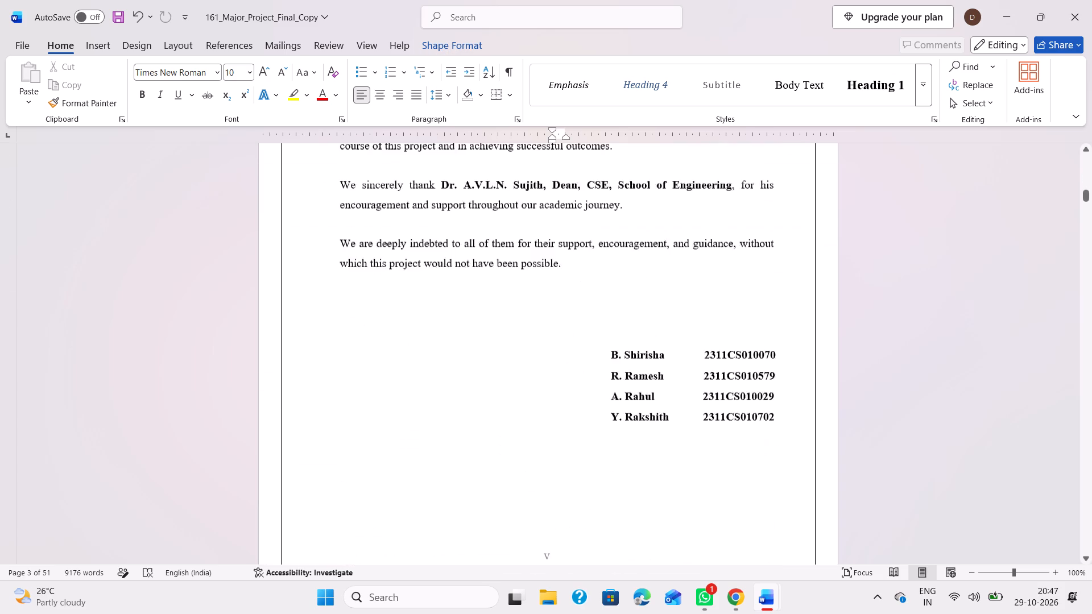
scroll(554, 328, "down", 10)
scroll(545, 423, "down", 9)
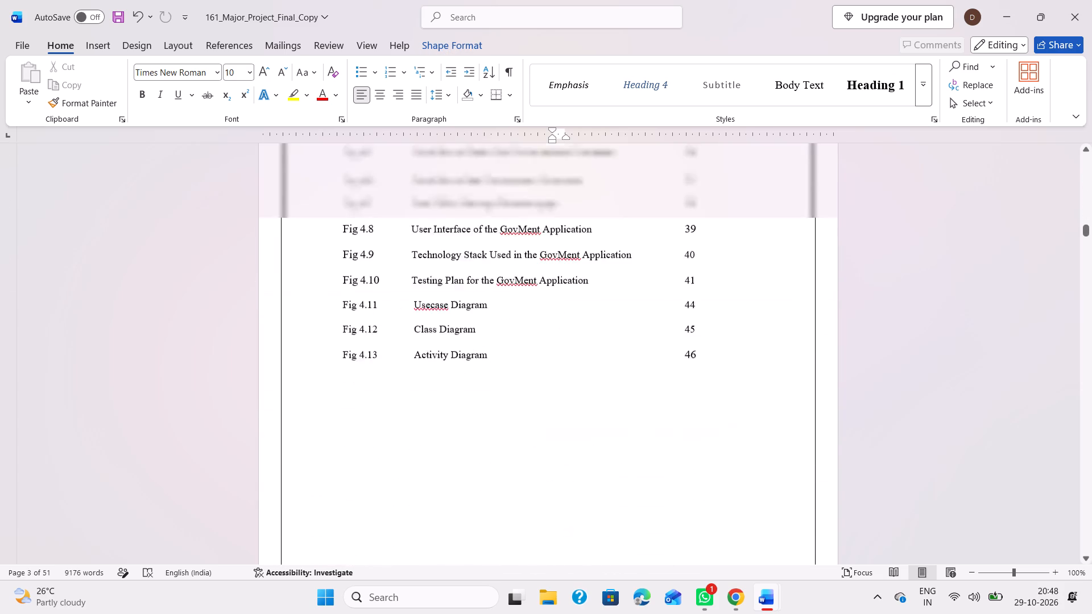
scroll(545, 423, "down", 6)
scroll(527, 480, "up", 1)
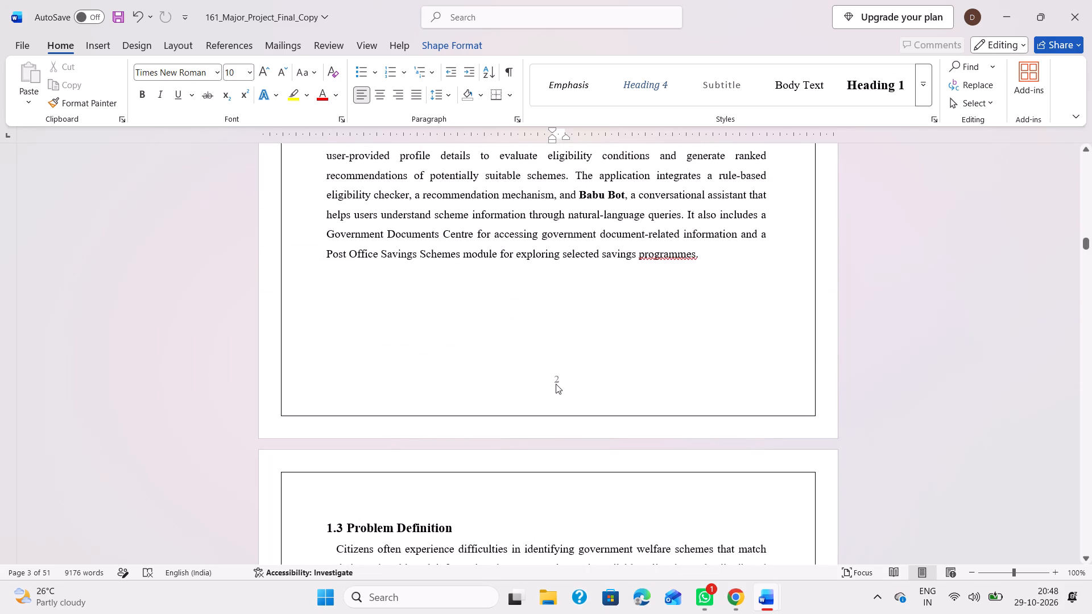
double_click(556, 384)
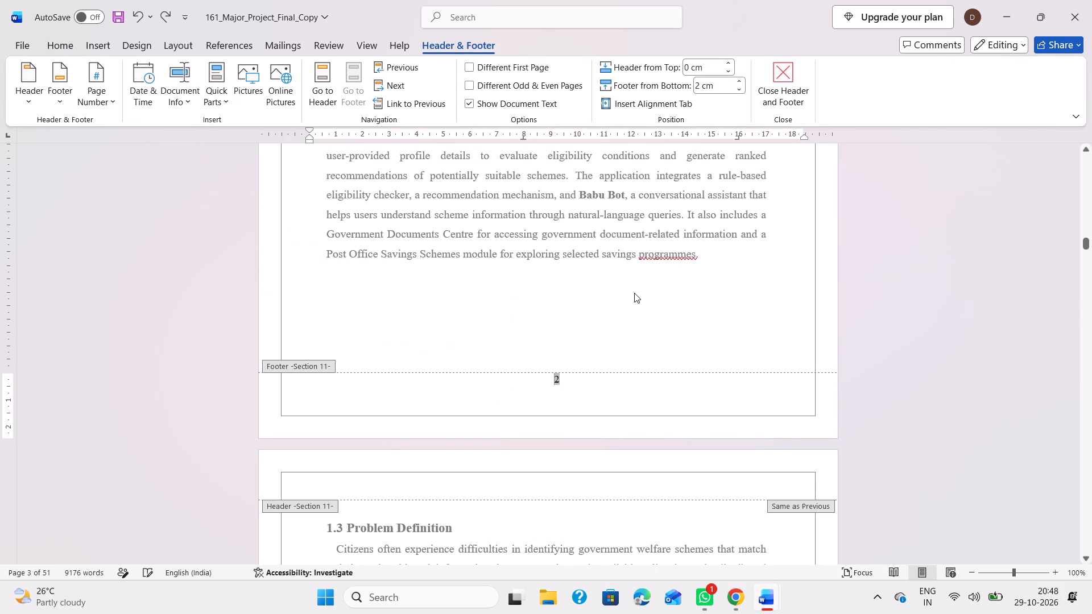
Set the Section 3 footer's distance from the bottom to 2 cm on the certificate page.
scroll(634, 293, "up", 19)
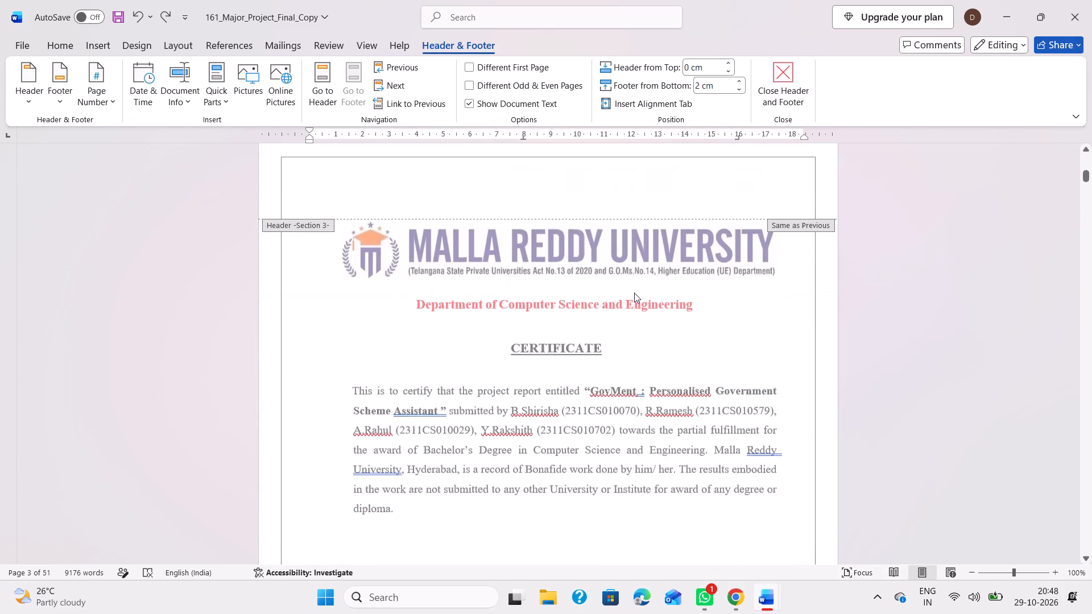
scroll(533, 416, "down", 11)
scroll(533, 416, "up", 5)
scroll(533, 416, "down", 1)
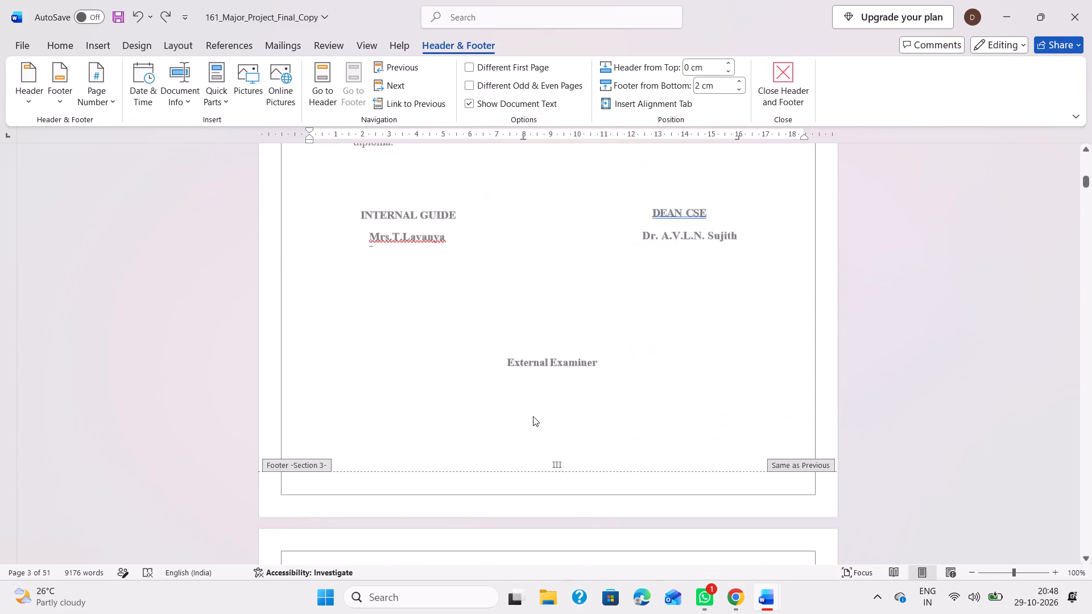
scroll(533, 416, "down", 1)
left_click(551, 234)
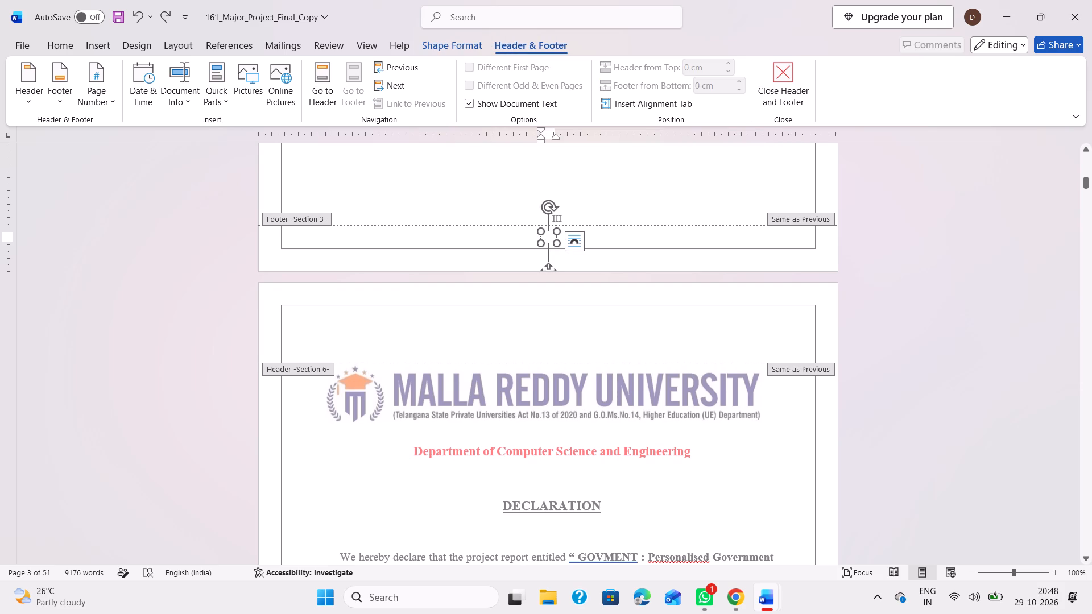
left_click(565, 218)
double_click(565, 218)
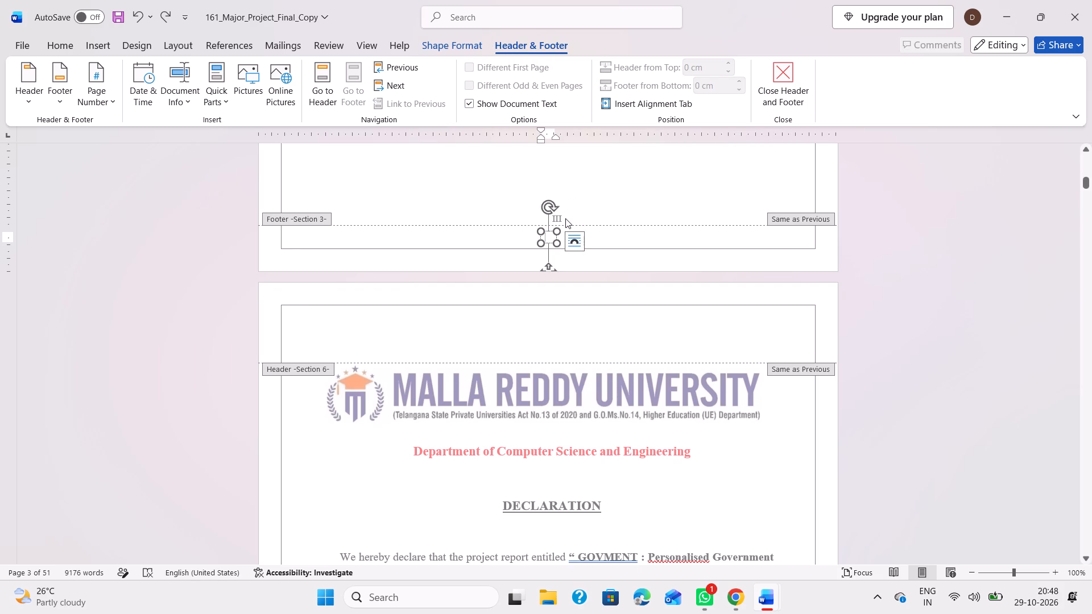
double_click(529, 239)
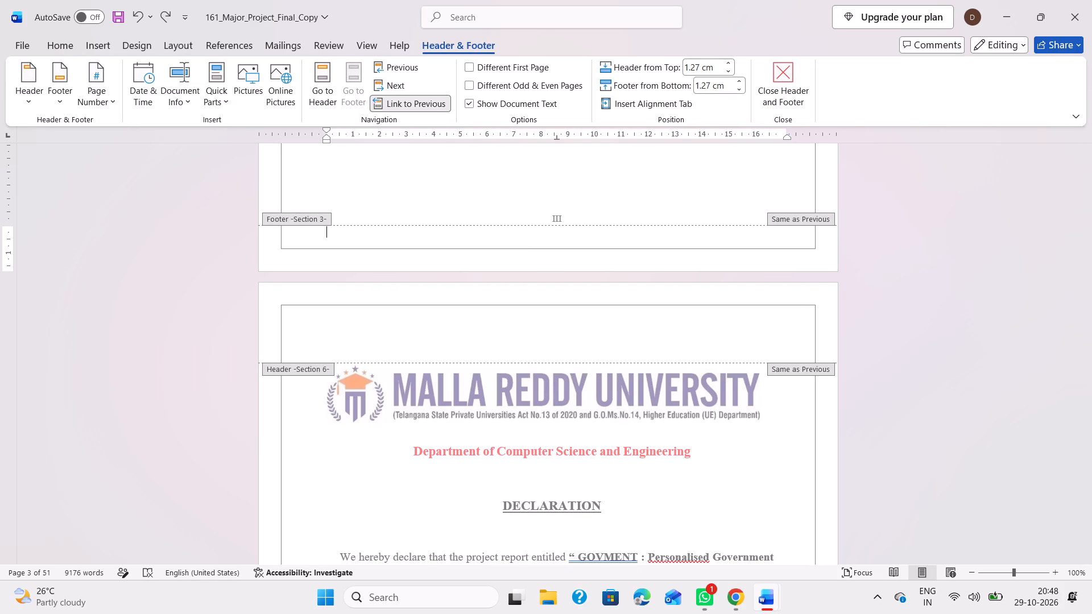
left_click(709, 85)
key("2")
key("Return")
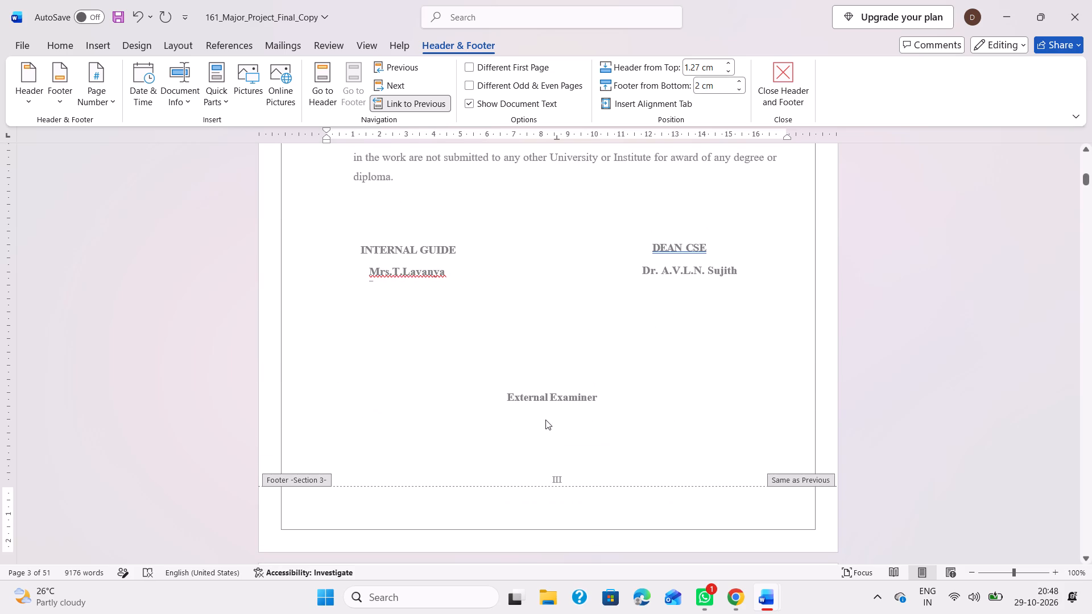
Insert a centred Plain Number 2 page number at the bottom of the page from the Section 3 footer.
left_click(102, 88)
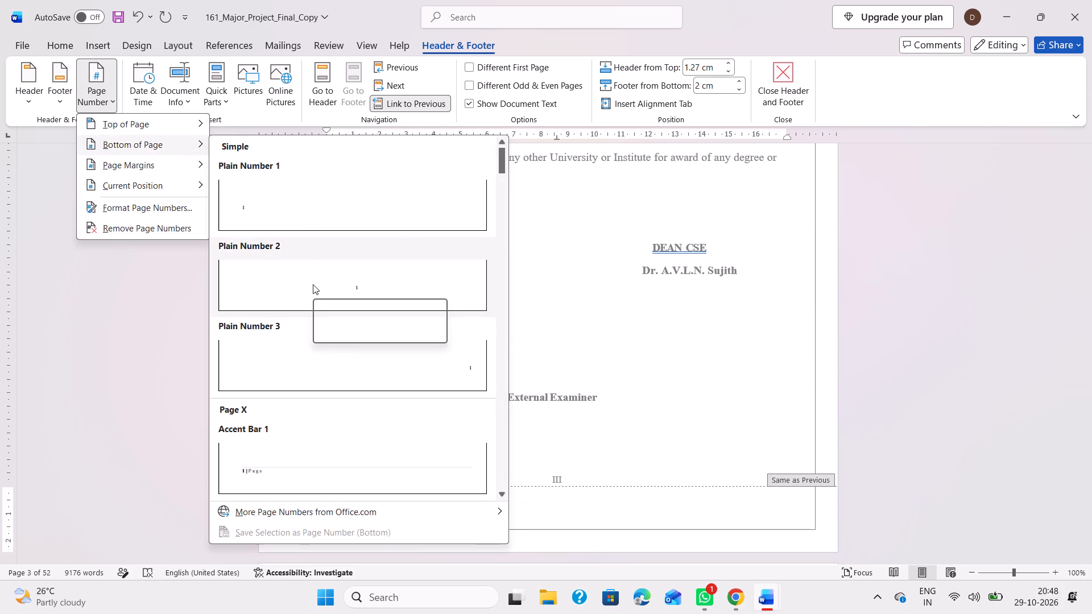
left_click(313, 284)
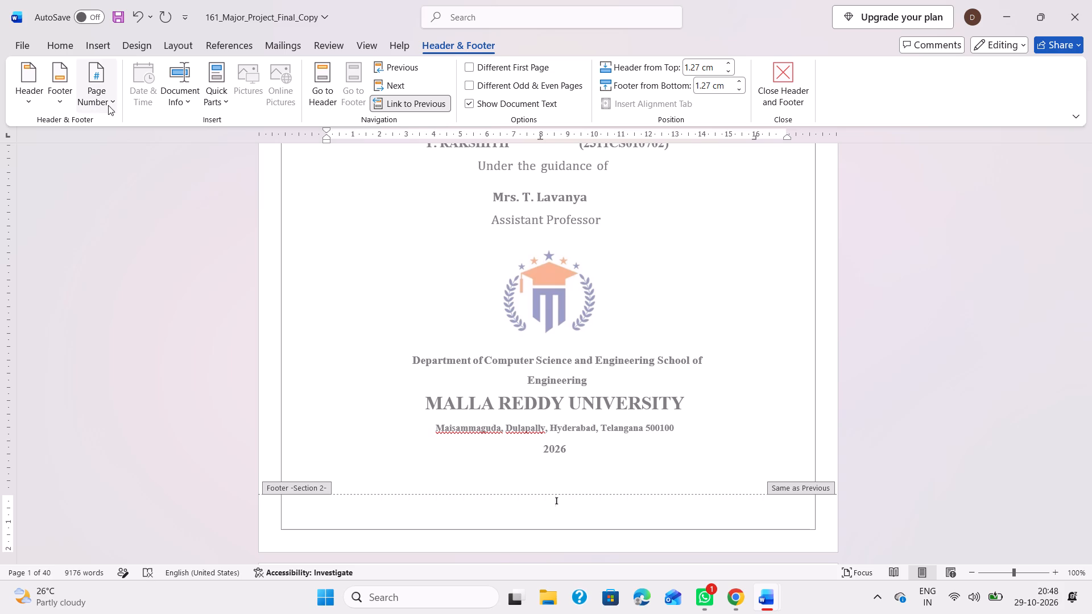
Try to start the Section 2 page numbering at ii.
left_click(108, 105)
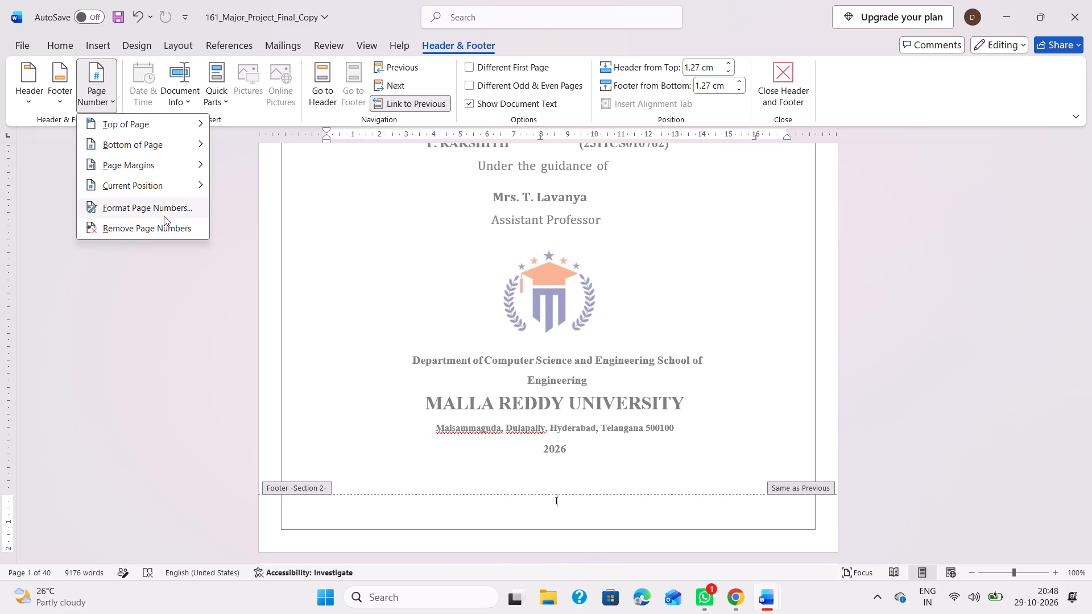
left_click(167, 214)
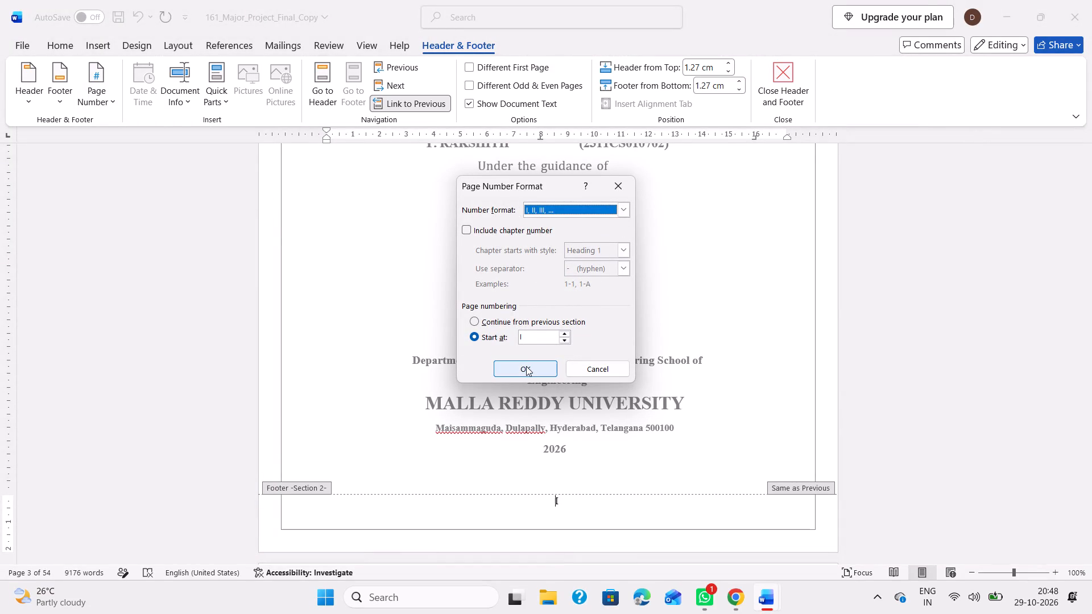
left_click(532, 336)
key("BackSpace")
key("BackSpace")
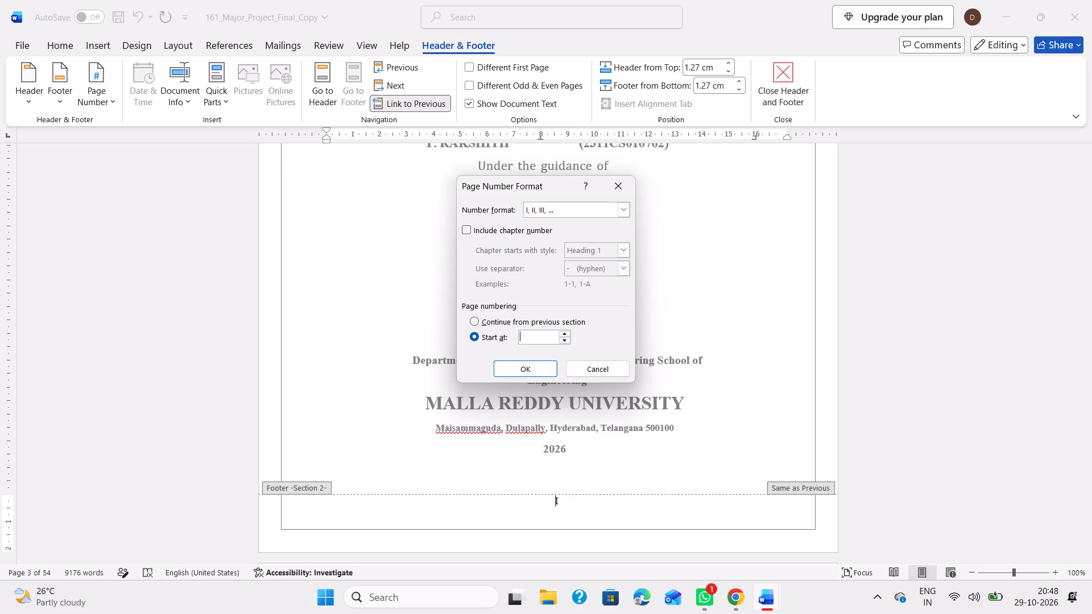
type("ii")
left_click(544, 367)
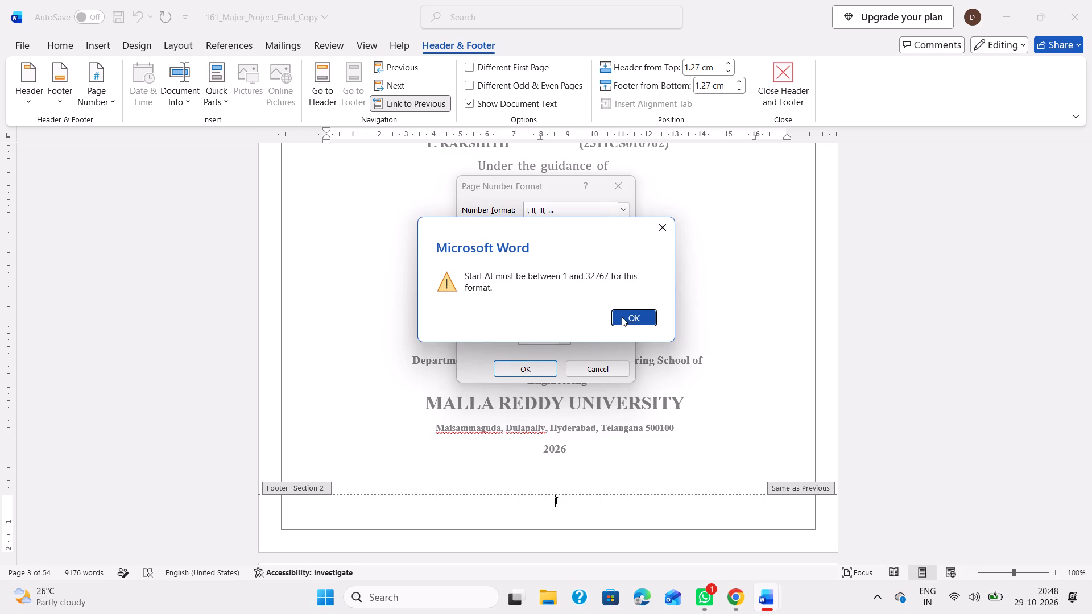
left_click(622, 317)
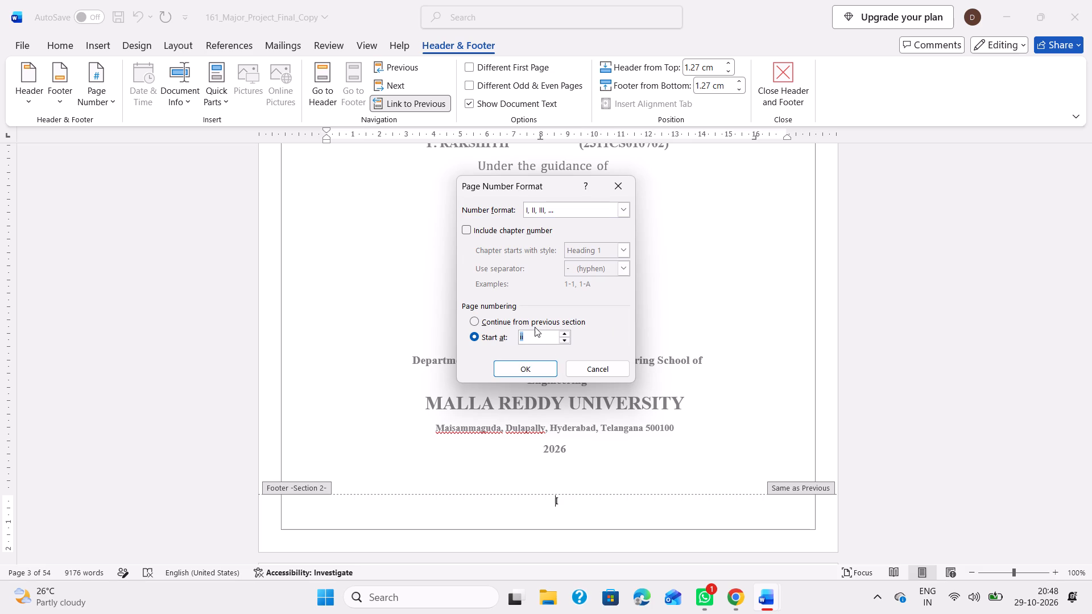
Set the Section 2 page numbering to start at I, using the I, II, III number format.
left_click(535, 327)
left_click(493, 334)
left_click(522, 334)
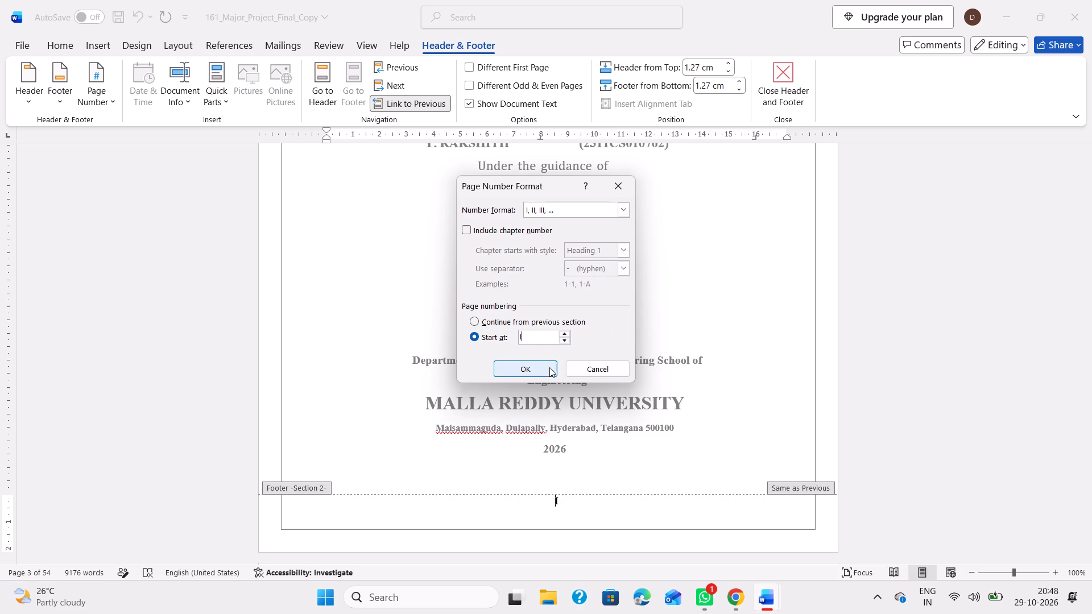
left_click(535, 366)
Examine the headers and footers from the title page through the certificate page.
scroll(575, 417, "down", 4)
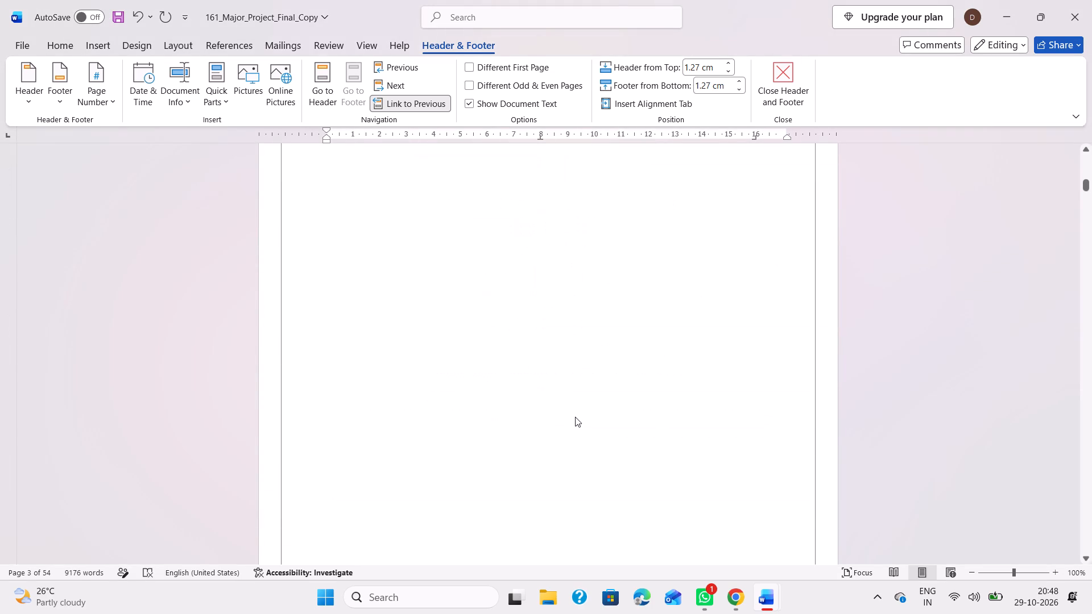
scroll(575, 417, "down", 4)
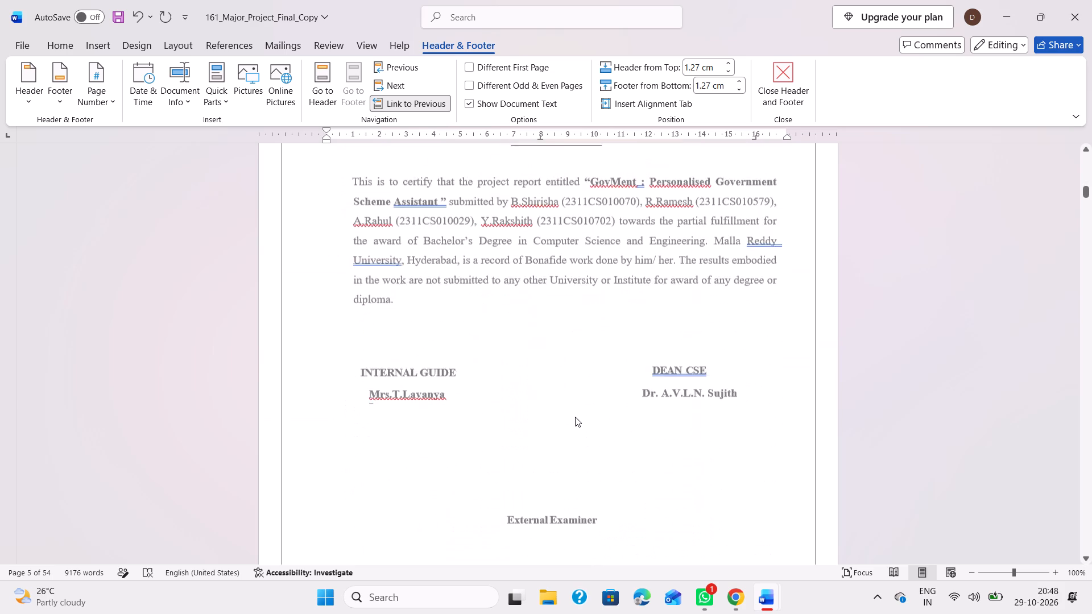
scroll(575, 417, "up", 17)
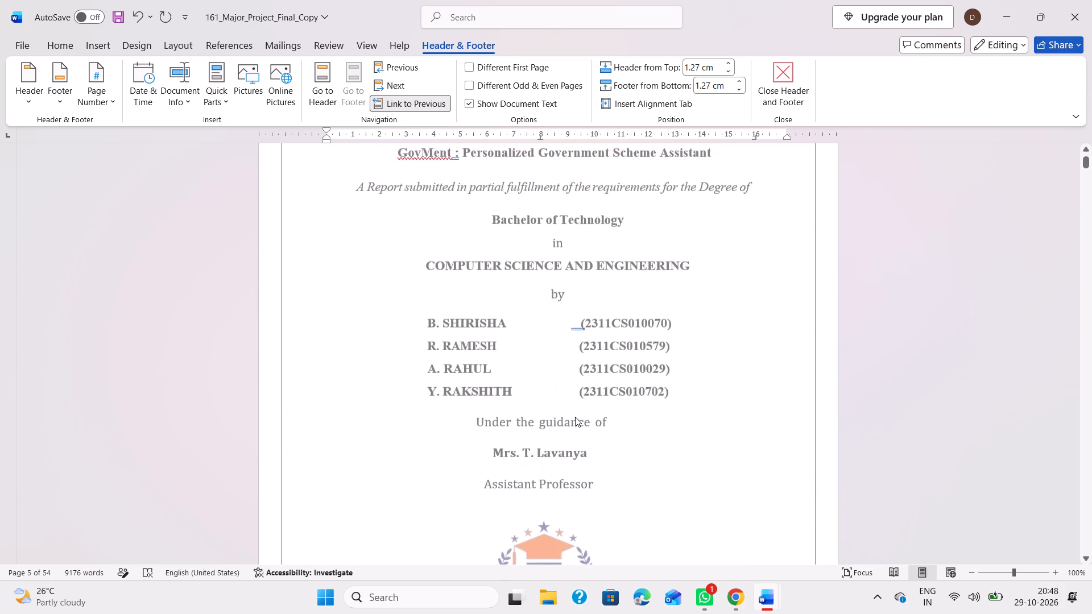
scroll(575, 417, "down", 3)
scroll(575, 417, "up", 7)
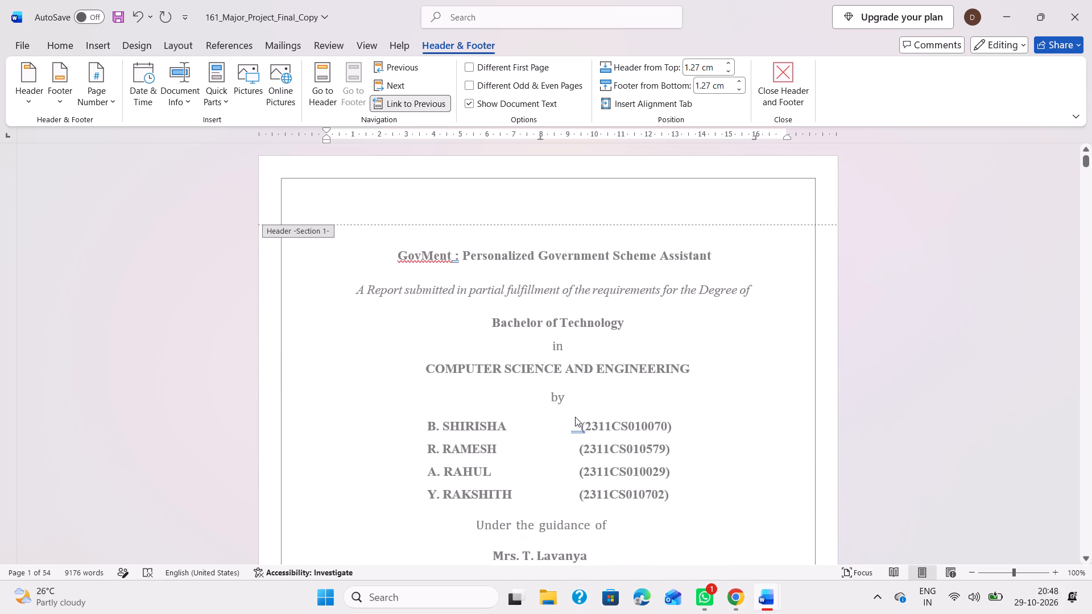
Undo the most recent footer and page numbering changes.
key("ctrl+z")
key("ctrl+z")
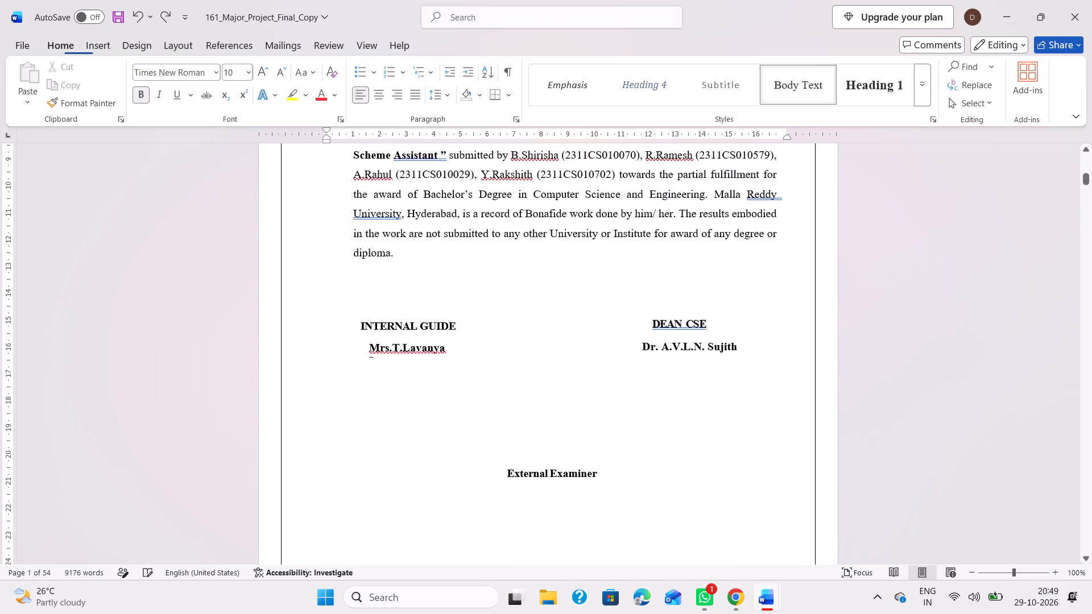
Set the Section 3 footer's distance from the bottom to 2 cm on the certificate page.
scroll(575, 417, "up", 4)
scroll(575, 417, "down", 5)
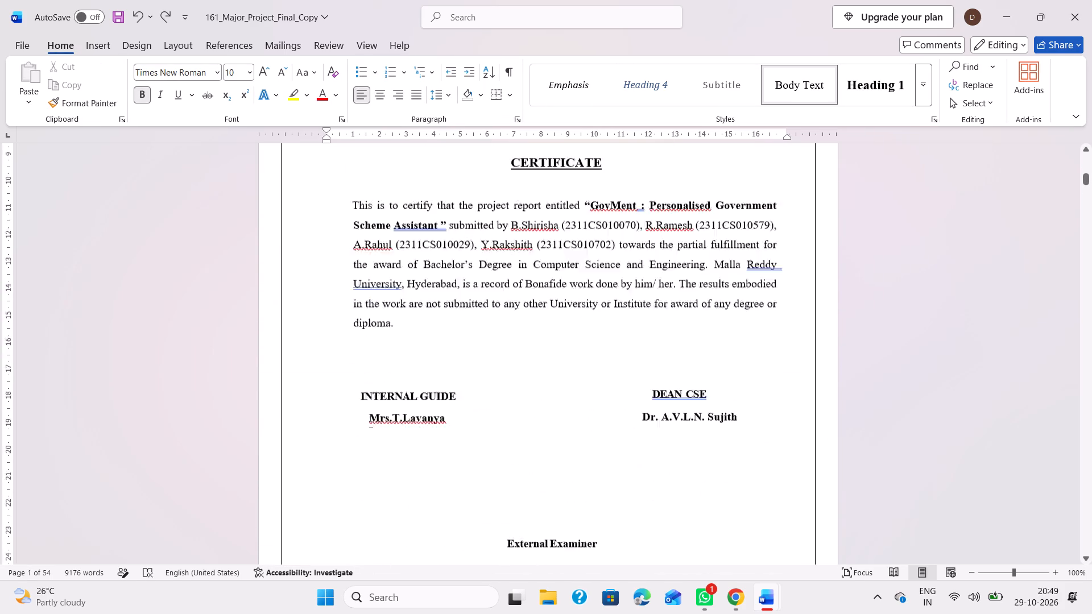
scroll(575, 417, "up", 1)
scroll(575, 417, "down", 3)
scroll(556, 461, "up", 2)
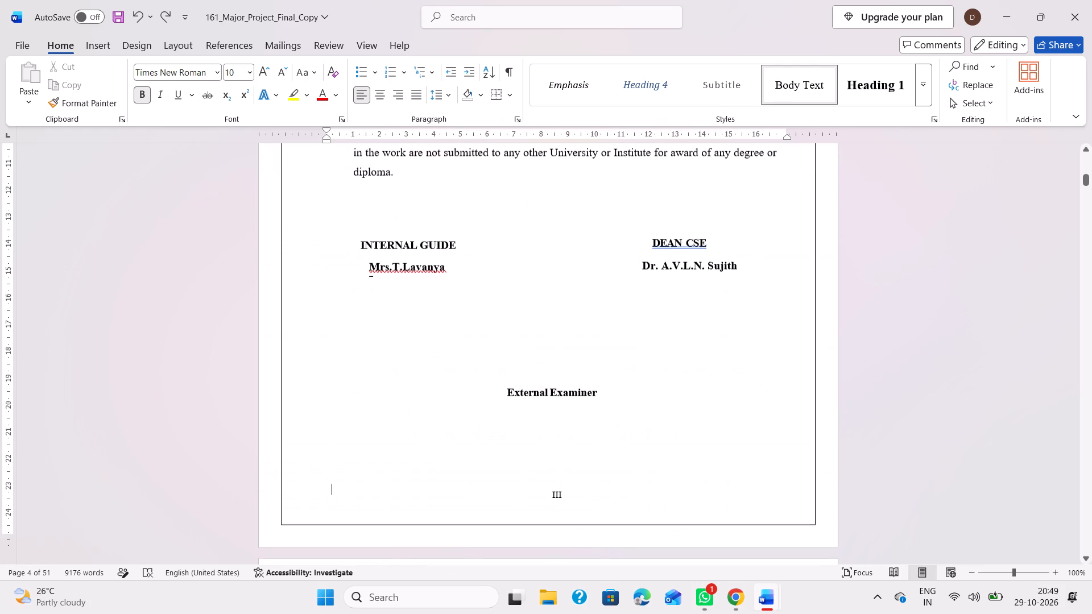
double_click(557, 513)
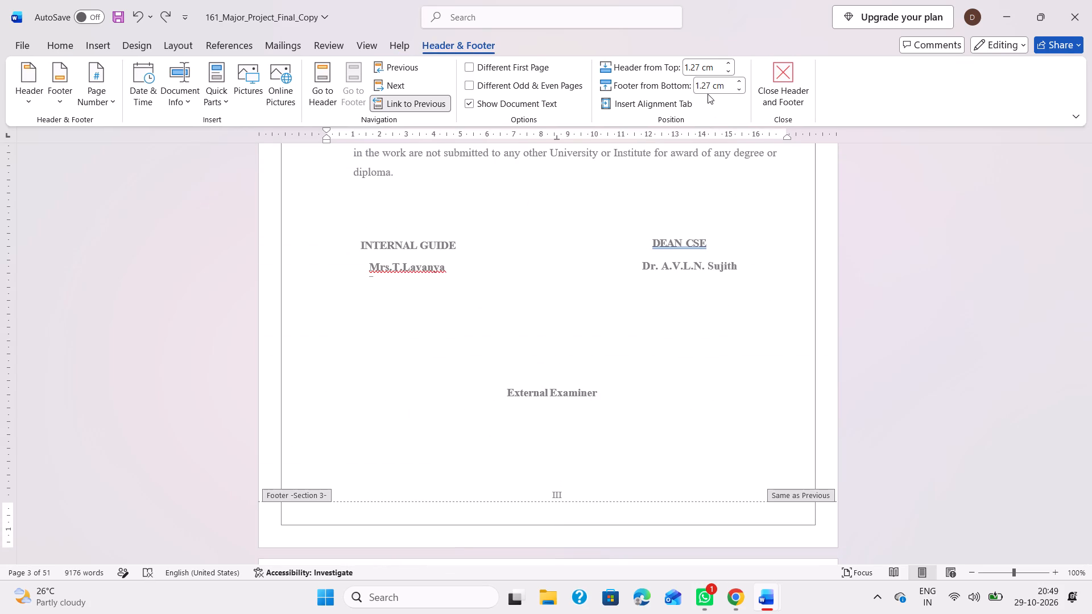
left_click(709, 88)
key("2")
key("Return")
Examine the Section 3 footer and the blank Section 5 page that follows the certificate.
scroll(668, 255, "down", 5)
scroll(668, 255, "up", 1)
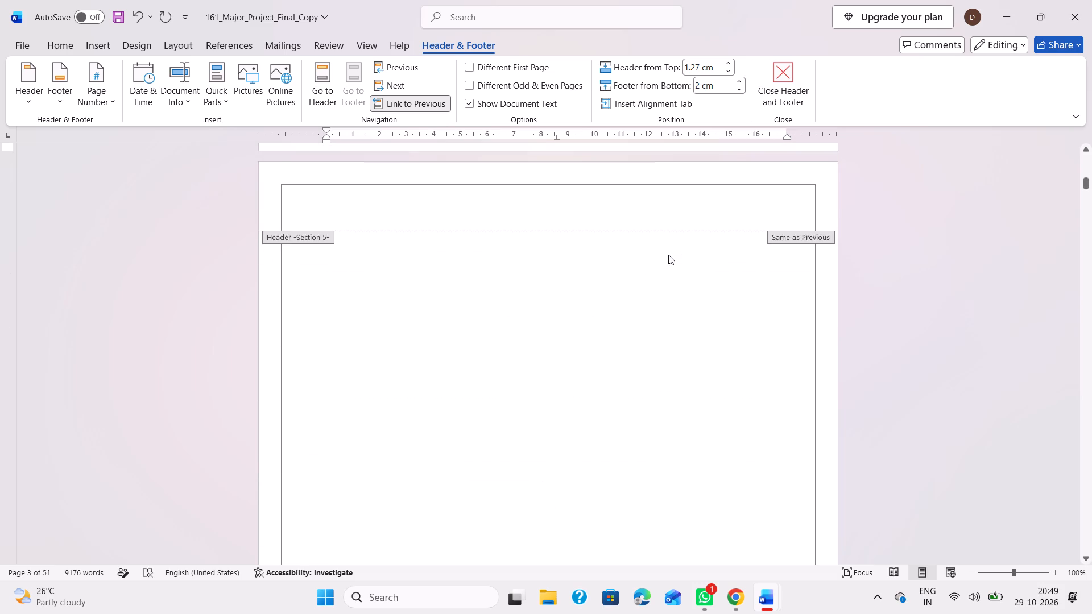
scroll(668, 255, "down", 4)
scroll(668, 255, "up", 3)
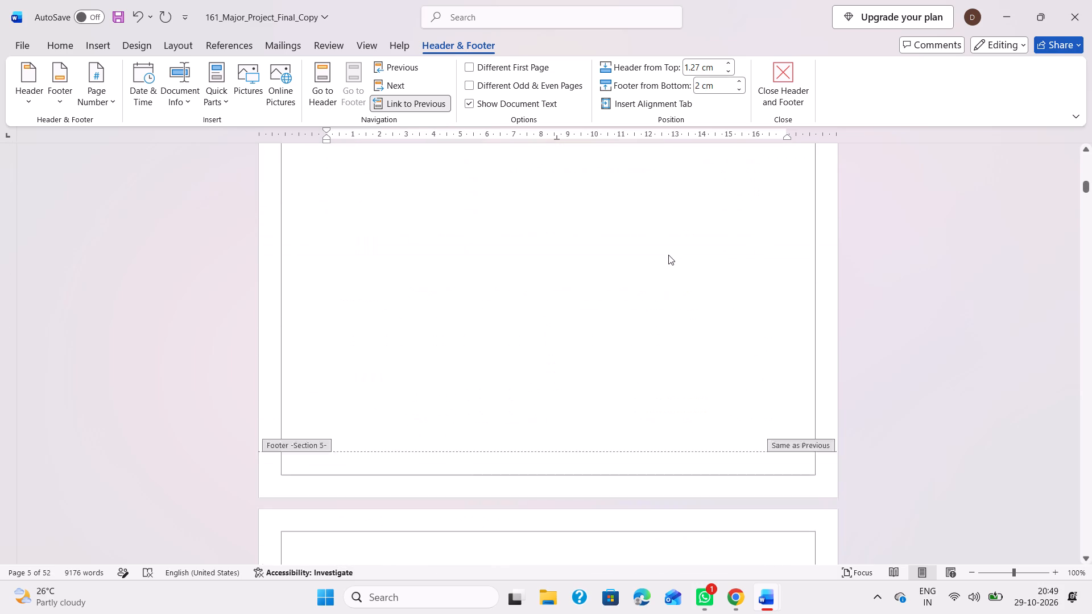
scroll(668, 255, "up", 2)
scroll(494, 317, "up", 1)
scroll(499, 371, "up", 2)
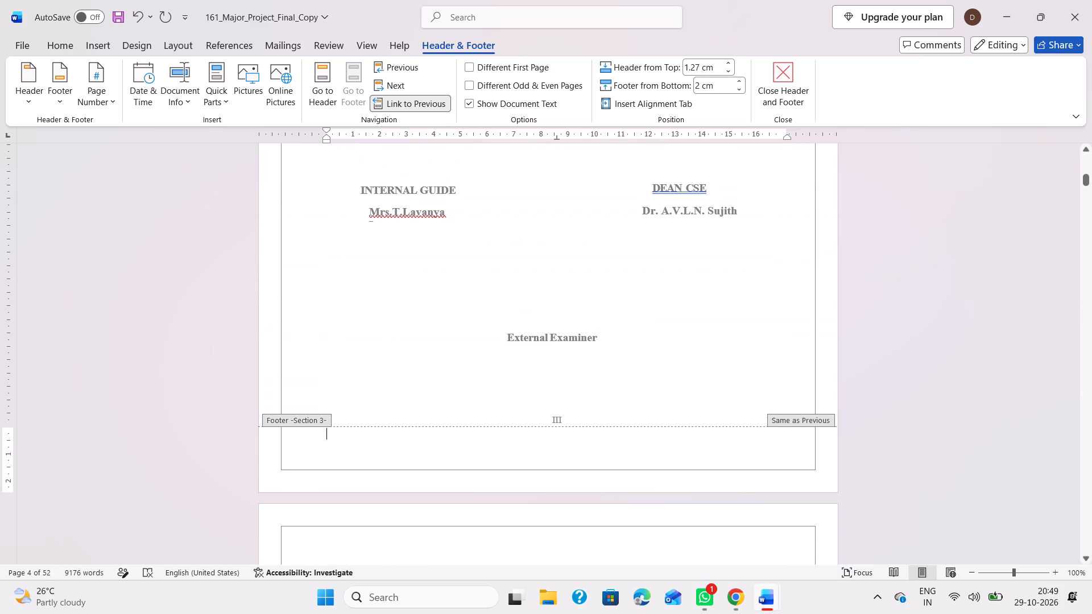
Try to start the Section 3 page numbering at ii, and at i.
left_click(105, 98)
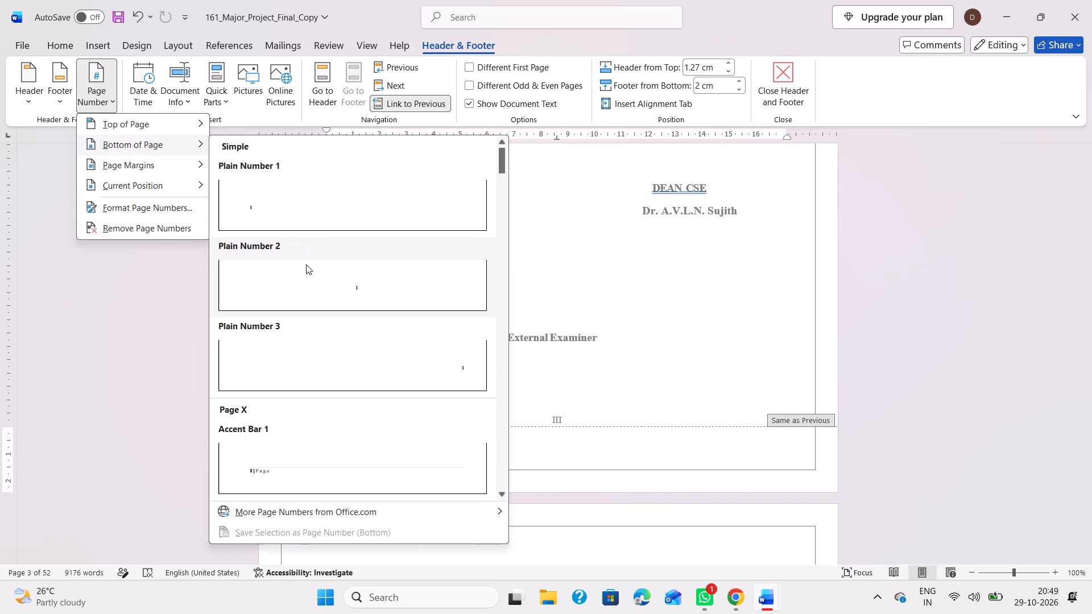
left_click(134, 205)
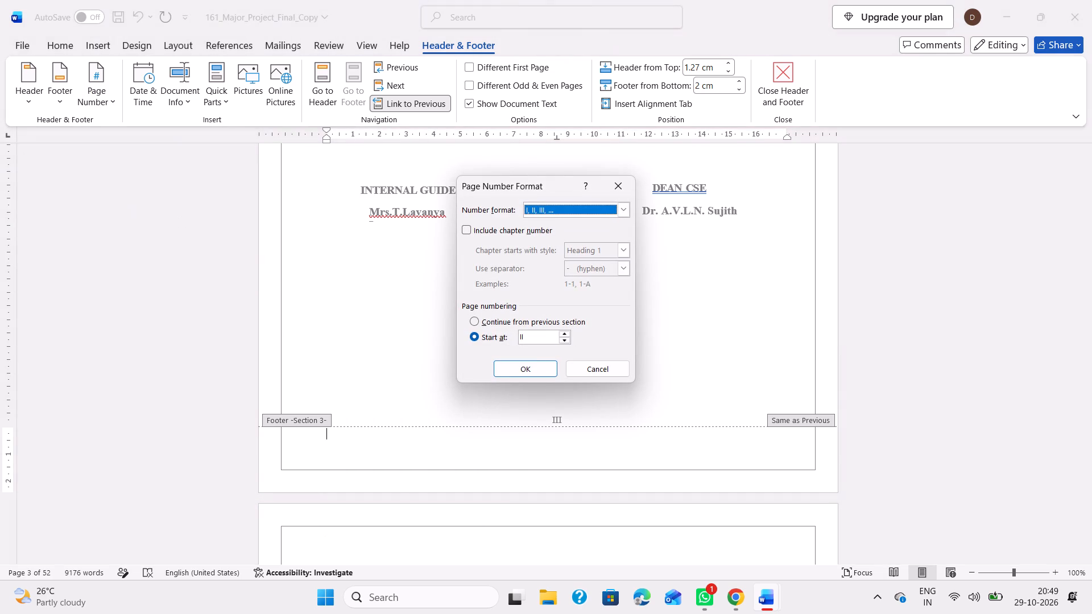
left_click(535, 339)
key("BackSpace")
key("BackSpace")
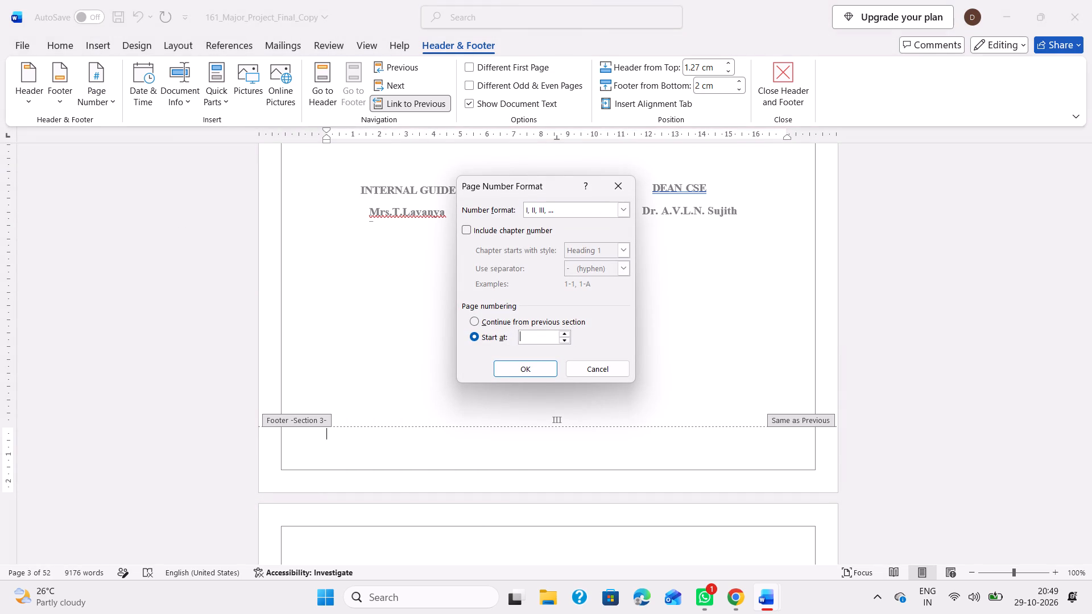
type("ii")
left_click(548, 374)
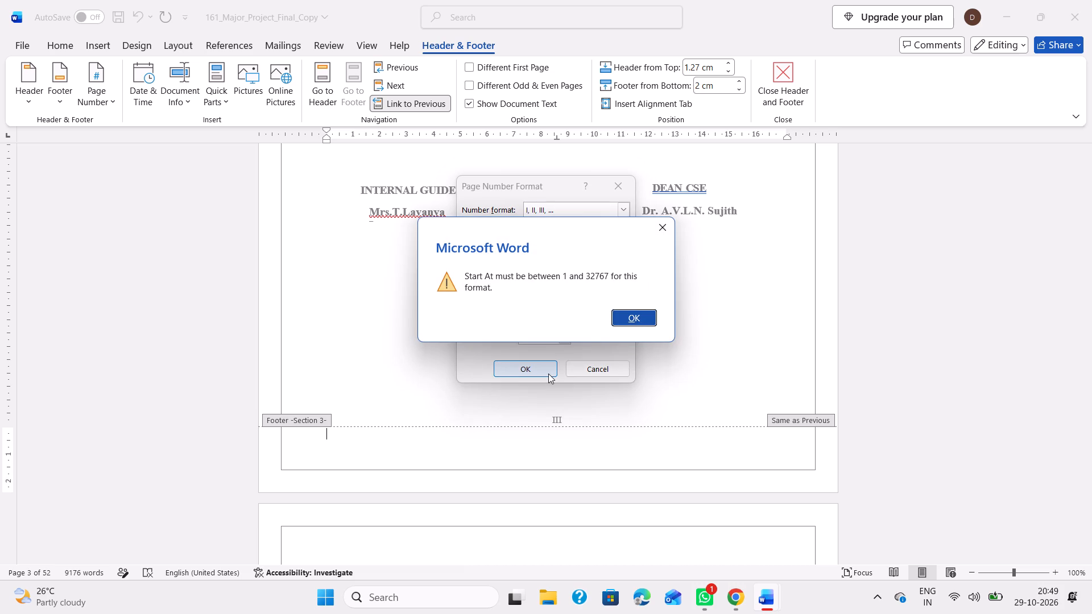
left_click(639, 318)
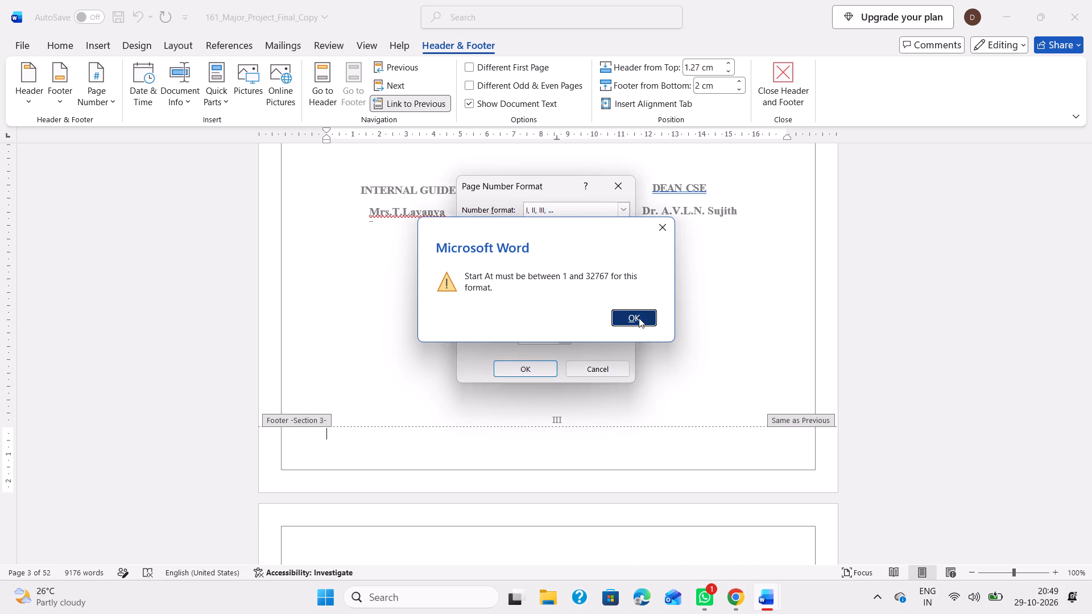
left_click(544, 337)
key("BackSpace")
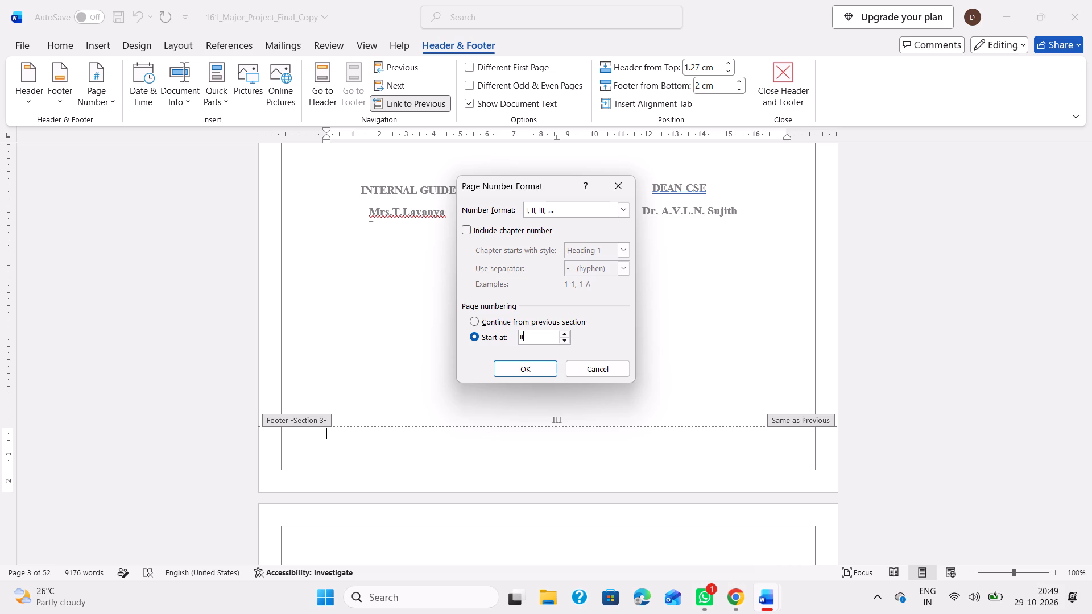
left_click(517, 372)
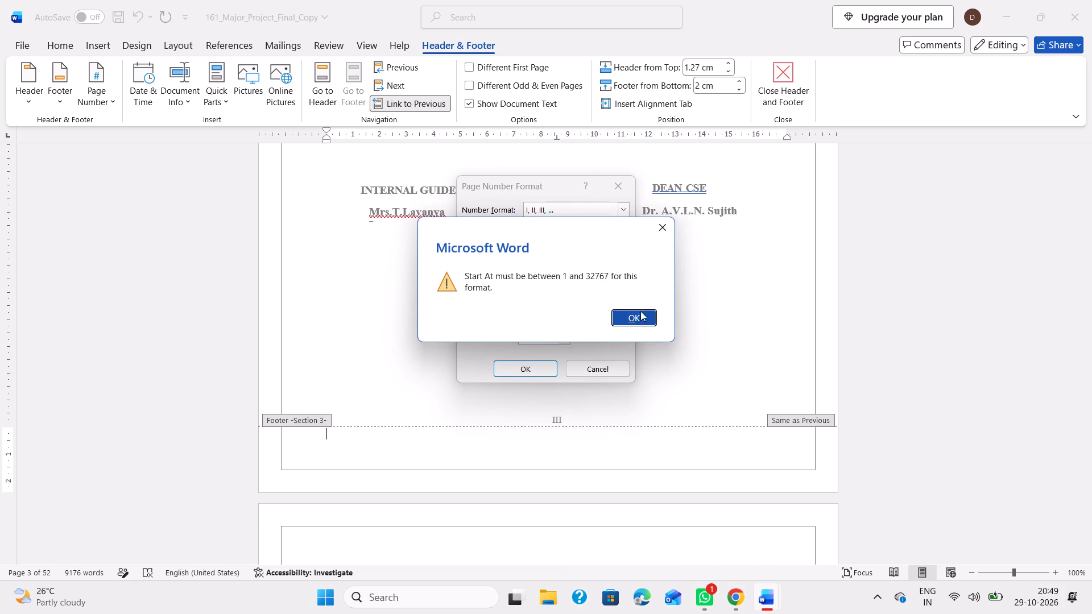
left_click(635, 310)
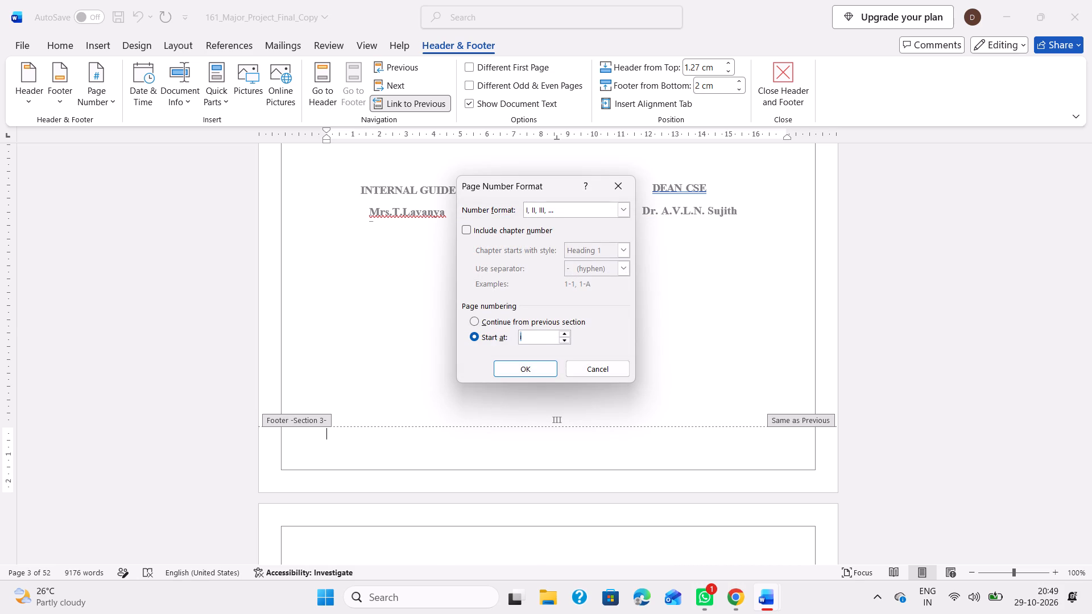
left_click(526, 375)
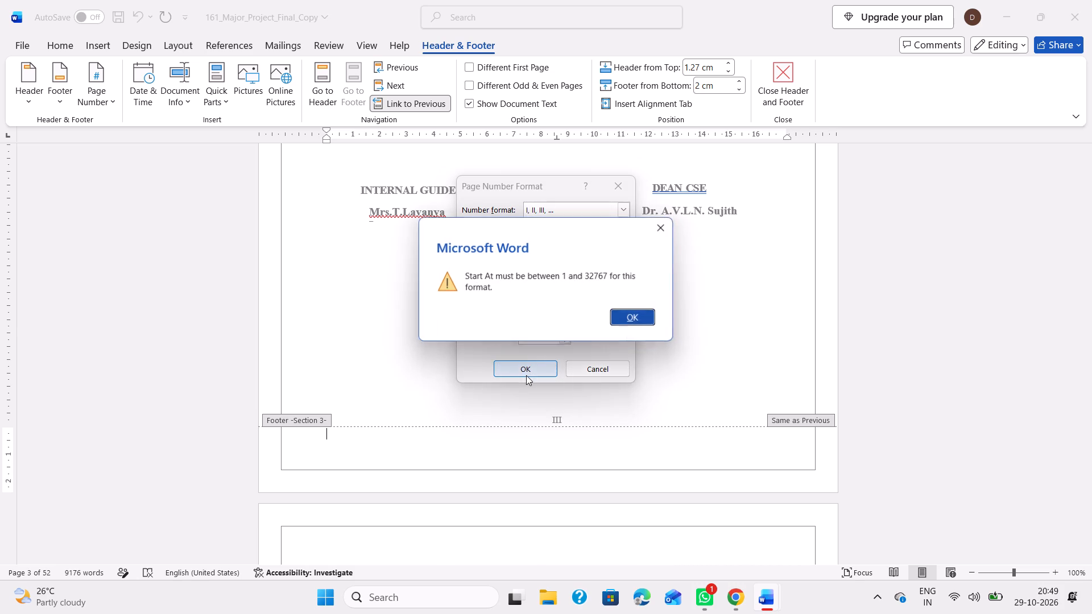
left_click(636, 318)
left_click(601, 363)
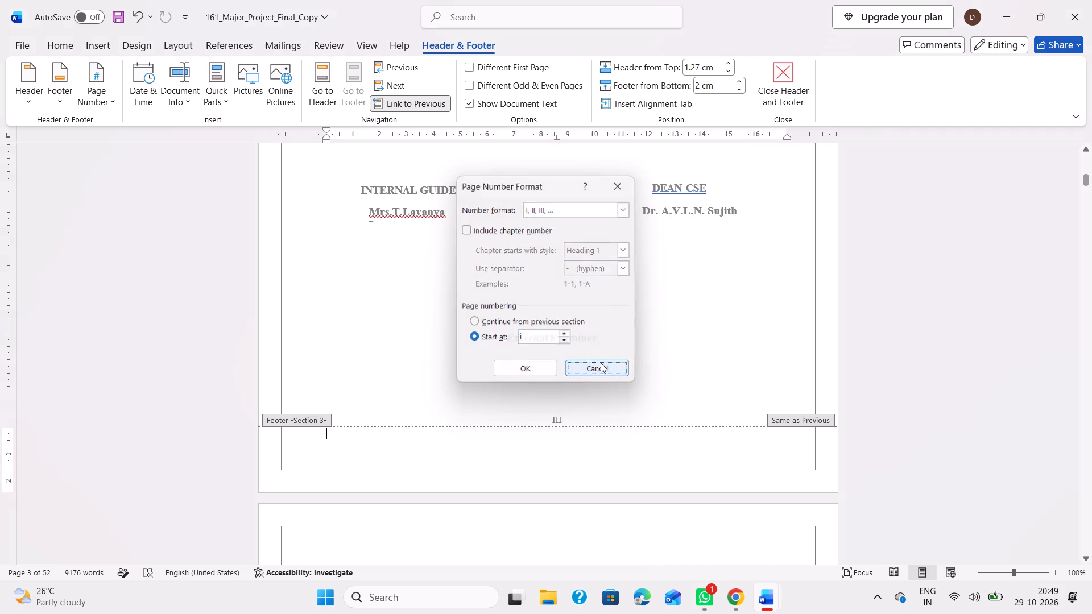
Examine the footer page numbers from the title pages through the acknowledgement, abstract and contents to the start of Chapter 1.
scroll(629, 341, "up", 5)
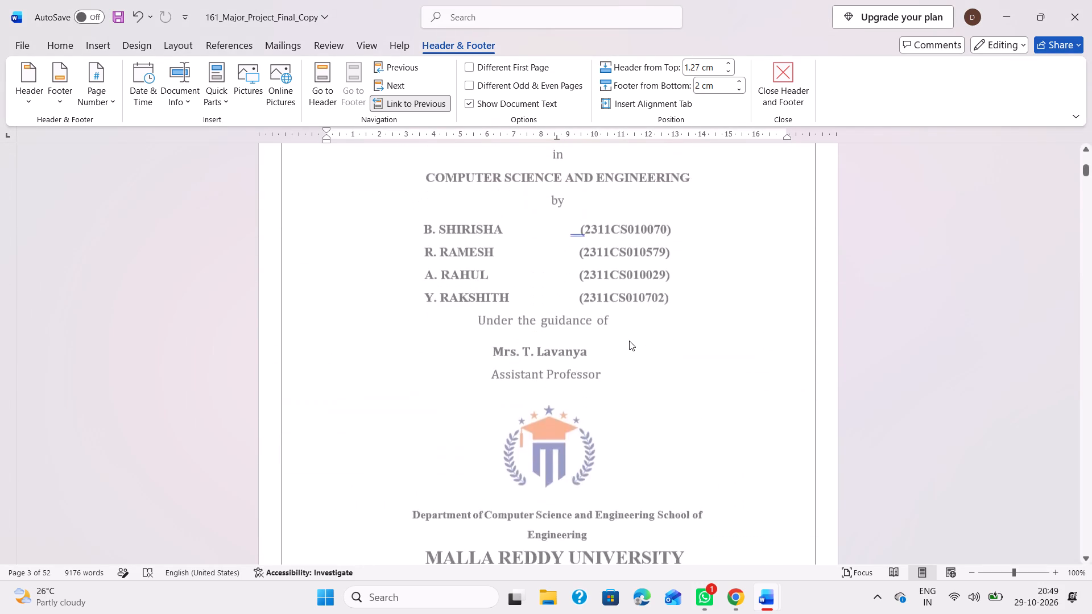
scroll(629, 341, "up", 2)
scroll(629, 341, "down", 9)
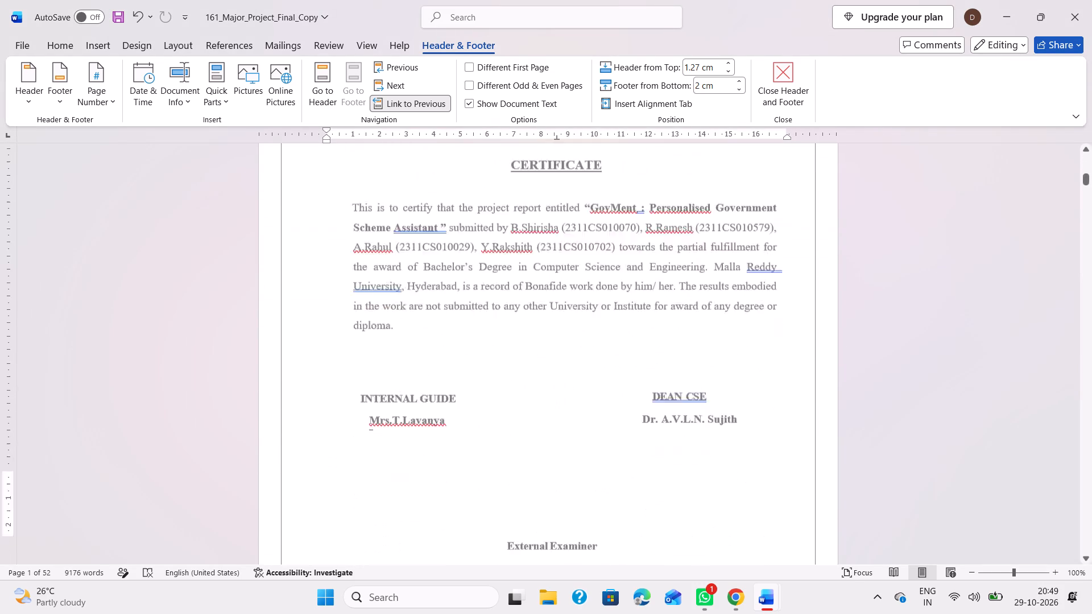
scroll(629, 341, "down", 1)
scroll(623, 293, "up", 1)
scroll(623, 293, "down", 3)
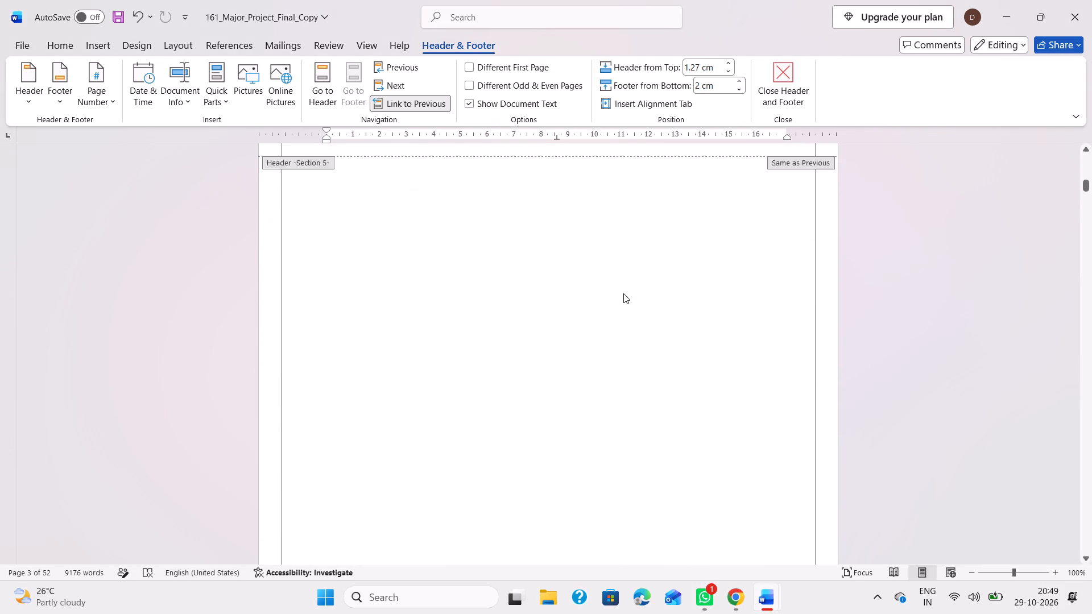
scroll(623, 293, "down", 9)
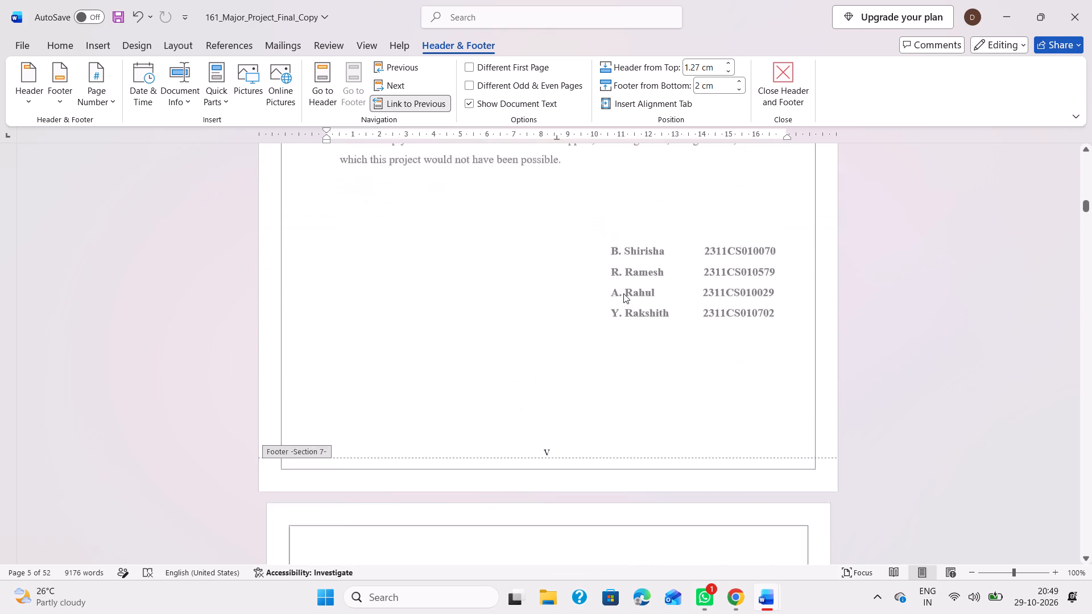
scroll(623, 293, "down", 3)
scroll(623, 293, "up", 5)
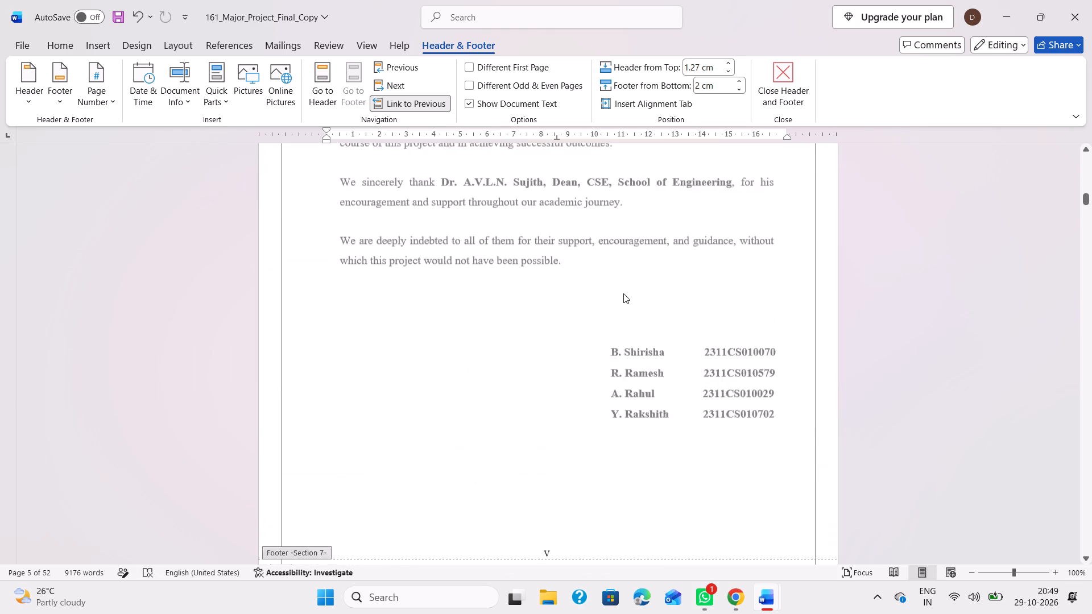
scroll(623, 293, "up", 10)
scroll(623, 293, "down", 18)
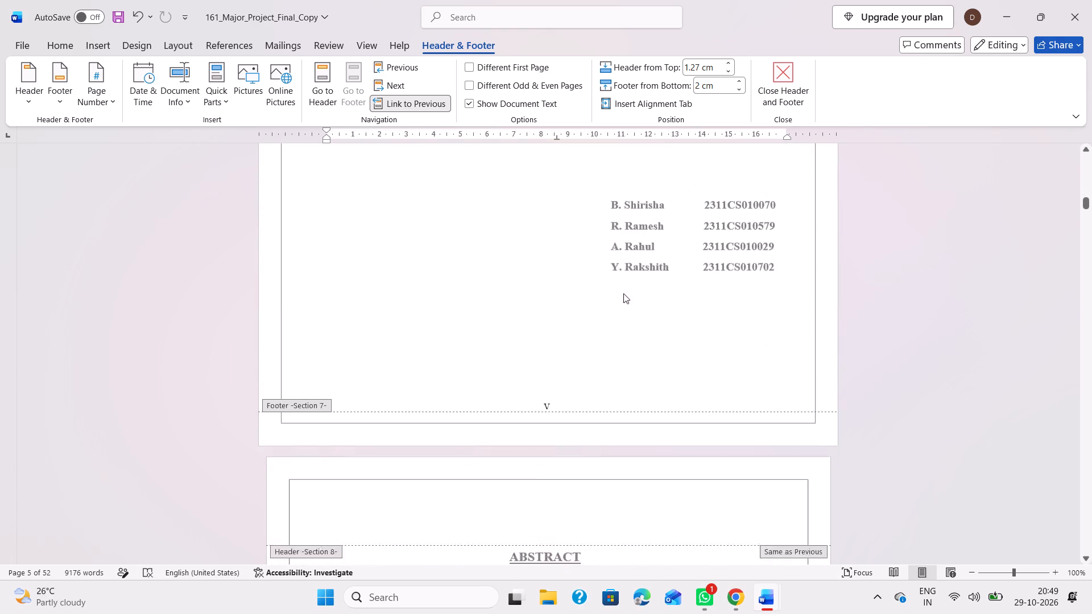
scroll(623, 293, "down", 9)
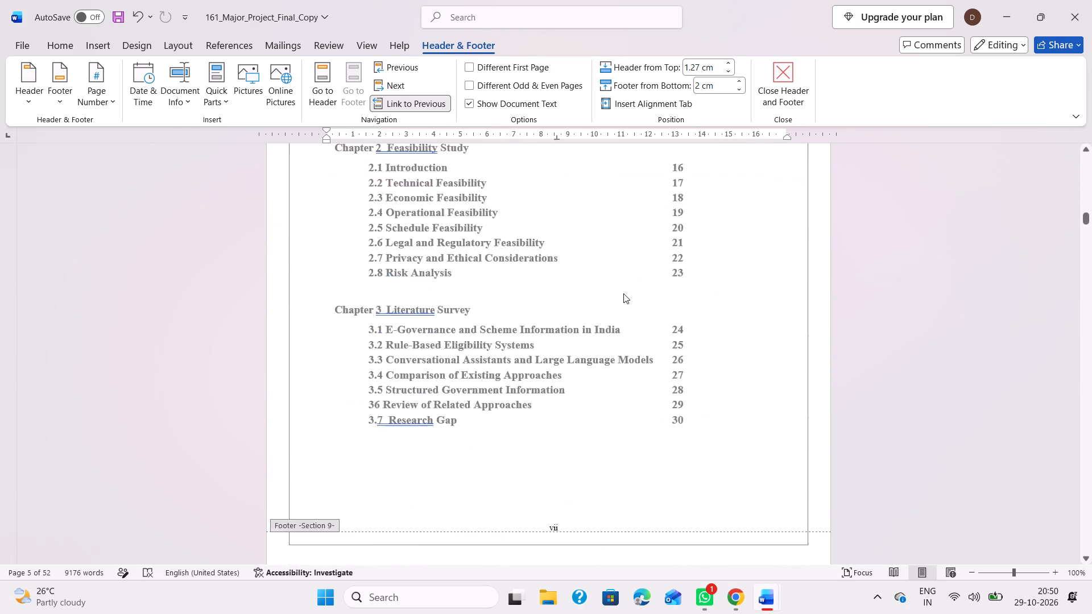
scroll(623, 293, "down", 8)
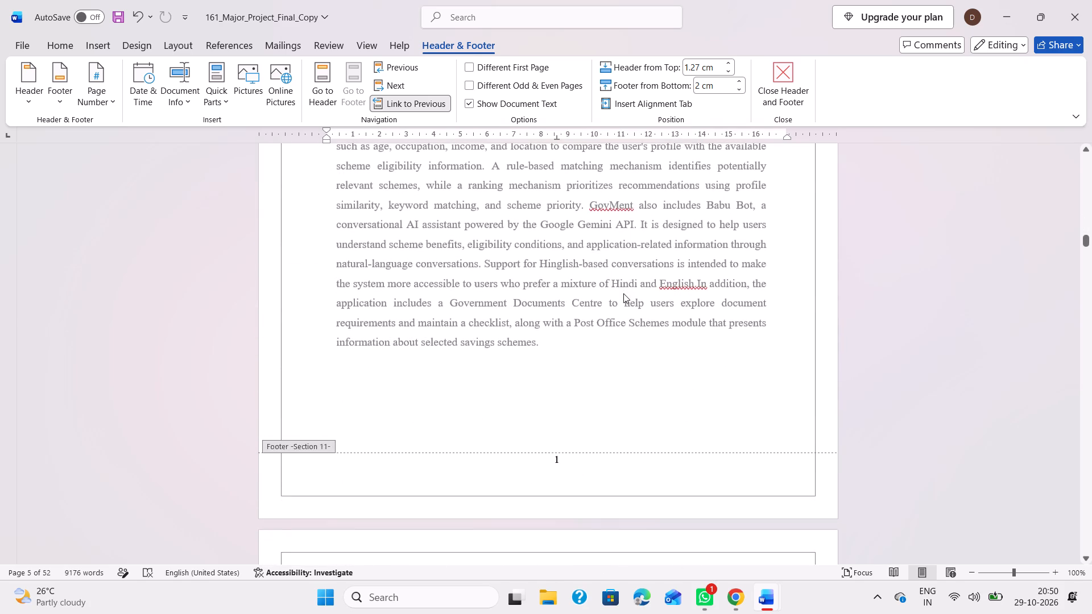
scroll(623, 293, "down", 1)
Enter a centred page number i in the Section 3 footer on the certificate page.
scroll(623, 293, "up", 19)
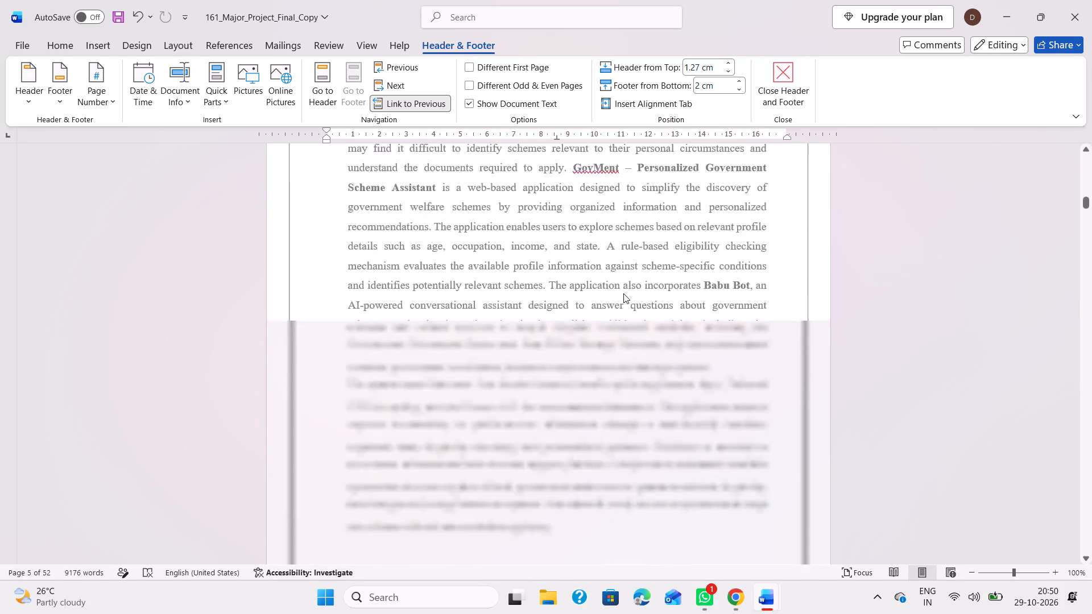
scroll(623, 293, "up", 8)
scroll(550, 460, "down", 3)
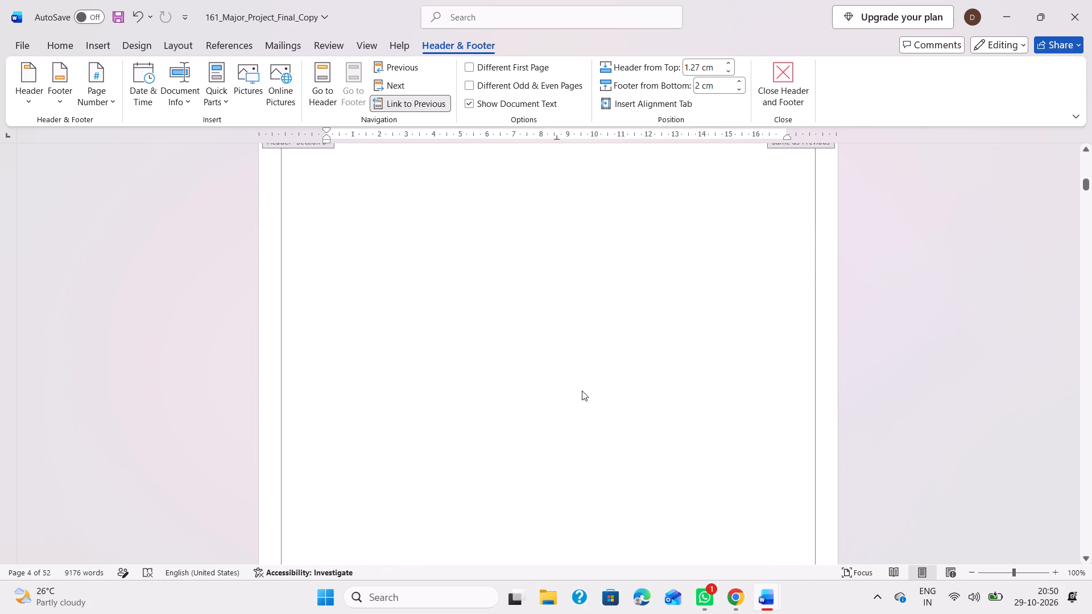
scroll(582, 391, "up", 2)
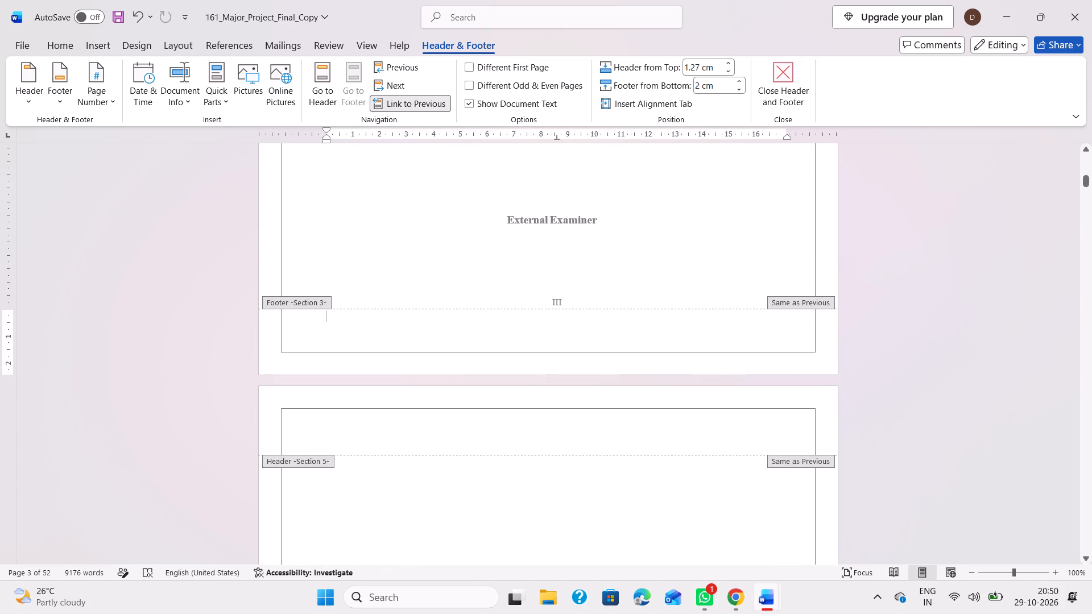
key("i")
left_click(45, 43)
left_click(384, 96)
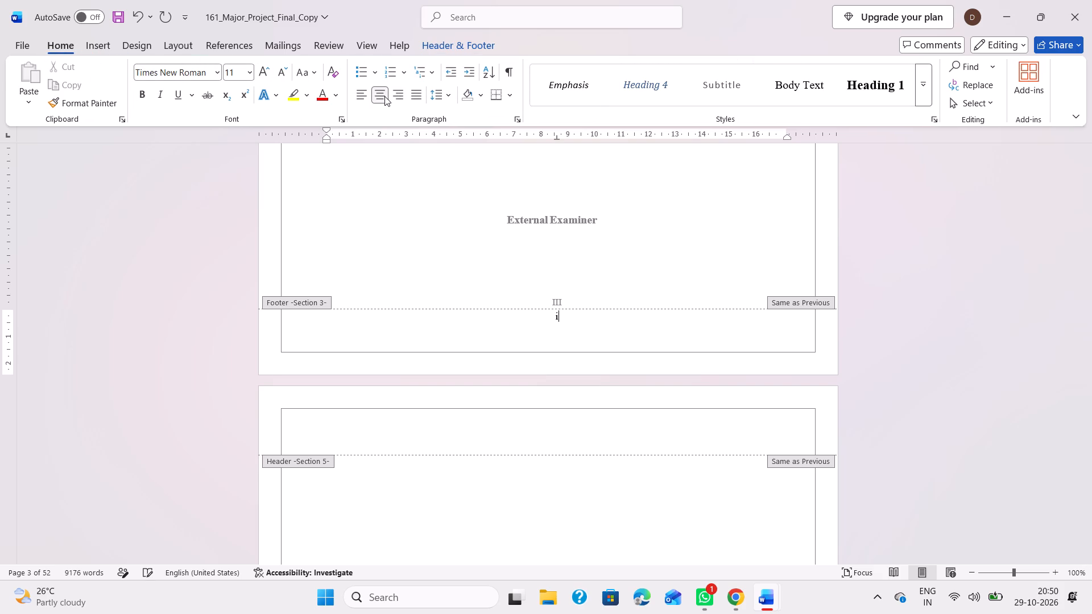
Unlink the Section 5 footer on the blank page from the previous section and change its page number to ii.
scroll(500, 302, "down", 5)
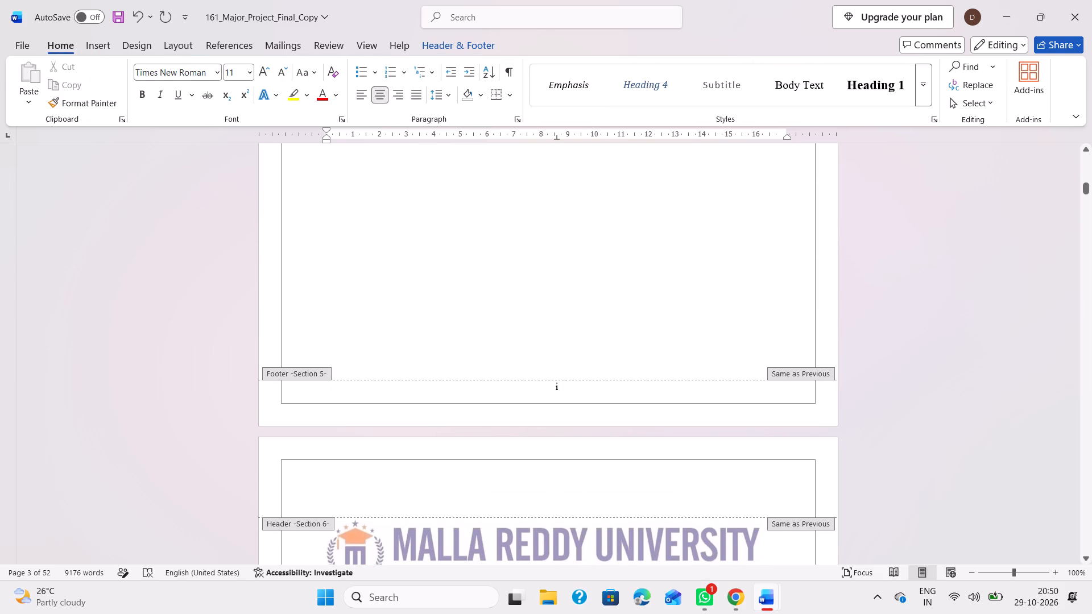
left_click(566, 391)
left_click(537, 396)
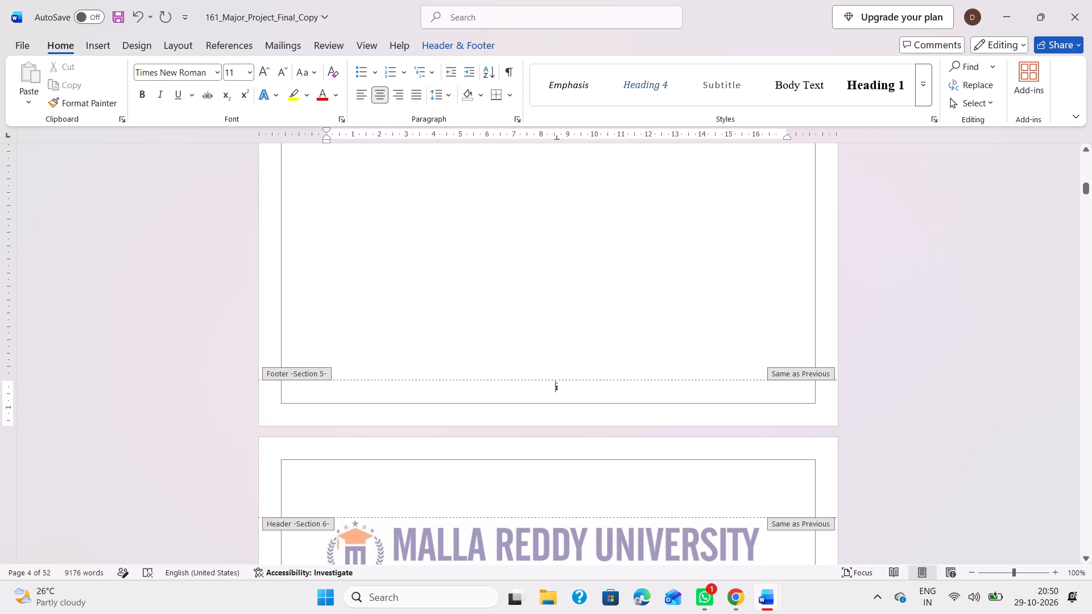
left_click(448, 51)
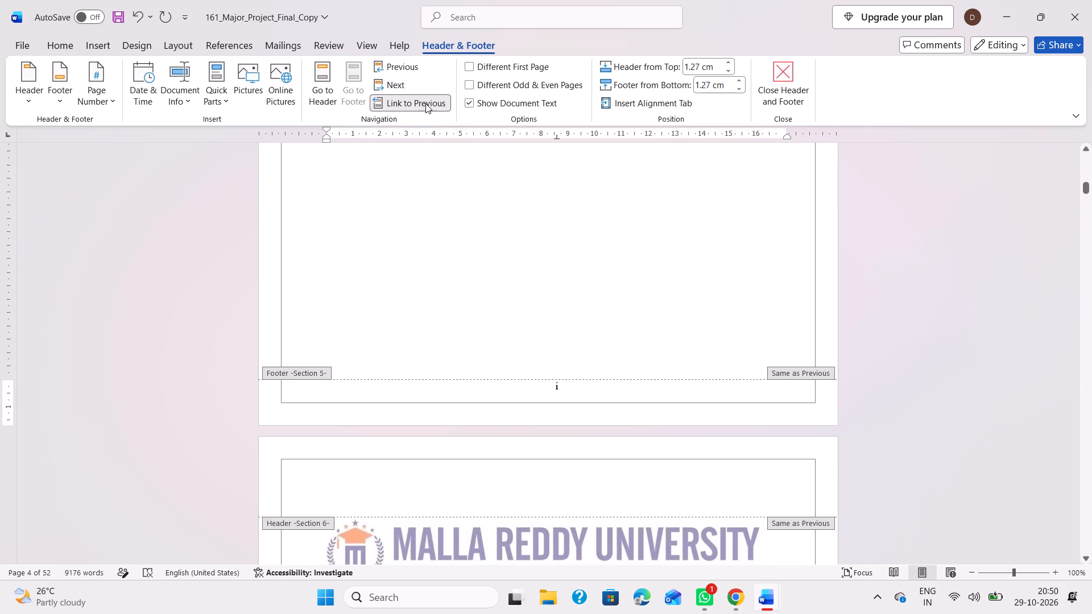
left_click(425, 103)
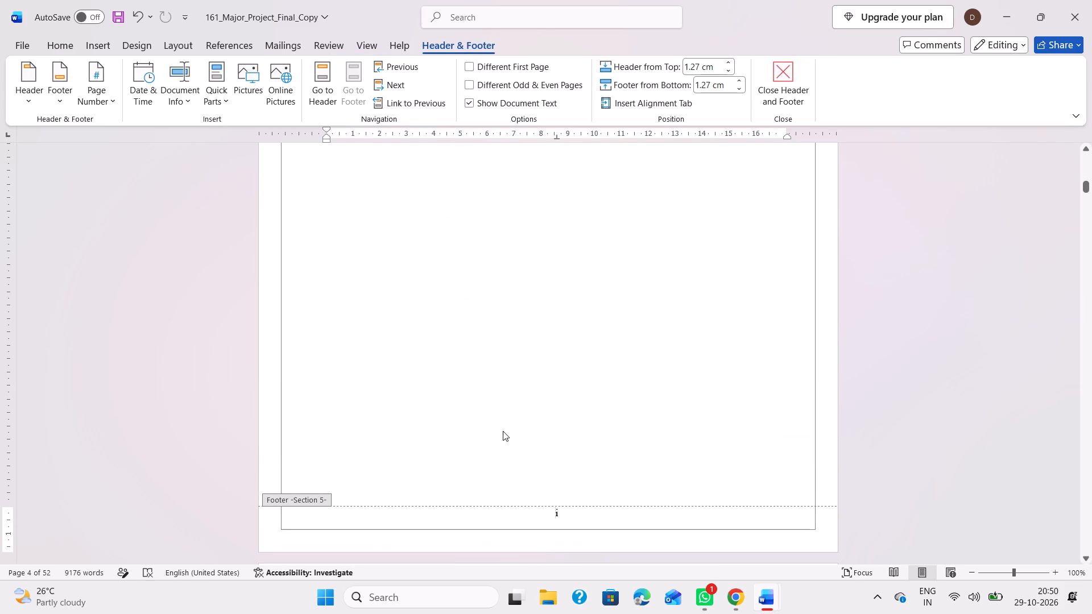
key("i")
scroll(503, 431, "up", 7)
scroll(503, 431, "down", 6)
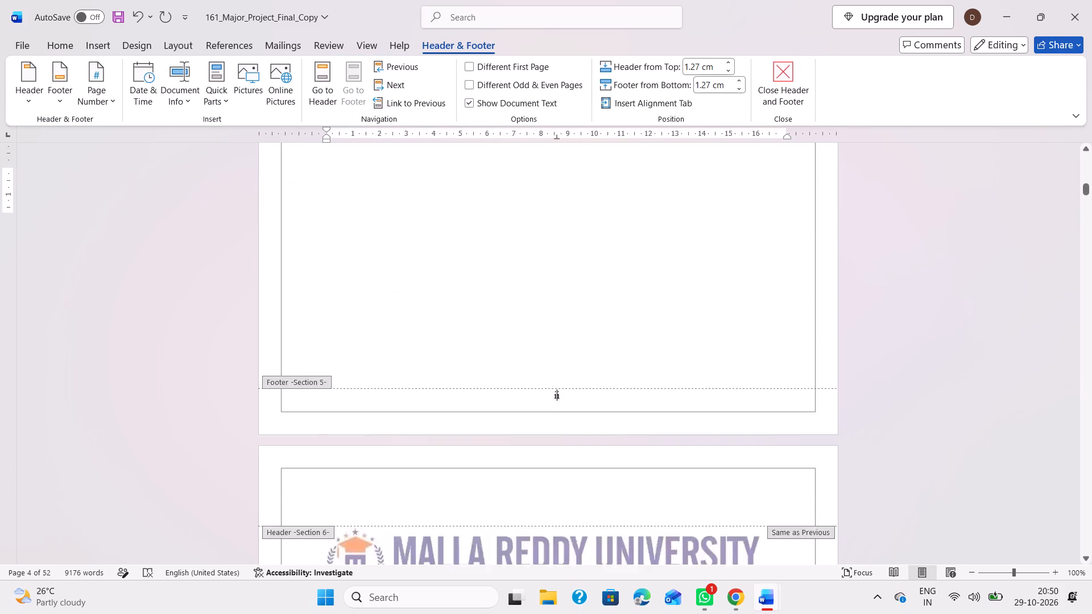
Set the Section 6 footer's distance from the bottom to 2 cm on the declaration page.
scroll(503, 431, "down", 2)
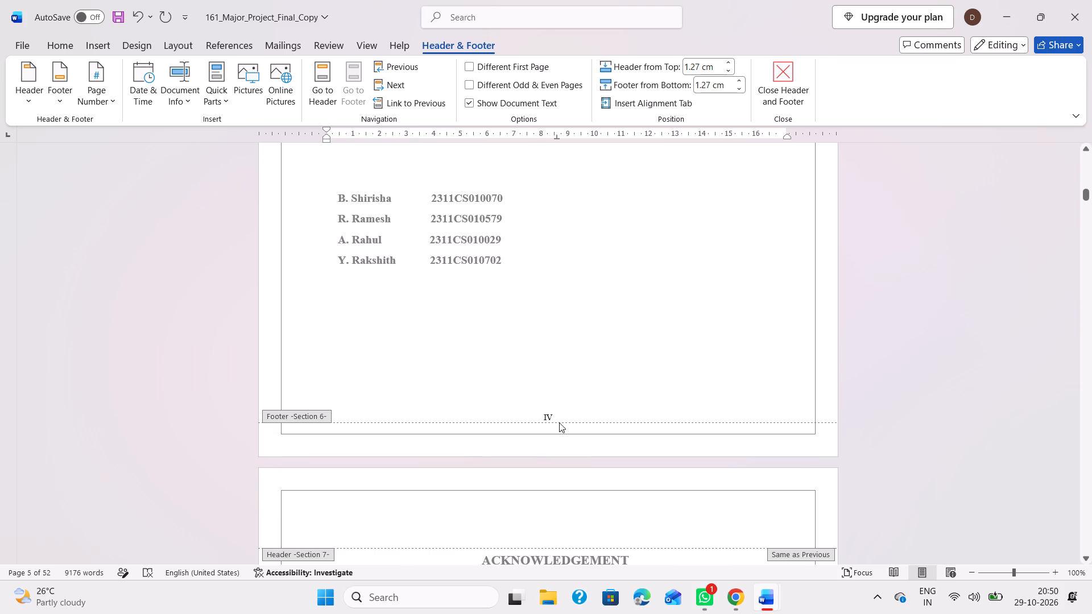
left_click(557, 431)
scroll(572, 387, "down", 3)
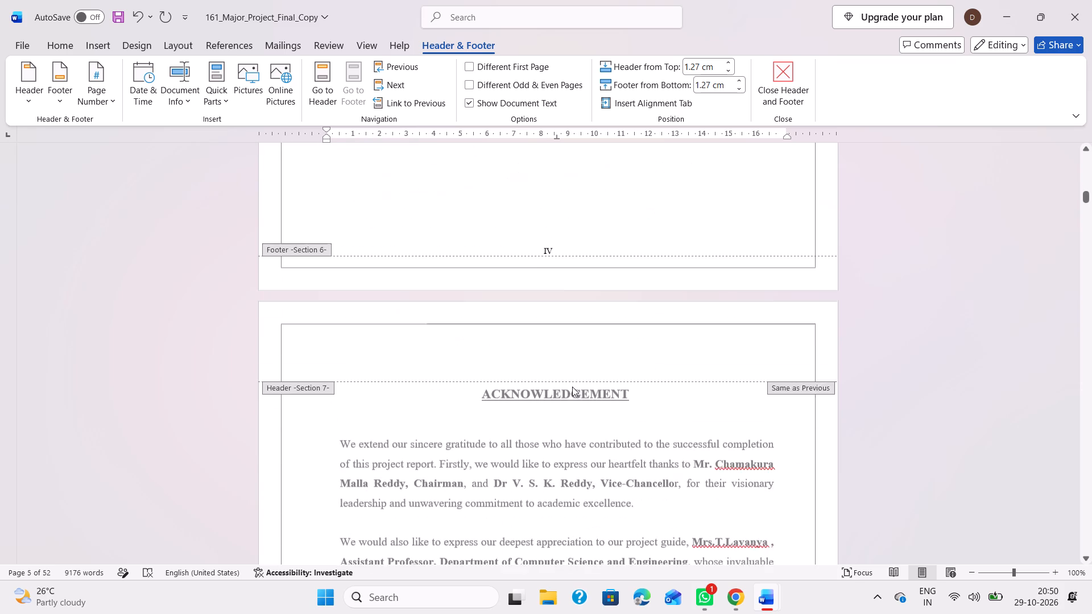
left_click(544, 233)
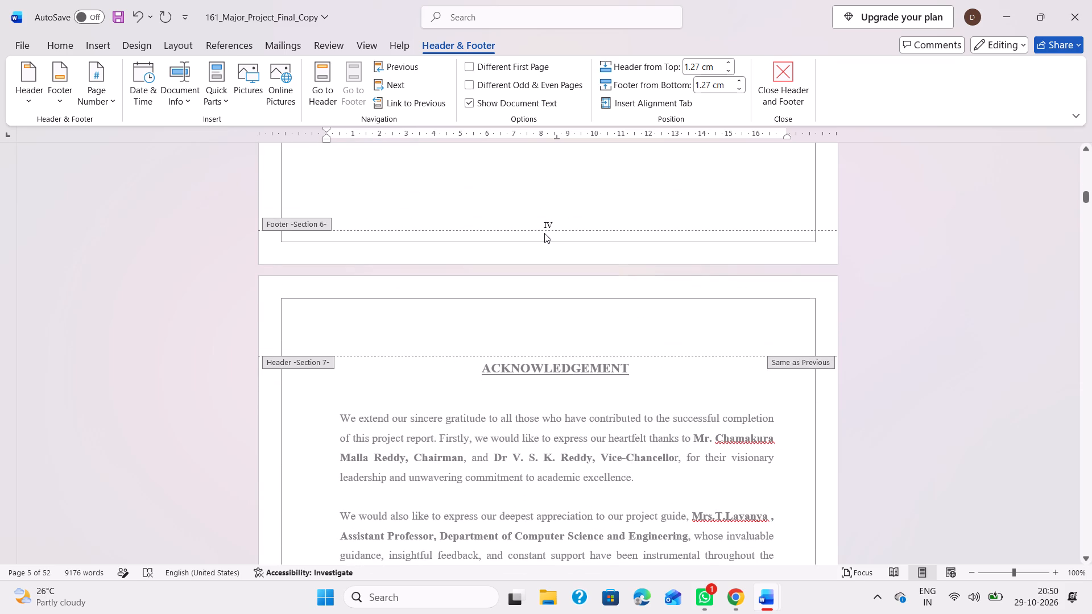
double_click(536, 233)
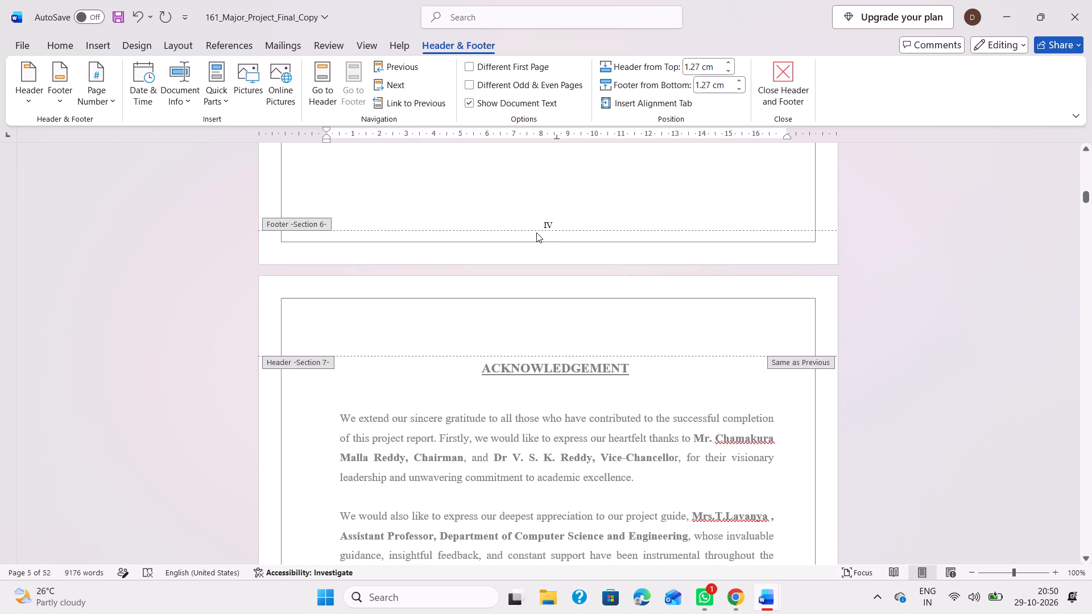
left_click(536, 233)
double_click(546, 334)
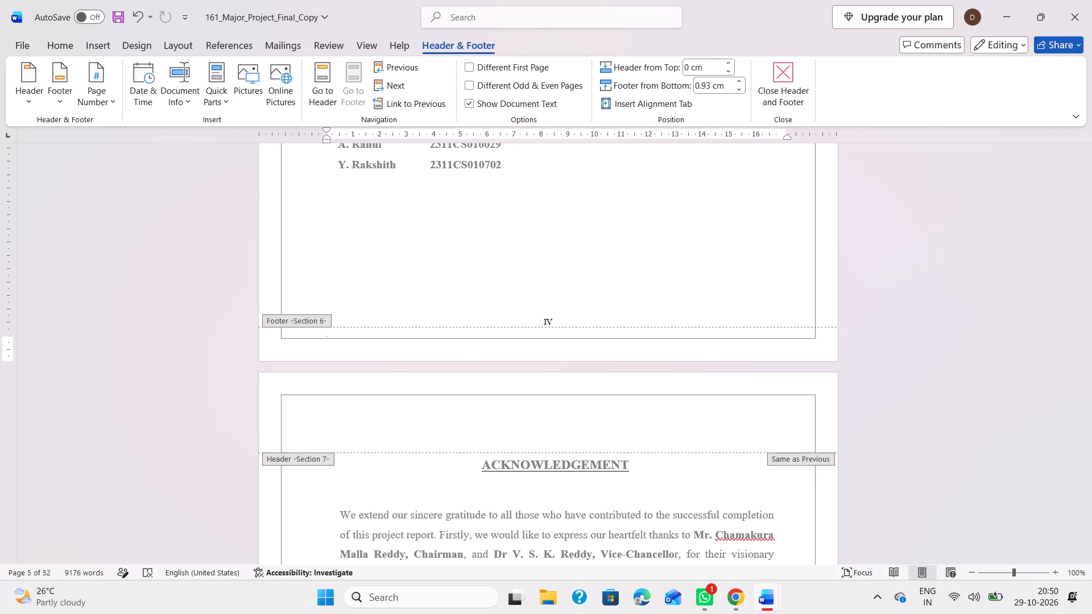
left_click(712, 84)
key("2")
key("Return")
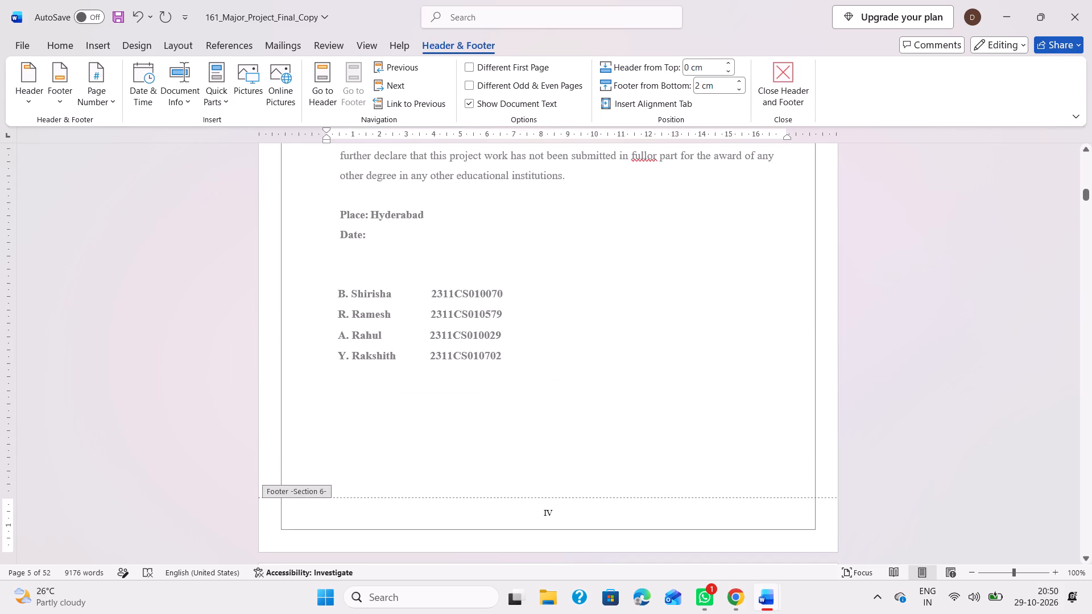
Delete the page number IV from the Section 6 footer on the declaration page.
left_click(556, 514)
left_click(545, 509)
key("Delete")
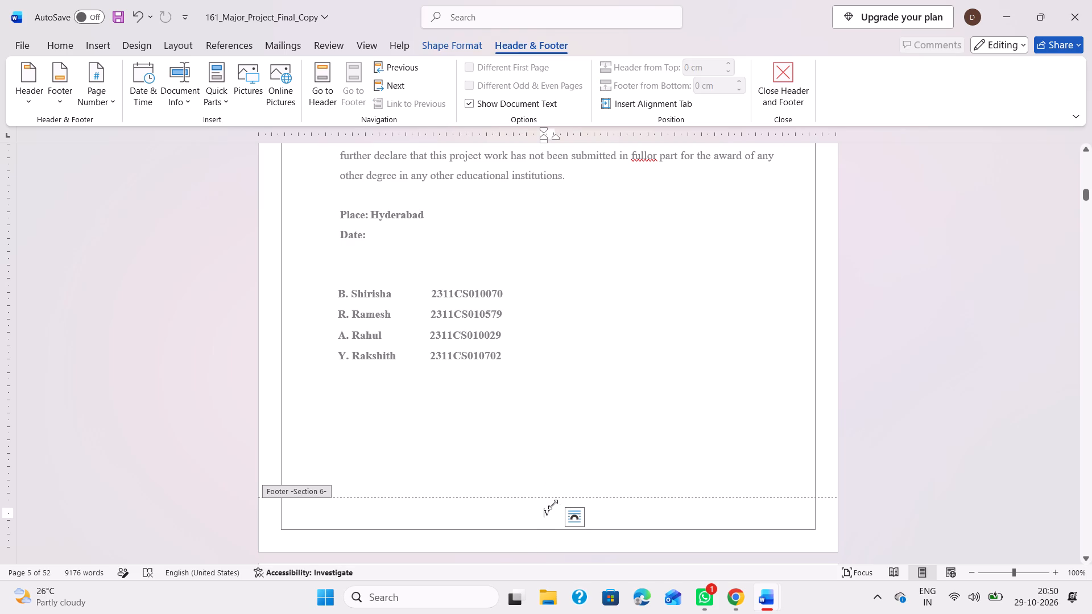
key("Delete")
key("Delete")
left_click(412, 501)
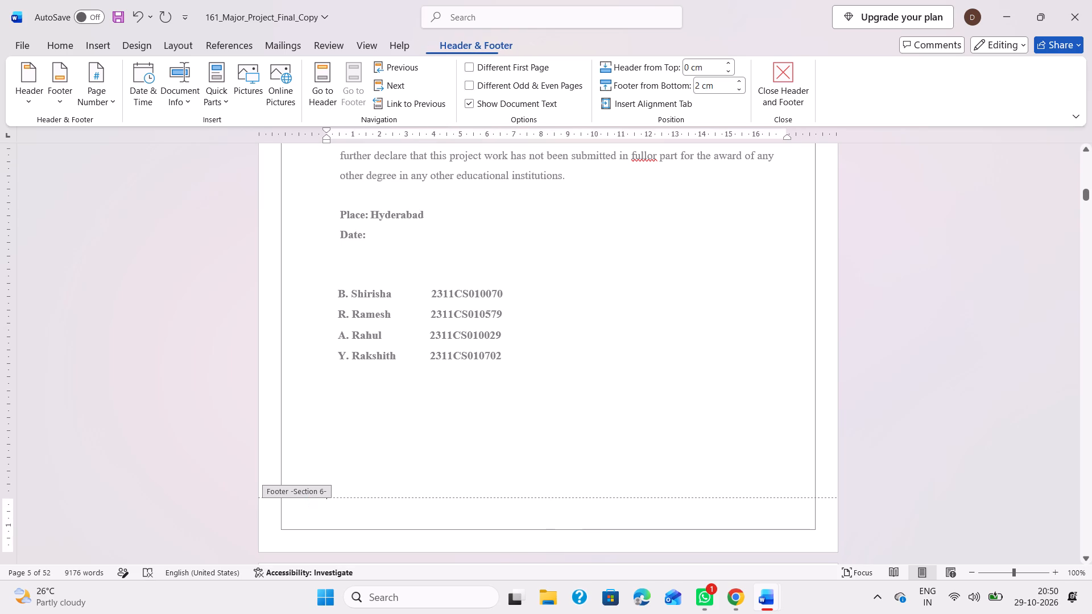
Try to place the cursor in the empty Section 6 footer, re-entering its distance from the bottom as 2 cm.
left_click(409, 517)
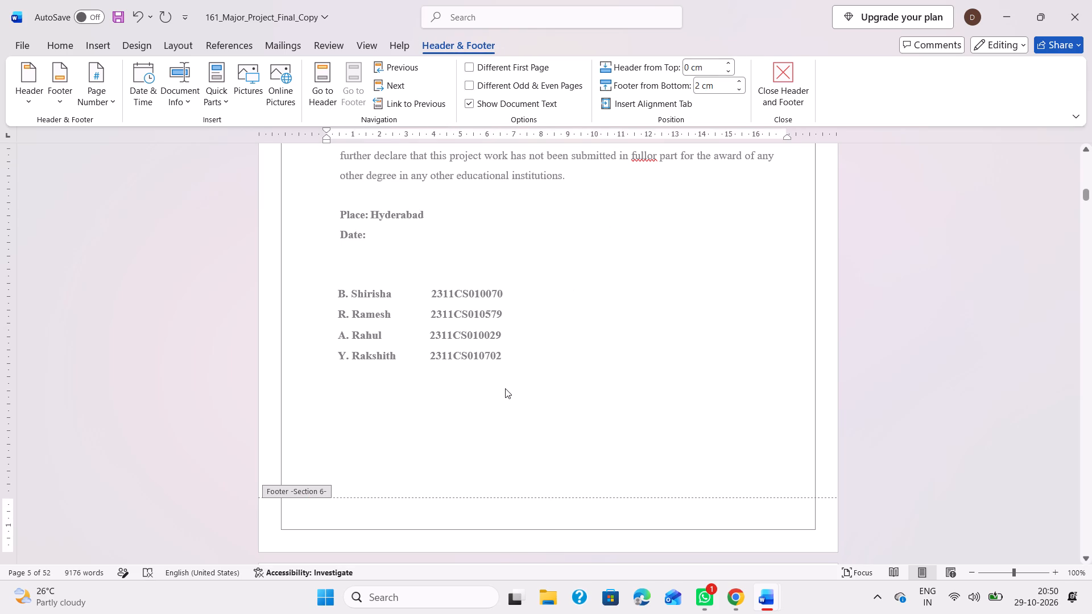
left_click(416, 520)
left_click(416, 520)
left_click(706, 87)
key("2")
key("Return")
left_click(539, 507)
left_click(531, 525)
Examine the footer page numbers from the declaration page back through the blank page and certificate to the inner title page.
scroll(535, 499, "up", 5)
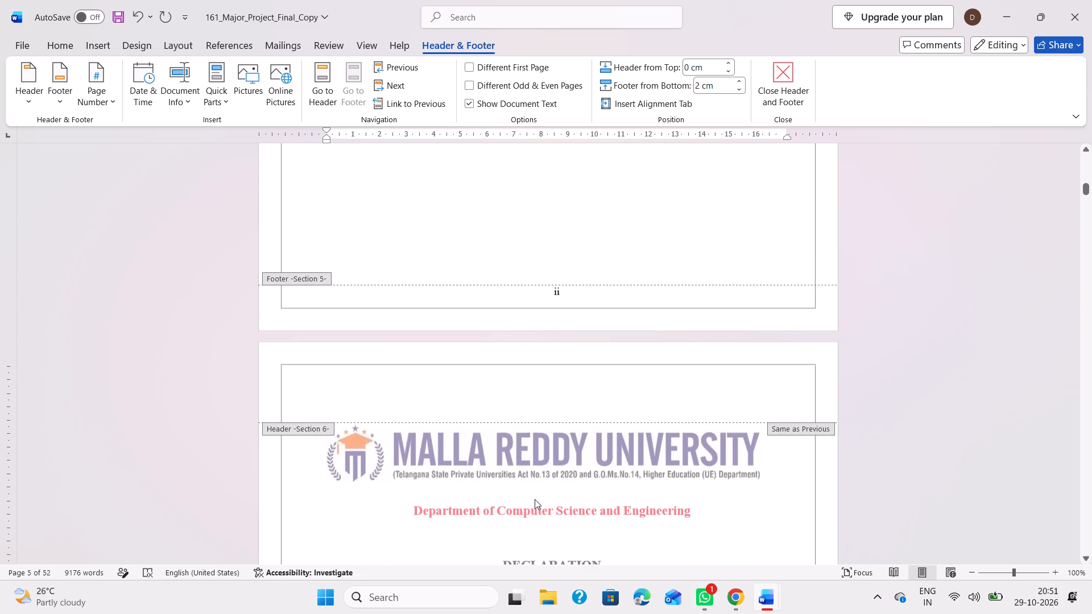
scroll(535, 499, "up", 4)
scroll(535, 499, "down", 1)
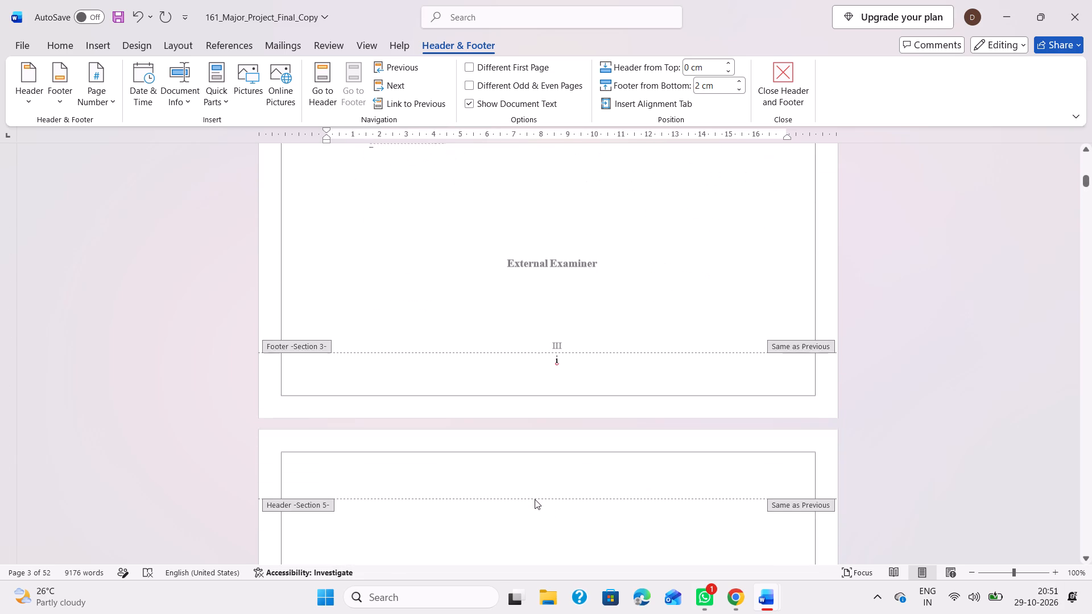
left_click(561, 356)
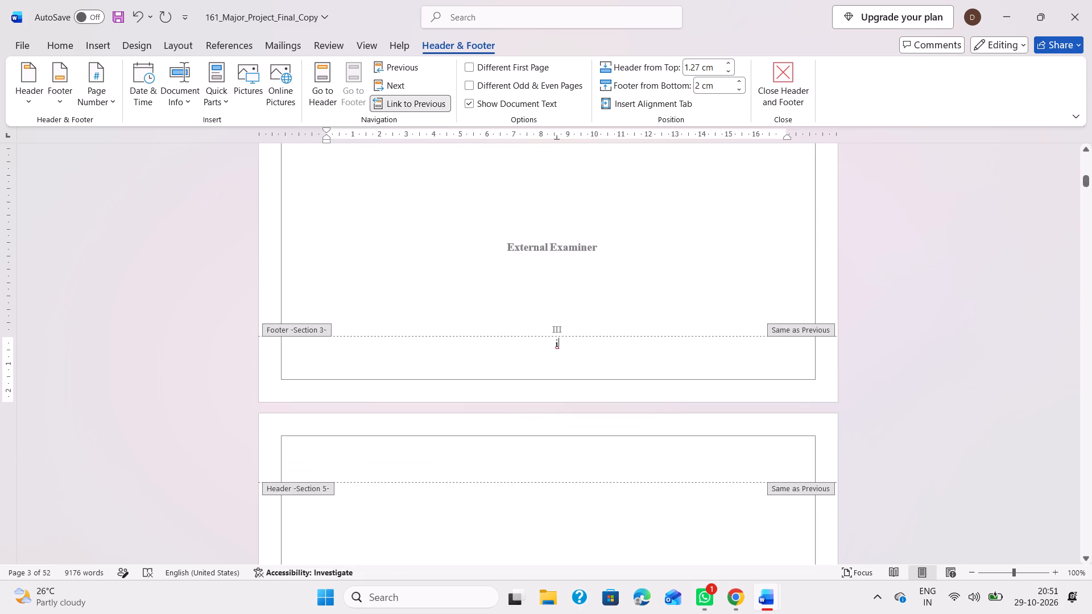
scroll(561, 356, "down", 7)
scroll(561, 356, "up", 1)
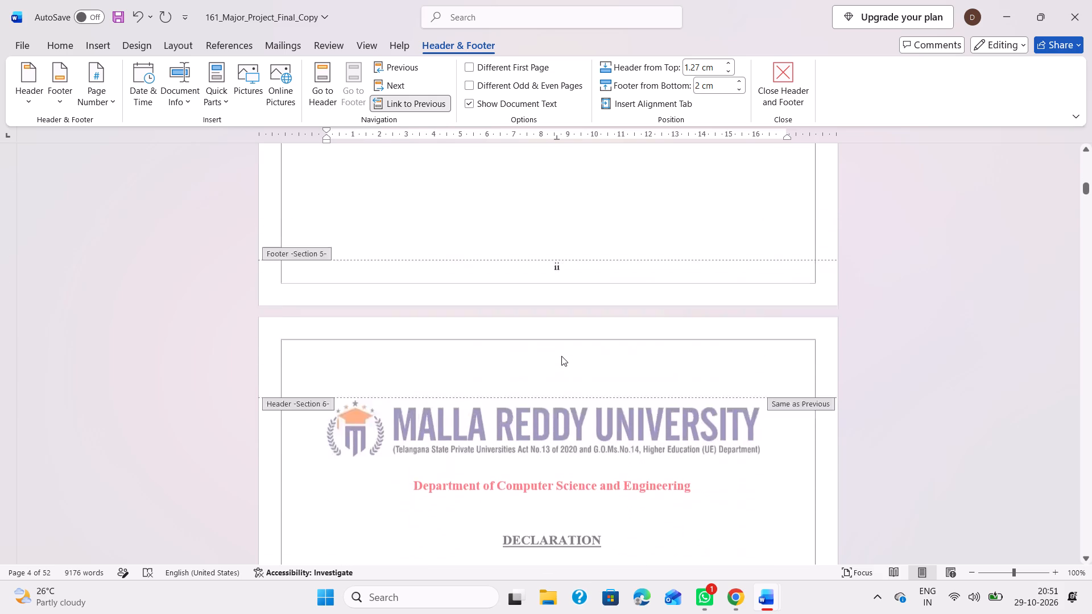
scroll(561, 356, "up", 1)
scroll(562, 421, "up", 3)
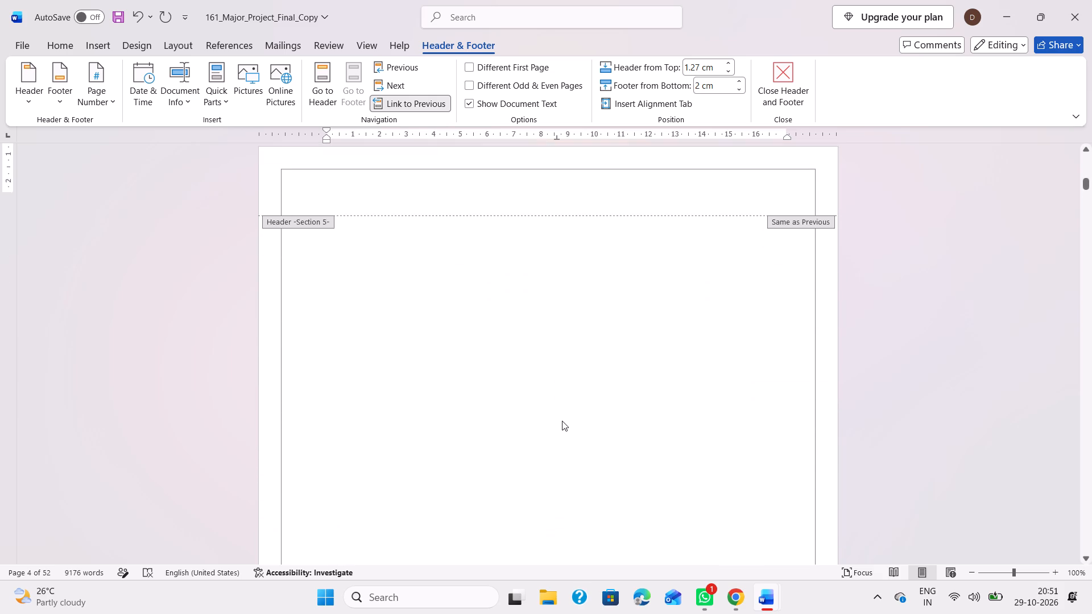
scroll(562, 421, "up", 1)
scroll(562, 421, "down", 5)
scroll(562, 421, "up", 1)
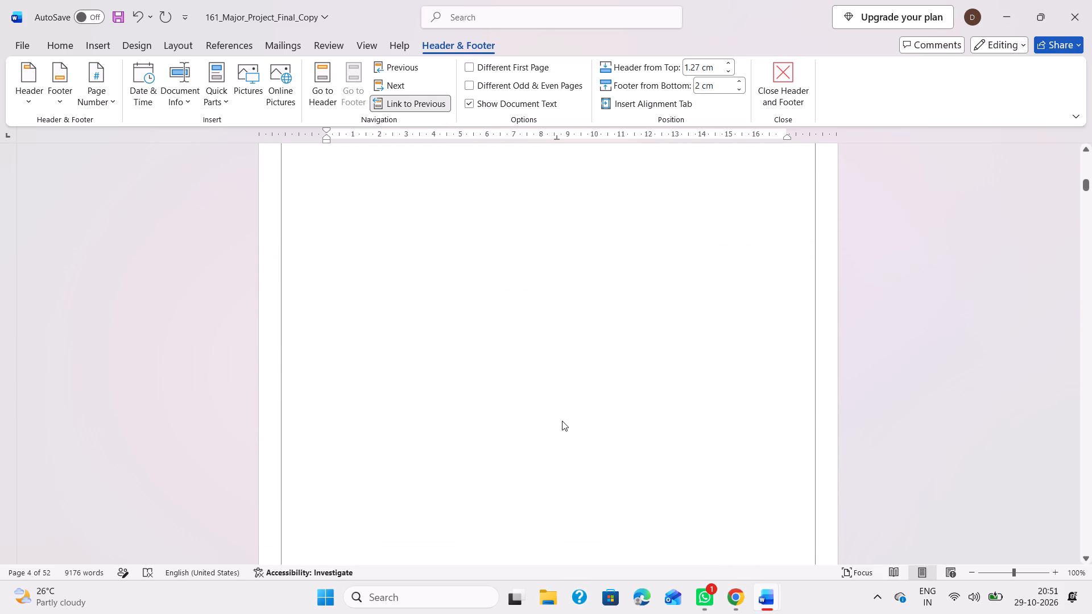
double_click(536, 343)
scroll(506, 323, "up", 1)
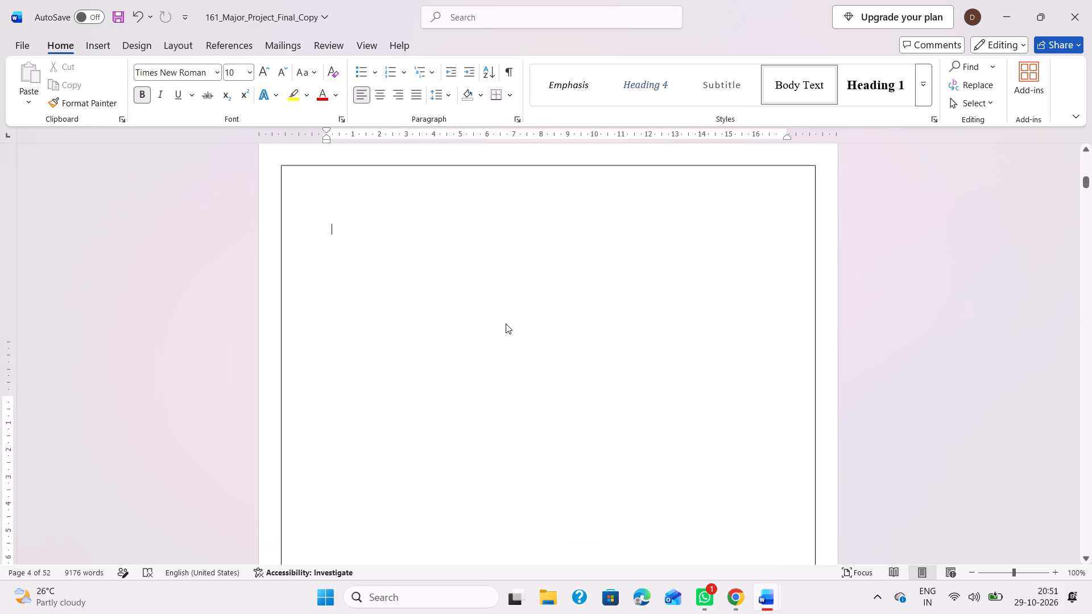
scroll(506, 323, "up", 2)
scroll(506, 323, "down", 2)
scroll(506, 323, "up", 9)
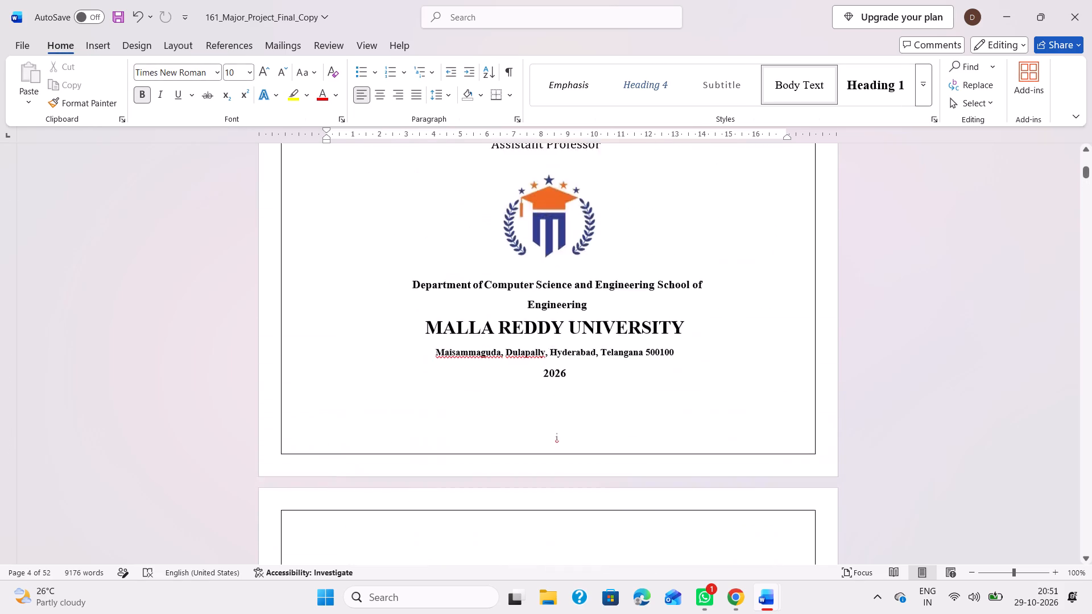
scroll(506, 323, "up", 1)
scroll(506, 323, "down", 3)
scroll(506, 323, "up", 2)
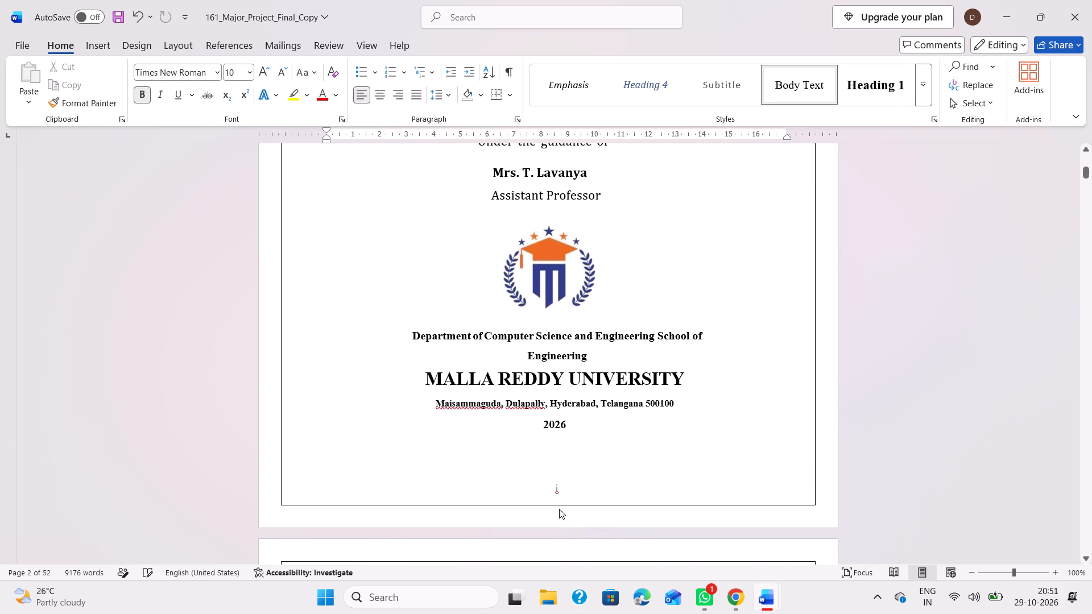
Unlink the Section 2 footer on the inner title page from the previous section and delete its page number i.
double_click(557, 487)
left_click(561, 489)
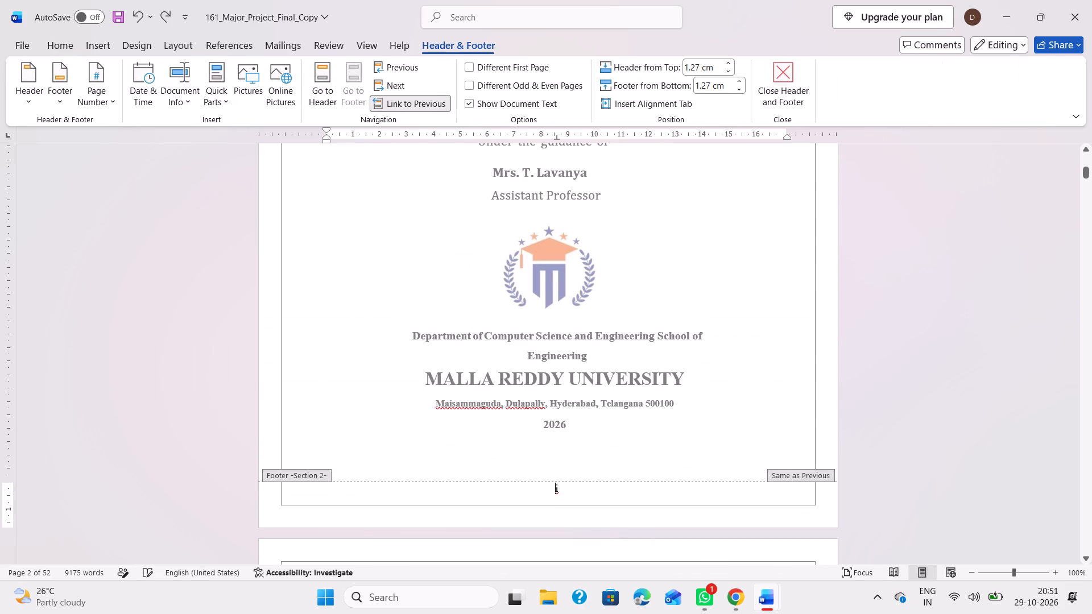
left_click(438, 109)
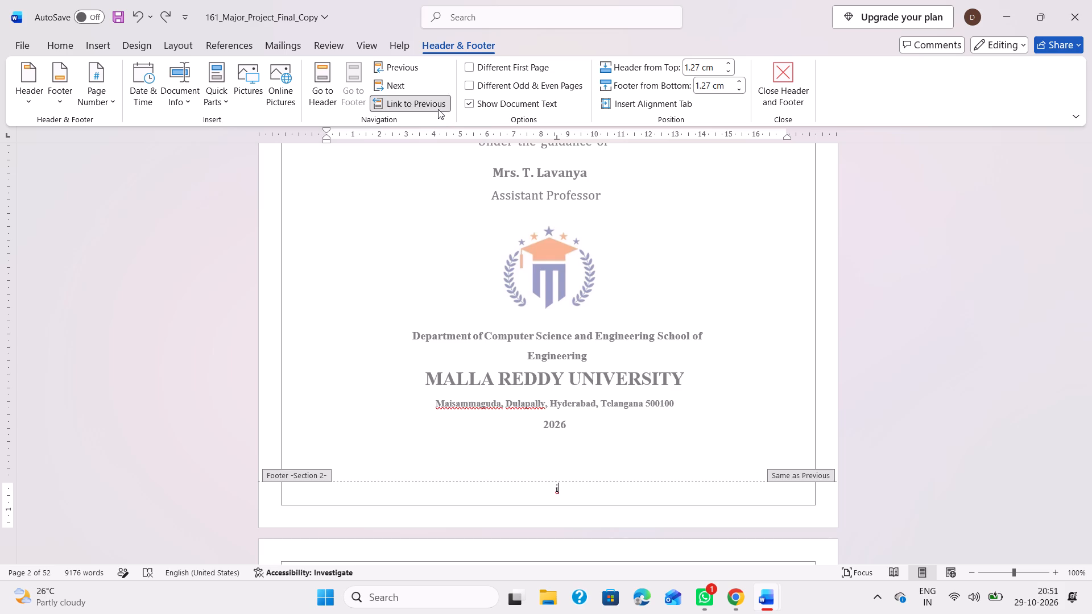
key("Right")
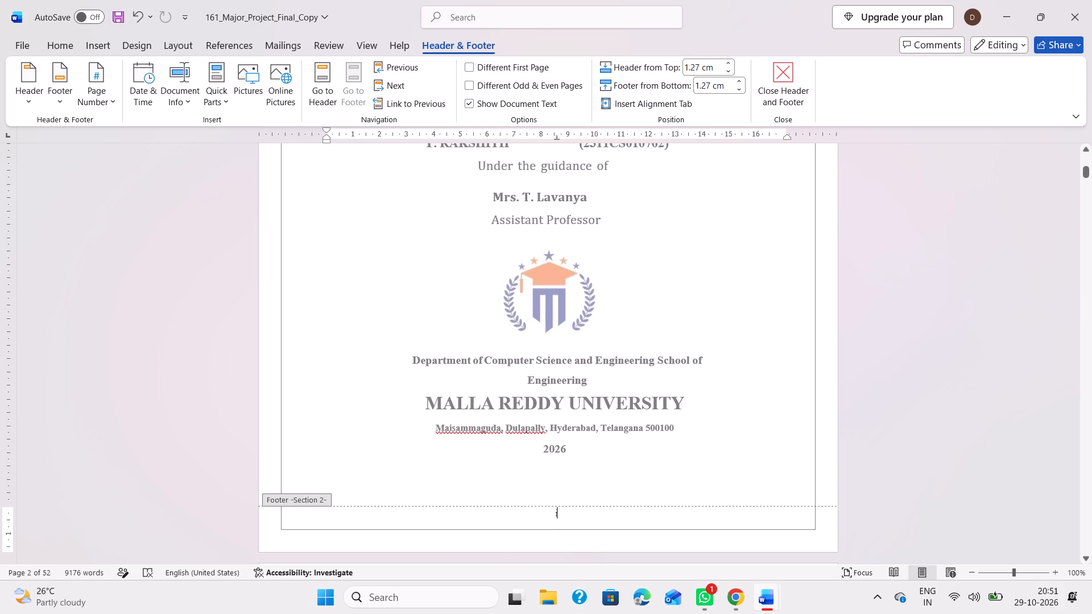
key("BackSpace")
Delete the page number i from the Section 1 footer on the cover page.
scroll(565, 515, "up", 5)
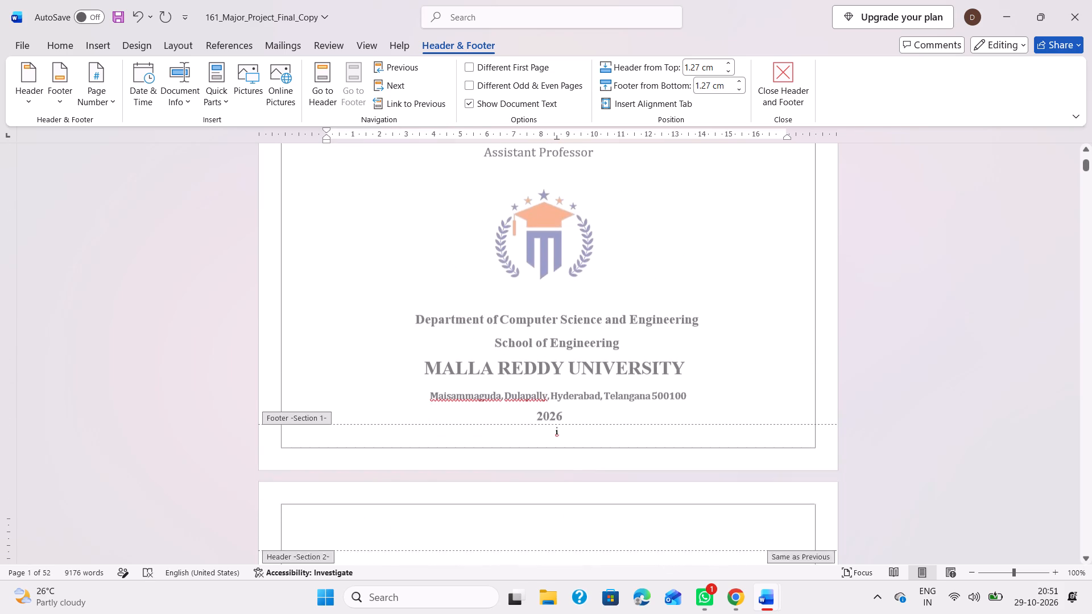
left_click(558, 470)
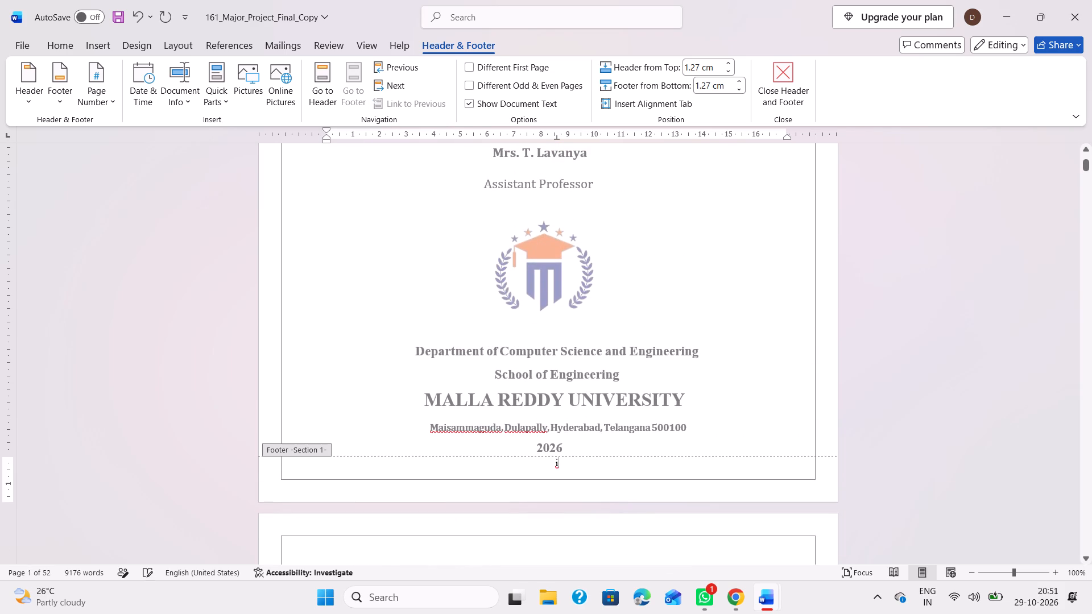
left_click(544, 464)
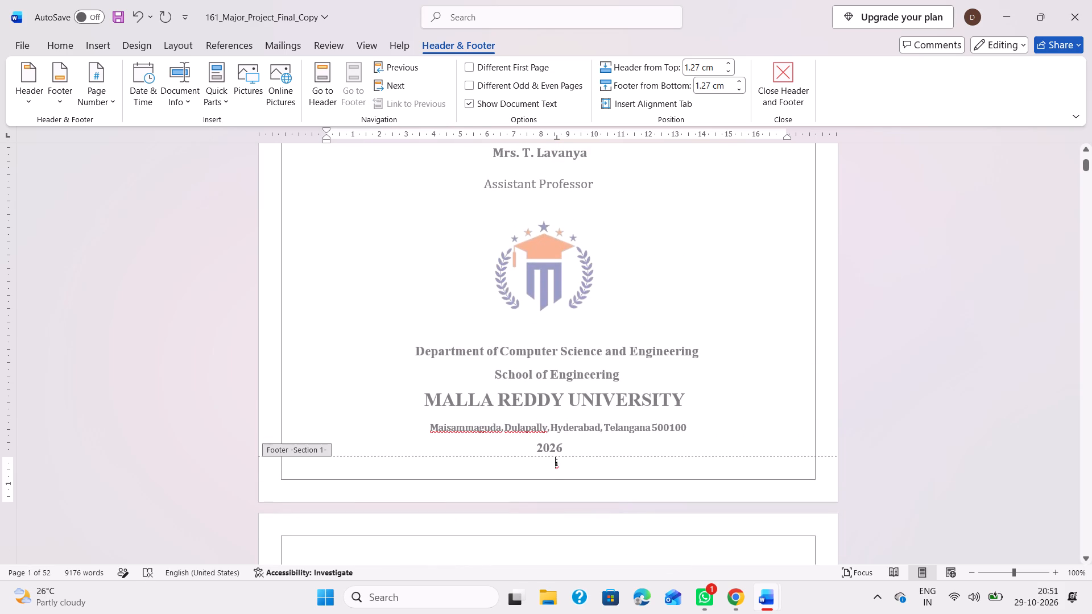
left_click(571, 458)
key("BackSpace")
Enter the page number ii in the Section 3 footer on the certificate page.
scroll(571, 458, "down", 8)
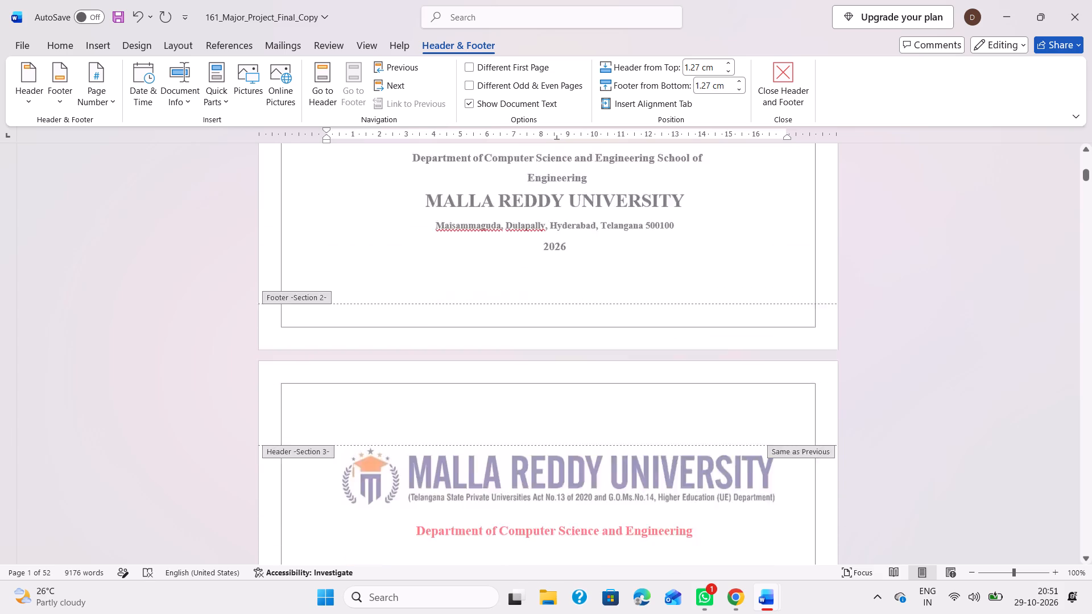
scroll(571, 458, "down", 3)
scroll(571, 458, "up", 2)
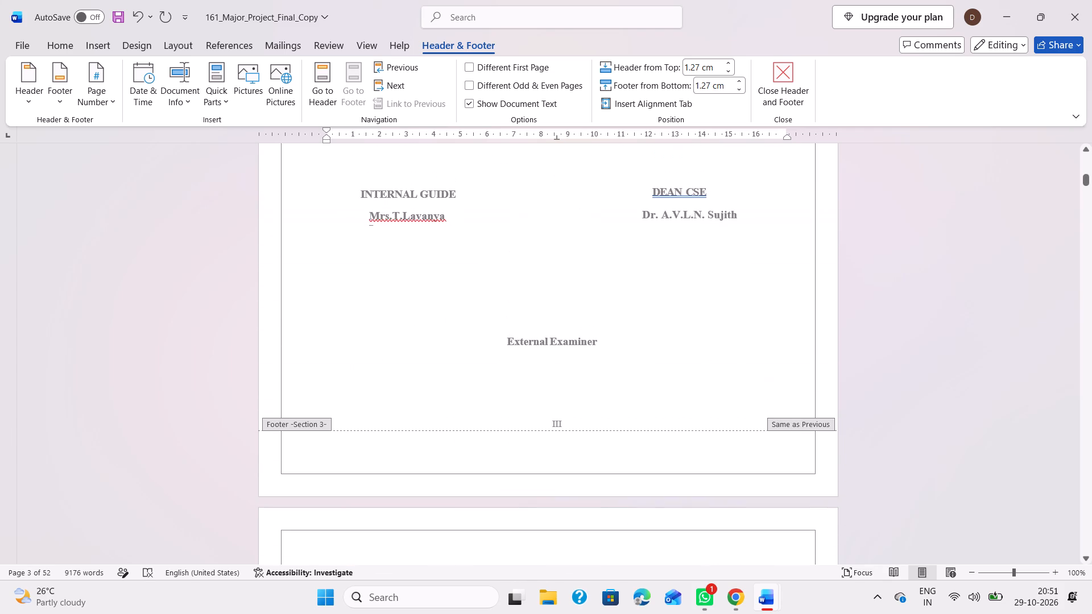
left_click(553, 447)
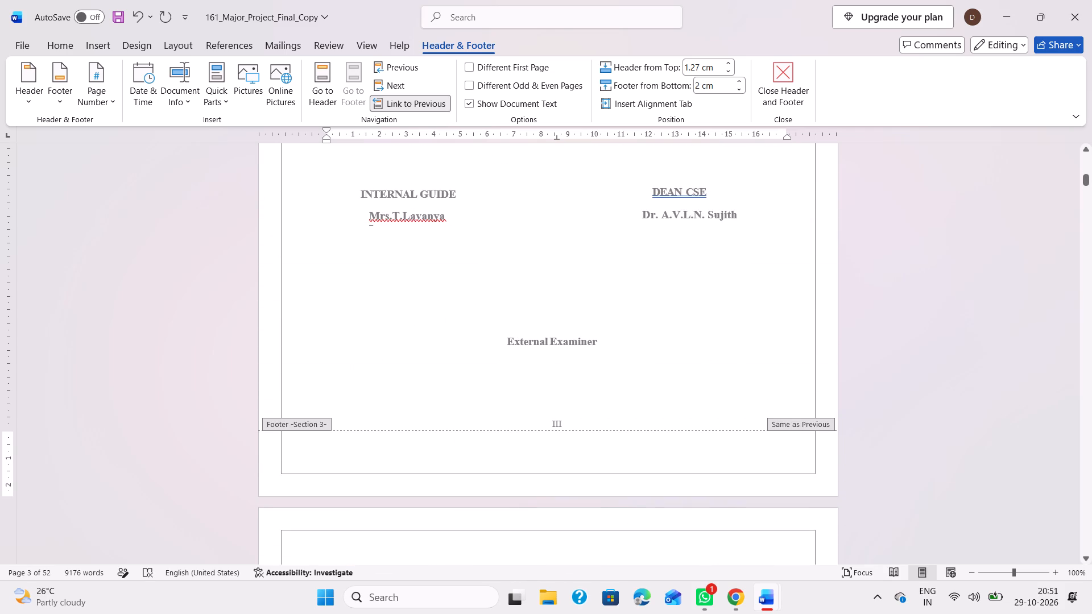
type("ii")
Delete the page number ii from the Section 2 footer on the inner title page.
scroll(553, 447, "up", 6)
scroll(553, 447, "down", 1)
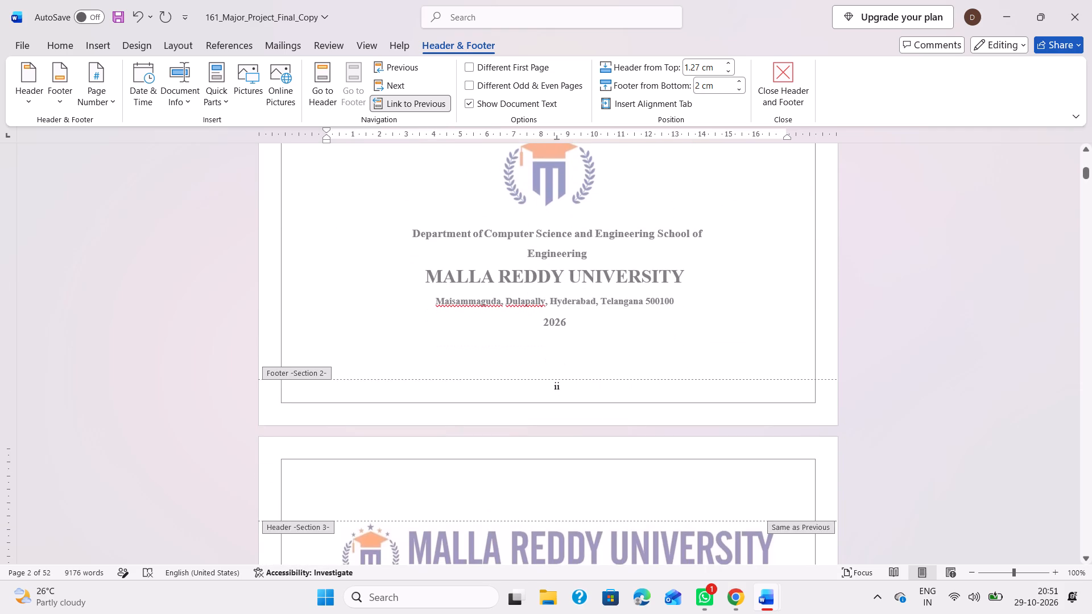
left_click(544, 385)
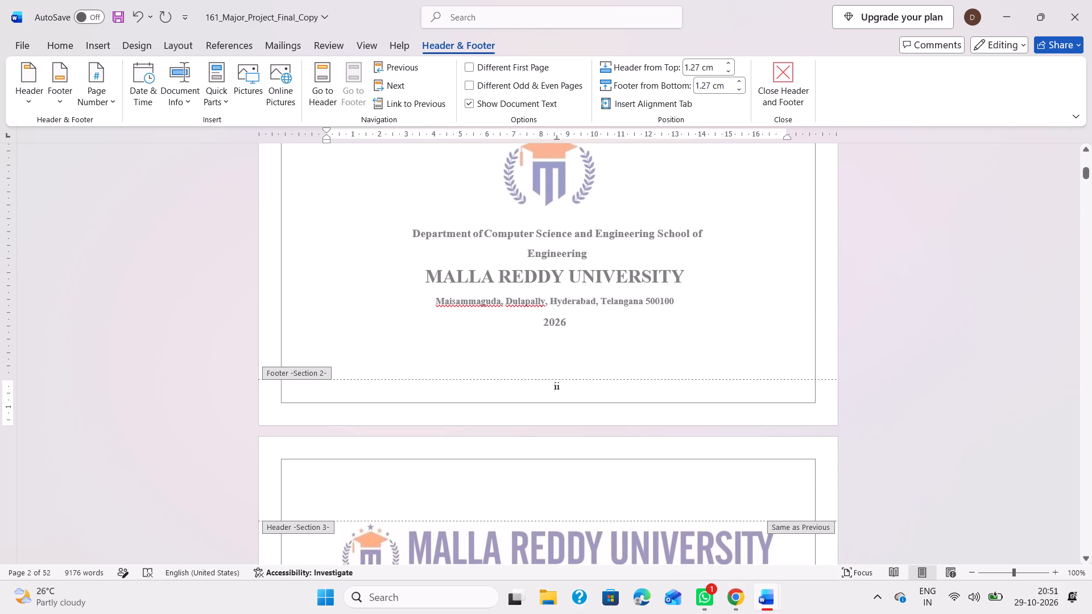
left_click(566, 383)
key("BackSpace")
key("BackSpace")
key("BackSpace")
Unlink the certificate page's Section 3 footer from the previous section and enter ii as its page number.
scroll(566, 383, "down", 3)
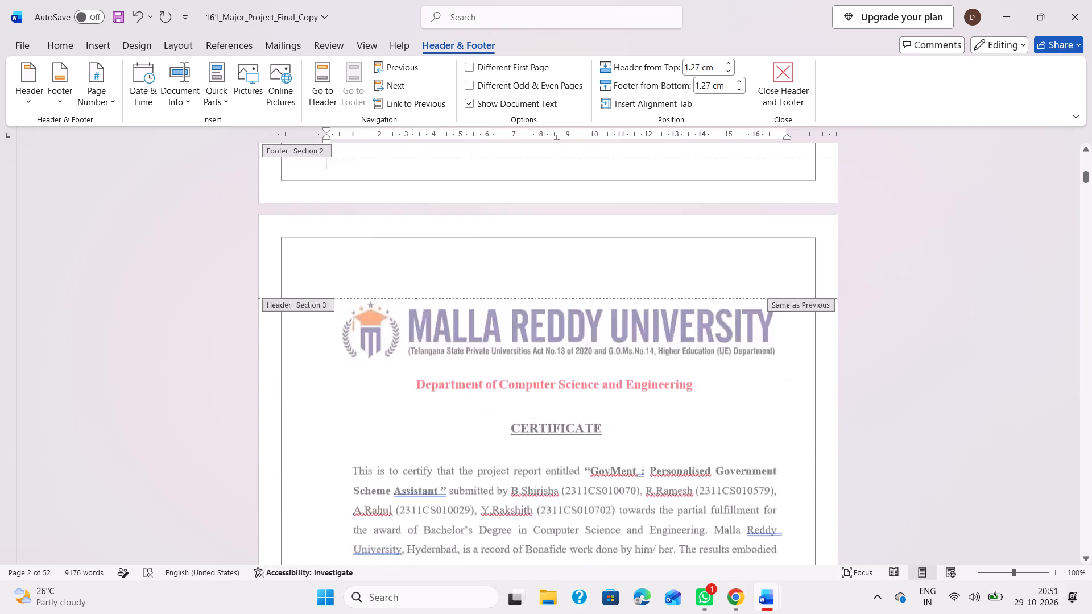
scroll(566, 383, "down", 2)
left_click(527, 463)
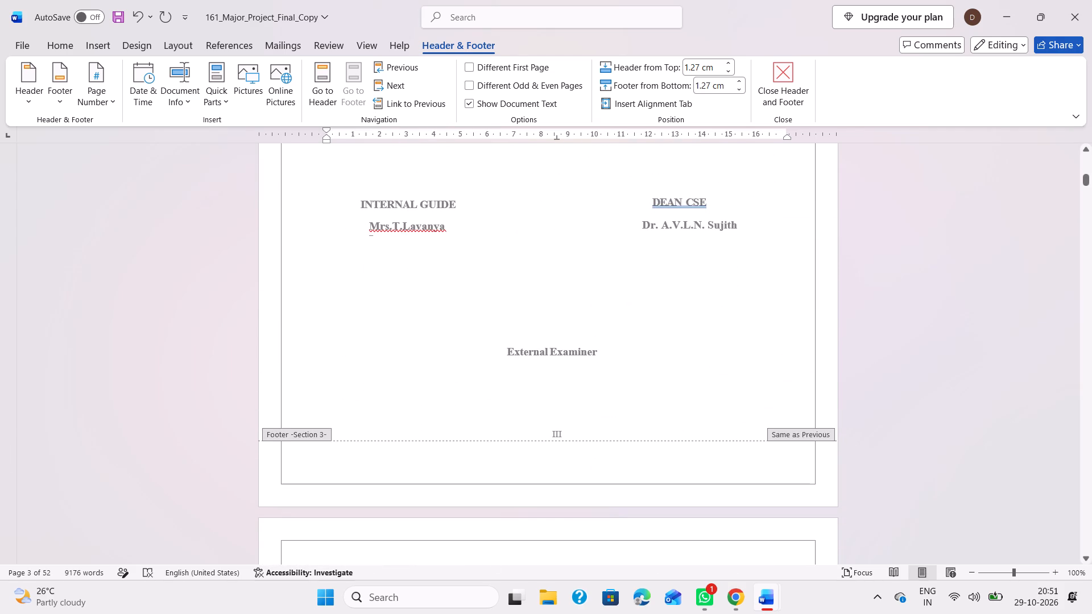
left_click(417, 105)
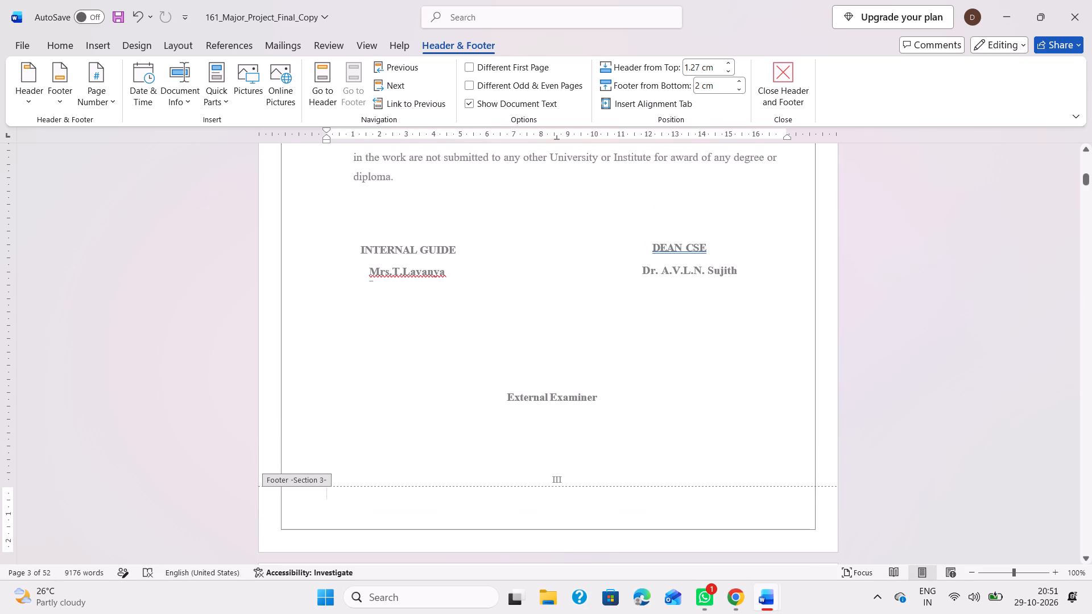
left_click(565, 495)
type("ii")
Centre the page number ii in the Section 3 footer on the certificate page.
scroll(585, 447, "up", 1)
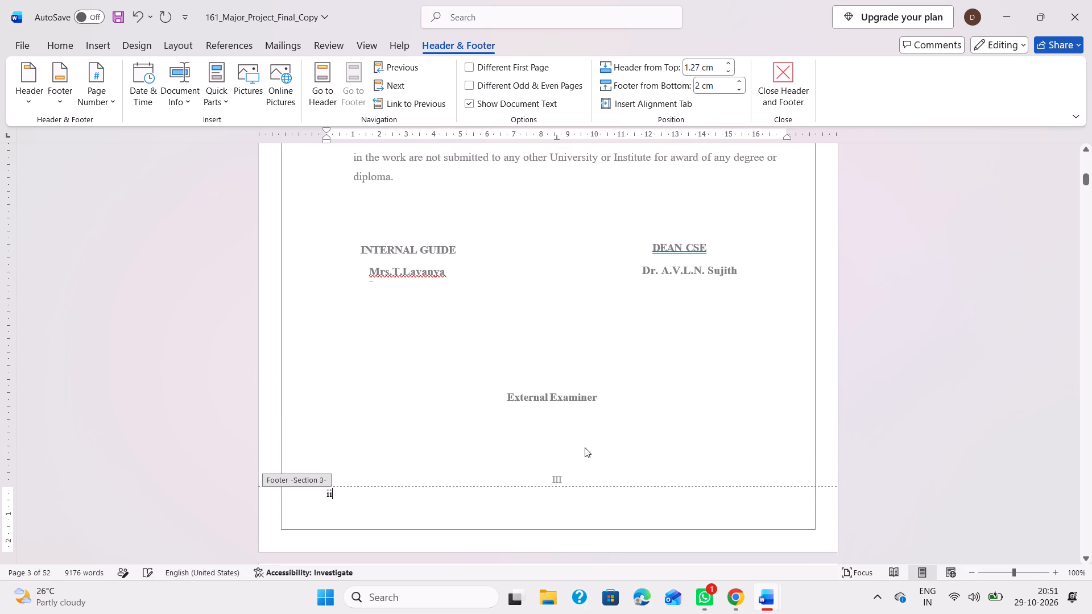
scroll(585, 447, "up", 2)
scroll(585, 447, "down", 2)
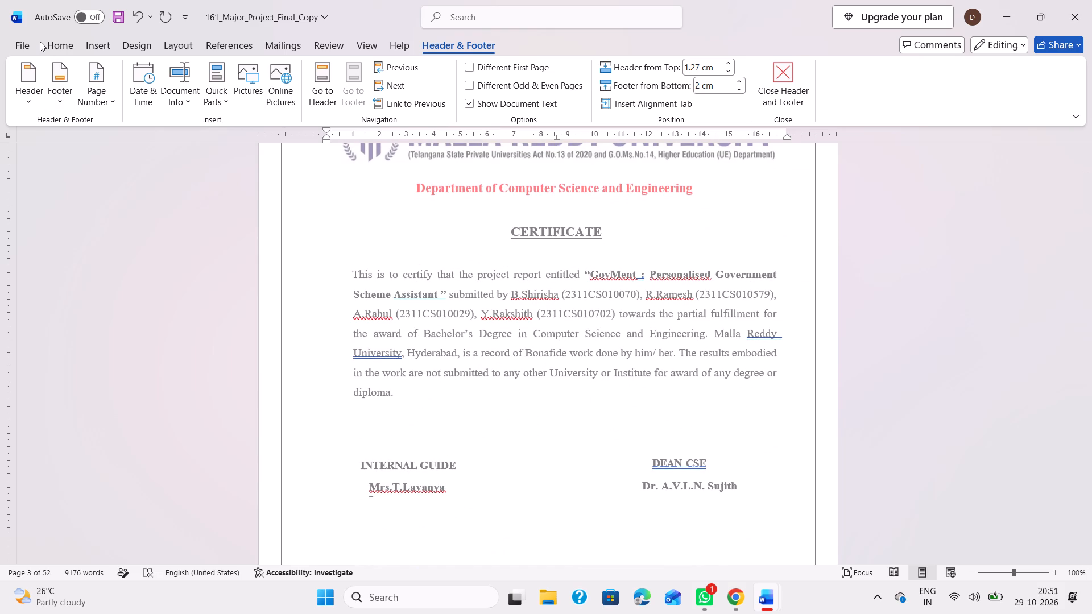
left_click(40, 42)
left_click(15, 48)
left_click(63, 47)
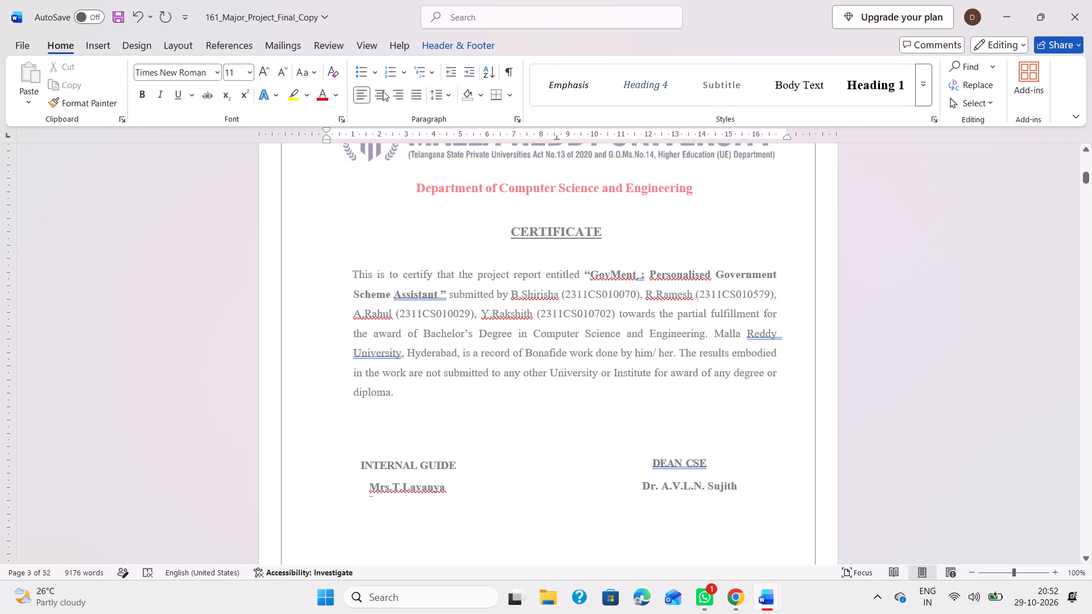
left_click(383, 91)
Return to the document body and delete the break on the blank page between the certificate and the declaration.
scroll(524, 341, "down", 2)
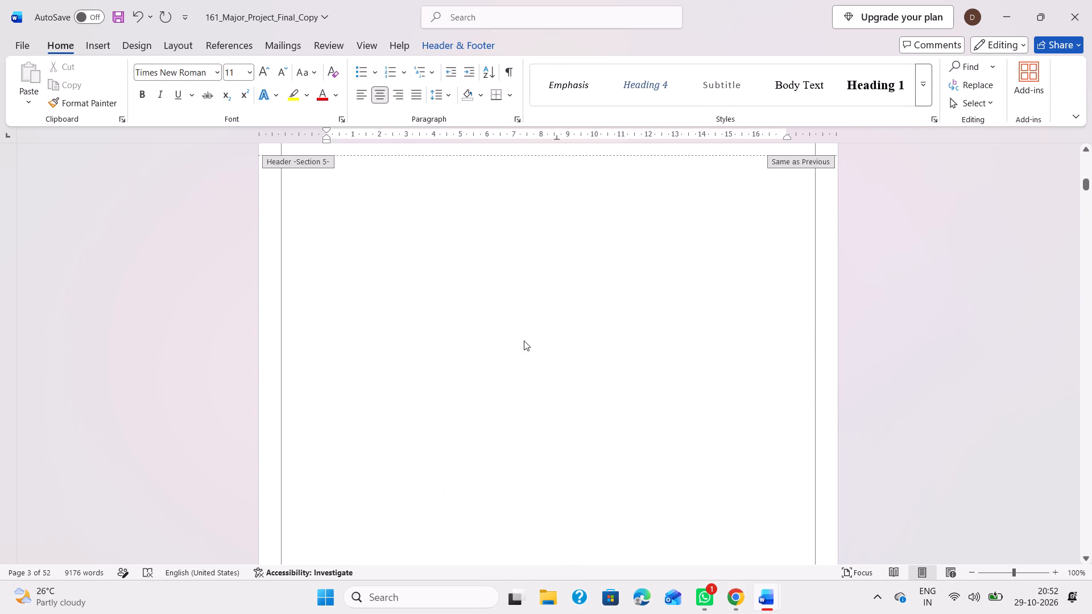
scroll(524, 341, "down", 1)
double_click(478, 280)
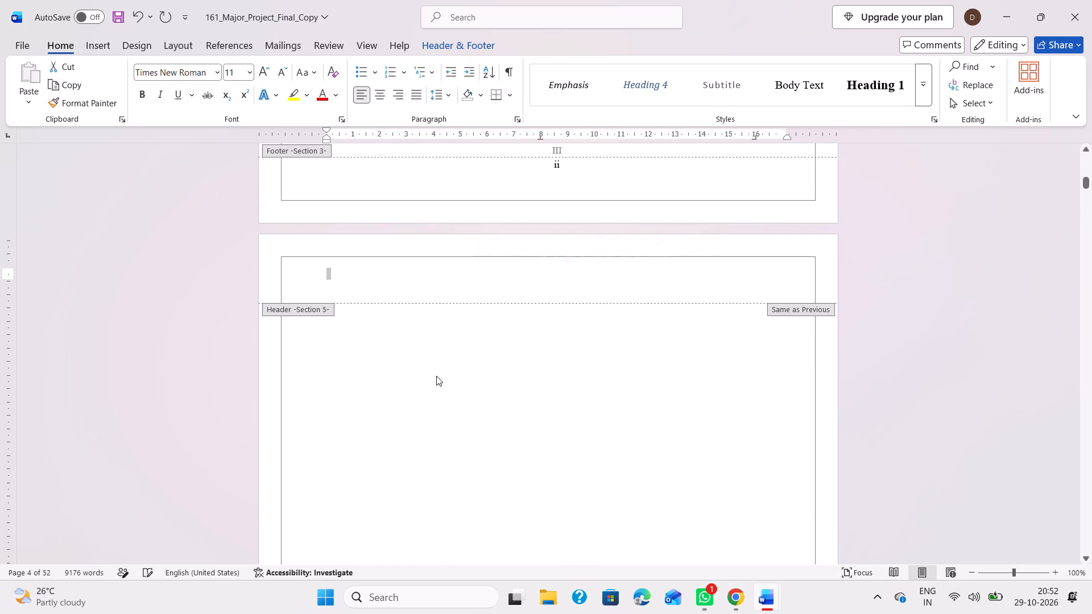
double_click(436, 376)
left_click(367, 338)
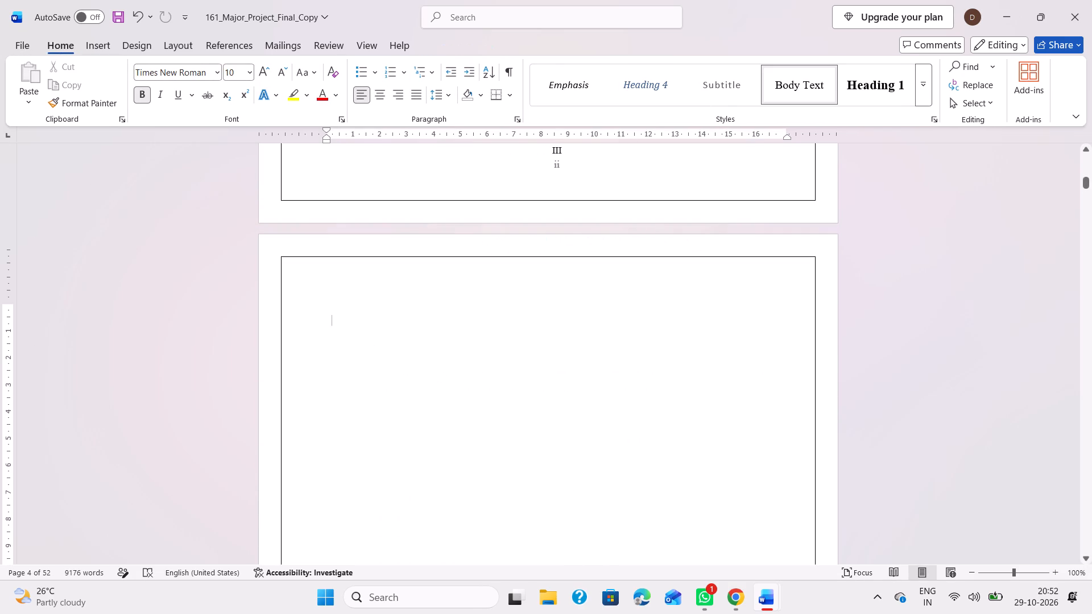
key("Delete")
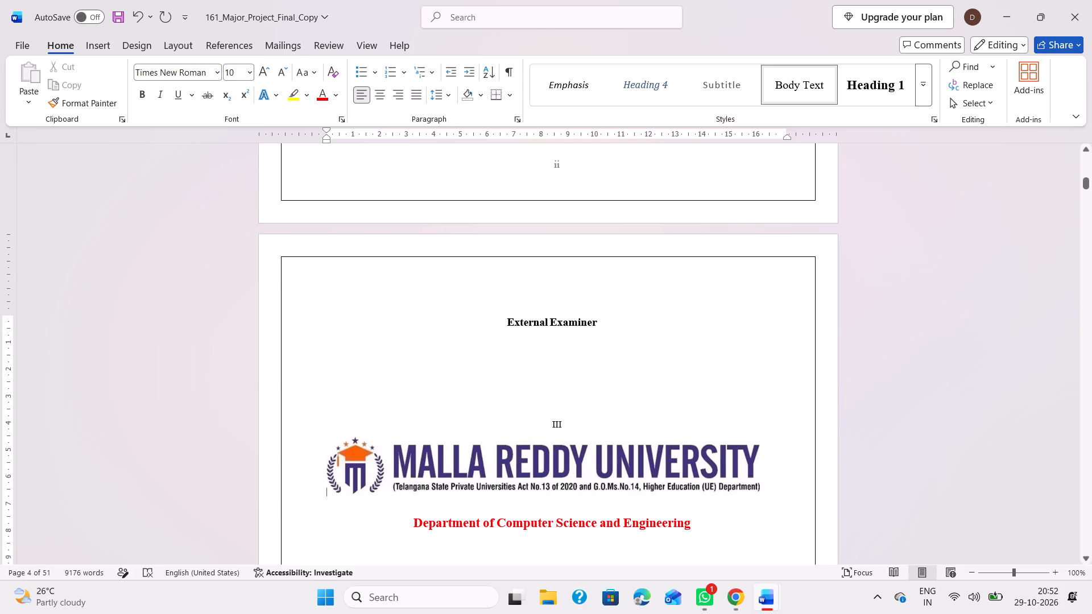
Delete empty lines below the signature block on the certificate page.
scroll(367, 338, "up", 1)
scroll(554, 255, "up", 2)
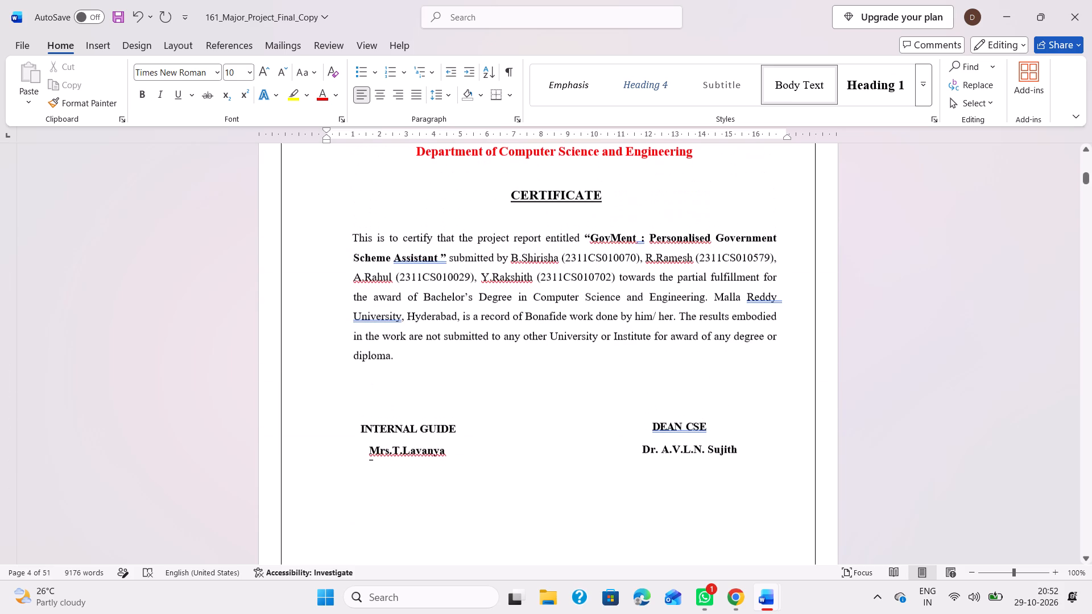
left_click(476, 533)
key("BackSpace")
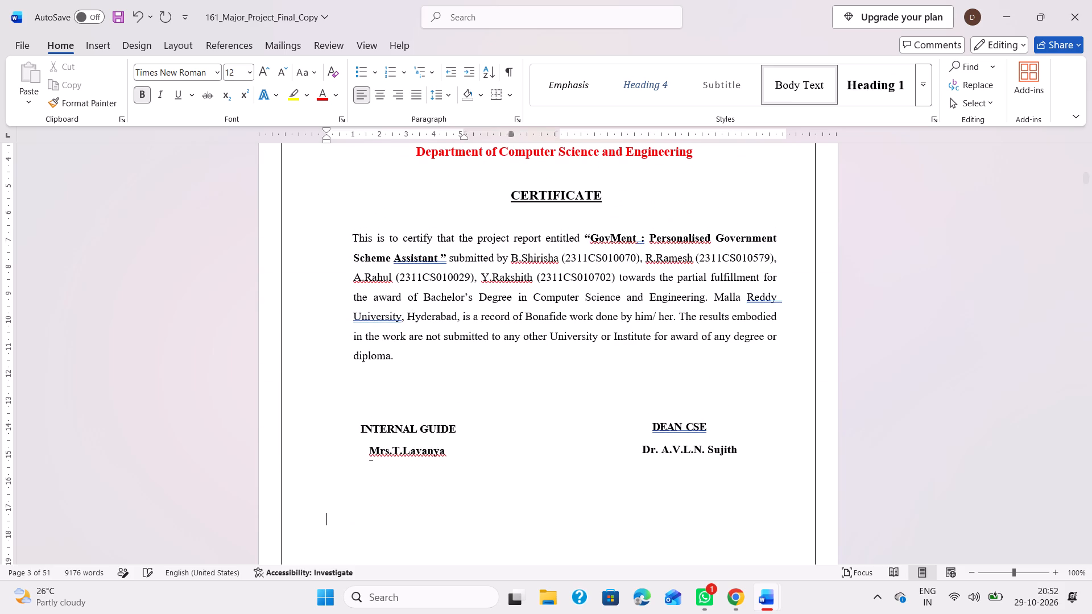
key("BackSpace")
scroll(476, 533, "down", 4)
scroll(476, 533, "up", 1)
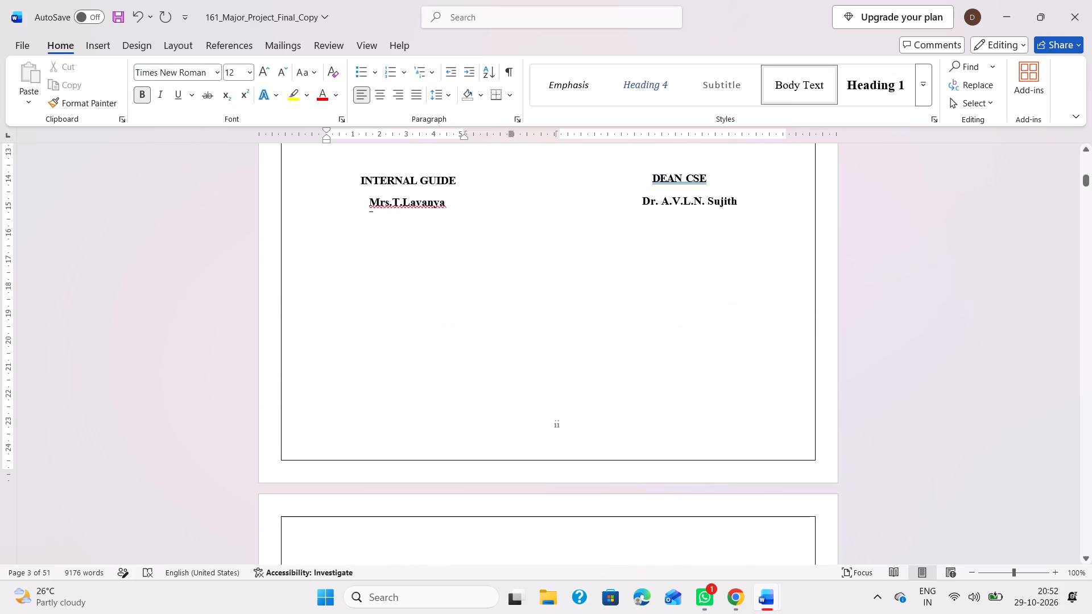
key("BackSpace")
key("BackSpace")
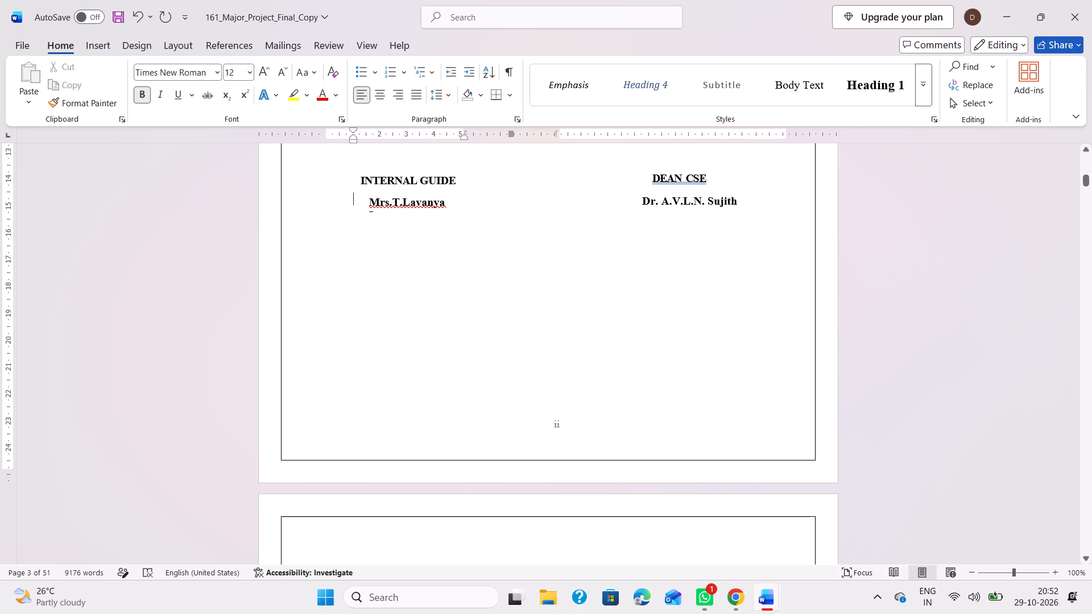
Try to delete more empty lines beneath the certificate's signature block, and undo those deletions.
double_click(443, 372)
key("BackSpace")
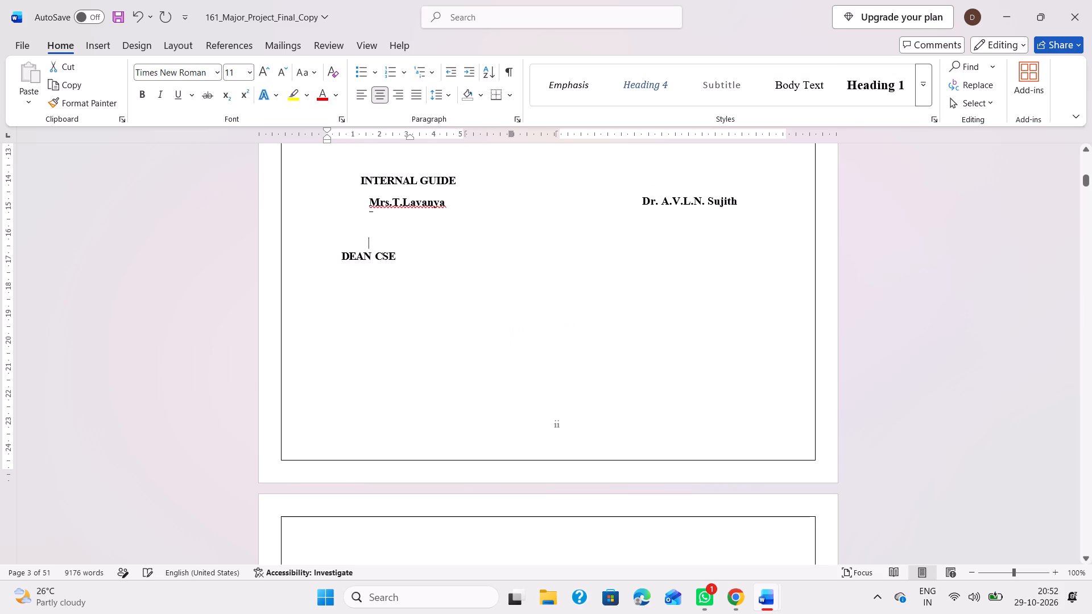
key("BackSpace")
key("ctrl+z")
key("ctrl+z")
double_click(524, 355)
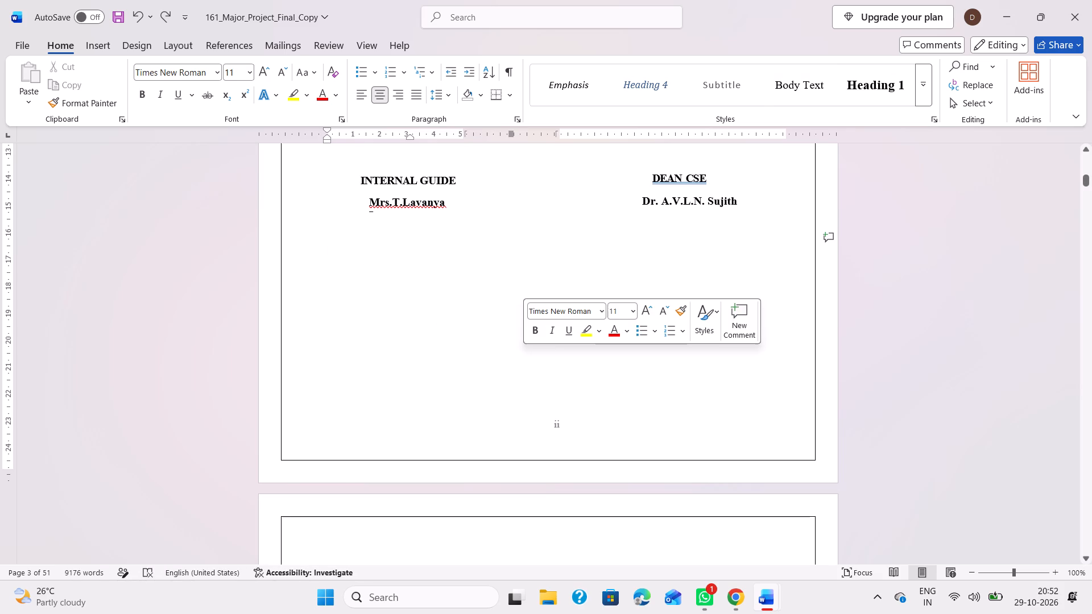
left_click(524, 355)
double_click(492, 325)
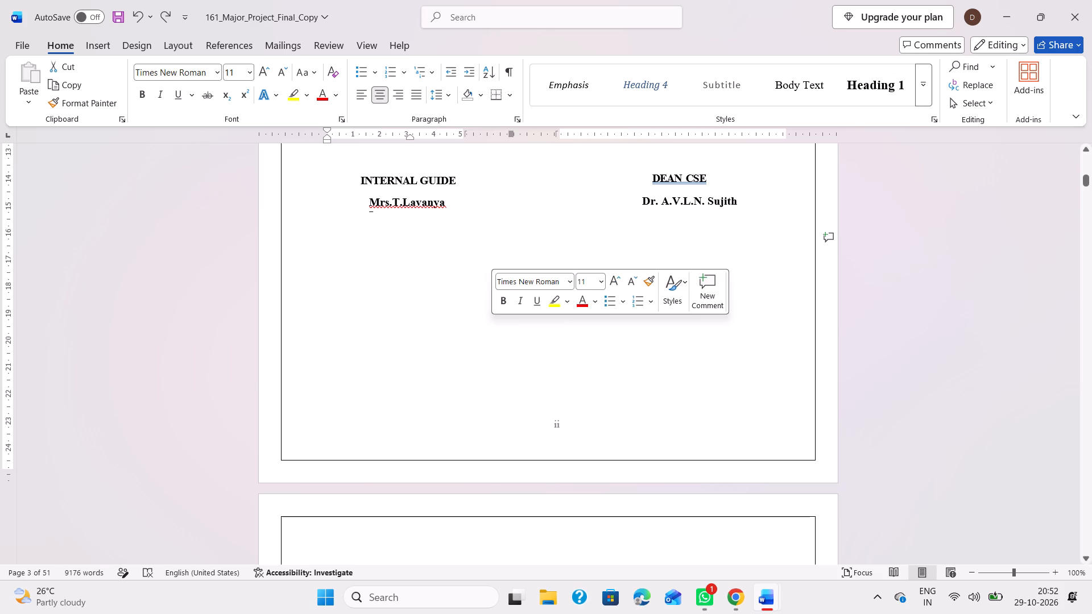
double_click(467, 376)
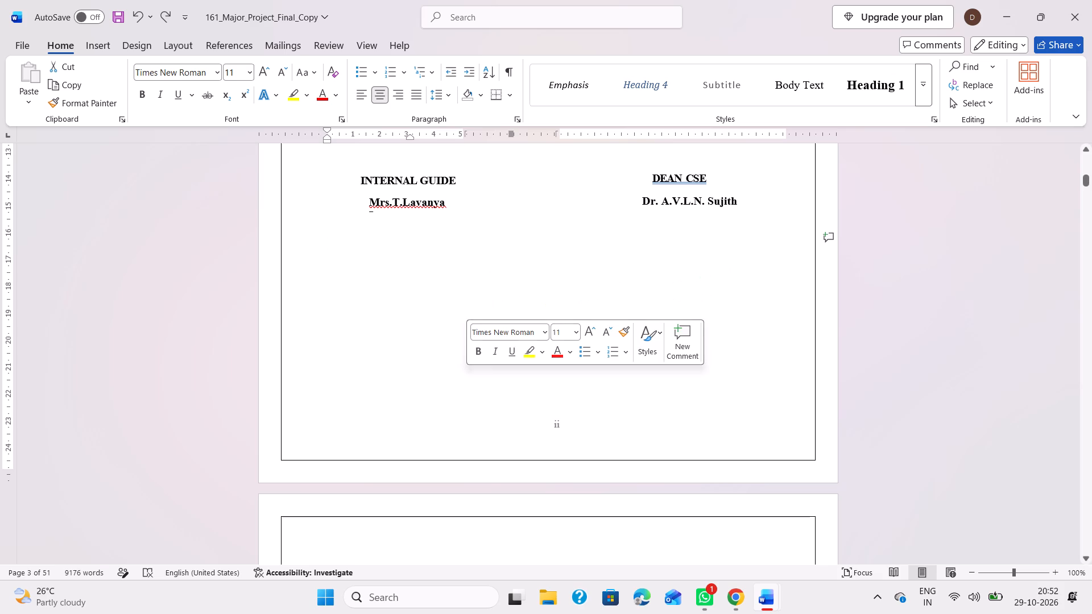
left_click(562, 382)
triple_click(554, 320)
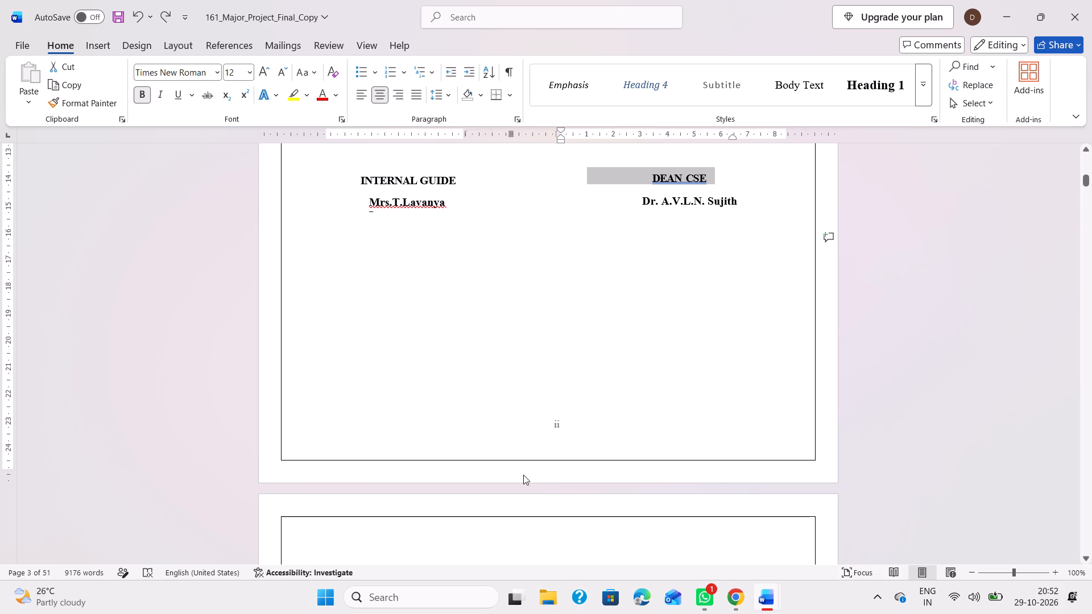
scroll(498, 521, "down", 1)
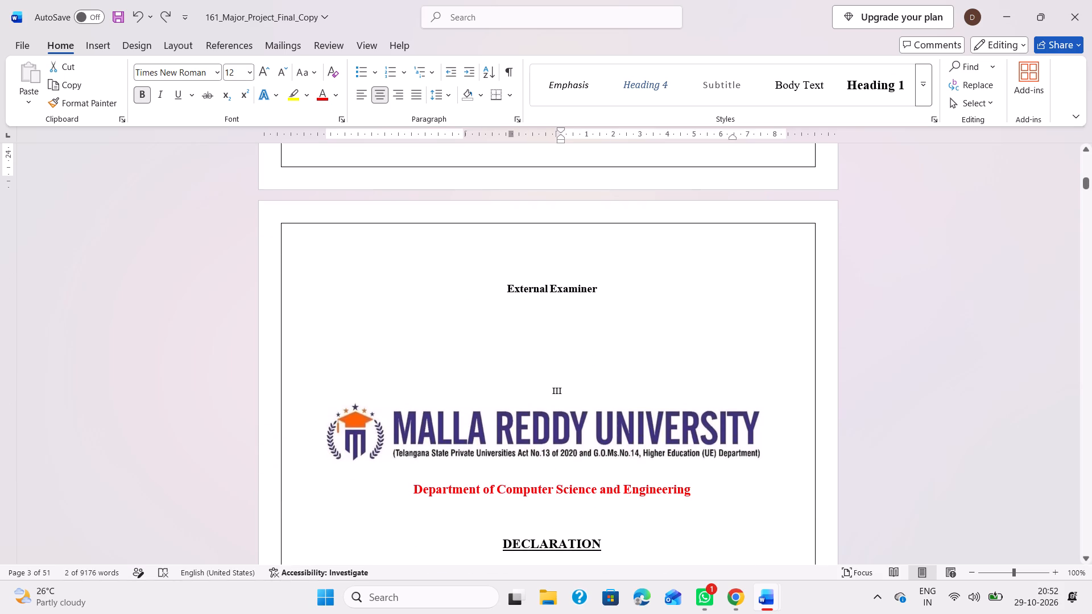
Delete the run of spaces in front of External Examiner to bring the line back to the left margin.
left_click(502, 280)
key("Right")
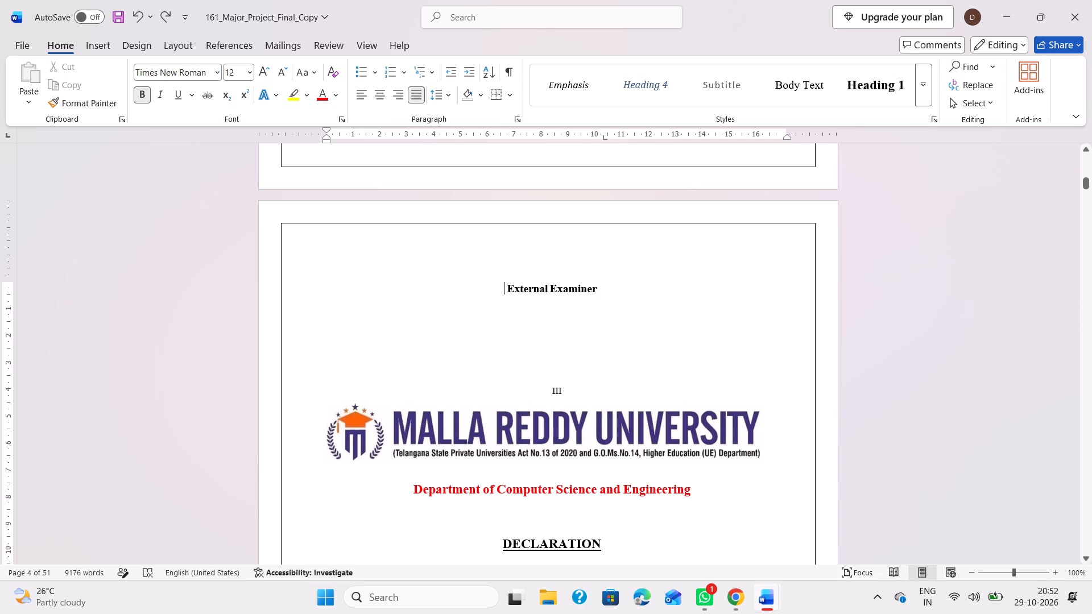
key("BackSpace")
key("BackSpace")
key("BackSpace")
key("BackSpace")
key("BackSpace")
key("BackSpace")
key("BackSpace")
key("BackSpace")
key("BackSpace")
key("BackSpace")
key("BackSpace")
key("BackSpace")
key("BackSpace")
key("BackSpace")
key("BackSpace")
key("BackSpace")
key("BackSpace")
key("BackSpace")
key("BackSpace")
key("BackSpace")
key("BackSpace")
key("BackSpace")
key("BackSpace")
key("BackSpace")
key("BackSpace")
key("BackSpace")
key("BackSpace")
key("BackSpace")
key("BackSpace")
key("BackSpace")
key("BackSpace")
key("BackSpace")
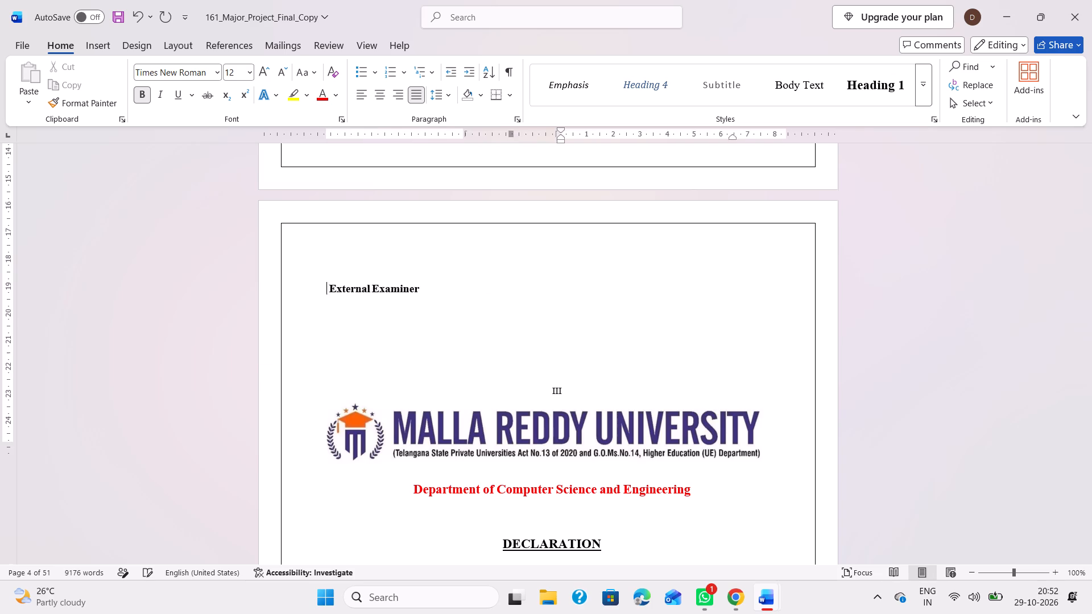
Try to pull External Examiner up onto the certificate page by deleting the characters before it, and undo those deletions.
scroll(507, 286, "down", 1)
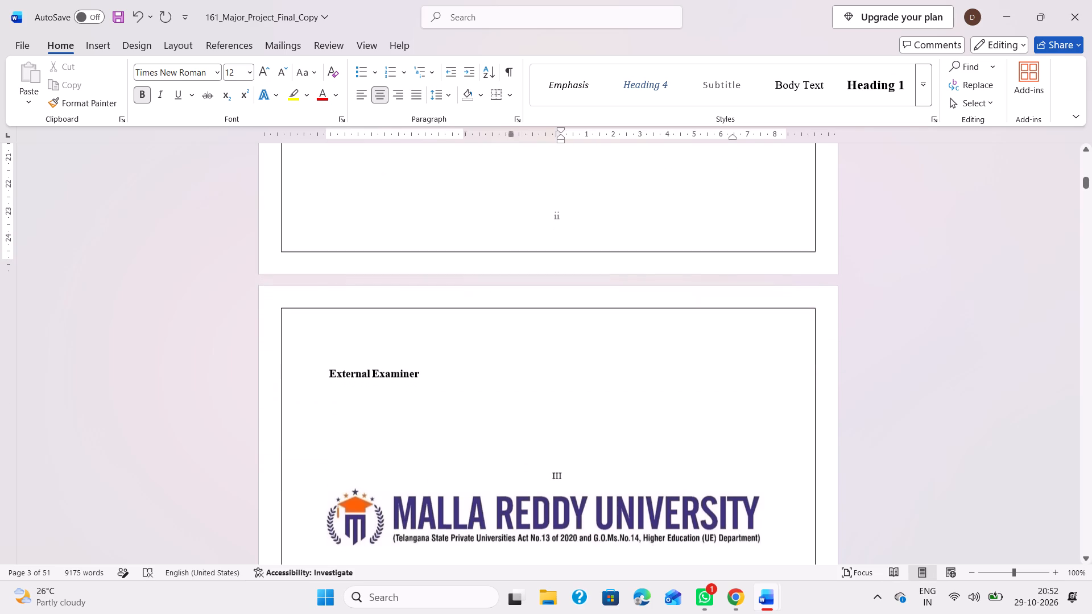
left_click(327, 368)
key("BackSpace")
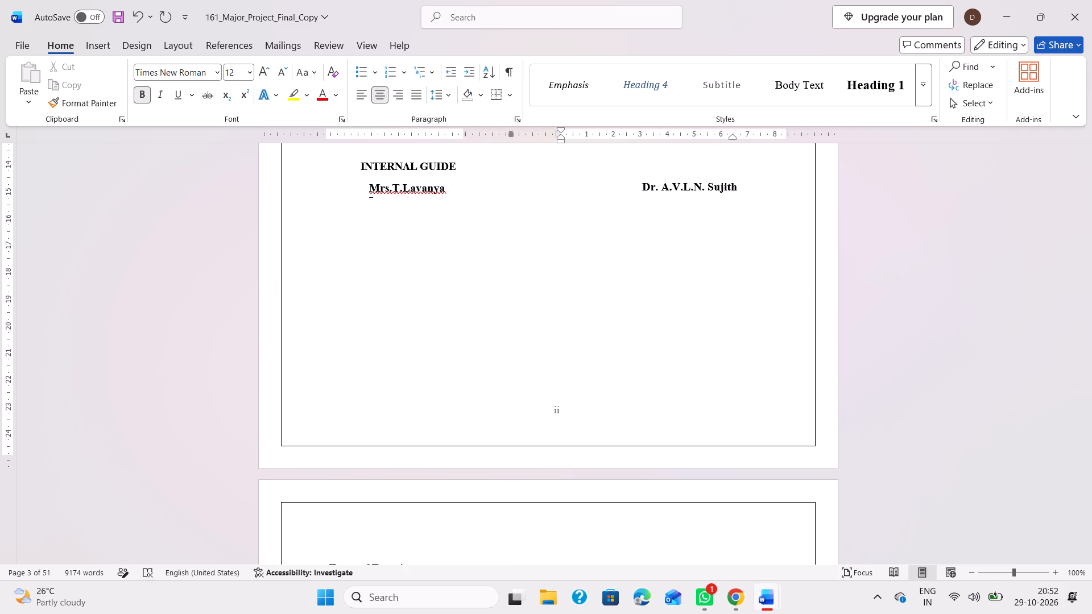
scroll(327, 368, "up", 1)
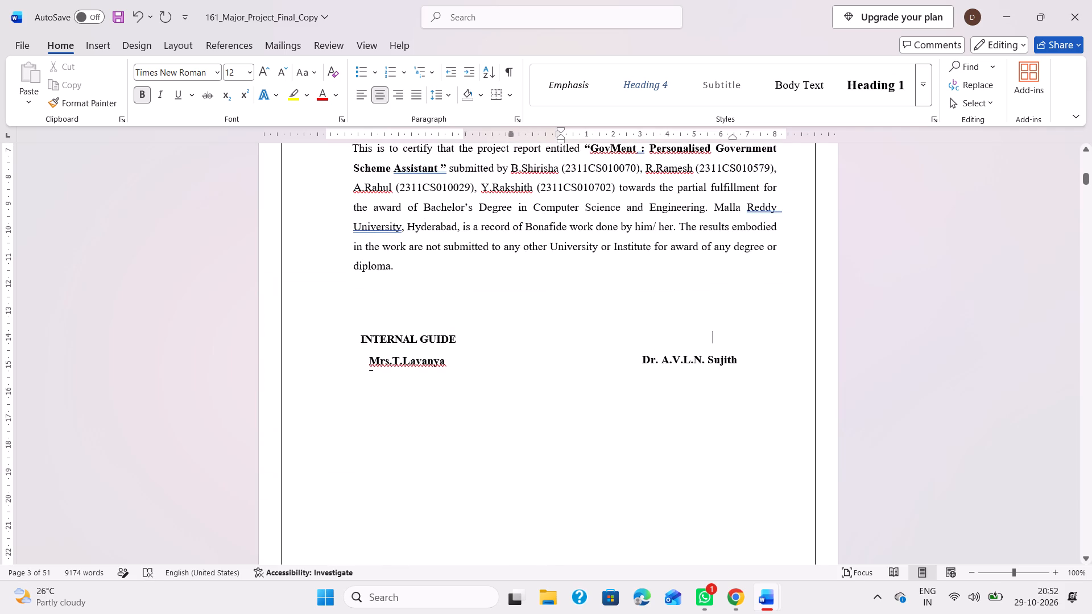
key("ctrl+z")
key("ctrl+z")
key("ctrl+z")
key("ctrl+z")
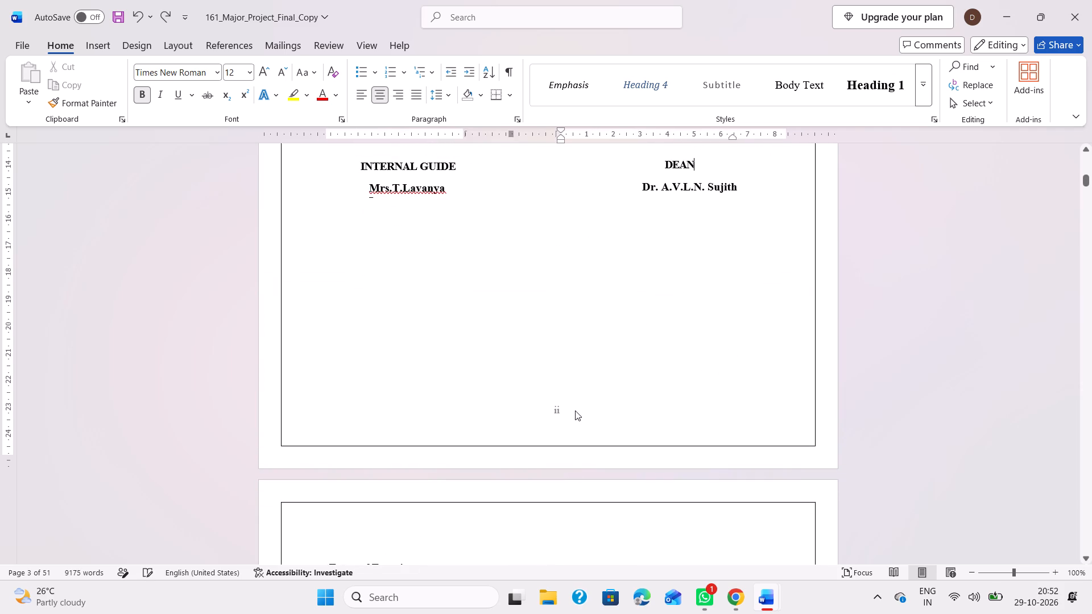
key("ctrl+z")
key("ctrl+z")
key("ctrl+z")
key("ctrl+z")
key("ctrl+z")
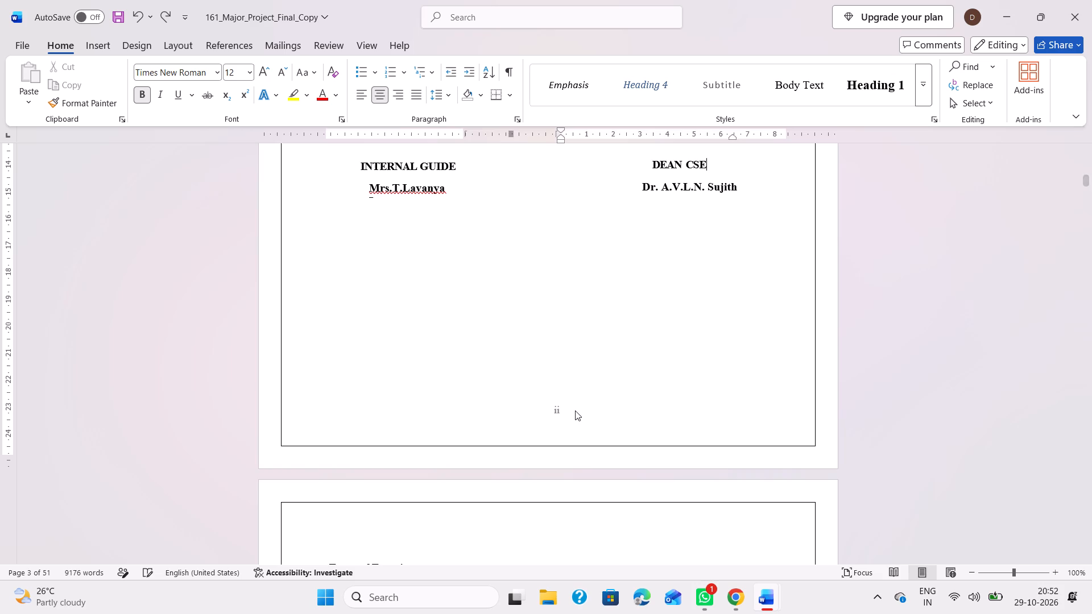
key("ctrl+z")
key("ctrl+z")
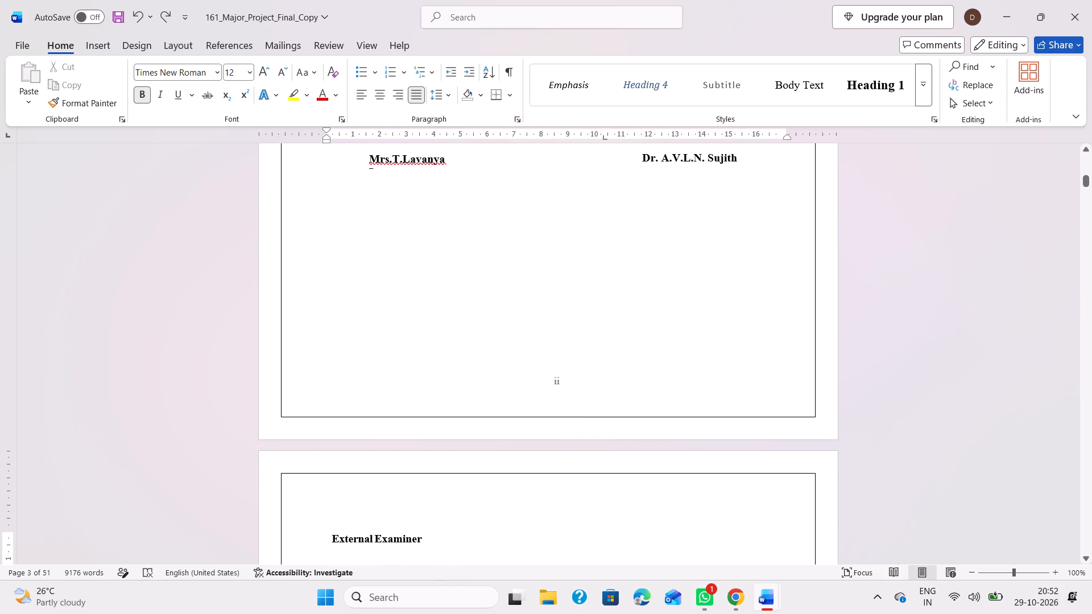
Copy the whole External Examiner line above the declaration heading.
left_click(444, 538)
left_click_drag(329, 537, 412, 542)
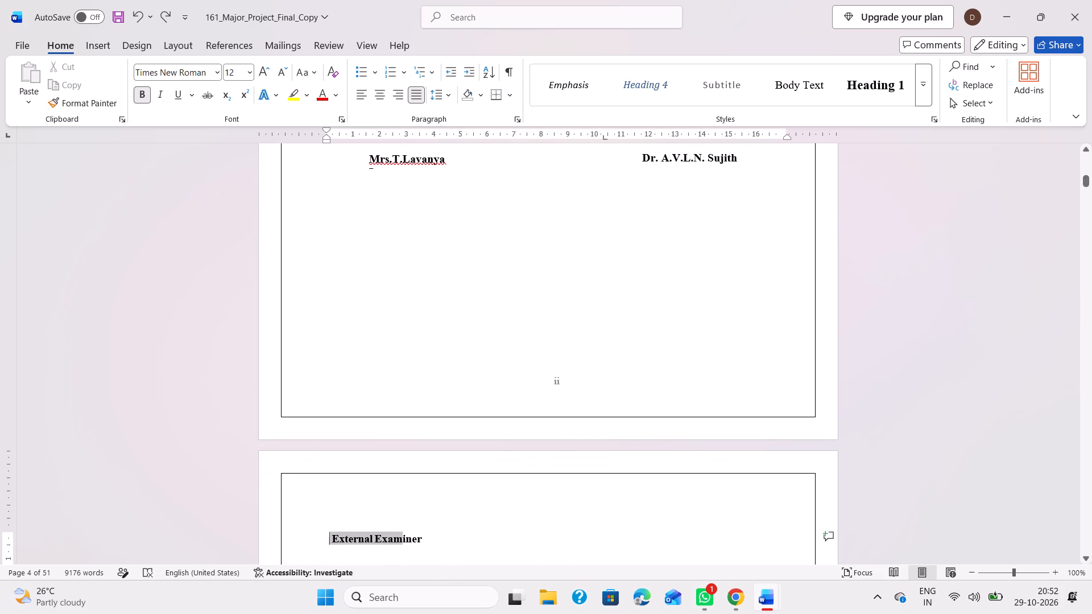
left_click_drag(412, 542, 432, 545)
left_click(432, 545)
left_click_drag(438, 536, 308, 522)
key("ctrl+c")
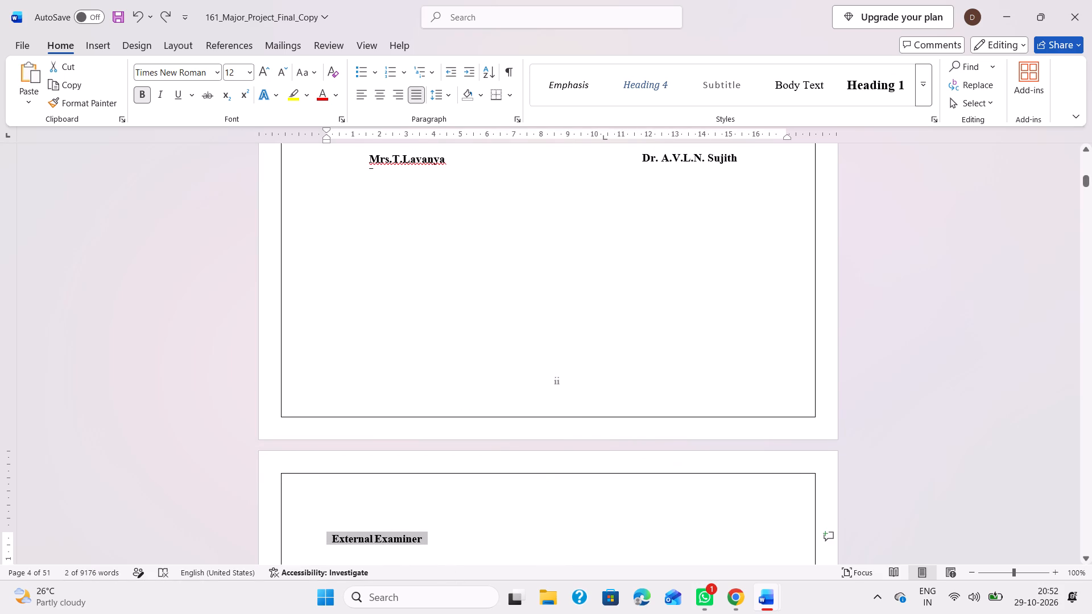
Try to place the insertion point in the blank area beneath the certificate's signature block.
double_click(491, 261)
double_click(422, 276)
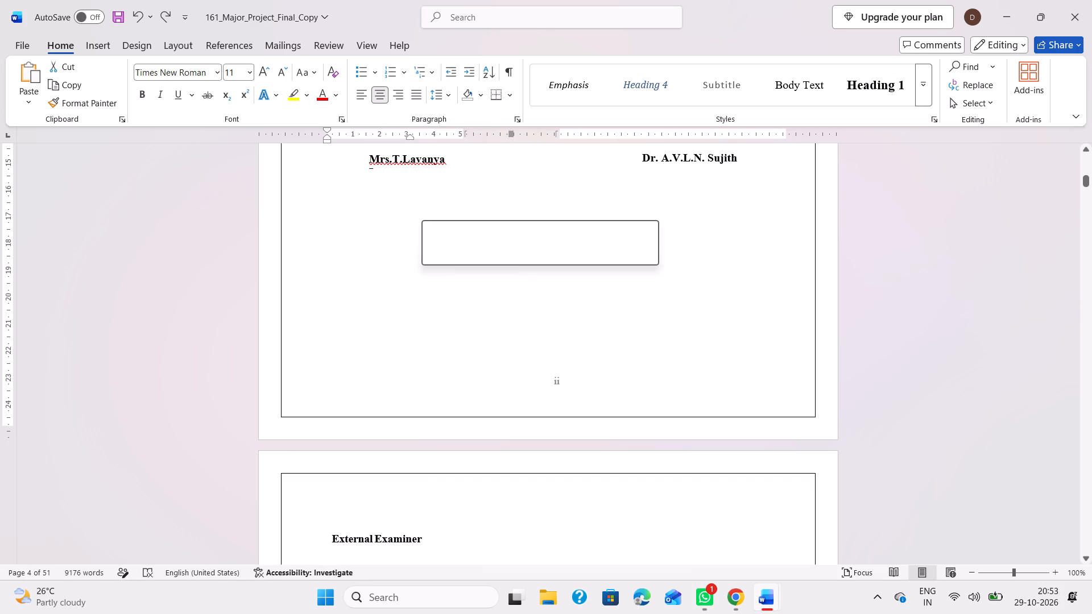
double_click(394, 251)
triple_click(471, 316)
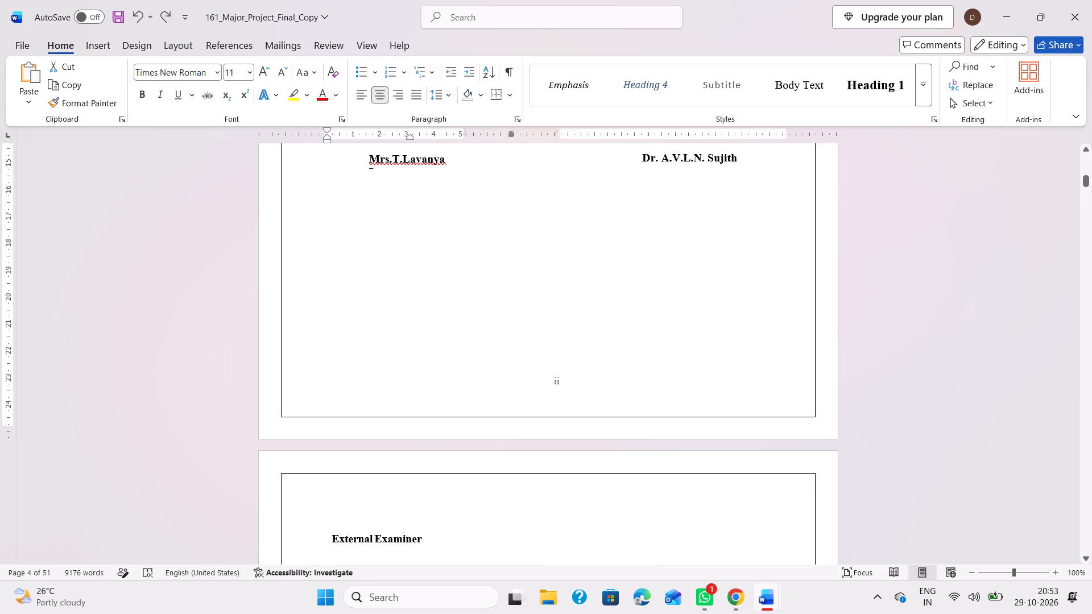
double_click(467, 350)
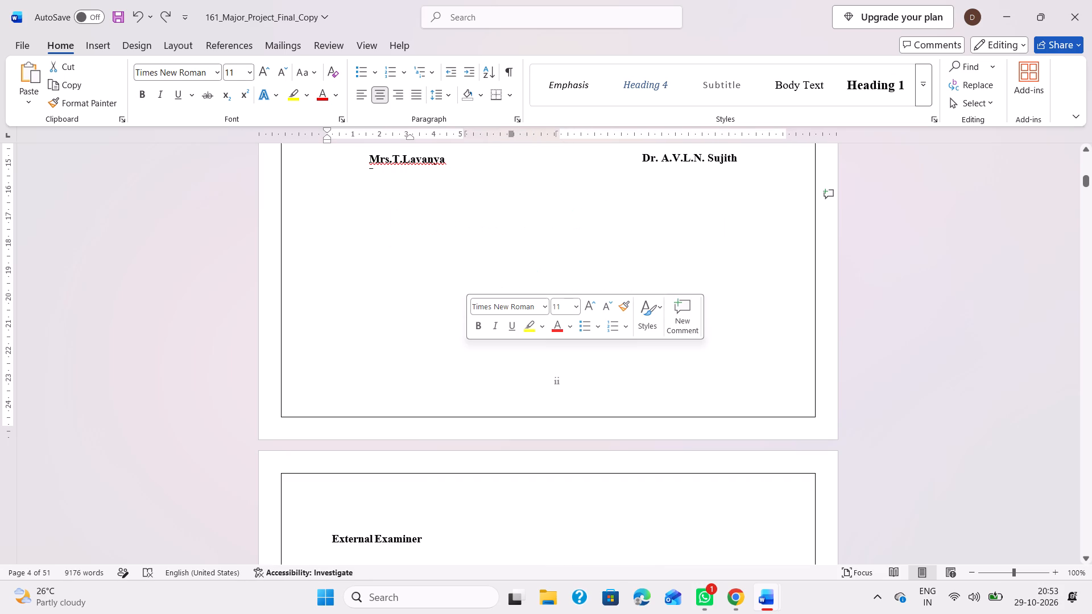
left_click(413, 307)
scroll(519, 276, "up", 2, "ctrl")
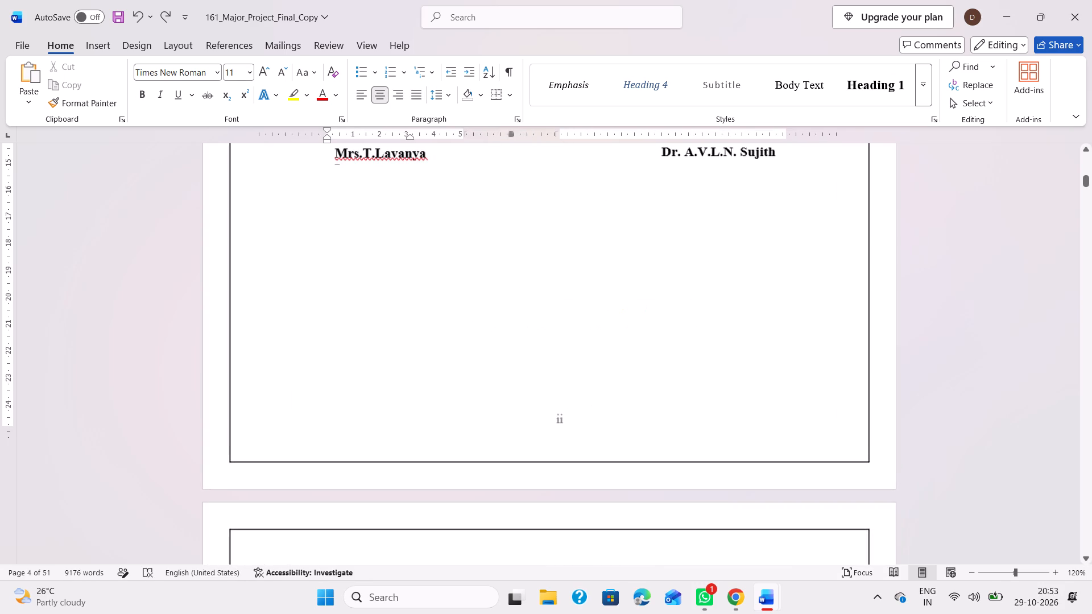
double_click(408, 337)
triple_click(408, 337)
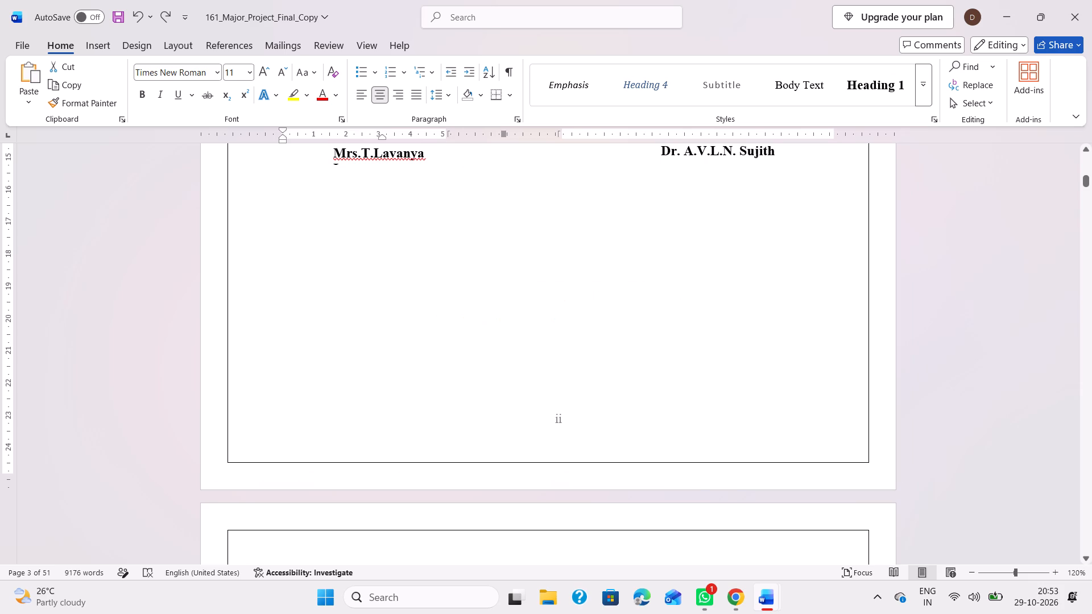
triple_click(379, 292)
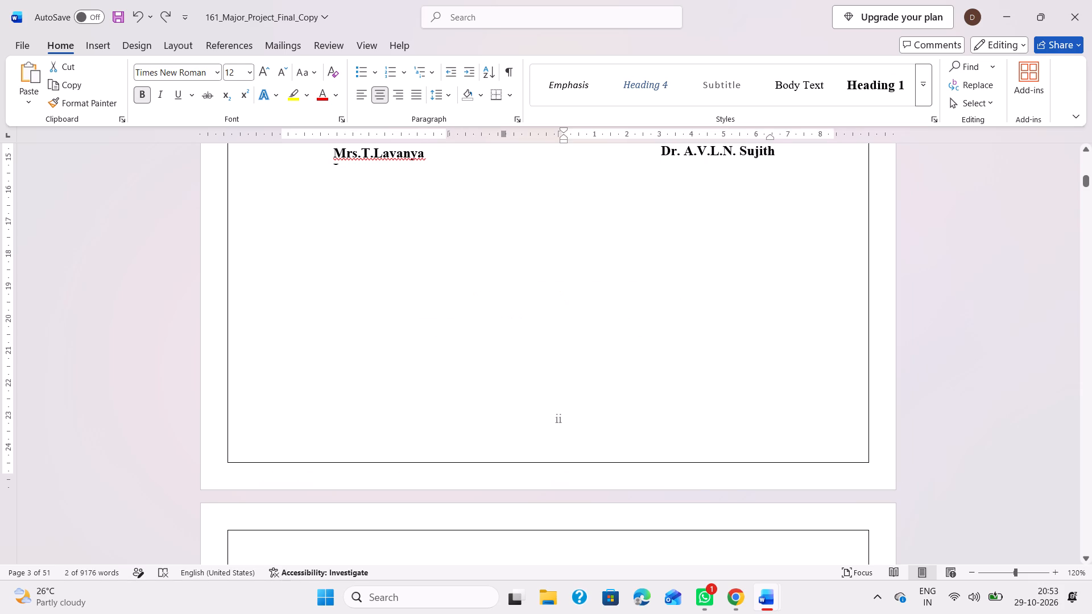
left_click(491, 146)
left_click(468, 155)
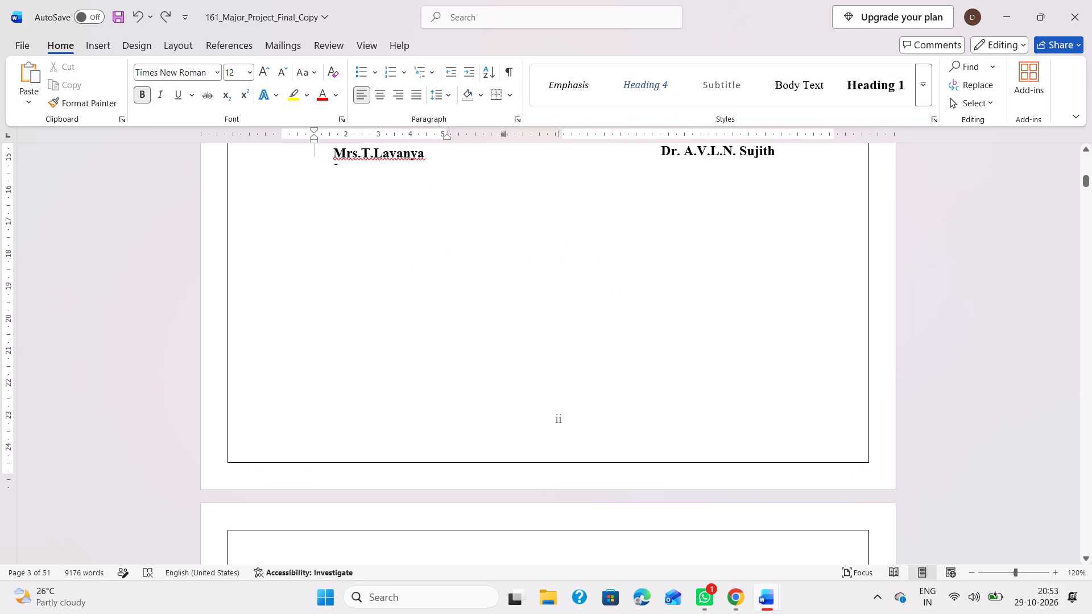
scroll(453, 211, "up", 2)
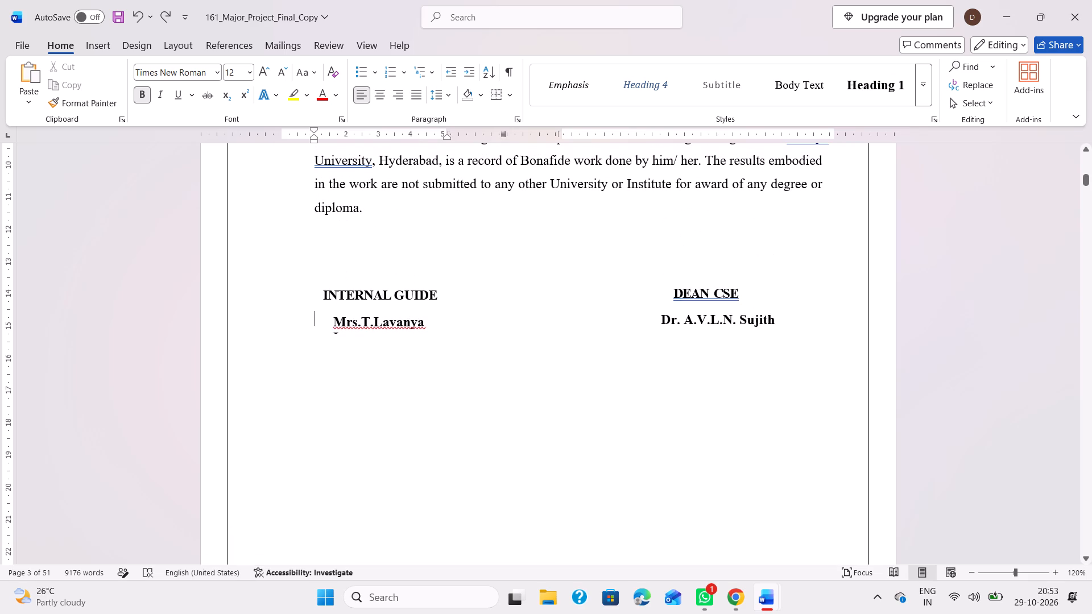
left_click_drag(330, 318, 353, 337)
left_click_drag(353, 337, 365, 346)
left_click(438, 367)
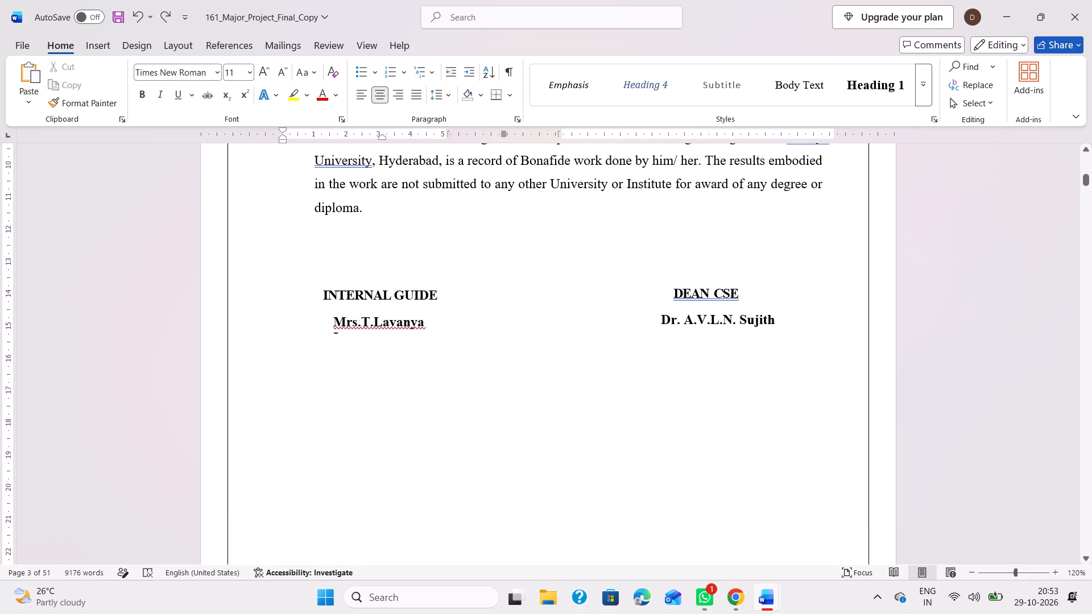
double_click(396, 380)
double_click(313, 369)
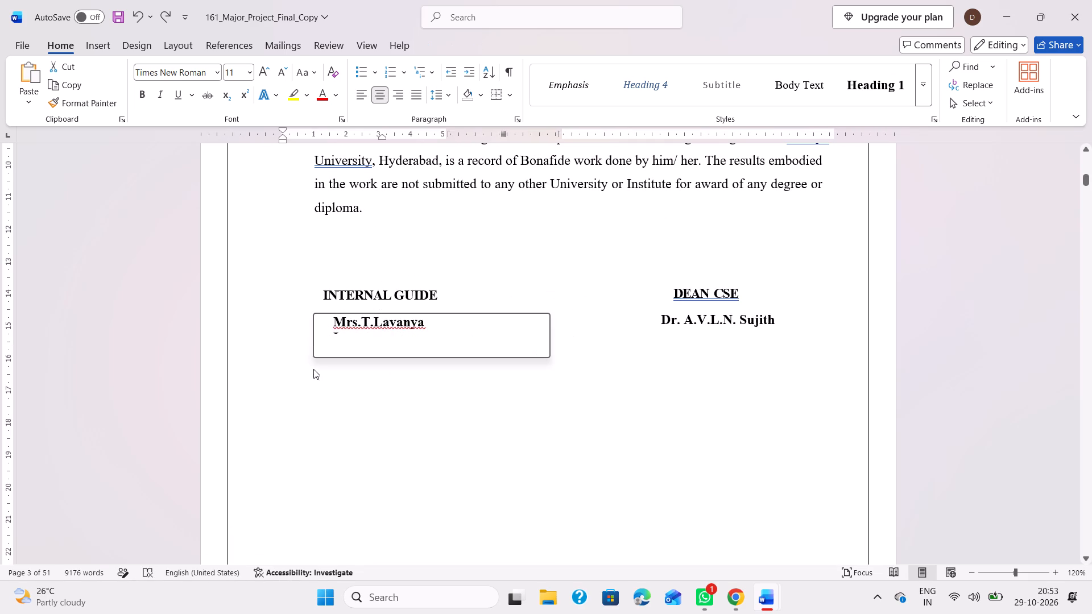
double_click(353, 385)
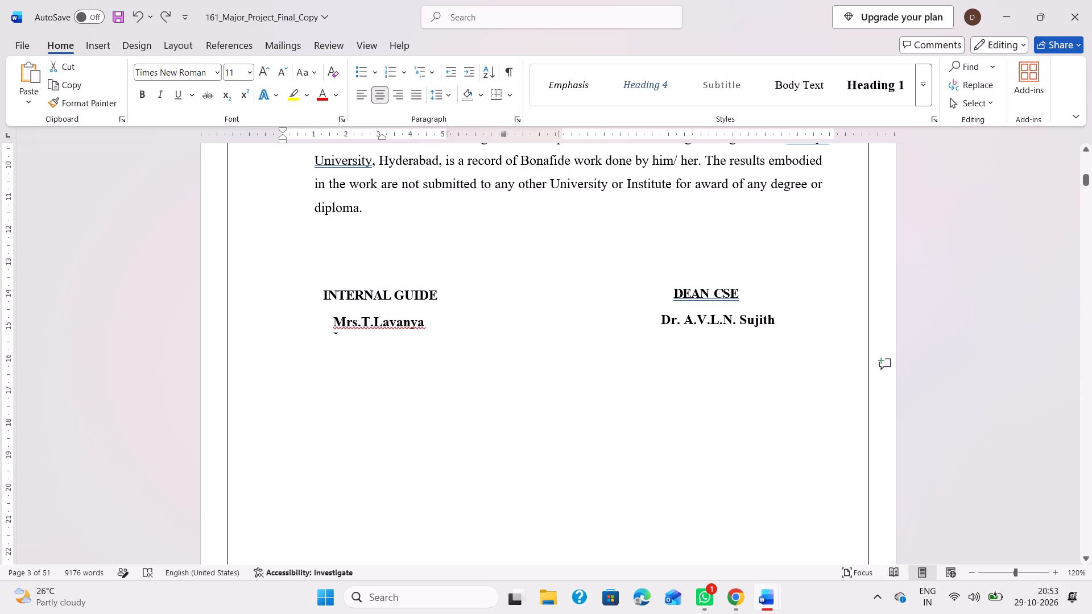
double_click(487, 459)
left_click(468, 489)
Add a new line below the dean's name in the certificate's signature text box.
left_click(793, 316)
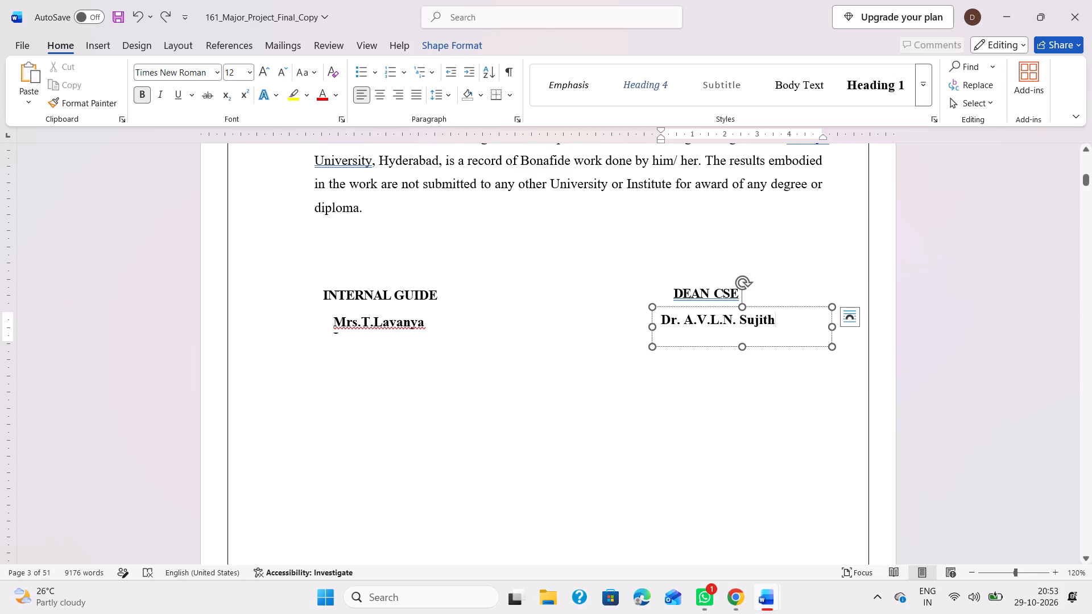
key("Return")
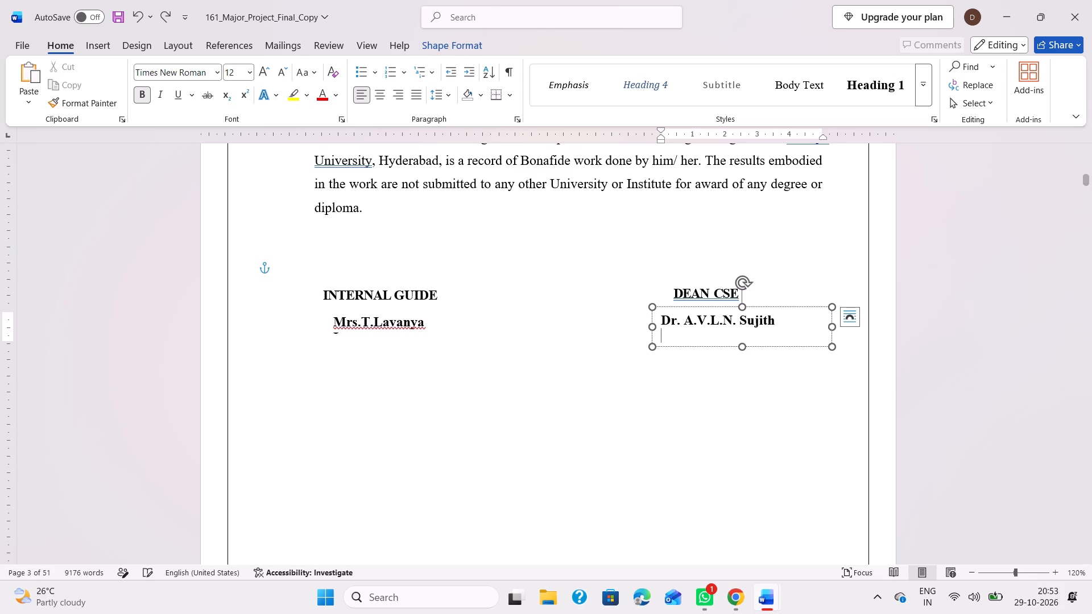
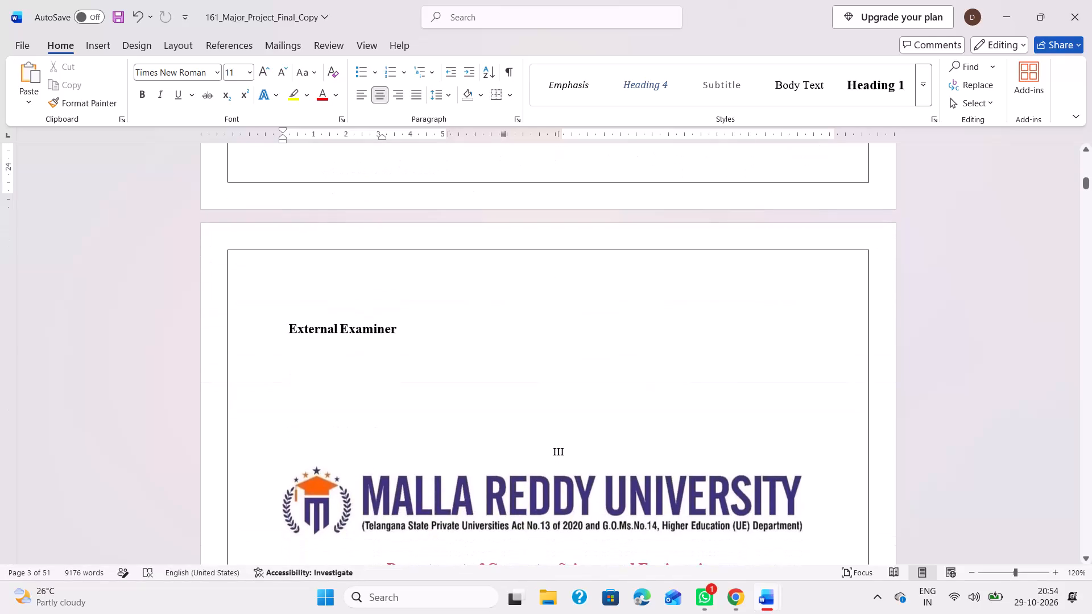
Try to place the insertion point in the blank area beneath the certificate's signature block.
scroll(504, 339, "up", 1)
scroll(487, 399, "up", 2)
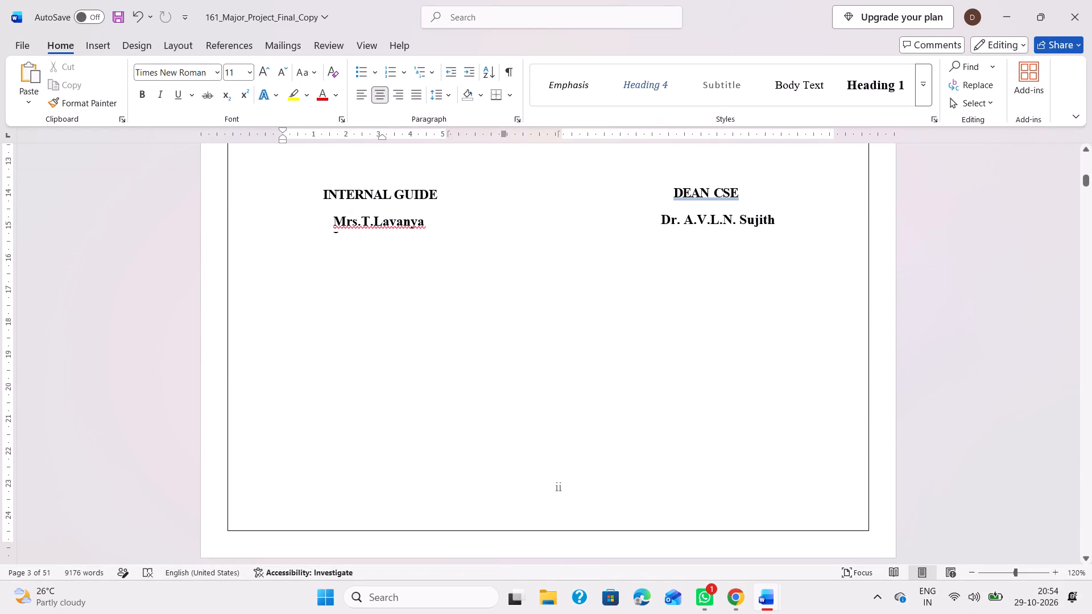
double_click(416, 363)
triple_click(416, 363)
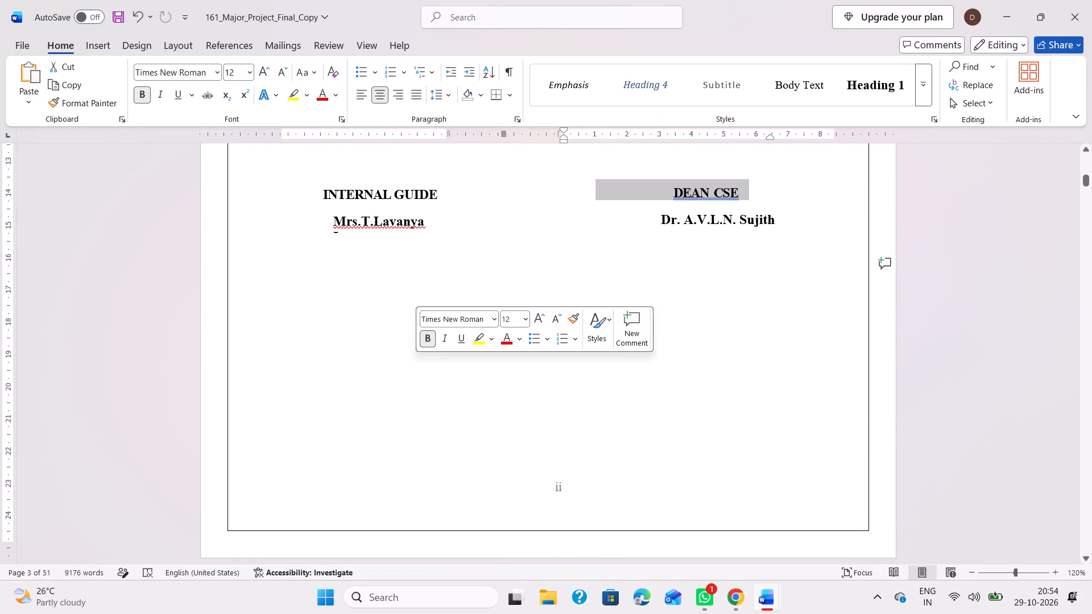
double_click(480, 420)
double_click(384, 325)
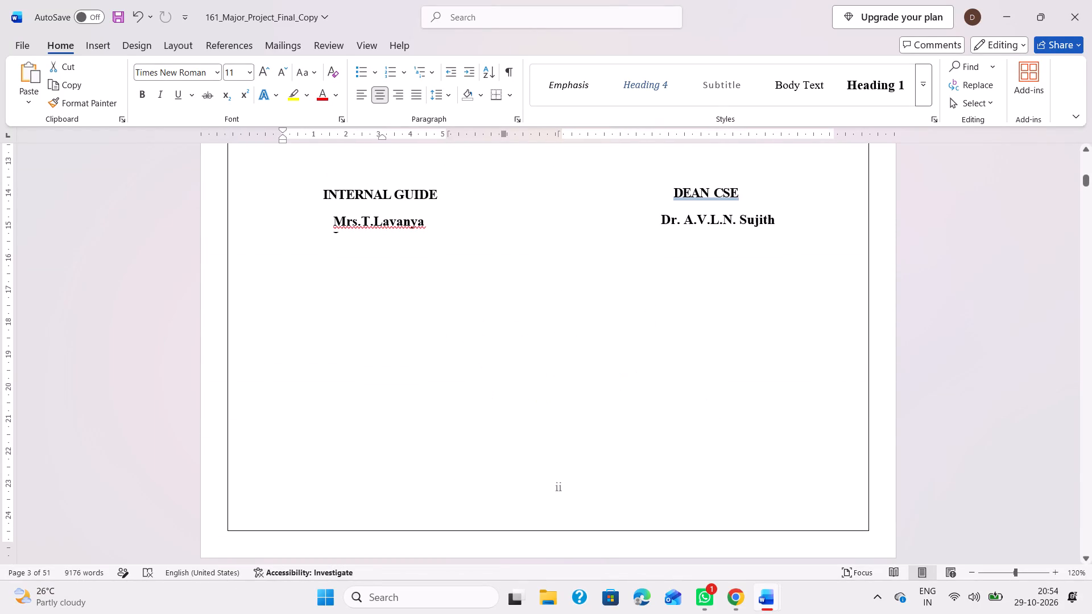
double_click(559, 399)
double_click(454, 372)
Open the certificate page's footer for editing and examine the footers from the title page through to the acknowledgement.
scroll(454, 372, "down", 1)
double_click(564, 326)
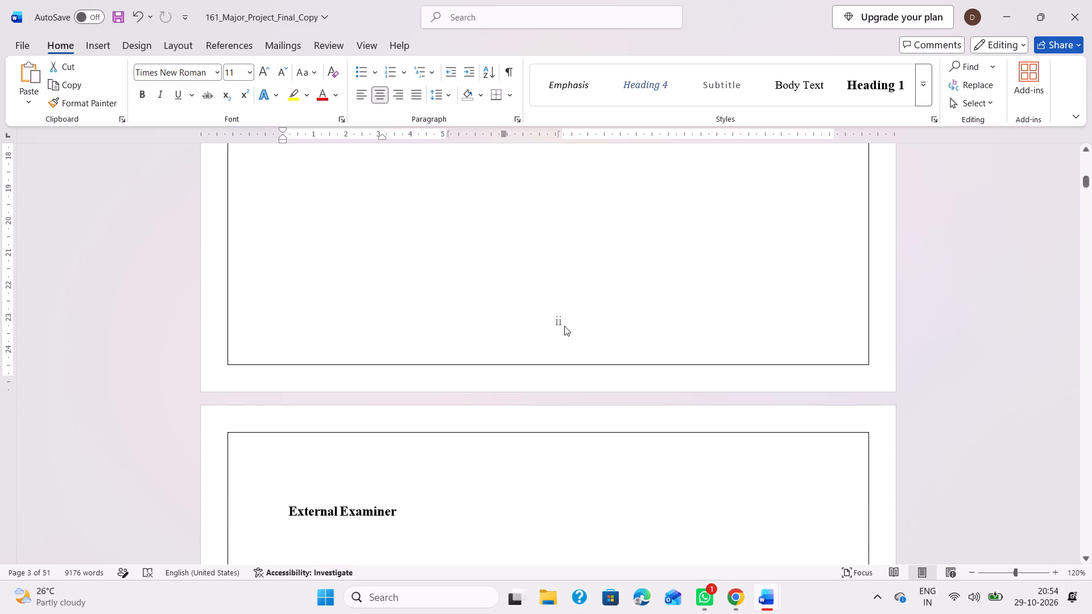
scroll(565, 321, "down", 1)
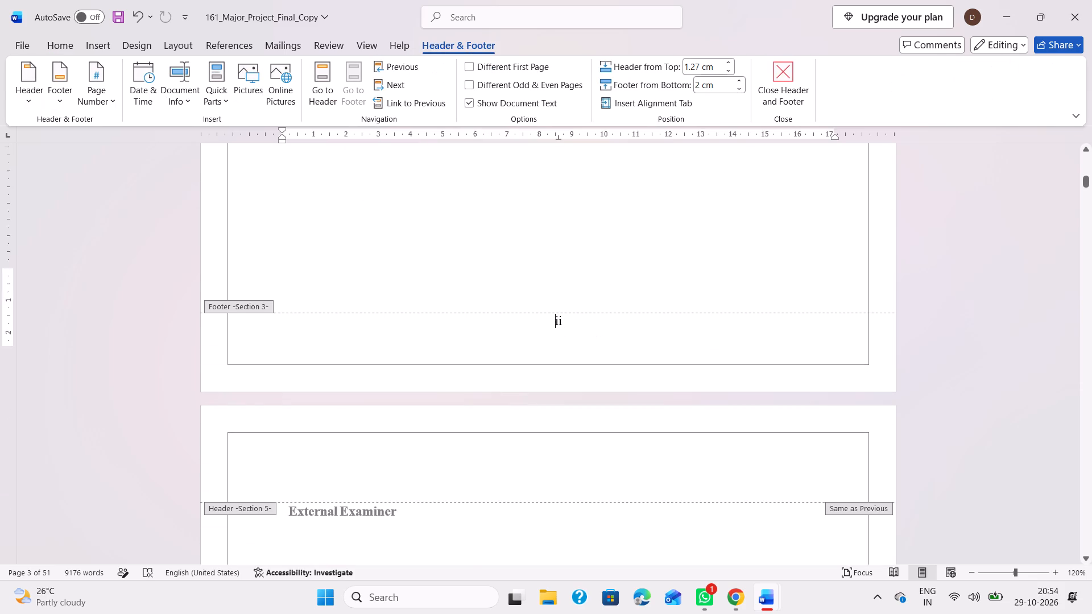
scroll(565, 321, "down", 5)
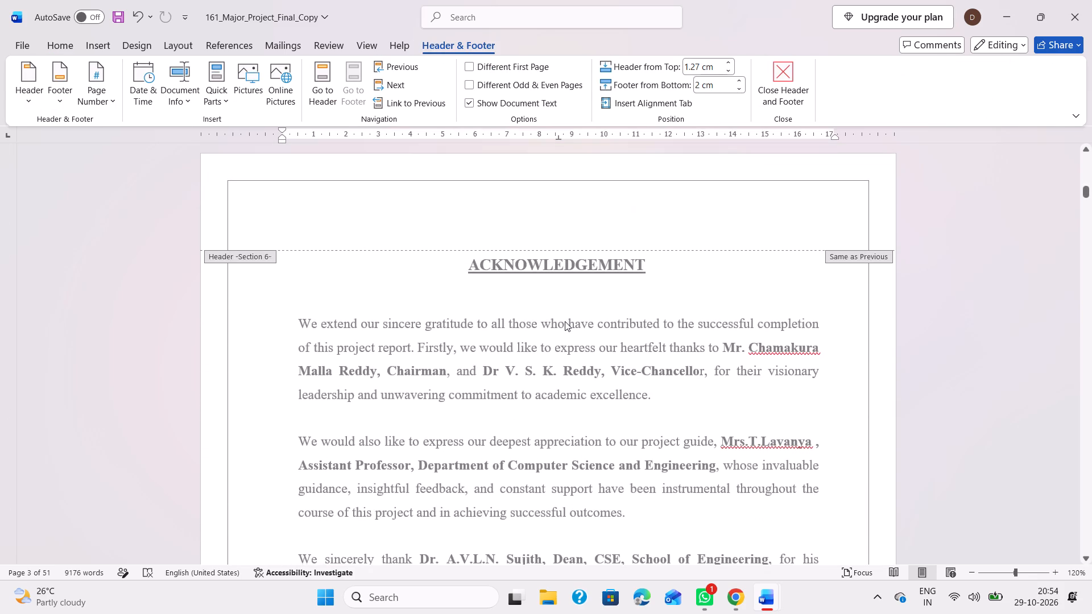
scroll(565, 321, "up", 7)
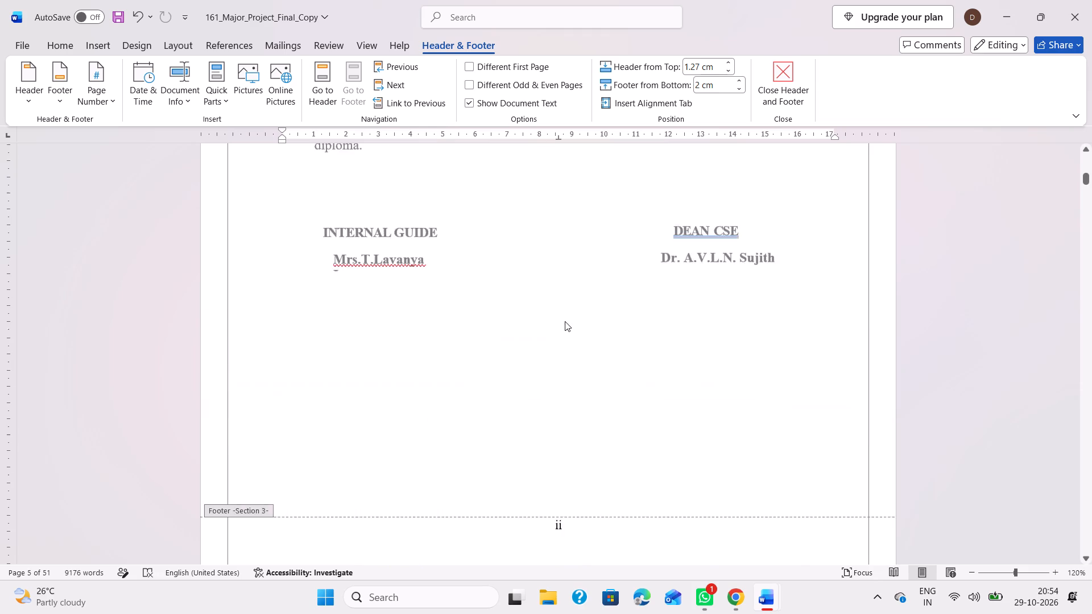
scroll(565, 321, "up", 4)
scroll(565, 321, "down", 2)
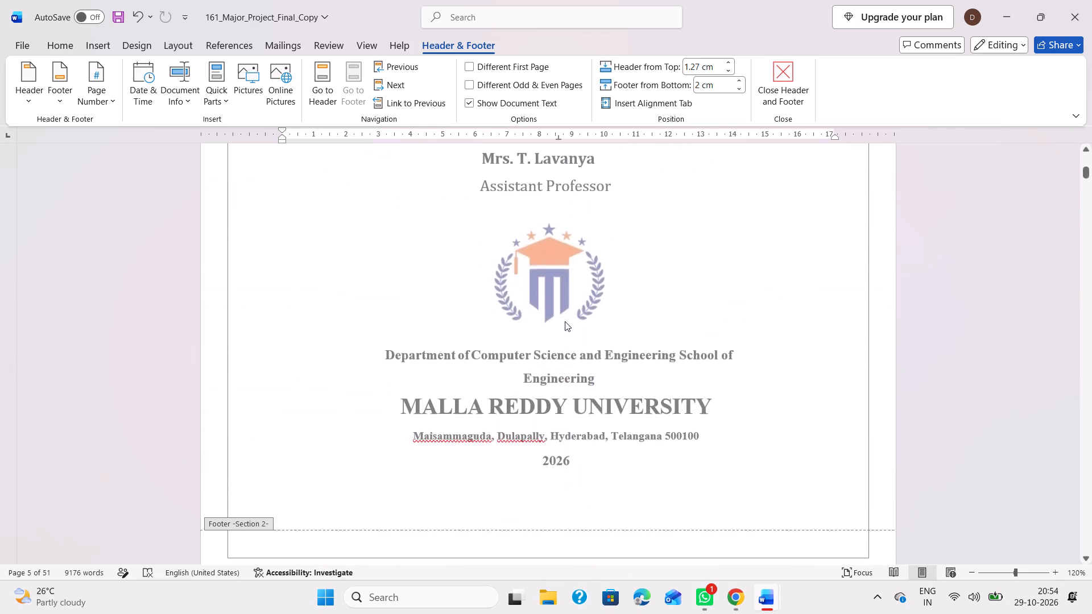
scroll(565, 321, "down", 1)
left_click(565, 358)
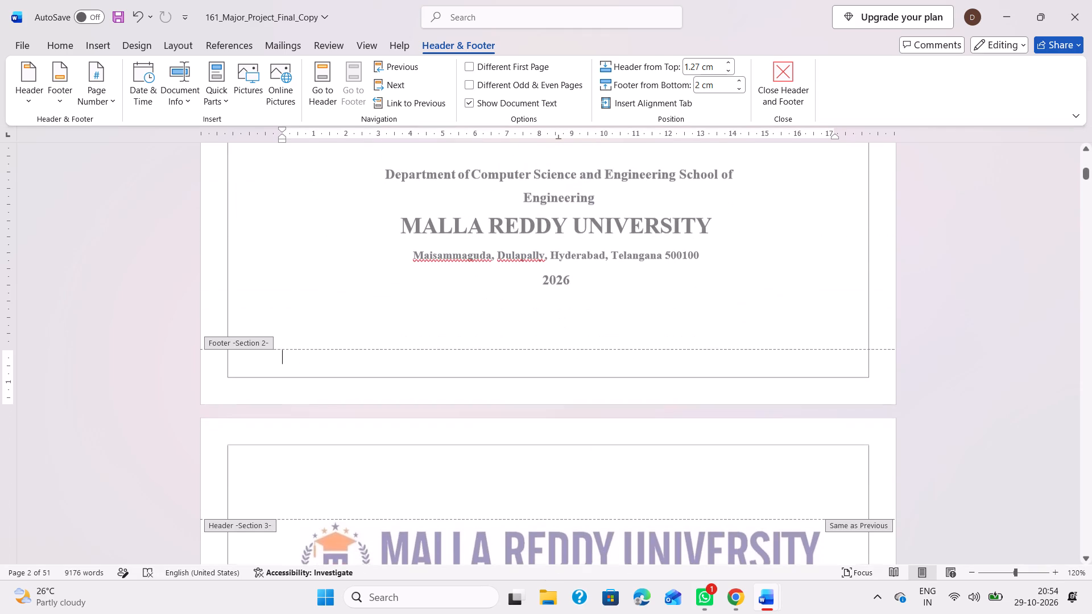
scroll(565, 358, "up", 5)
scroll(565, 358, "down", 5)
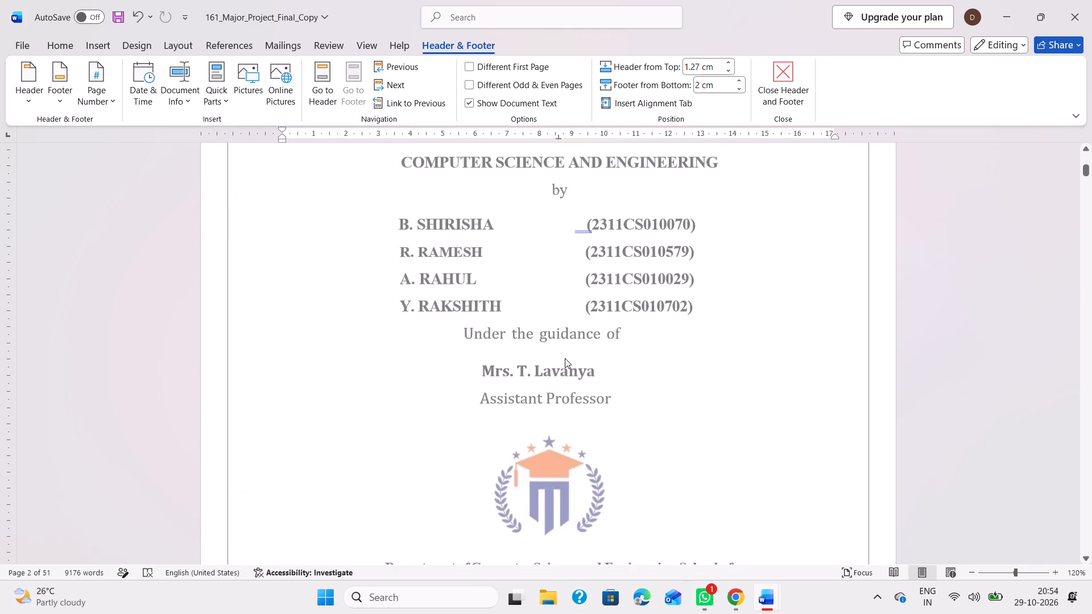
scroll(565, 358, "down", 4)
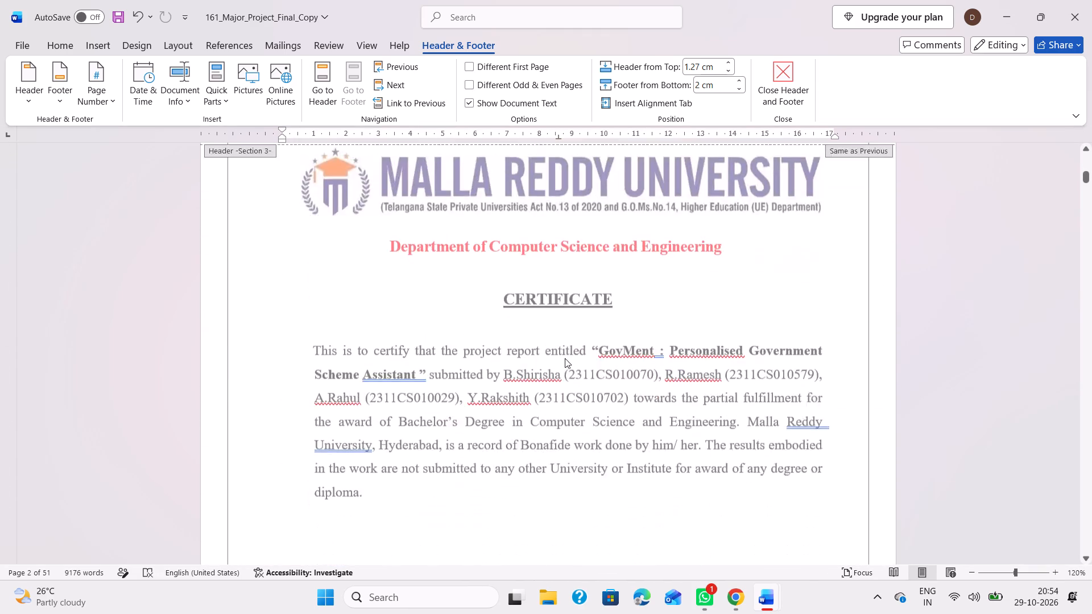
scroll(565, 358, "down", 2)
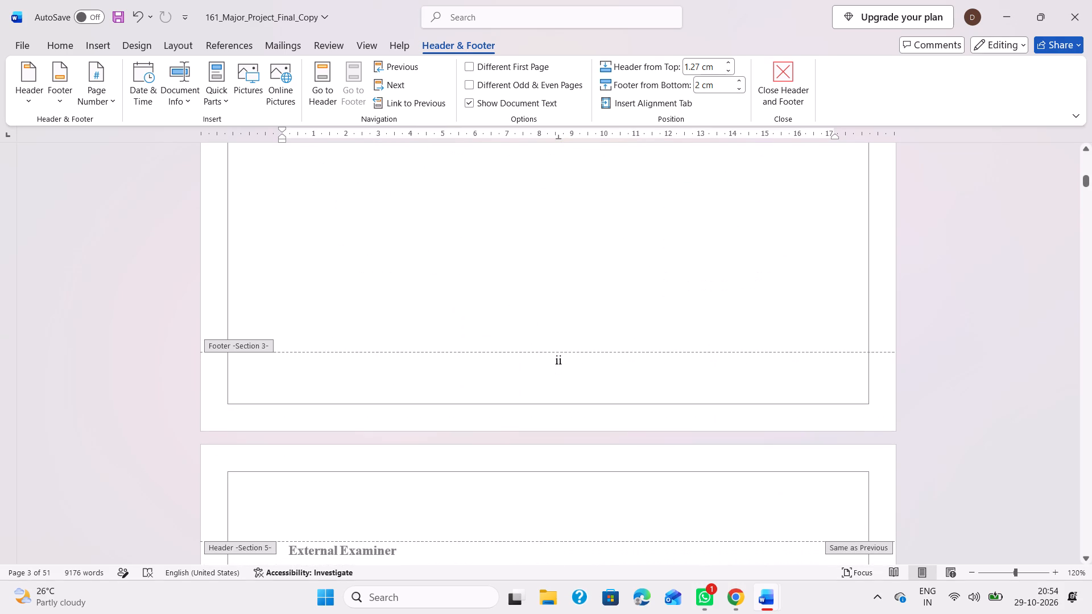
scroll(553, 379, "down", 6)
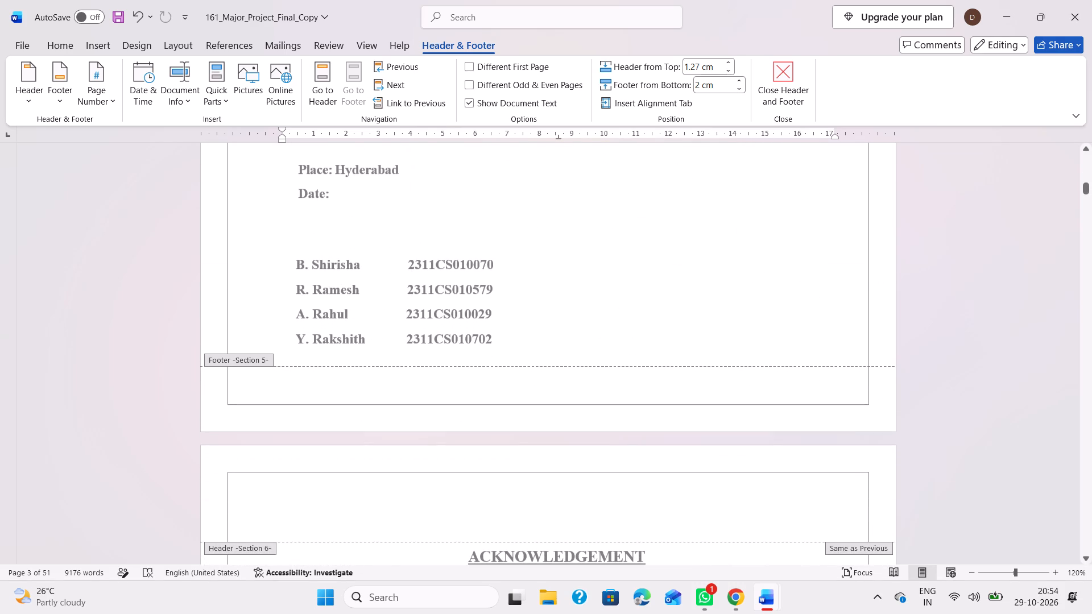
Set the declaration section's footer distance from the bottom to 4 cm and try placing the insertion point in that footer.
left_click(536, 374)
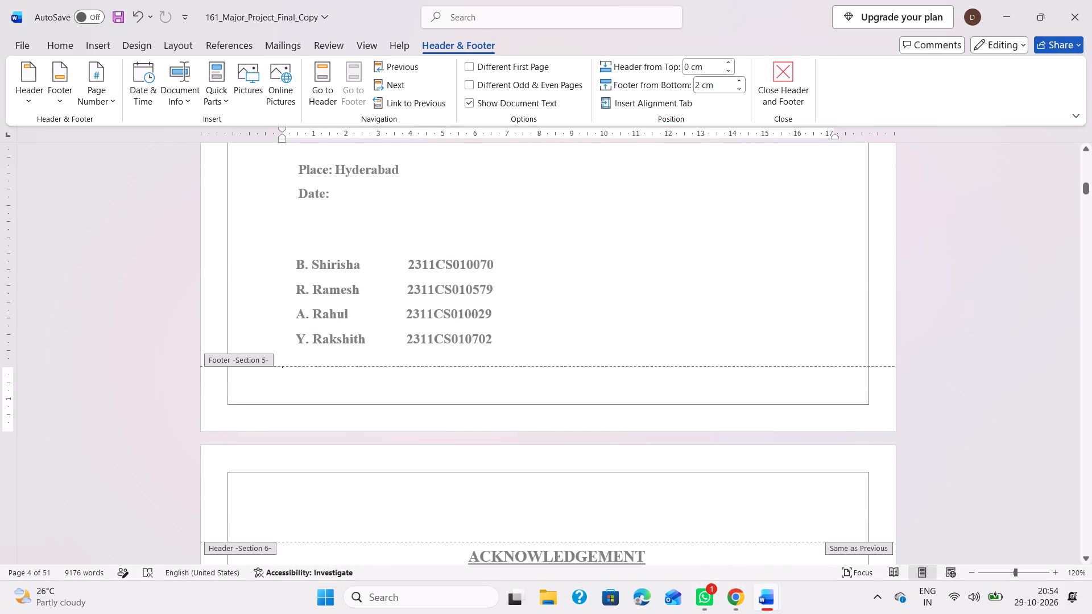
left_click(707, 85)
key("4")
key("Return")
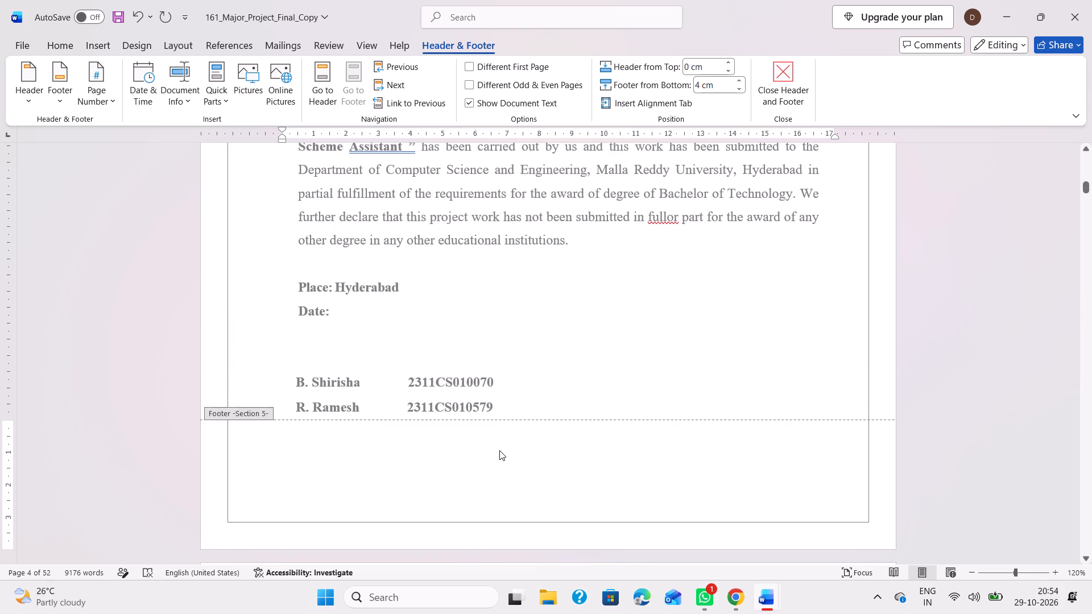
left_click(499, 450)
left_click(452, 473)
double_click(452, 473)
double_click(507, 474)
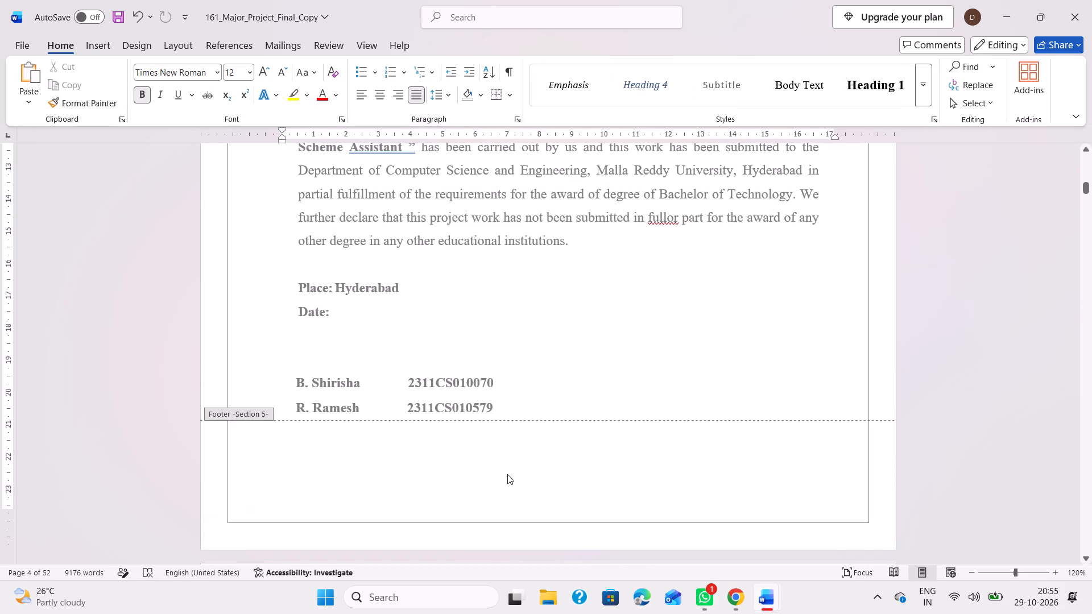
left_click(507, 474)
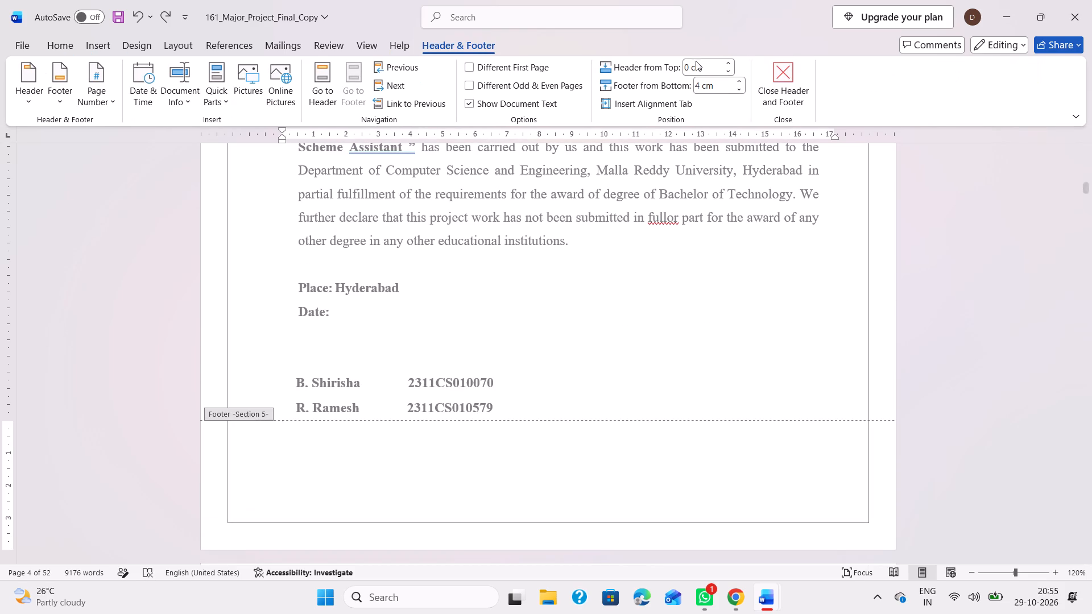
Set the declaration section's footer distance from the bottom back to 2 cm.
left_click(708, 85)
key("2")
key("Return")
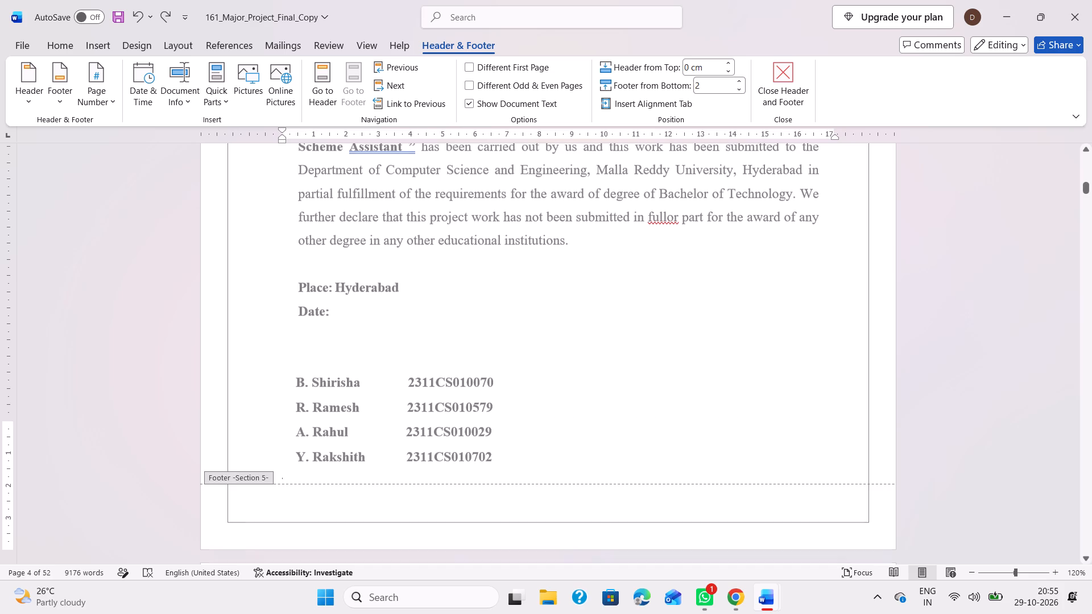
Enter the page number iii in the declaration page's footer.
left_click(479, 502)
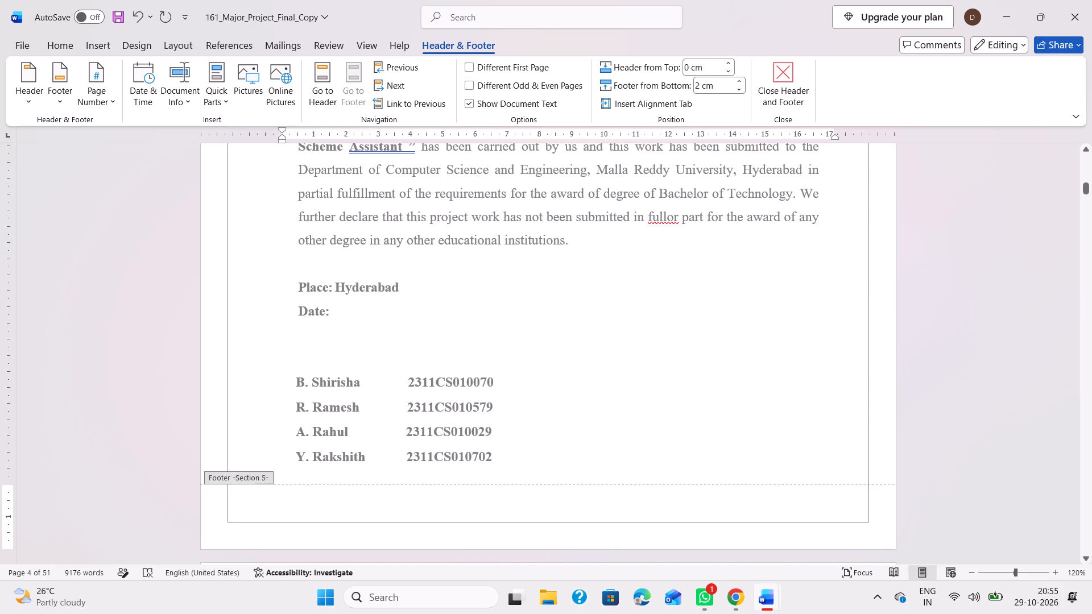
type("iii")
Set the declaration section's header distance from the top to 1.75 cm.
left_click(695, 67)
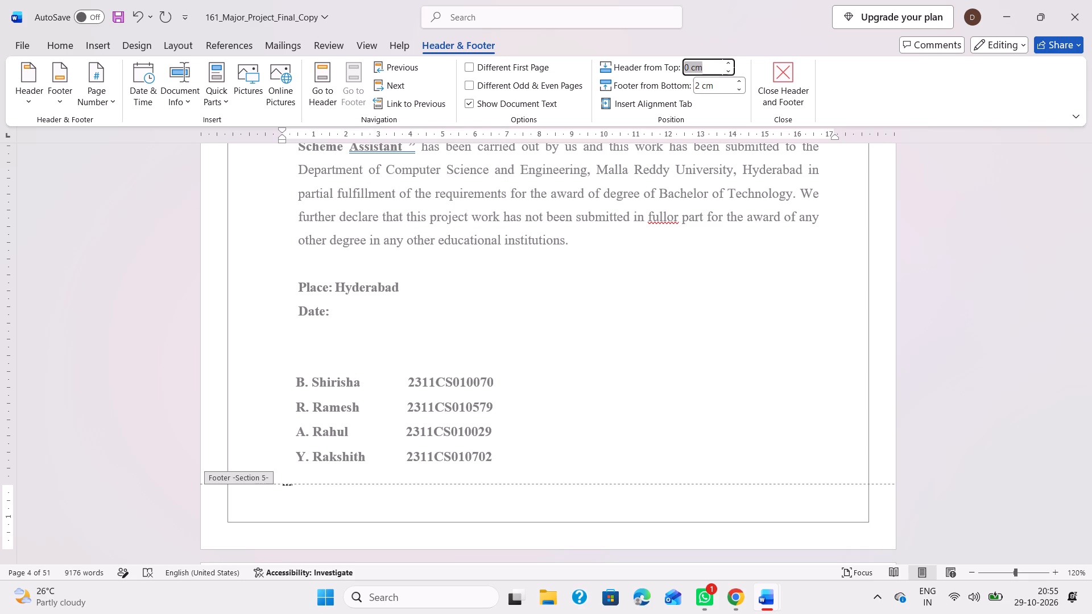
type("1.75")
key("Return")
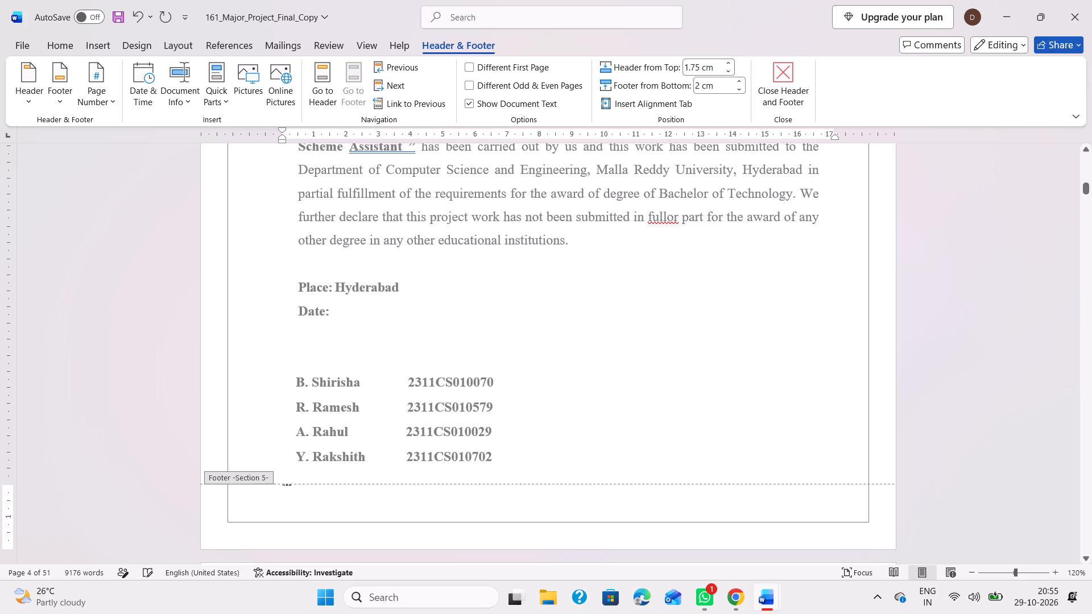
left_click(354, 505)
Leave footer editing and copy the External Examiner line above the declaration page's university logo.
scroll(348, 495, "up", 5)
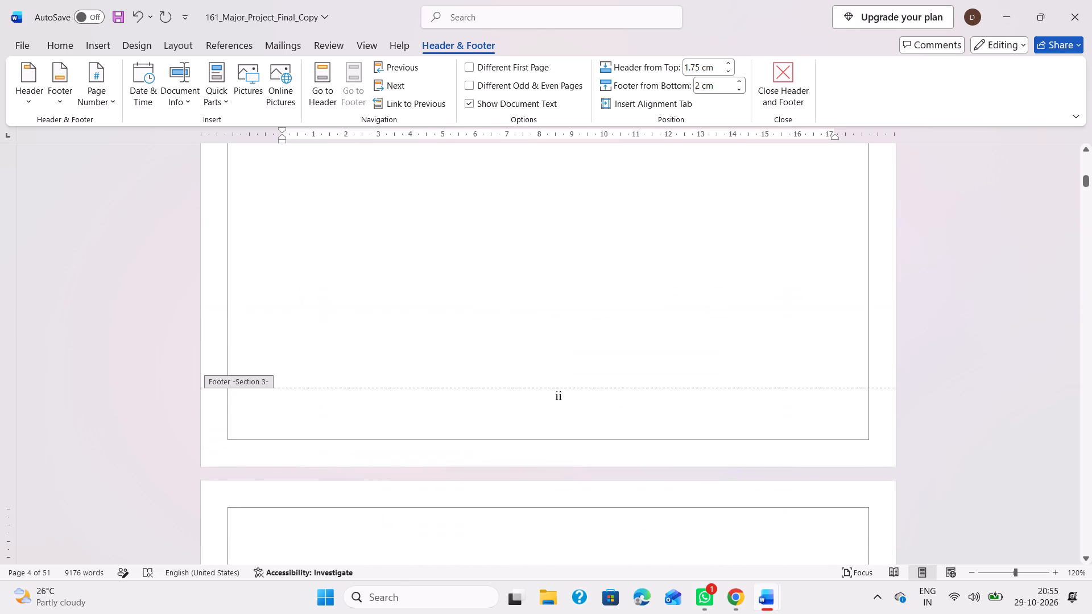
scroll(430, 484, "down", 1)
scroll(430, 484, "up", 1)
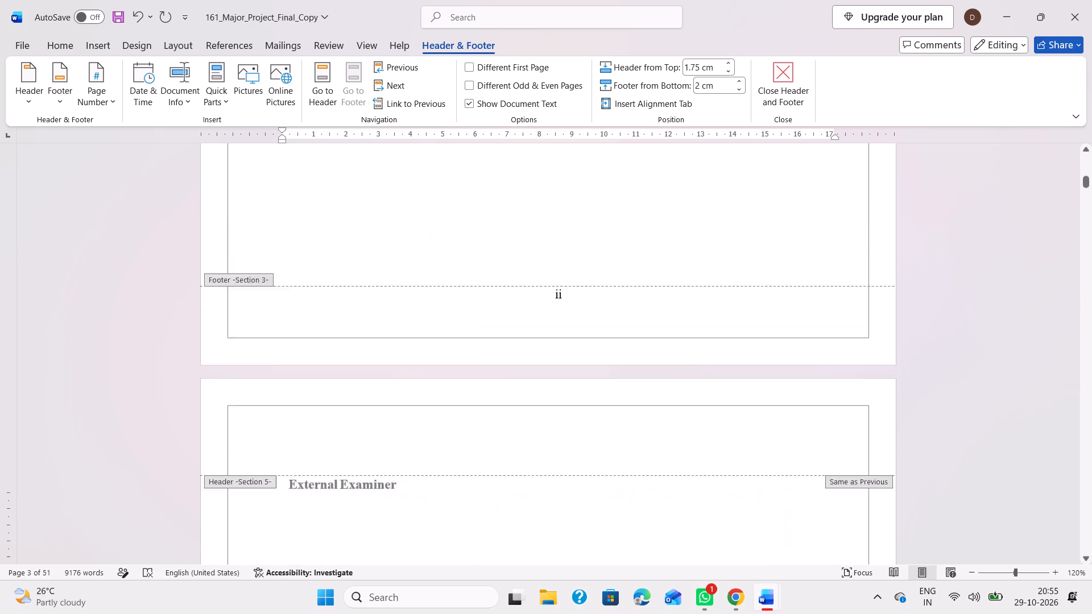
scroll(430, 484, "up", 2)
scroll(430, 484, "down", 2)
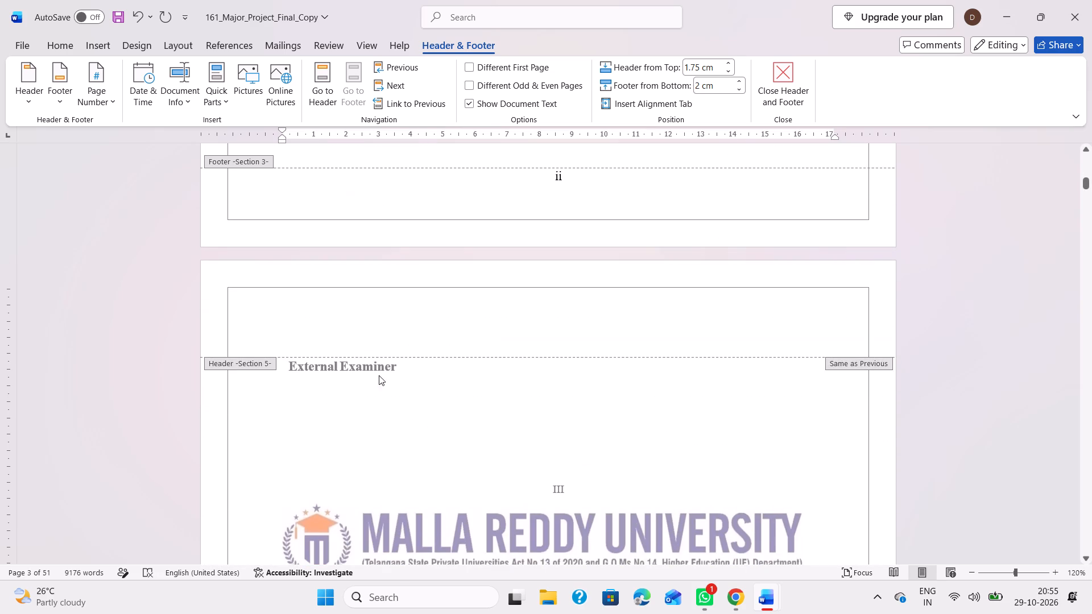
left_click(382, 356)
double_click(421, 374)
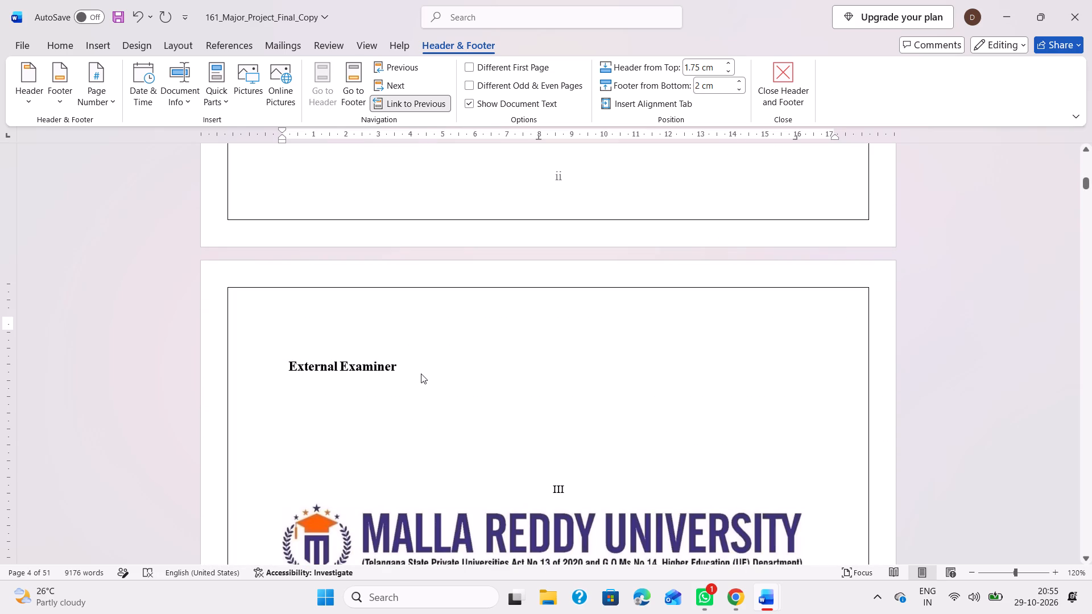
left_click_drag(432, 370, 283, 359)
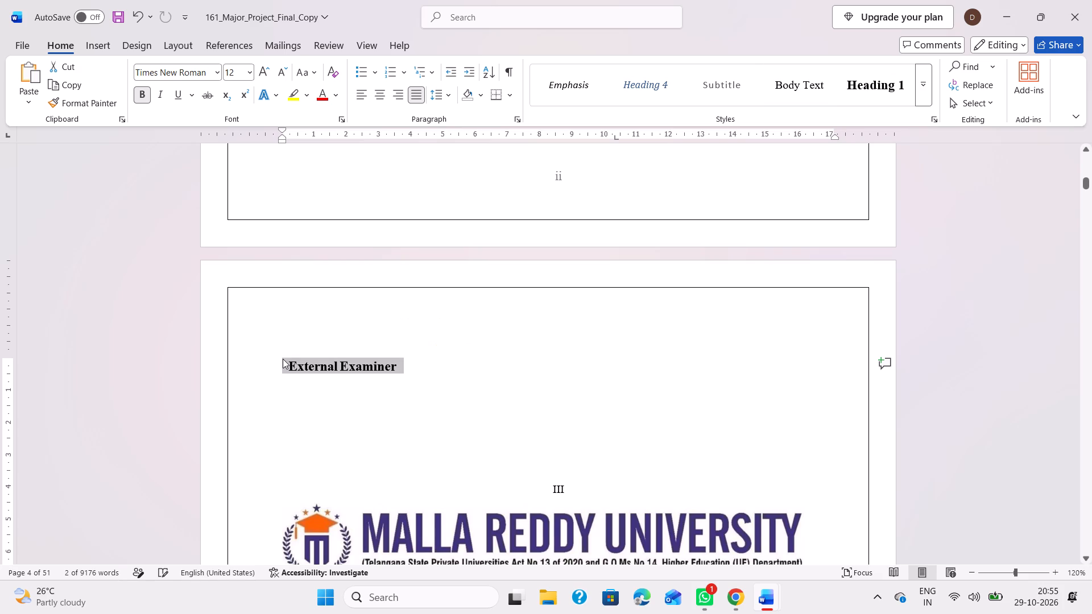
key("ctrl+c")
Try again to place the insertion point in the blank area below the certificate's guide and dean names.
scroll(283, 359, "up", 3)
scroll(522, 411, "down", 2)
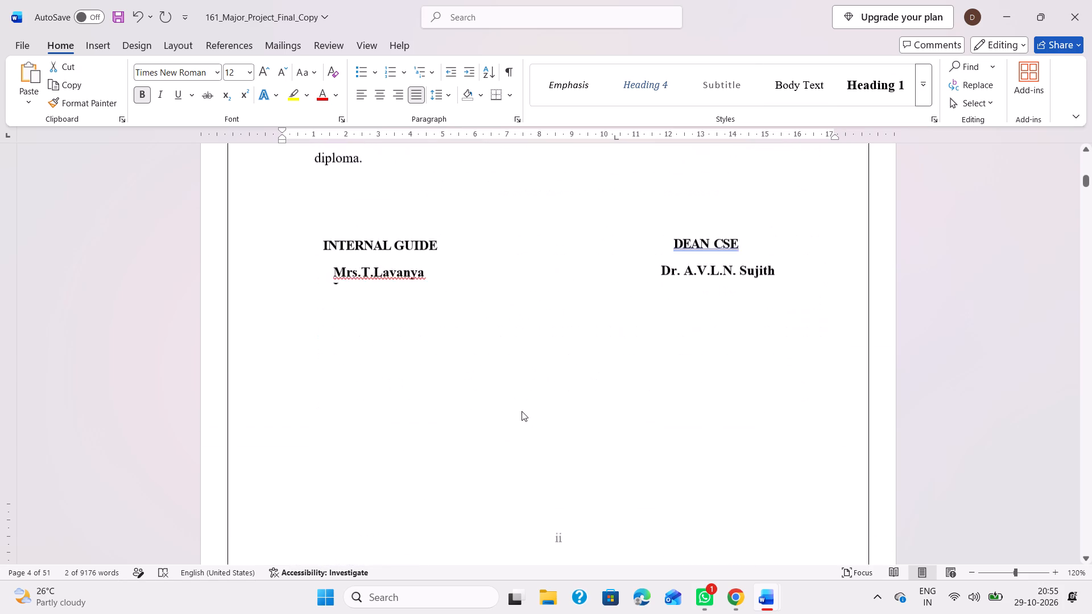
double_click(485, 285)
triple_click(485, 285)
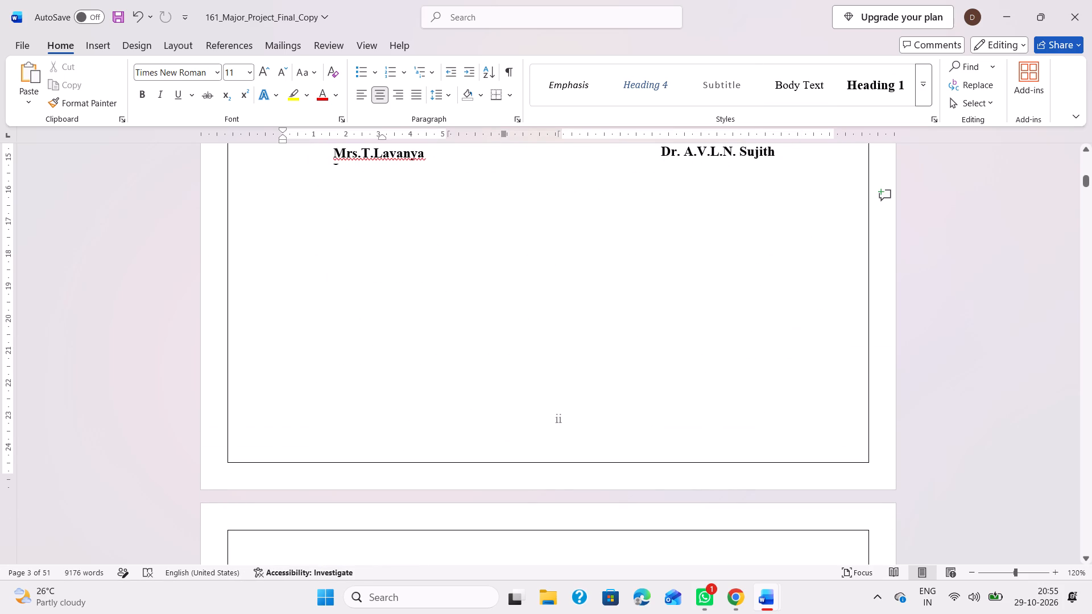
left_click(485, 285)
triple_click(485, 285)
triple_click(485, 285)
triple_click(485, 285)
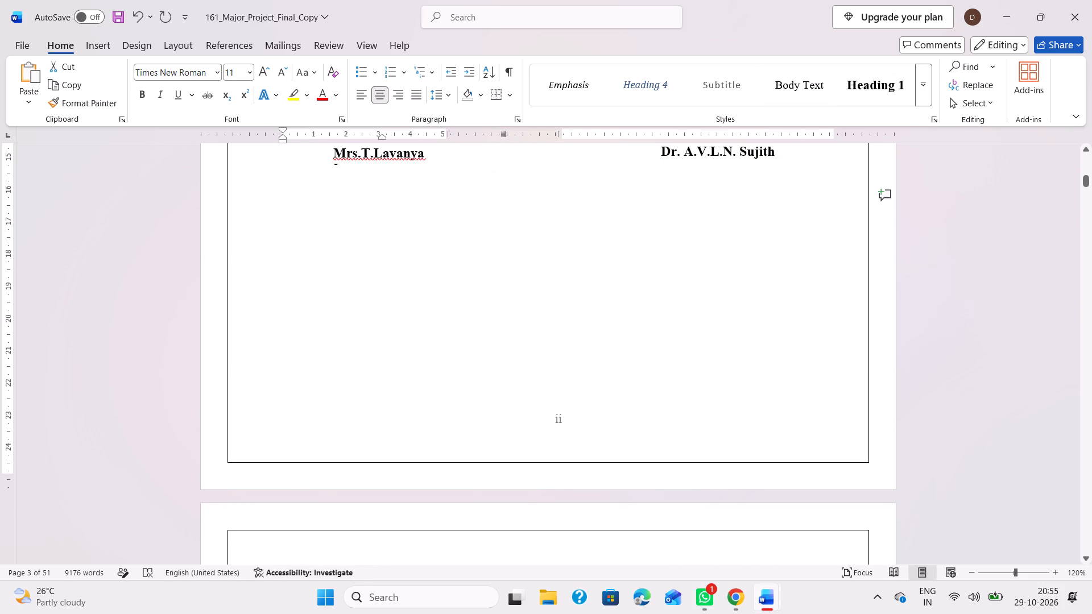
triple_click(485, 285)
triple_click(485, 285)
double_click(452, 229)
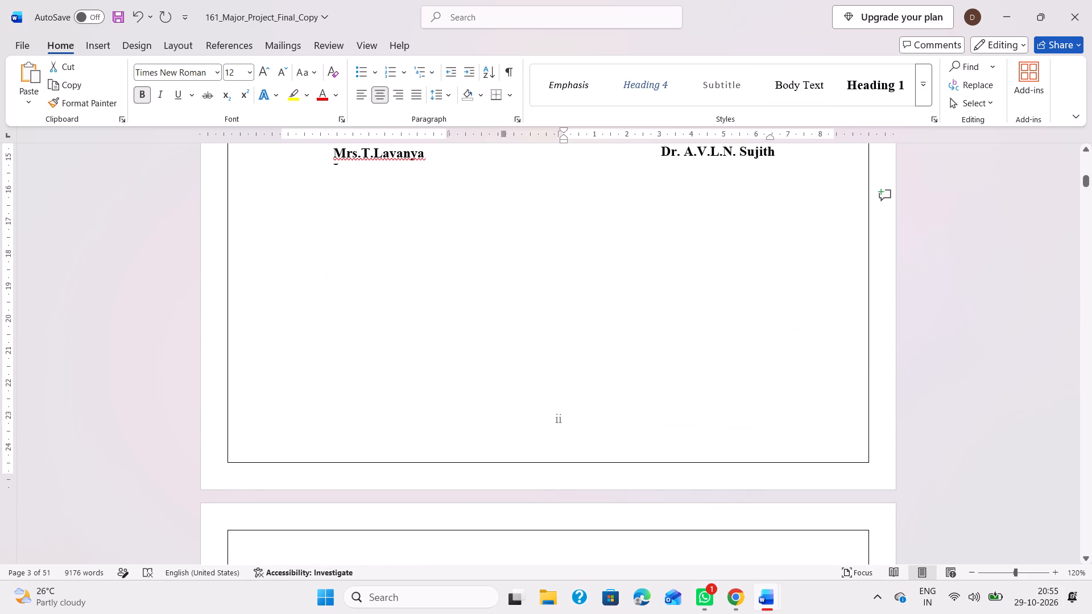
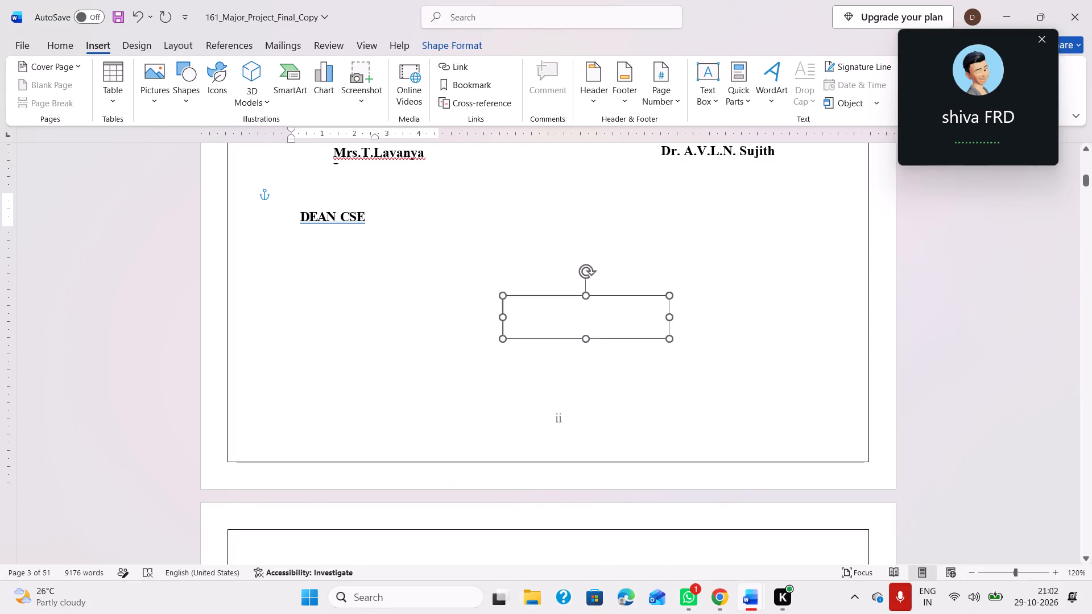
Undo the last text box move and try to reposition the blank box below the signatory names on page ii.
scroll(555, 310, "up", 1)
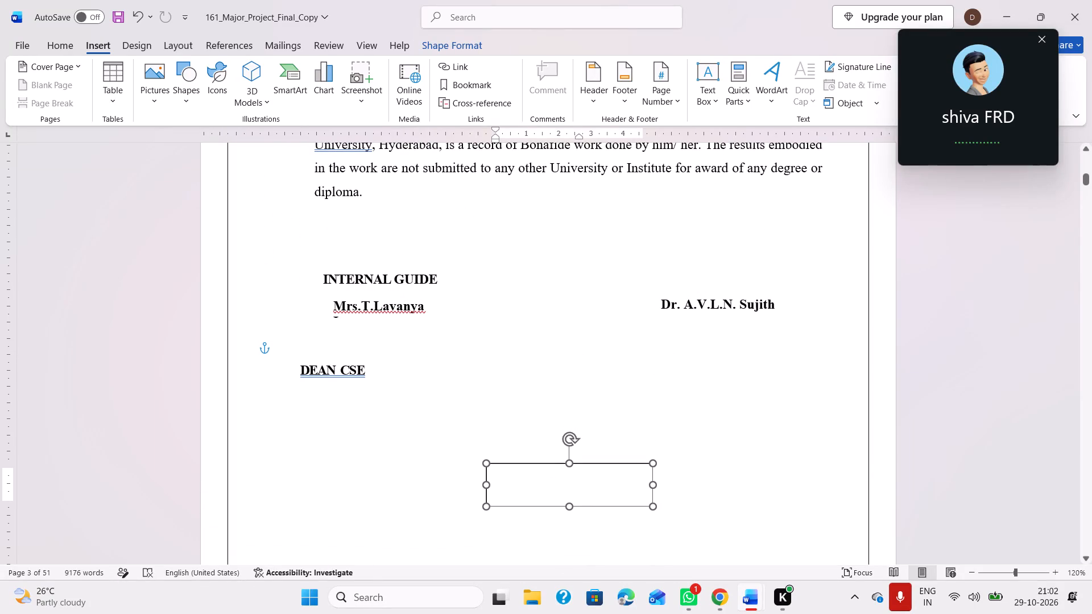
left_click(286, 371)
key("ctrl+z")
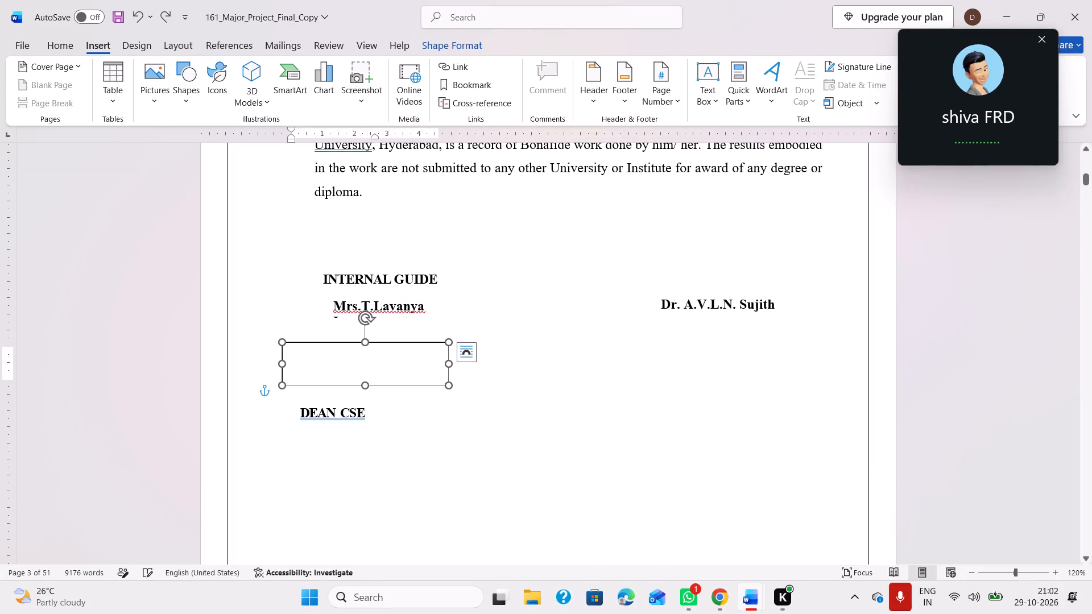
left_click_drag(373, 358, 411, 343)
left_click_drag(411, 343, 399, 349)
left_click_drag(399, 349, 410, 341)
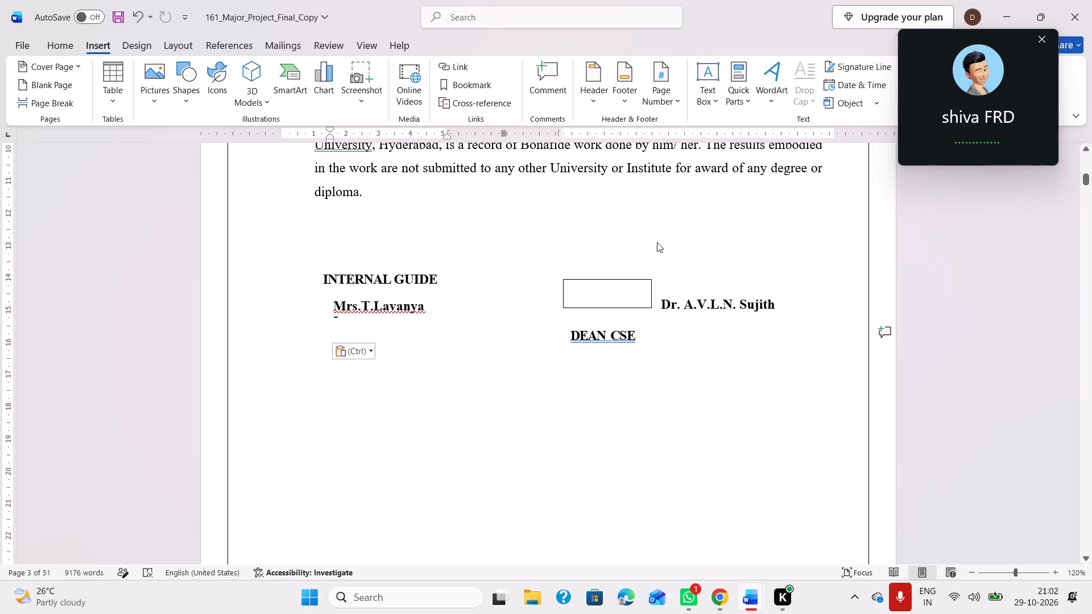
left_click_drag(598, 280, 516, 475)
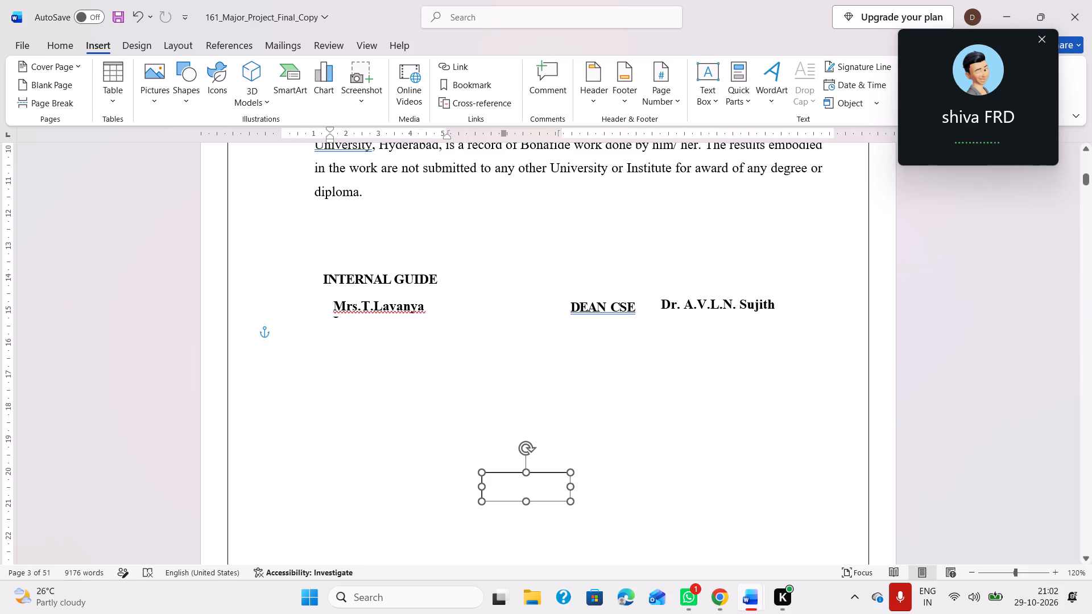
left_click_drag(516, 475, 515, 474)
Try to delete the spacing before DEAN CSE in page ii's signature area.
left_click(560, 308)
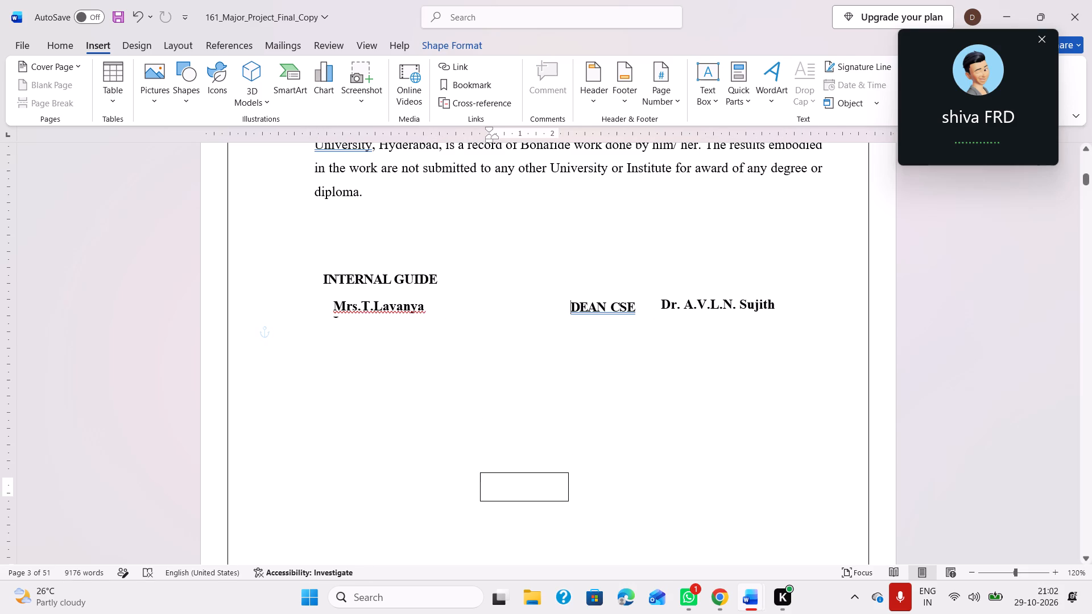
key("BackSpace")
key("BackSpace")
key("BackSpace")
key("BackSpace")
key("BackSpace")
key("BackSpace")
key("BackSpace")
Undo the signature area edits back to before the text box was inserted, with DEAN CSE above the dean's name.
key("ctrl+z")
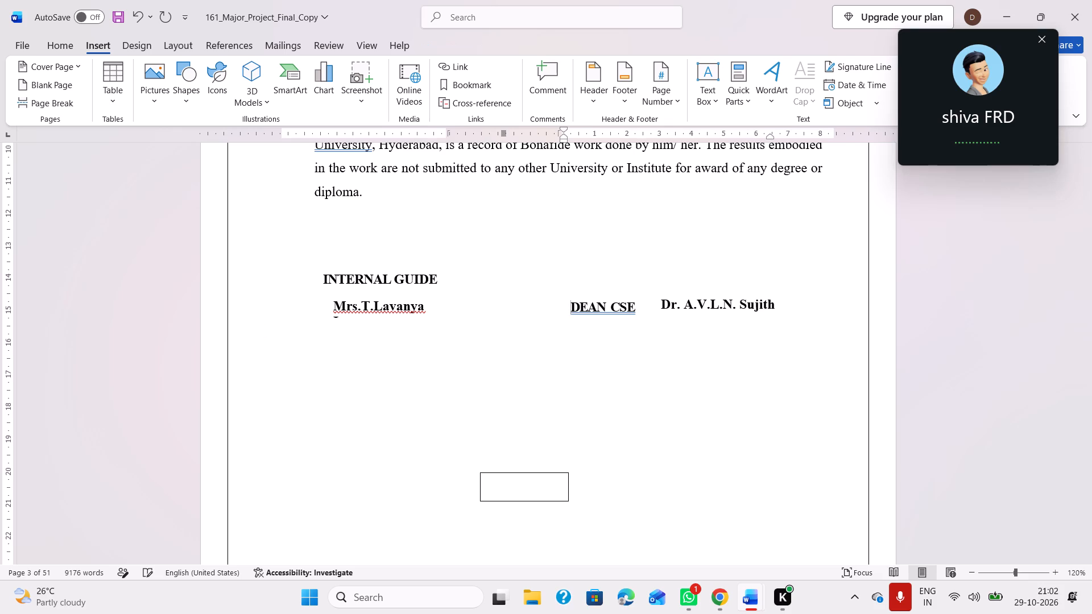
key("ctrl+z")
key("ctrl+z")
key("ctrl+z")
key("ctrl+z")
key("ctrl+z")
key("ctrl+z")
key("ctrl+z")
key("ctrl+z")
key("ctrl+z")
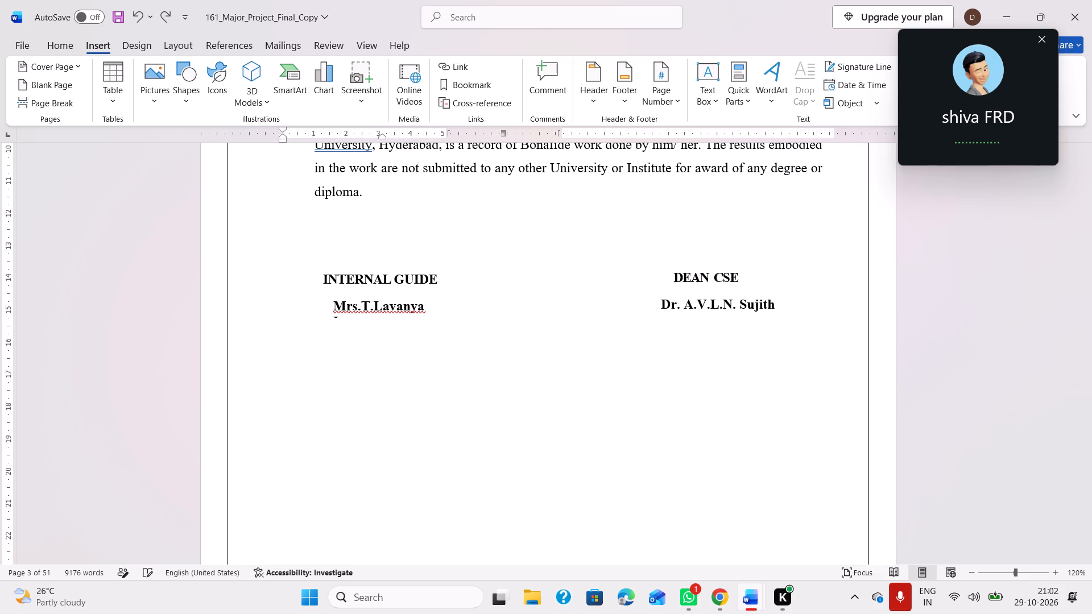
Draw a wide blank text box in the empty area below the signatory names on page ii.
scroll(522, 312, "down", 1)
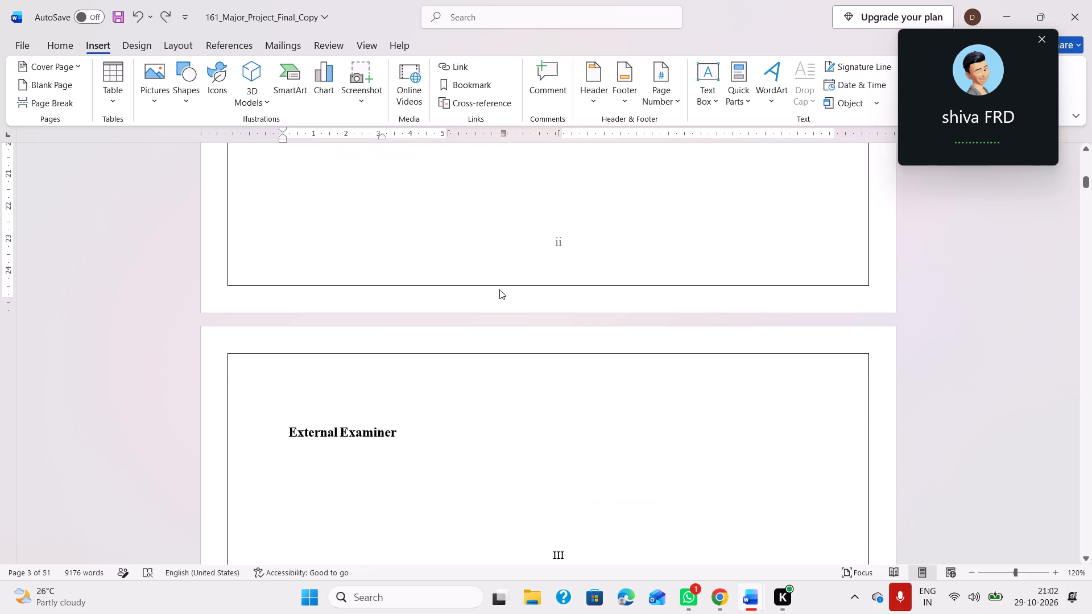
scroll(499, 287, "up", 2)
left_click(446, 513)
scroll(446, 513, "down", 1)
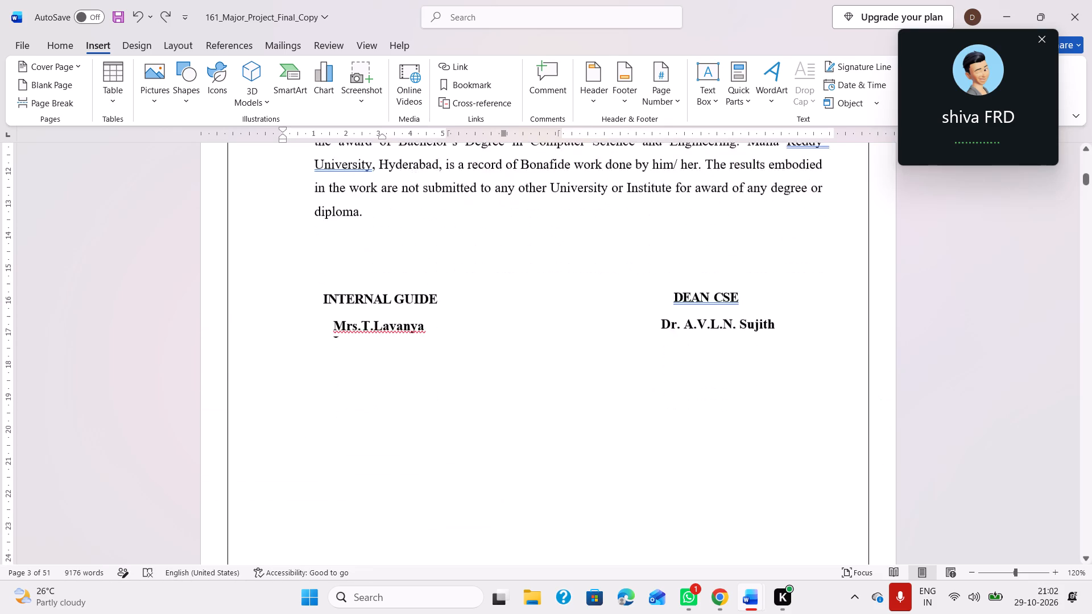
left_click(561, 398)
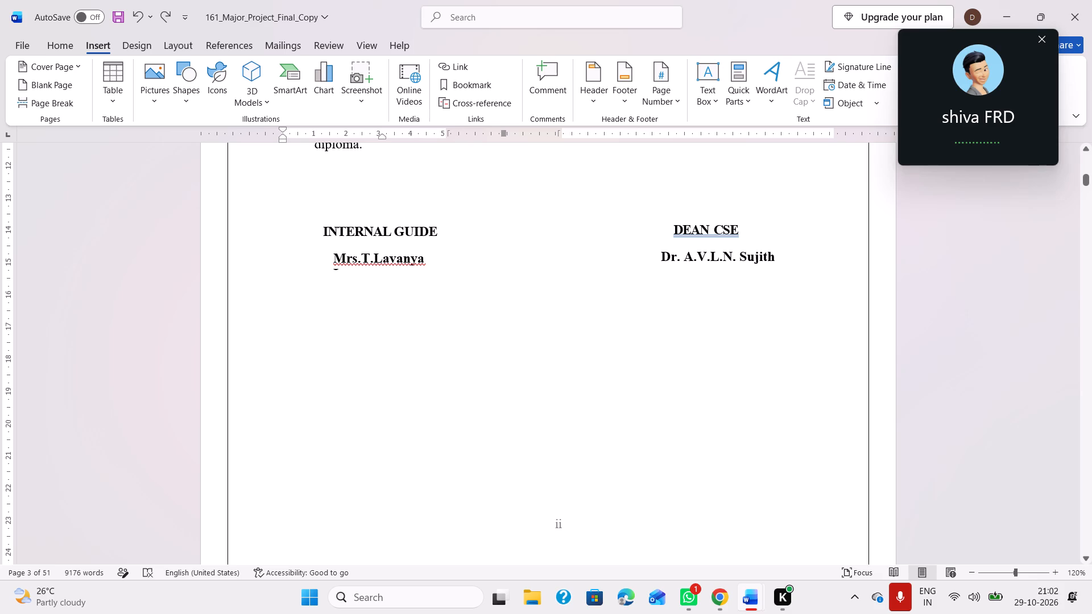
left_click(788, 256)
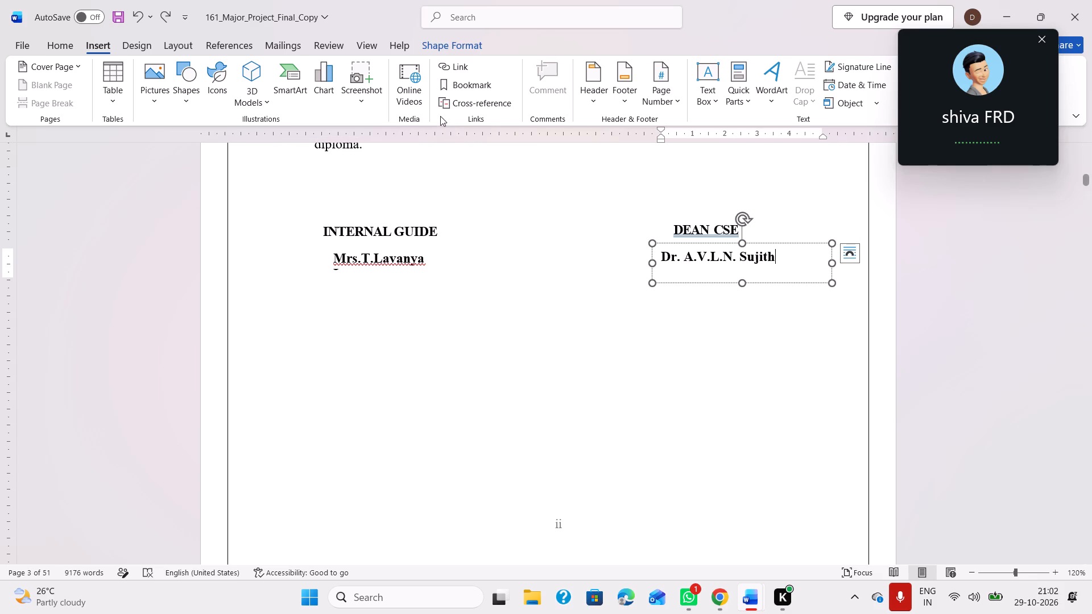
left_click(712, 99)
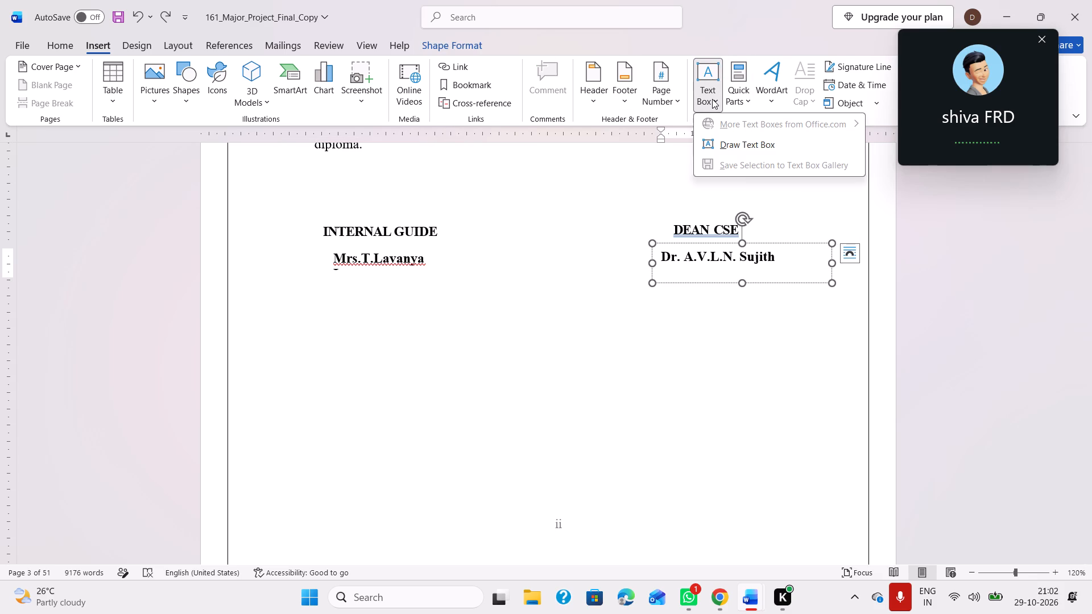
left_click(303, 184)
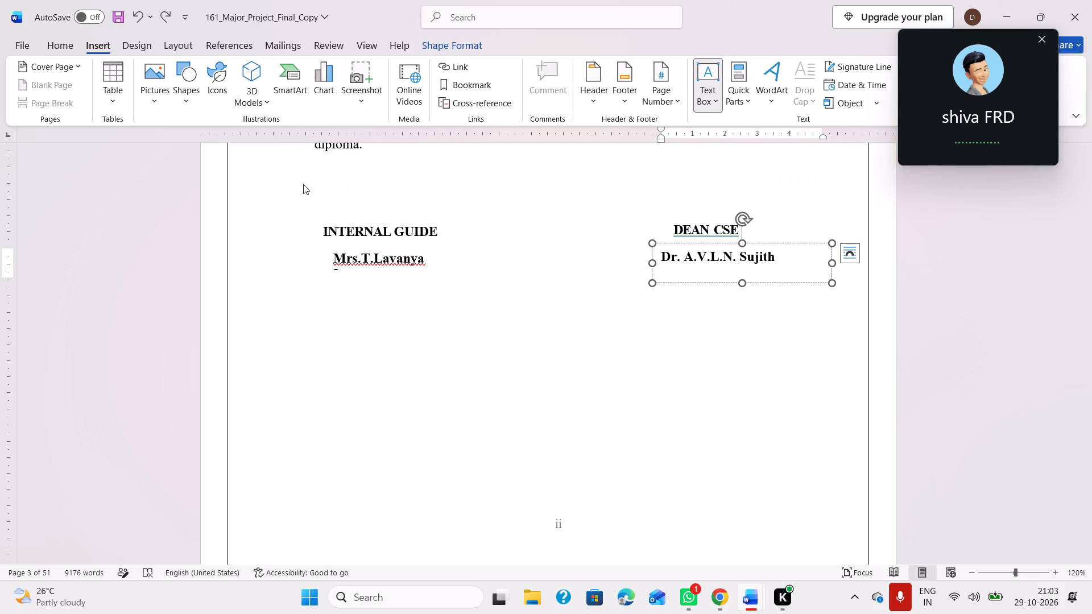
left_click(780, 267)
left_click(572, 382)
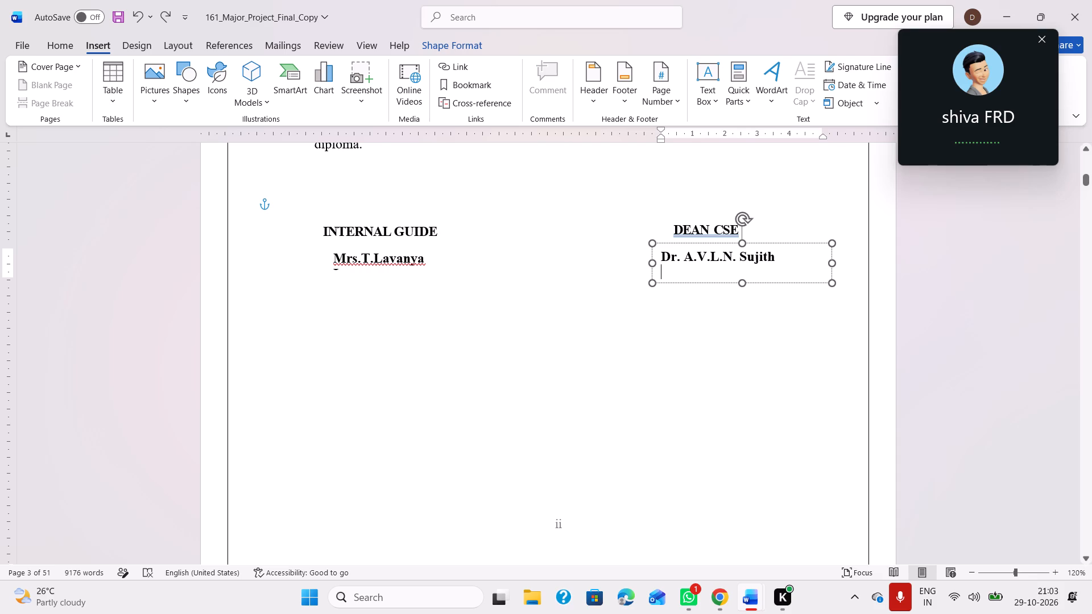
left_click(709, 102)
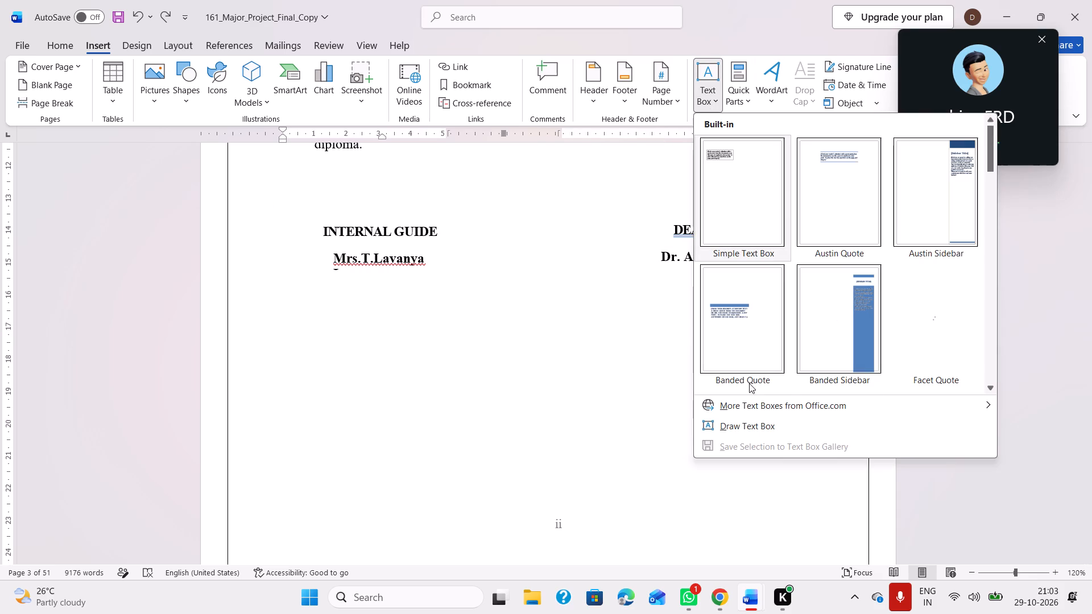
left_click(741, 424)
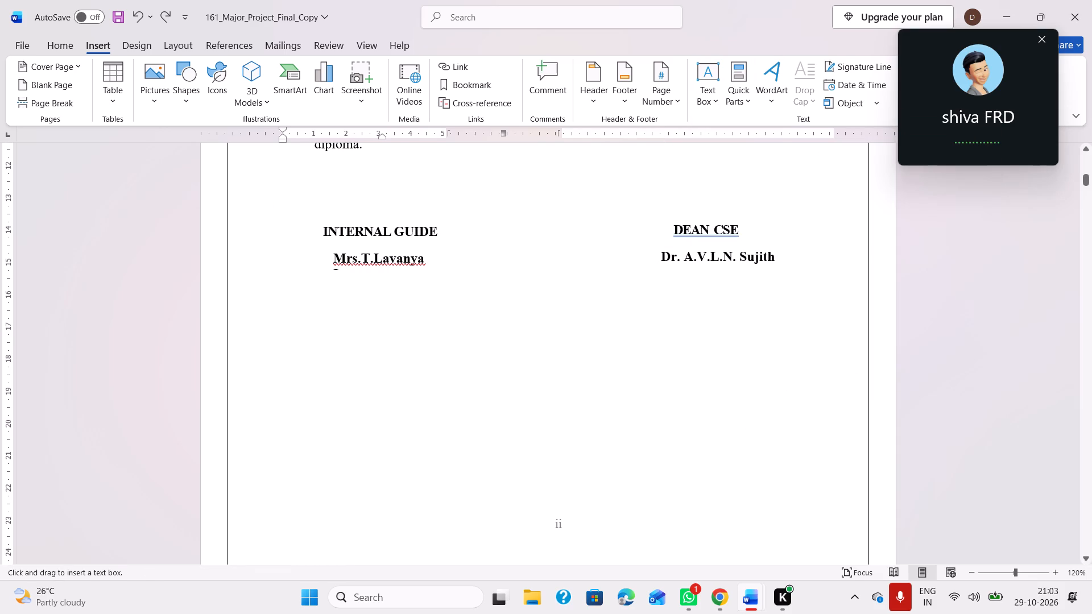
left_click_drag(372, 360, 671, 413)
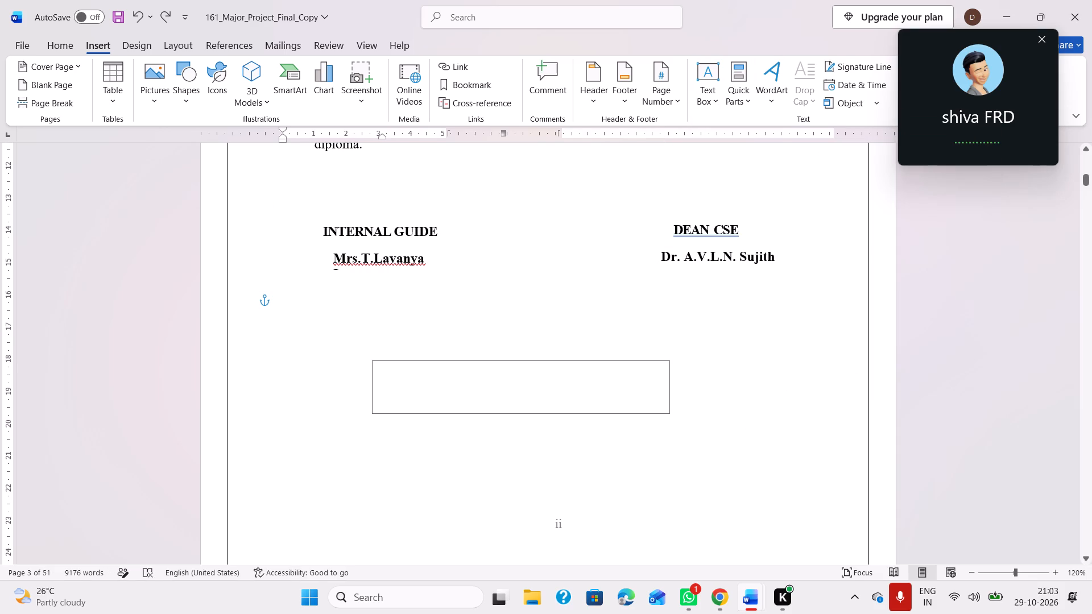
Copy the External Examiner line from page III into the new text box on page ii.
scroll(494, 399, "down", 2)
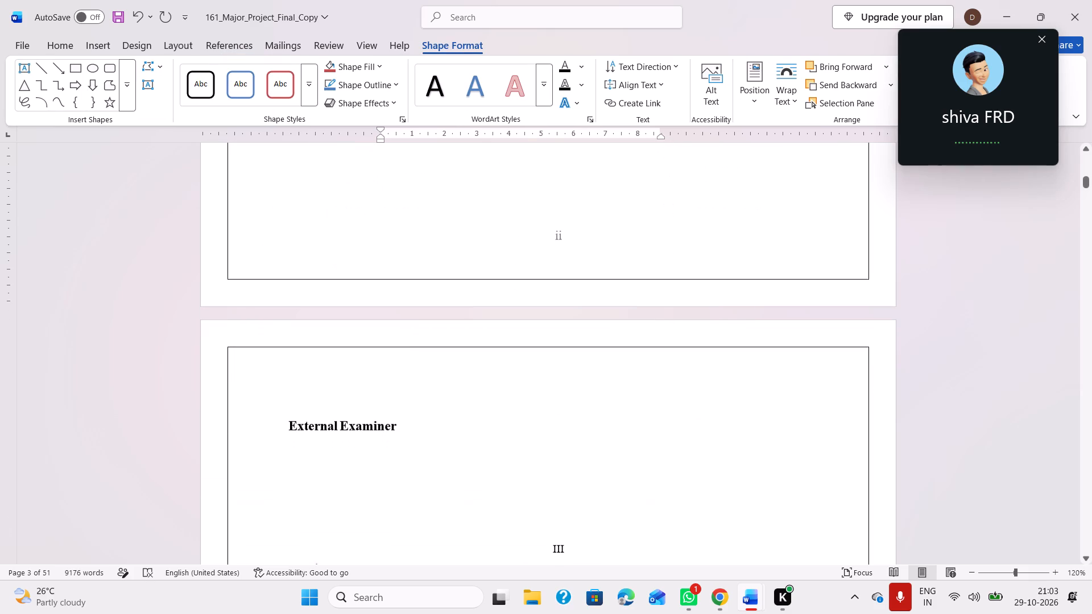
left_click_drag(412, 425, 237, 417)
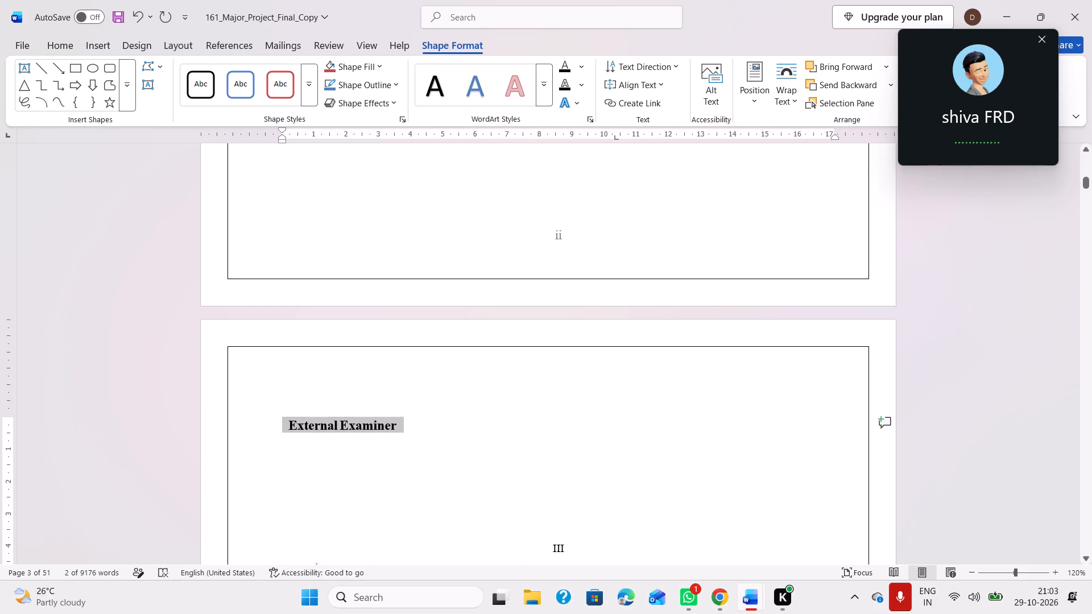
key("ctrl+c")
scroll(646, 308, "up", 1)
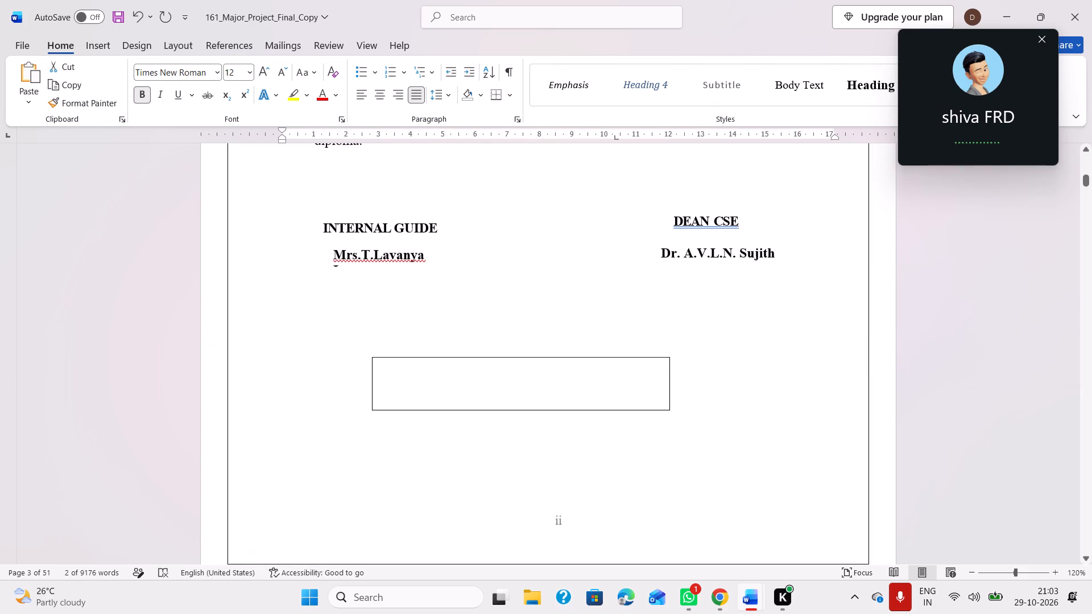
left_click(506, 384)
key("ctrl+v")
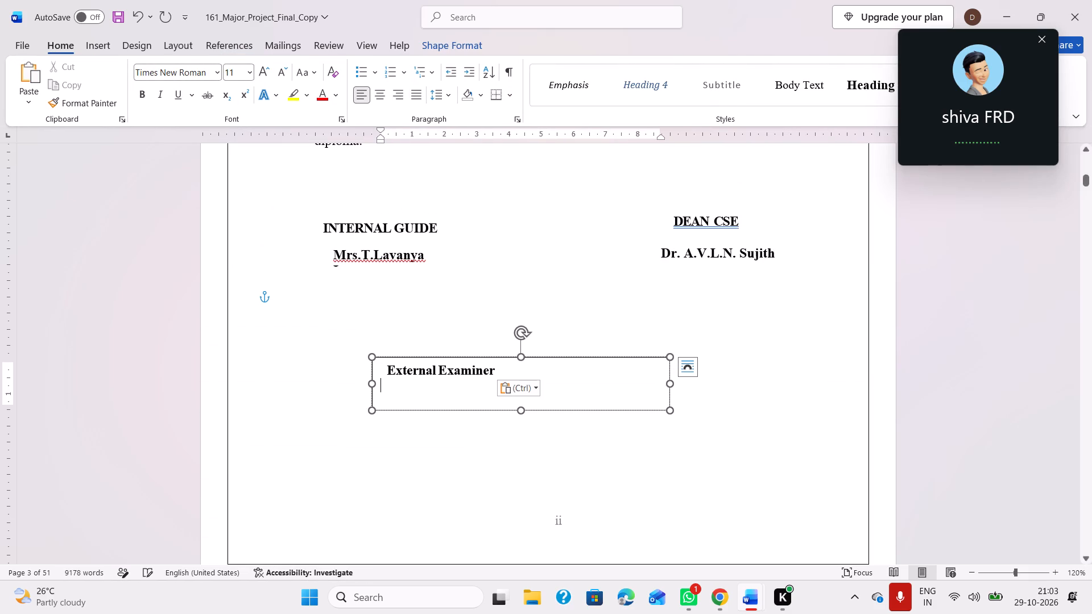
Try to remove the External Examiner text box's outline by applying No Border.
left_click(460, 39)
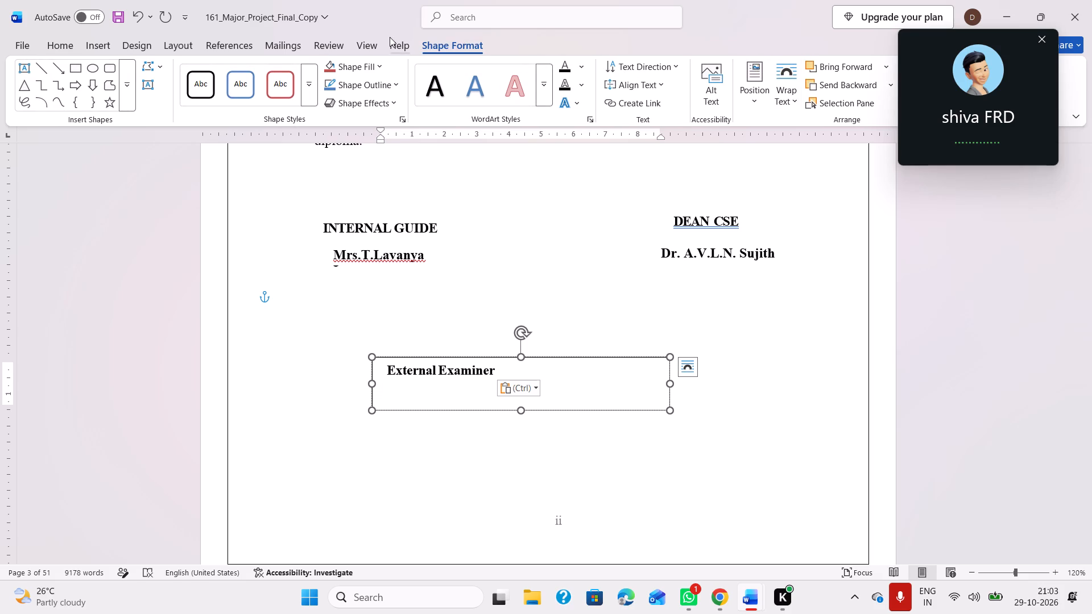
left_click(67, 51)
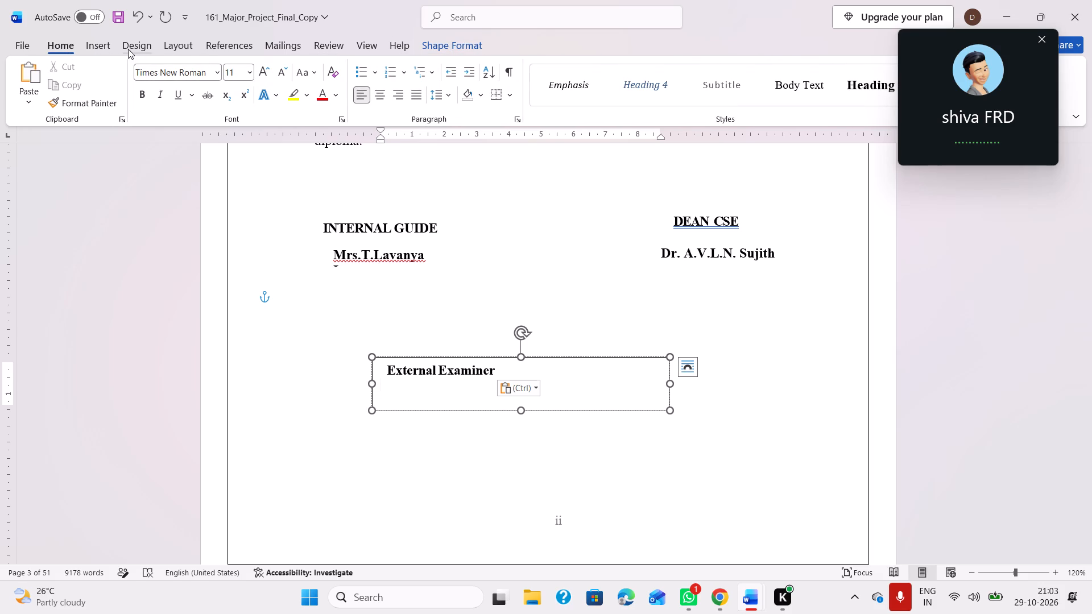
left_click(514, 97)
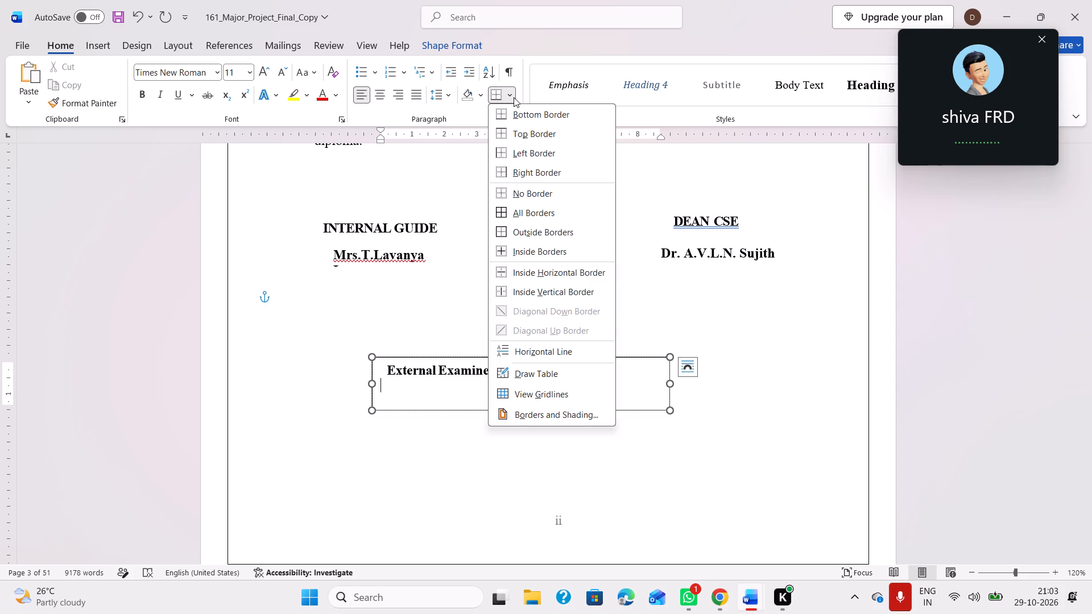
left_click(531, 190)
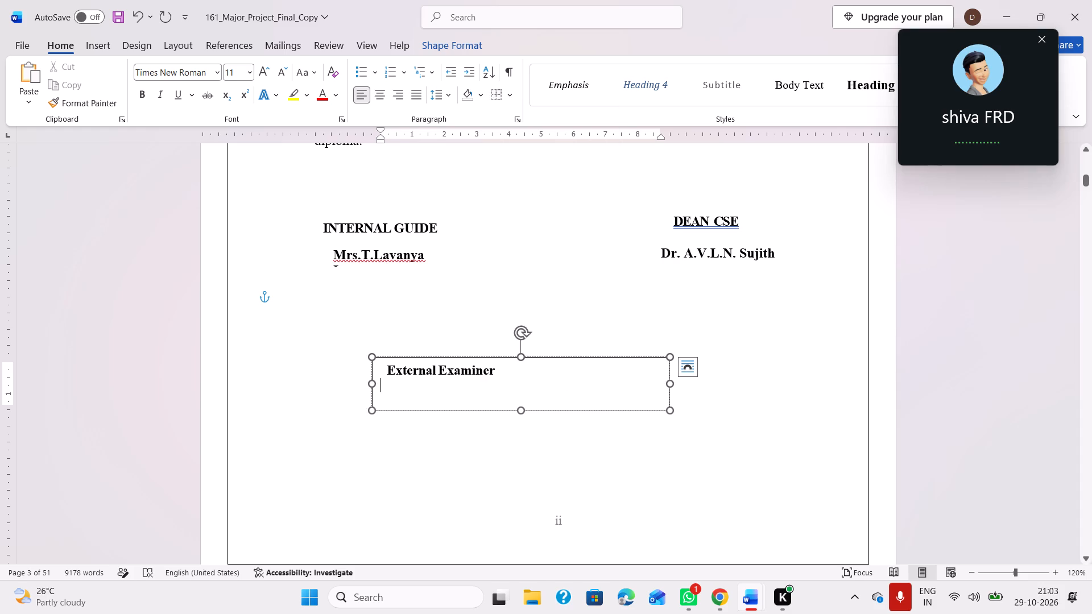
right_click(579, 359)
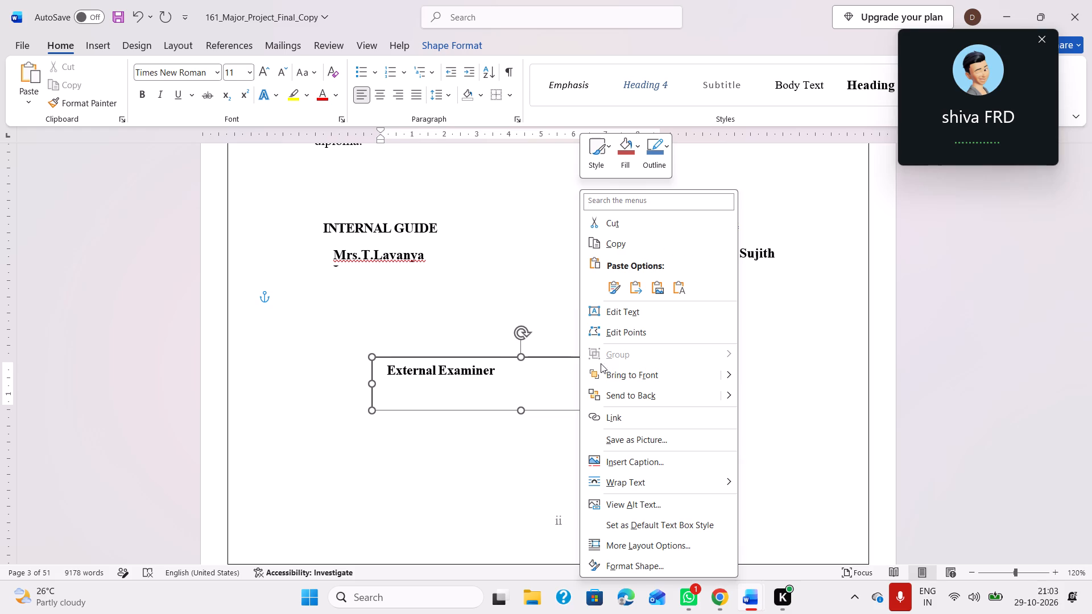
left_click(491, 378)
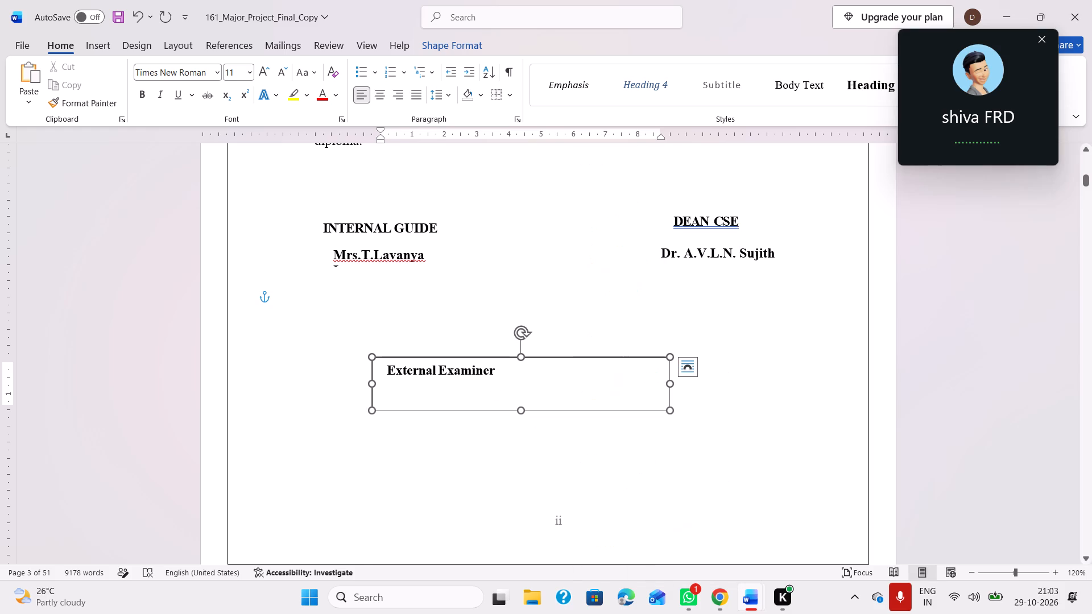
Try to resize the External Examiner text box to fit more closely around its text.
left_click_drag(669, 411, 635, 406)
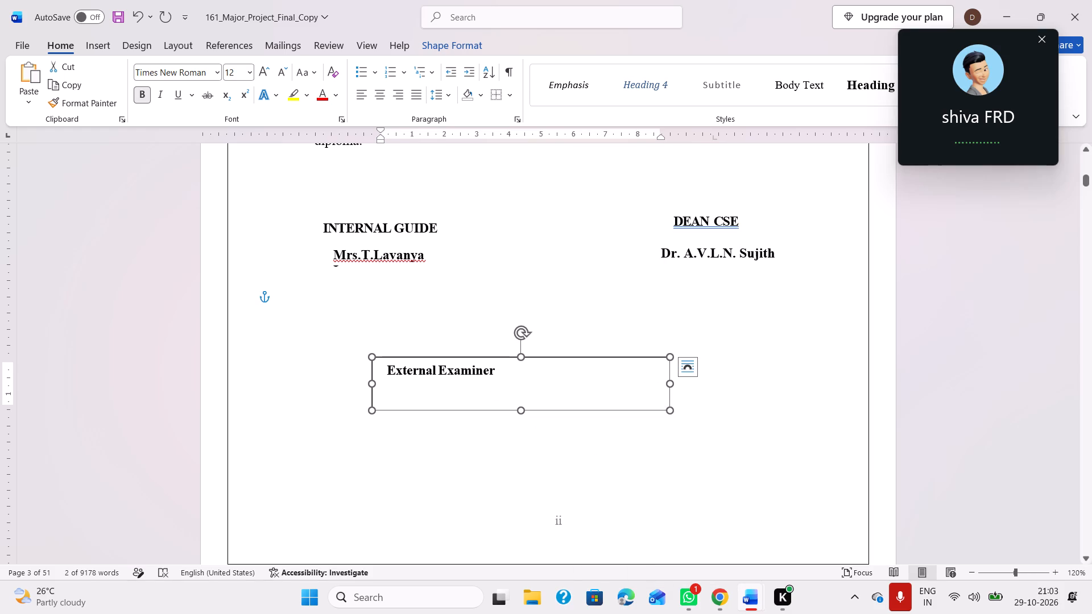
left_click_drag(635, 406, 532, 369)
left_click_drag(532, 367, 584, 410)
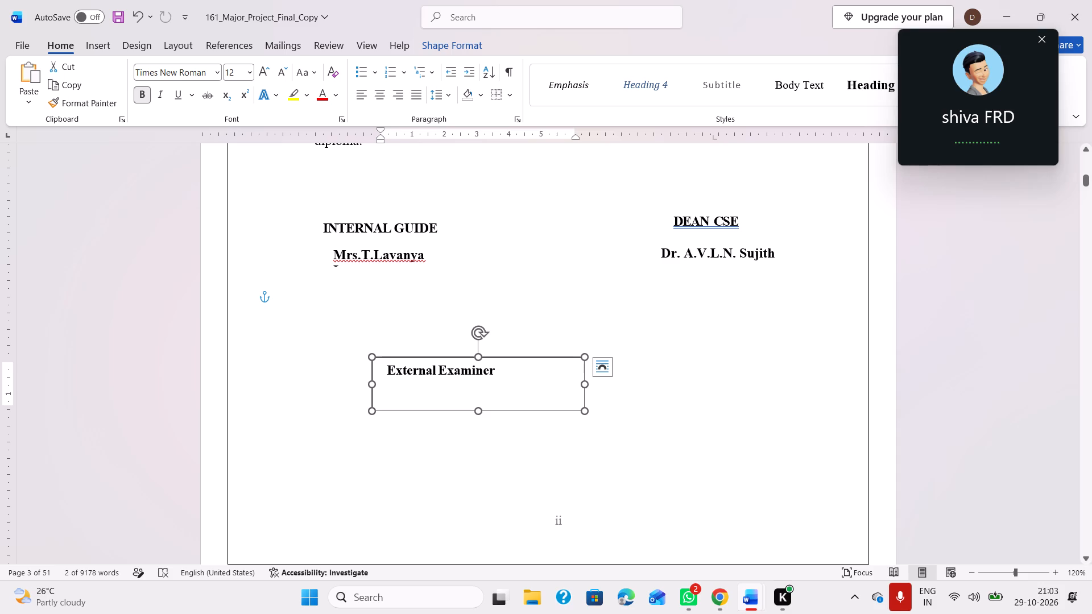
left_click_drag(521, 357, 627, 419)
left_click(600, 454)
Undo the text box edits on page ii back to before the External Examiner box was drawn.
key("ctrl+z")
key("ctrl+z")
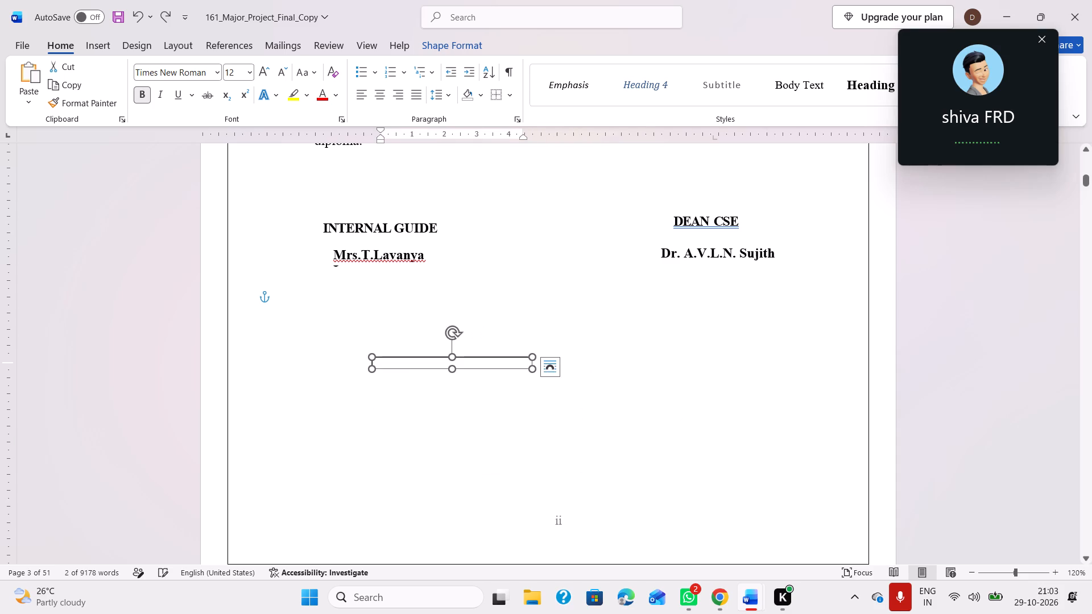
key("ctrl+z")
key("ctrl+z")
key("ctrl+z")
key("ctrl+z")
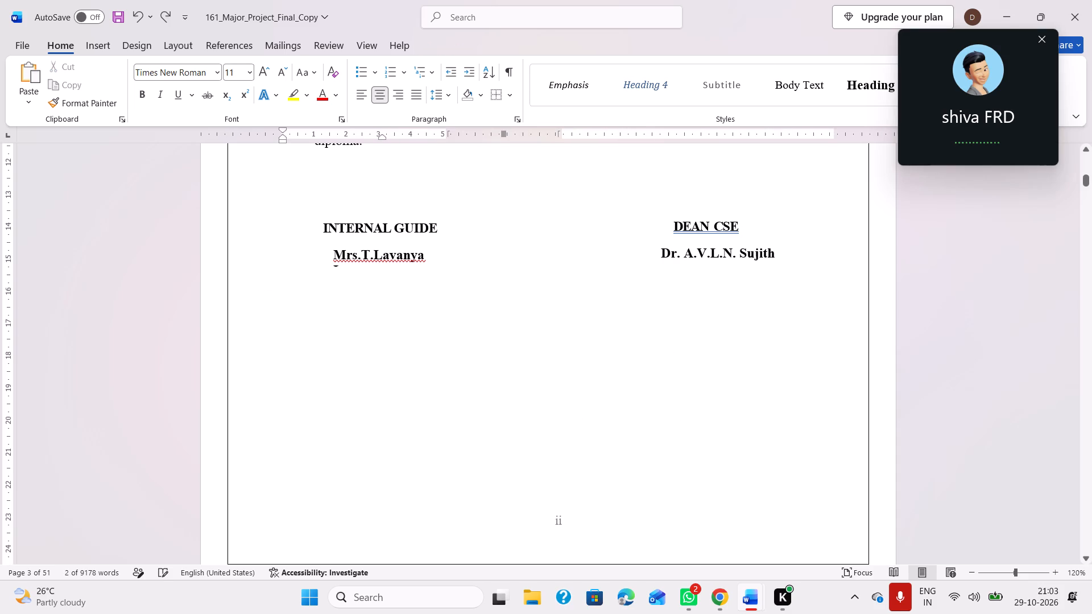
Copy the External Examiner line at the top of page III and delete it with the blank line below it.
scroll(764, 383, "up", 1)
scroll(623, 376, "down", 4)
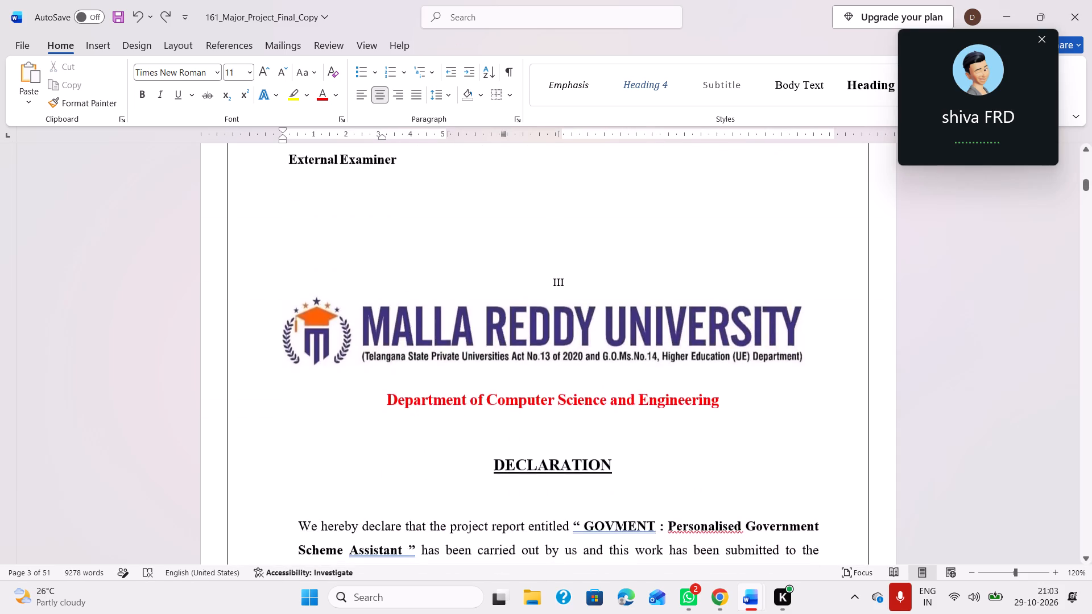
scroll(623, 376, "down", 1)
scroll(623, 376, "up", 6)
left_click_drag(433, 500, 371, 454)
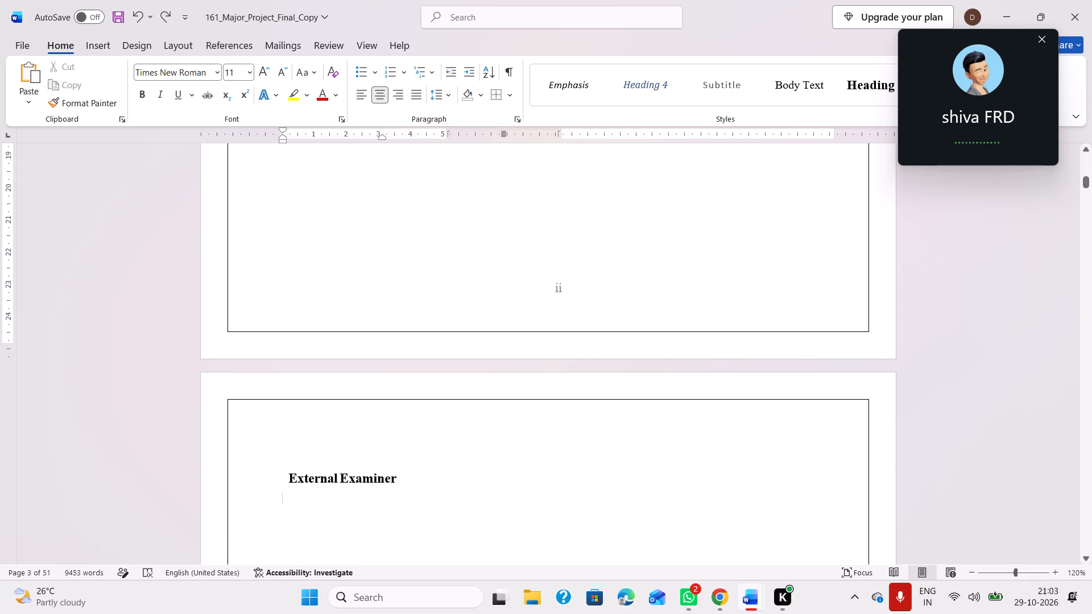
left_click_drag(371, 454, 268, 471)
key("ctrl+c")
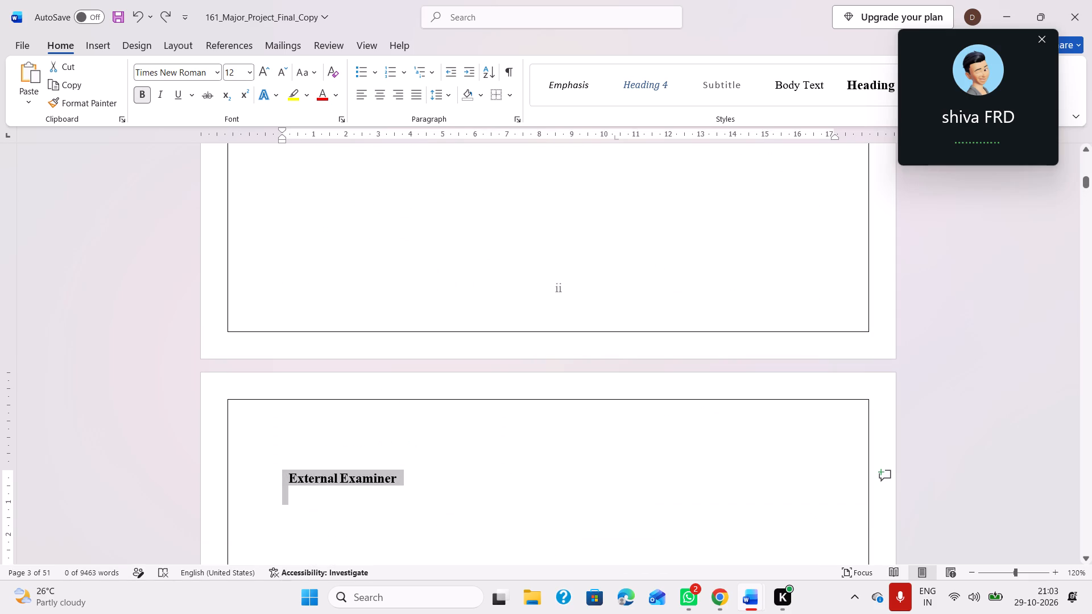
key("BackSpace")
key("BackSpace")
key("BackSpace")
key("BackSpace")
key("BackSpace")
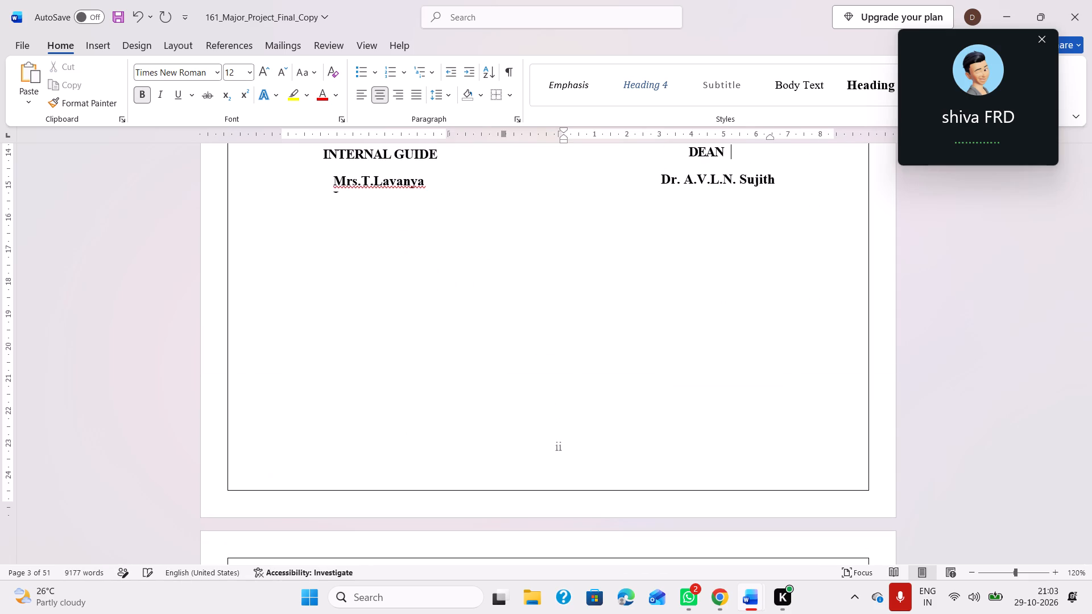
Complete the DEAN heading above the dean's name on the Certificate page so it reads DEAN CSE.
key("BackSpace")
scroll(268, 471, "up", 2)
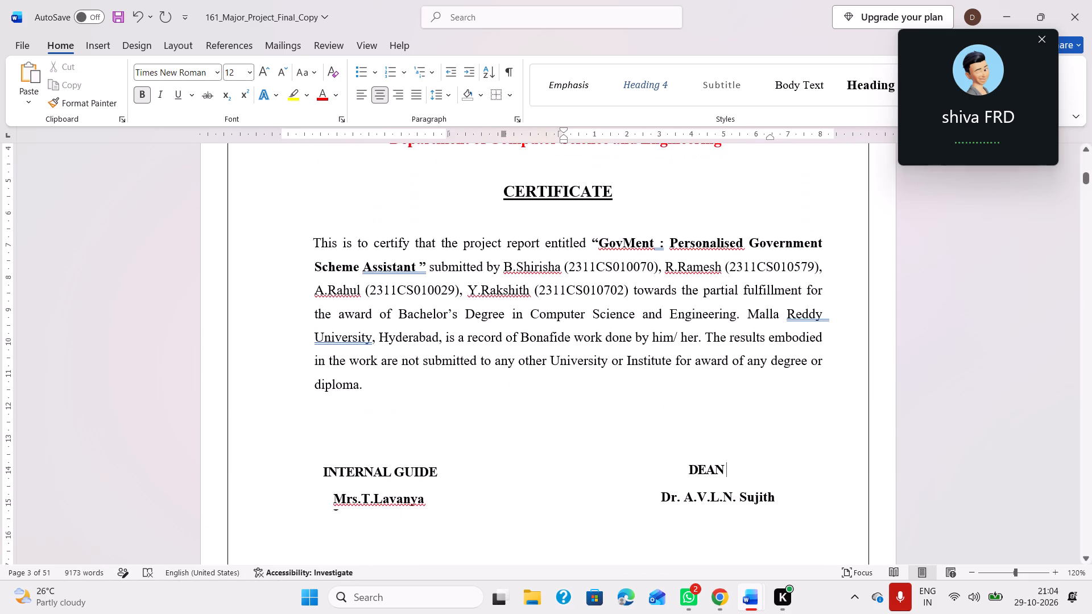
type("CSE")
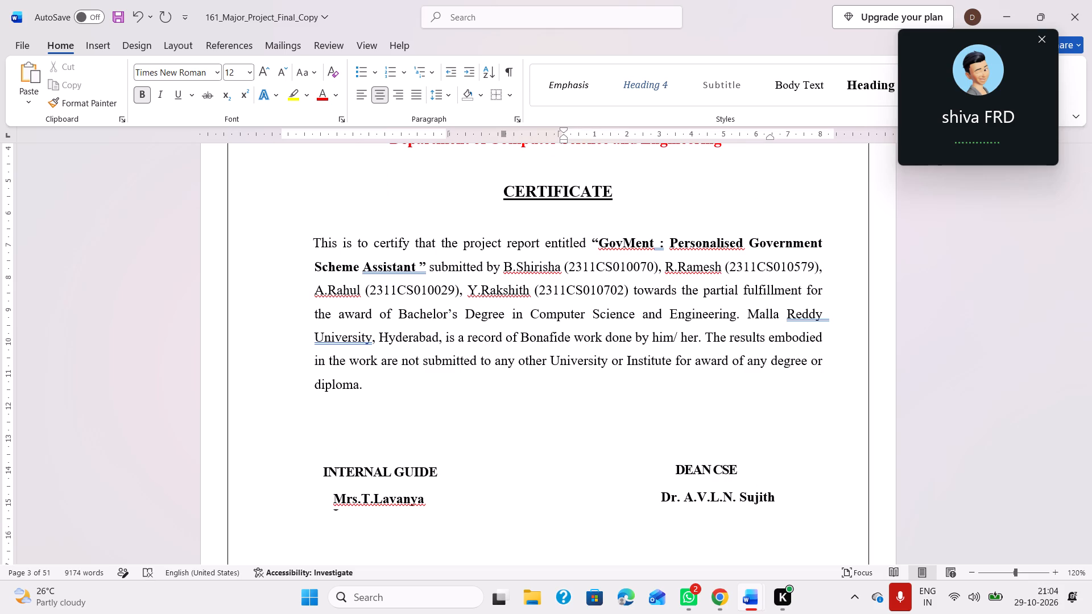
Delete the III text from the small text box above the university logo on the Declaration page.
scroll(502, 502, "down", 3)
scroll(511, 398, "down", 3)
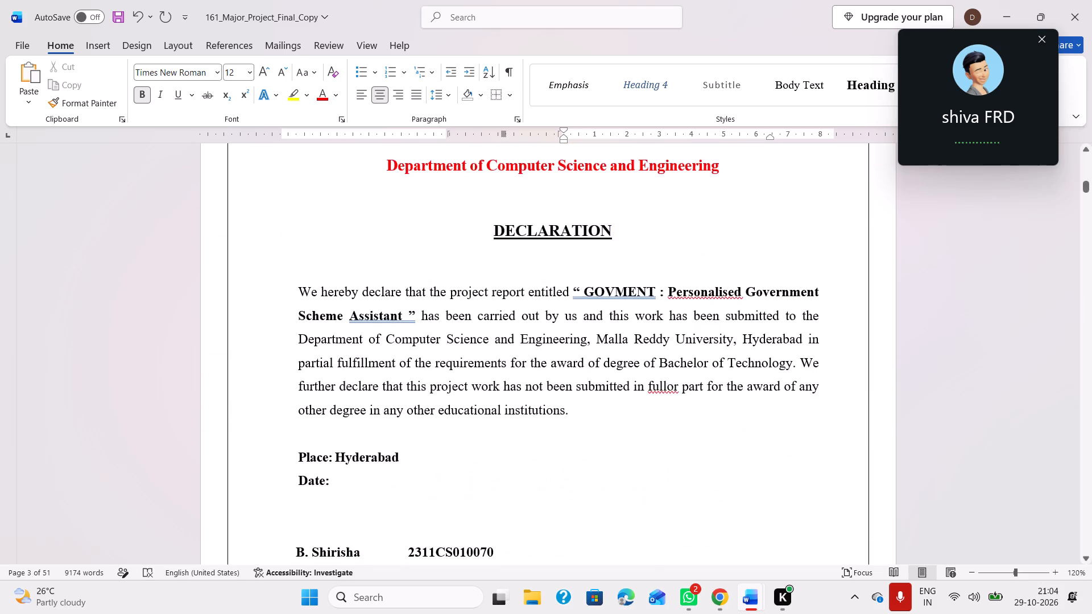
scroll(511, 398, "up", 1)
left_click(420, 356)
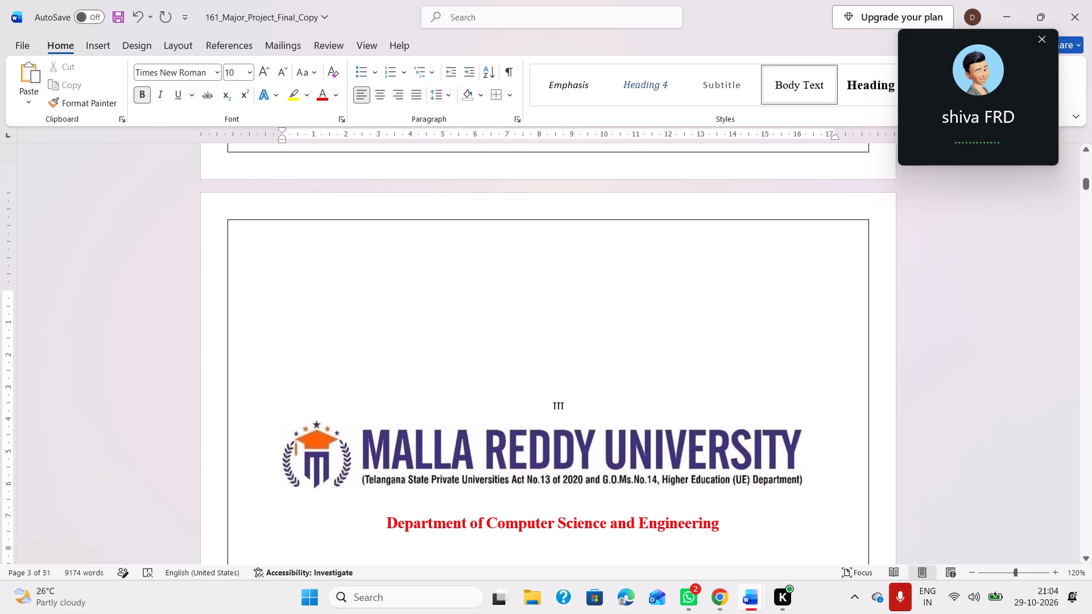
left_click_drag(573, 400, 407, 395)
key("BackSpace")
key("BackSpace")
key("BackSpace")
key("BackSpace")
key("BackSpace")
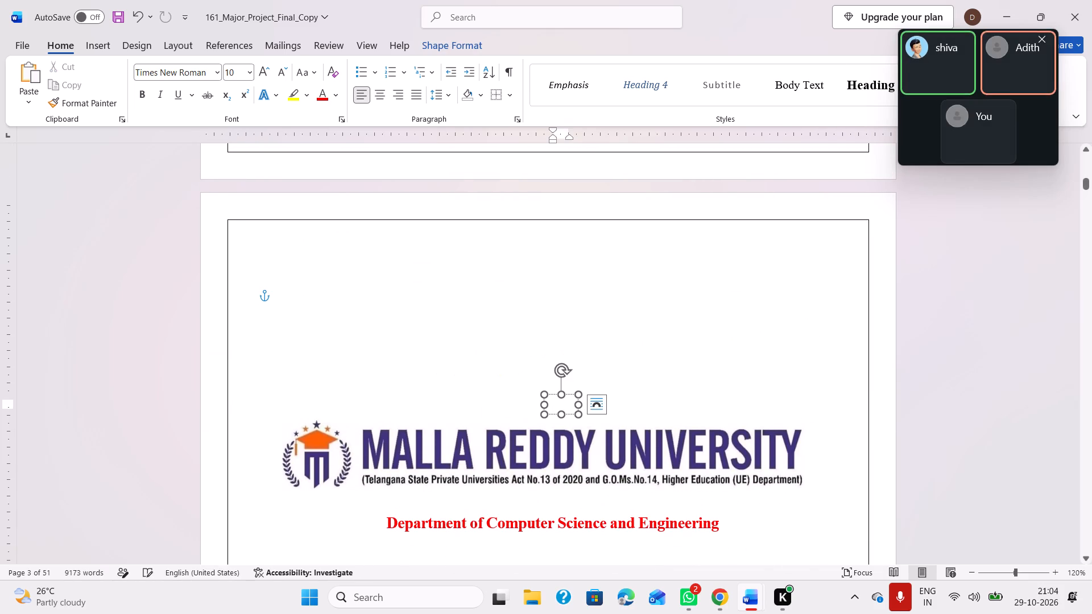
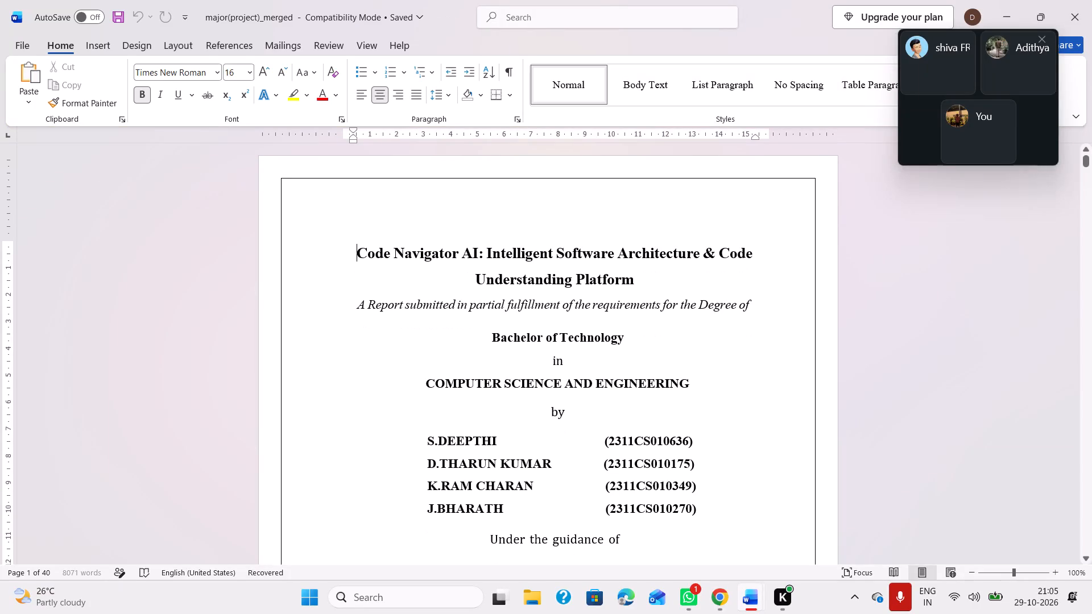
Select the yellow university logo below Assistant Professor on the first cover page and open its layout options.
scroll(491, 310, "down", 4)
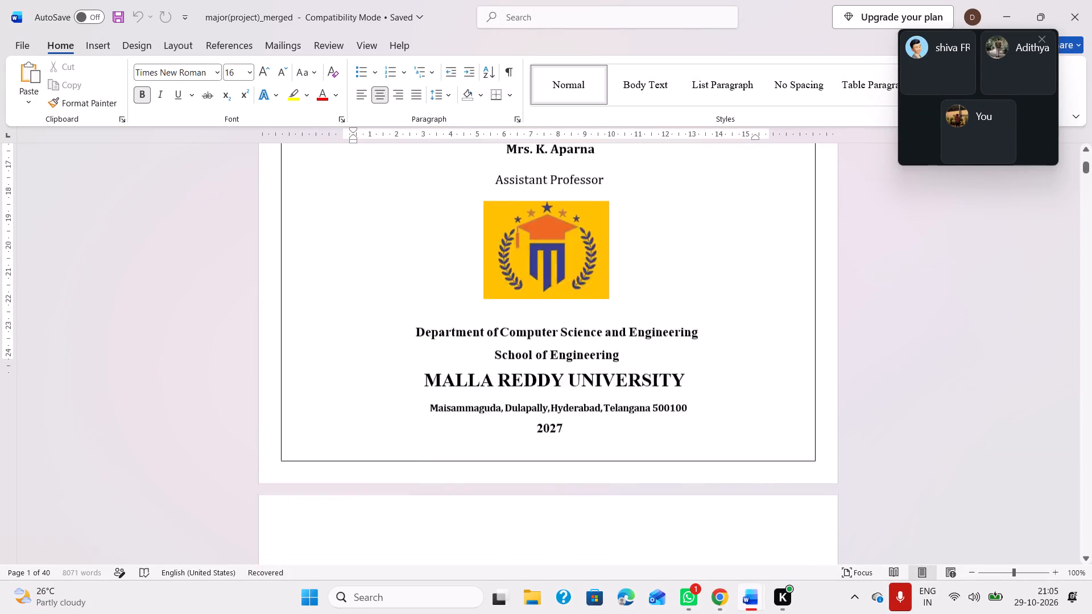
scroll(491, 310, "down", 4)
scroll(491, 310, "up", 4)
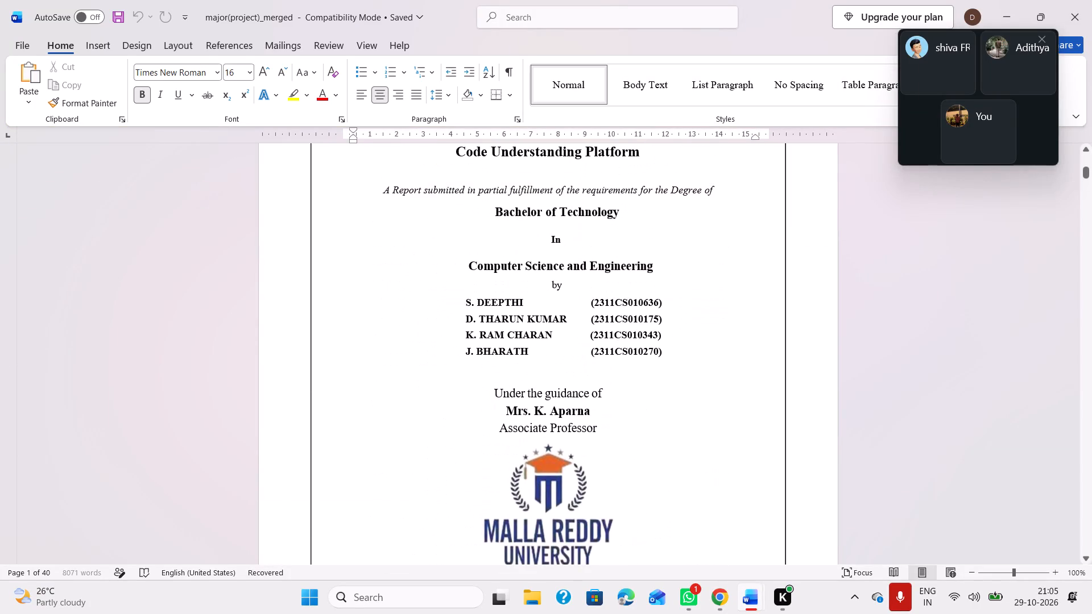
scroll(477, 284, "up", 4)
left_click(542, 447)
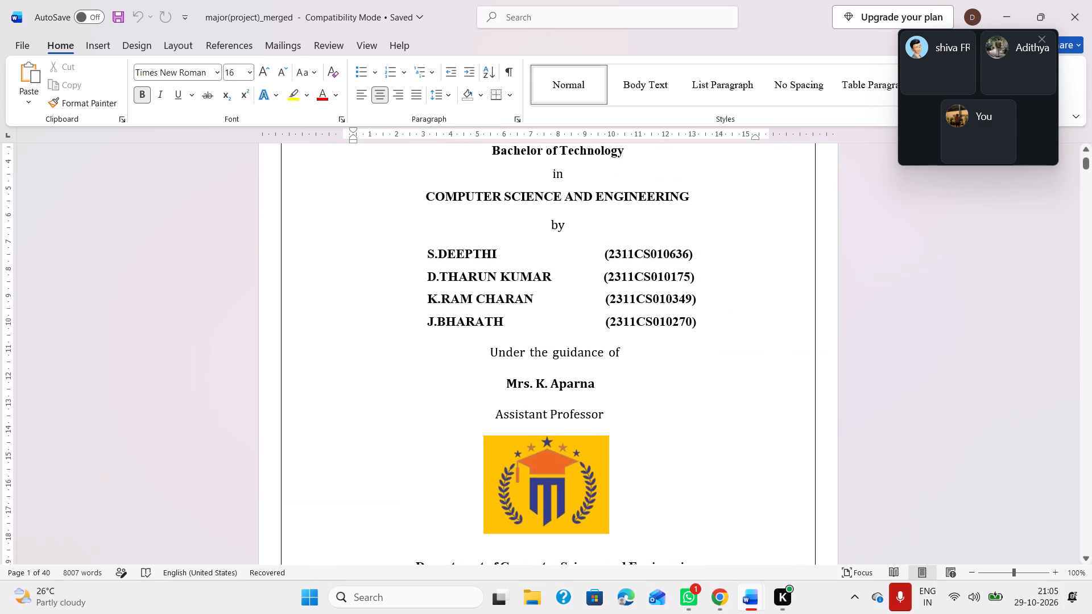
left_click(631, 448)
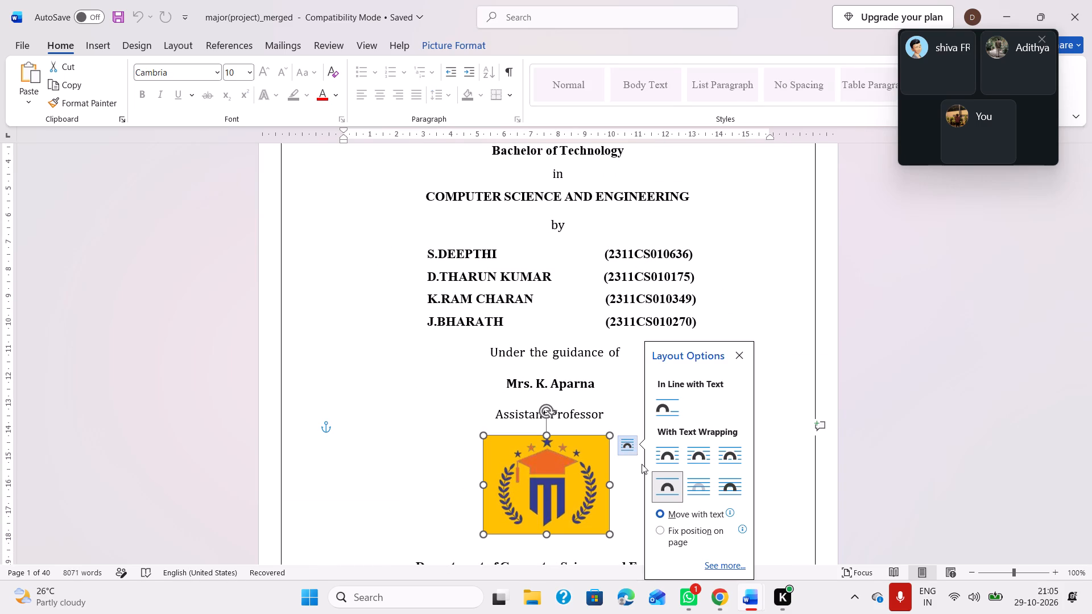
Switch to 161_Major_Project_Final_Copy and copy the white-background university logo from its cover page.
left_click(842, 428)
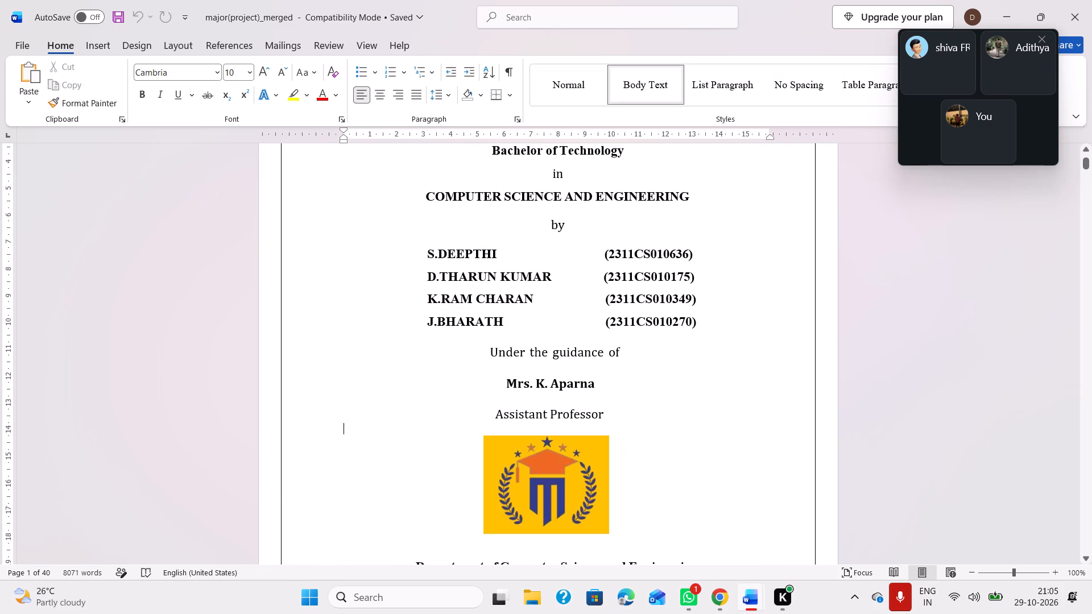
left_click(566, 463)
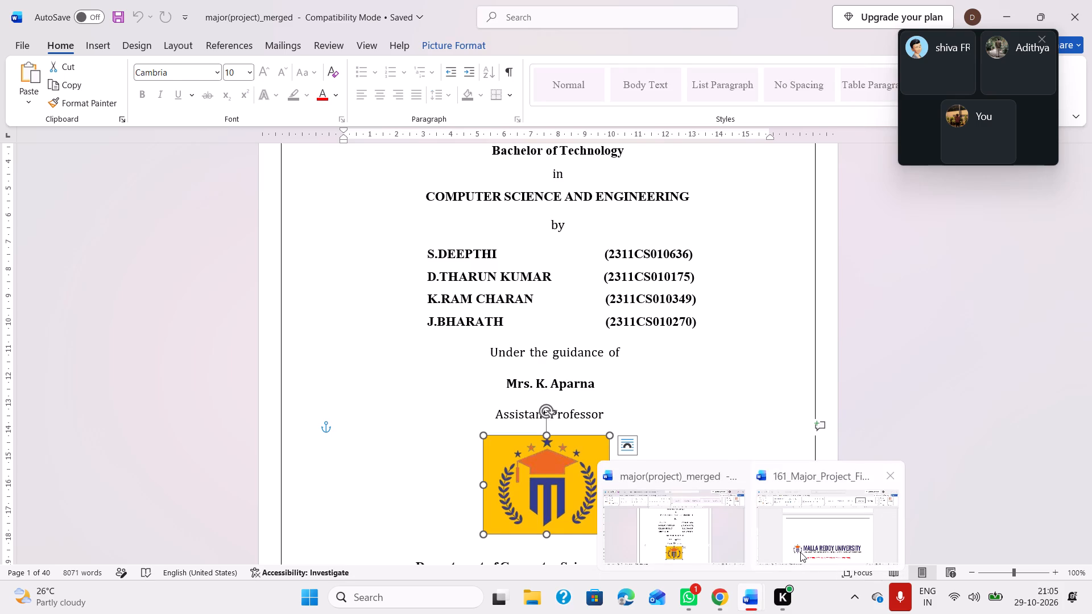
left_click(800, 552)
scroll(668, 399, "up", 11)
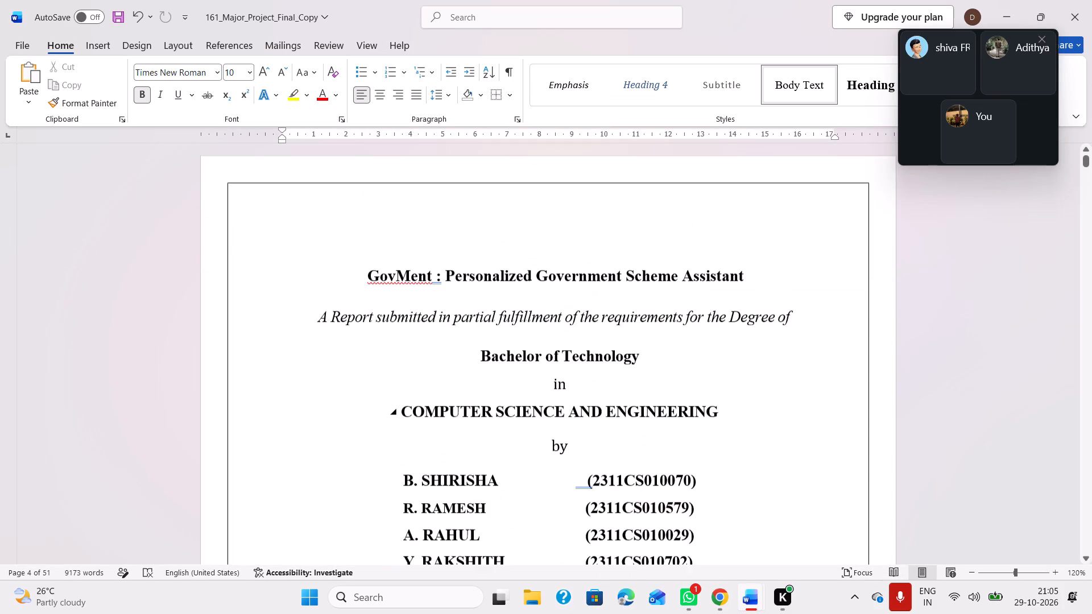
scroll(668, 399, "down", 4)
scroll(607, 309, "up", 1)
left_click(539, 286)
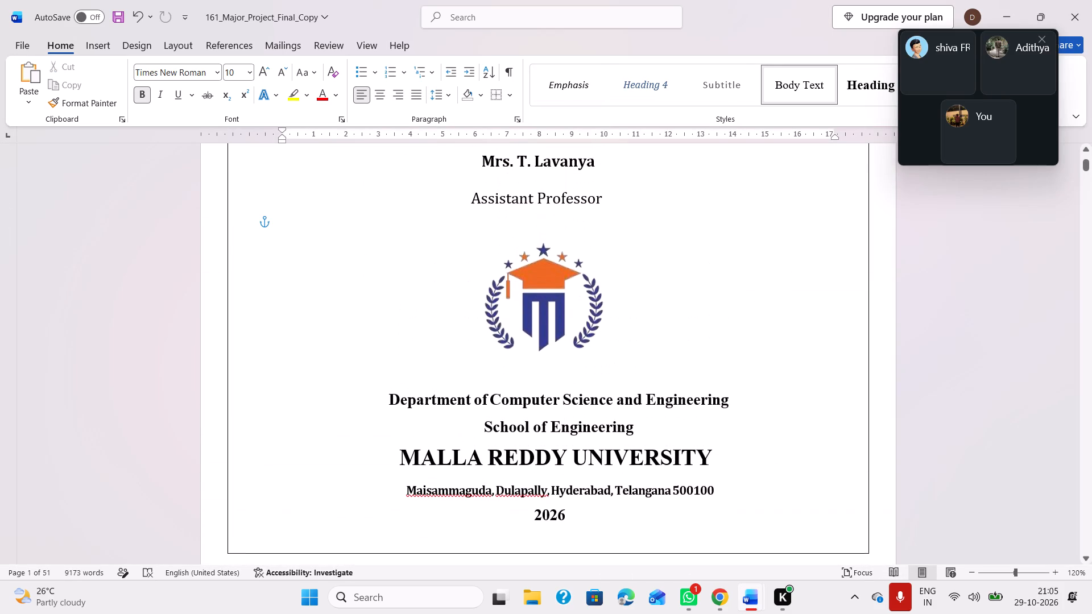
key("ctrl+c")
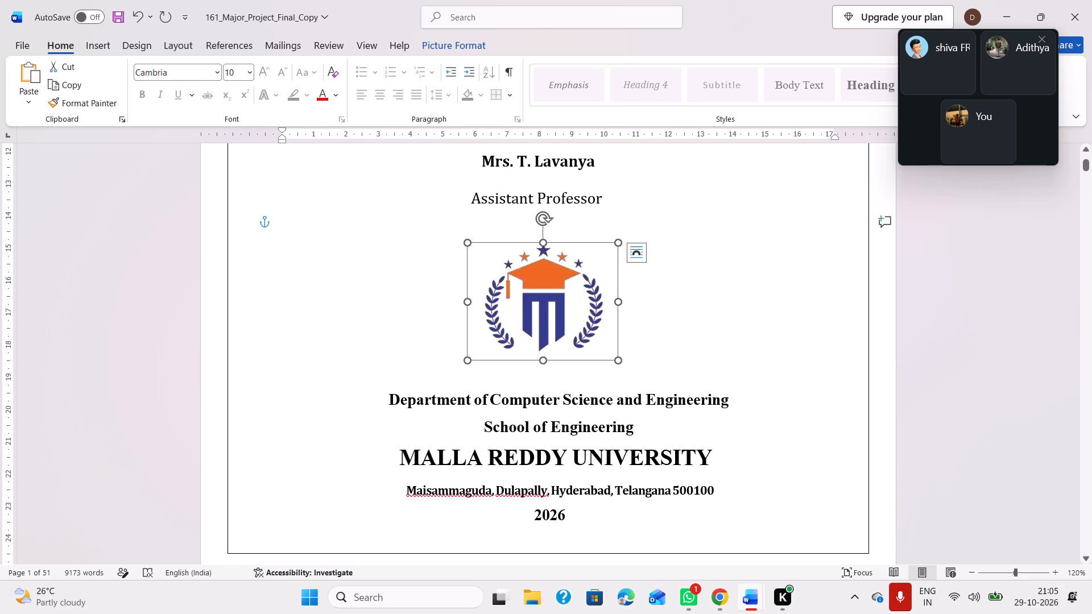
In major(project)_merged, replace the cover page's yellow-background logo with the copied one, positioned centrally below Assistant Professor.
key("alt+Tab")
left_click(547, 477)
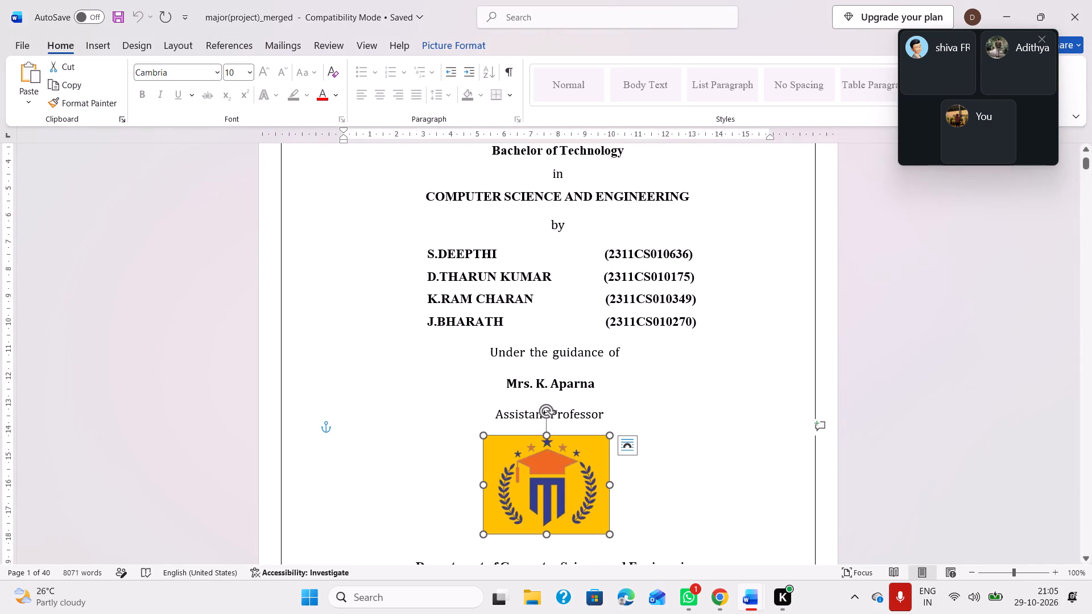
key("ctrl+v")
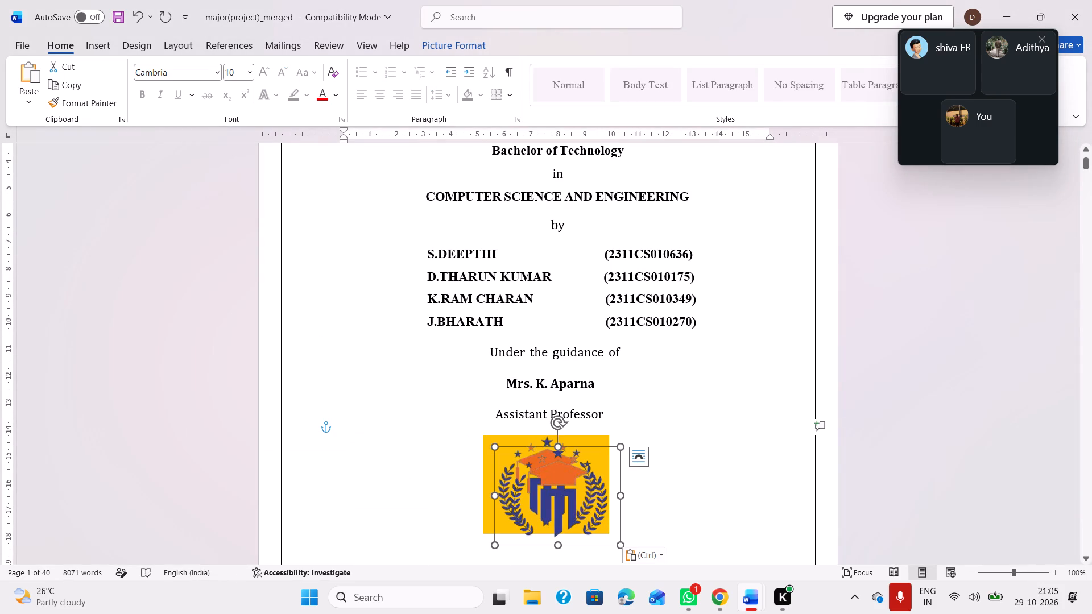
left_click(483, 454)
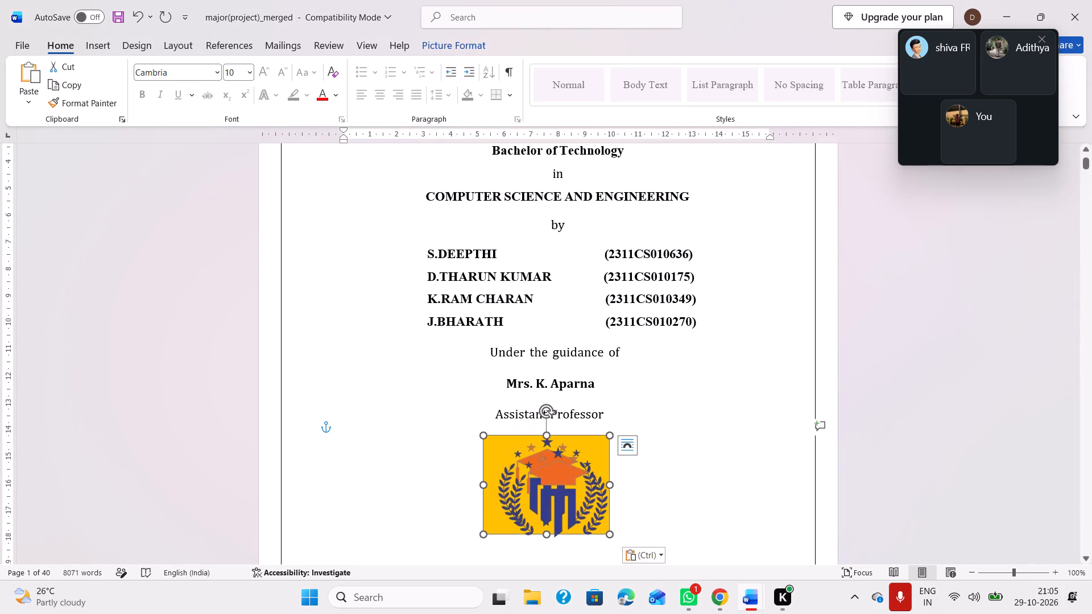
key("Print")
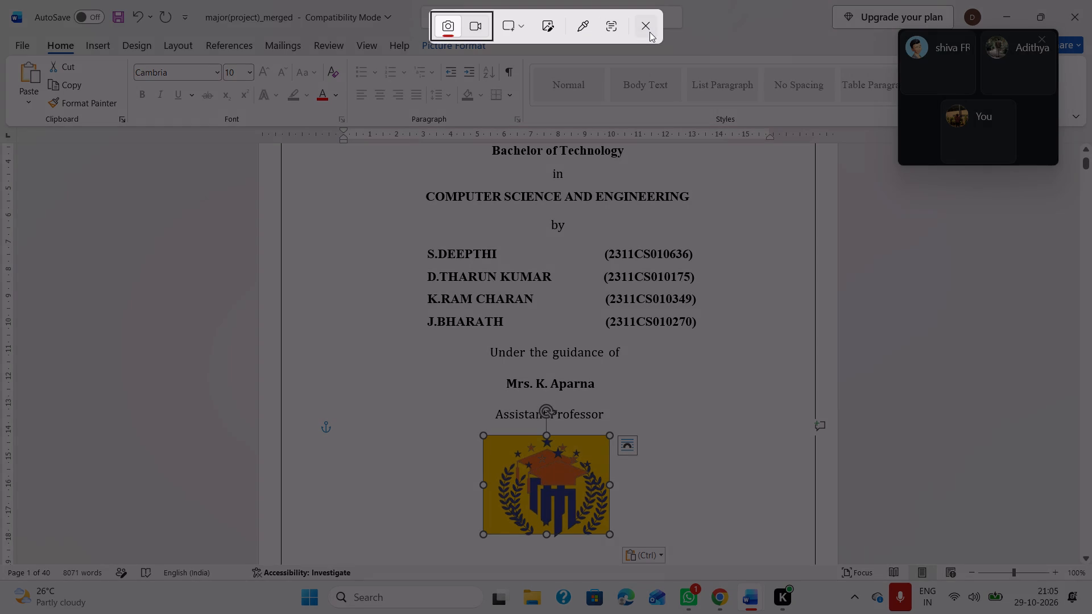
left_click(650, 32)
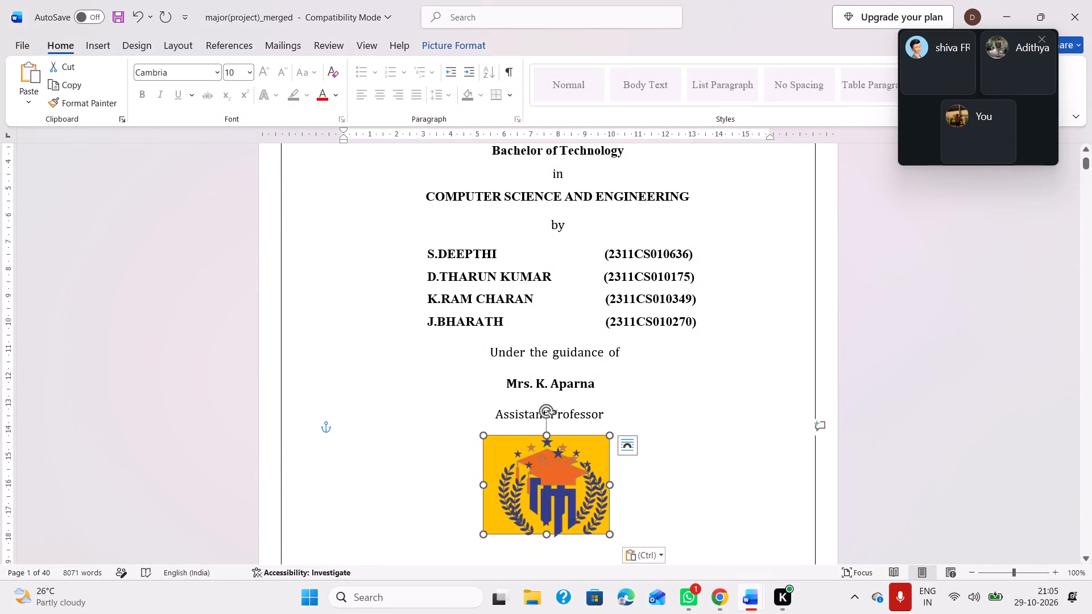
key("Delete")
left_click(564, 495)
left_click_drag(552, 493, 544, 479)
Resize the new cover page logo to be slightly taller, at nearly the same width.
scroll(544, 479, "down", 1)
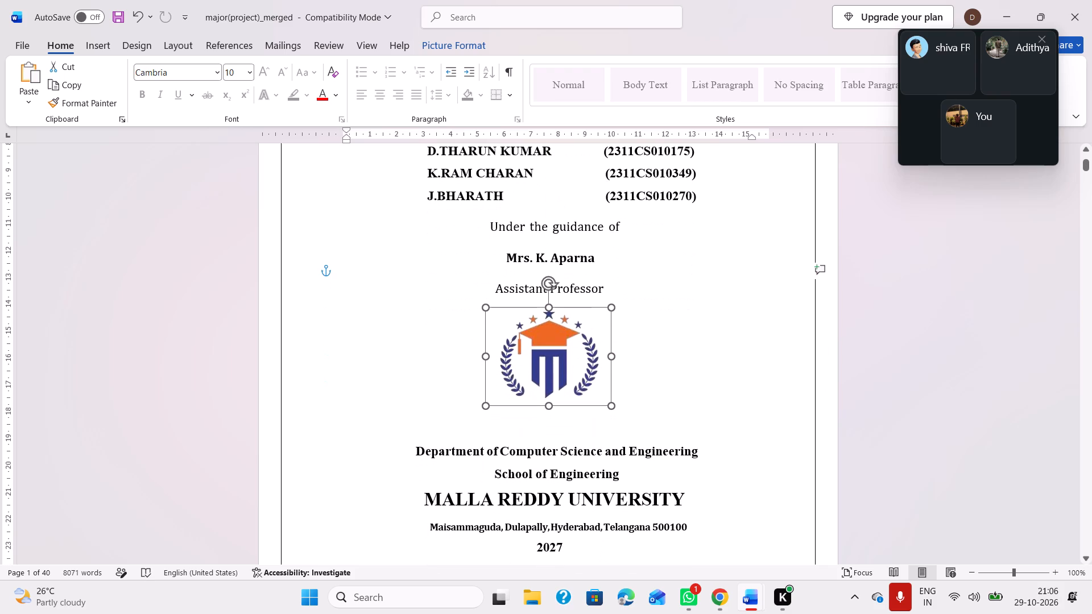
left_click(534, 429)
left_click(576, 341)
left_click_drag(612, 405, 624, 429)
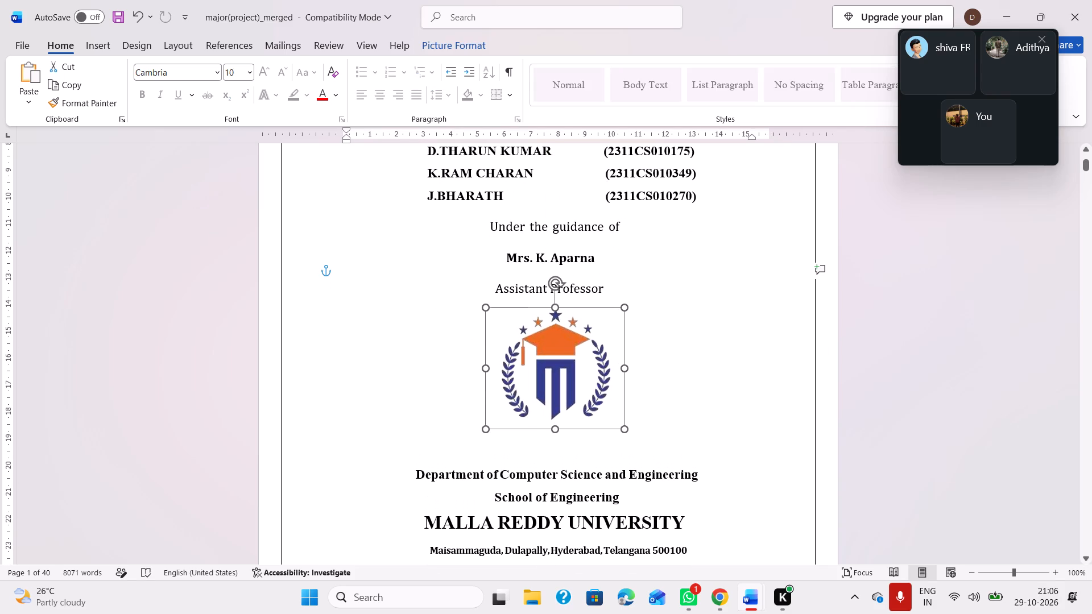
left_click_drag(624, 429, 610, 411)
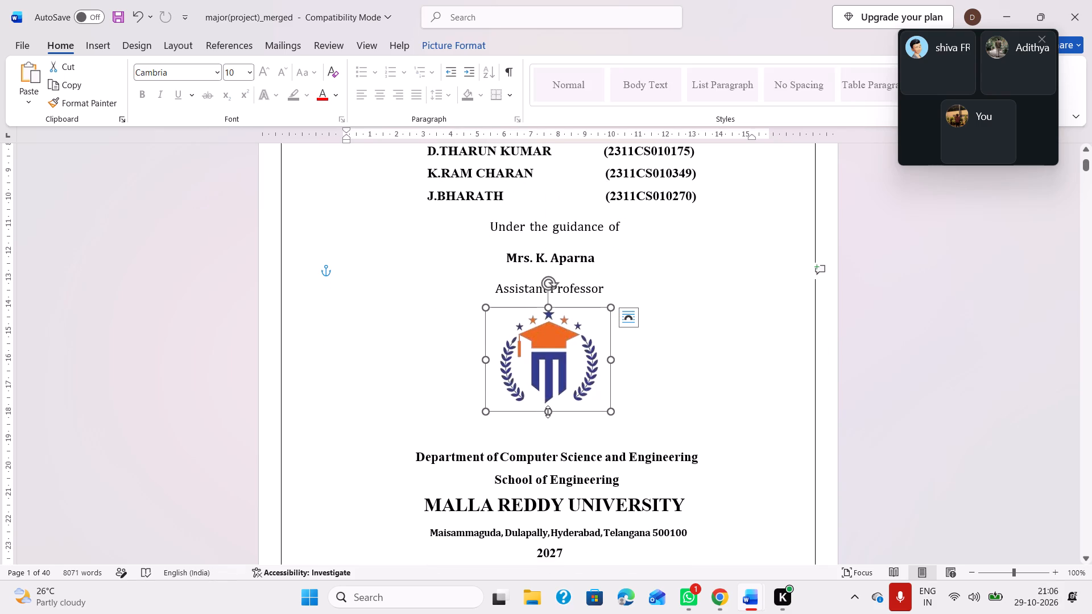
left_click(548, 412)
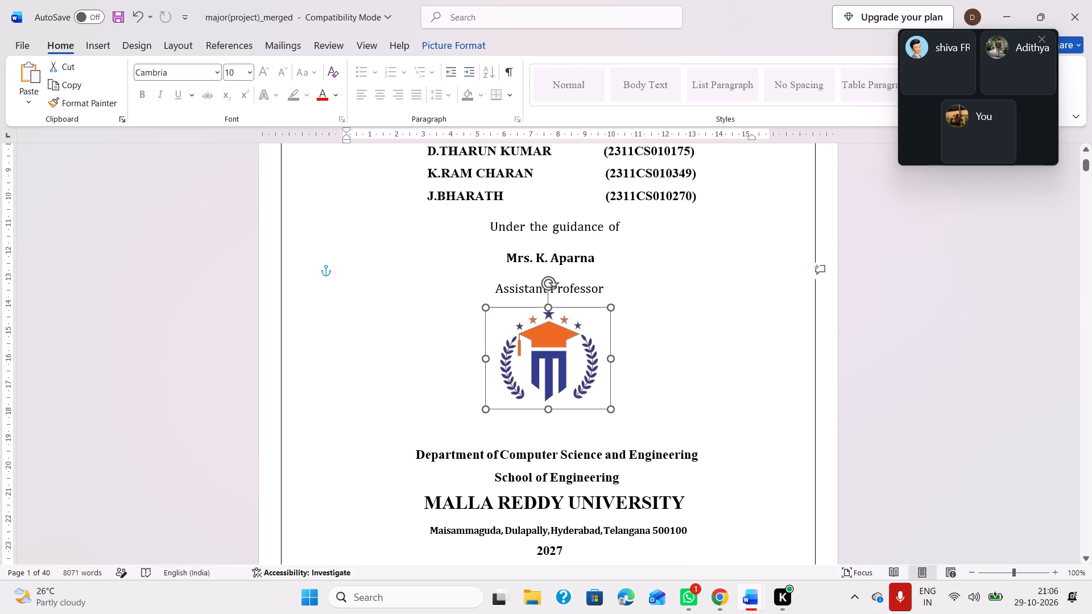
Tighten the gap between the cover logo and the department line by deleting two blank lines and adding one back.
left_click(537, 438)
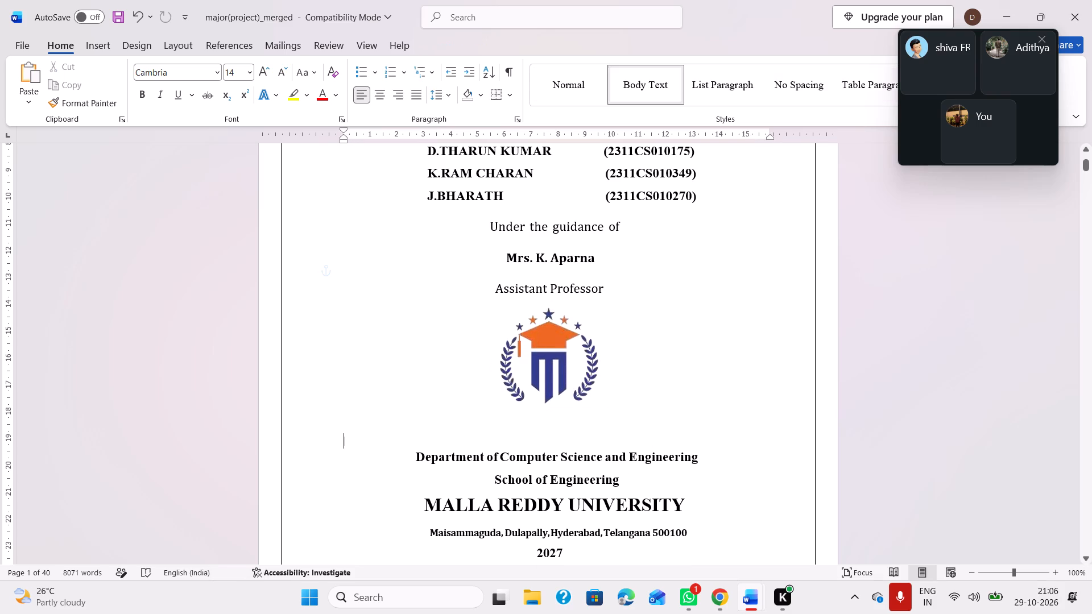
key("BackSpace")
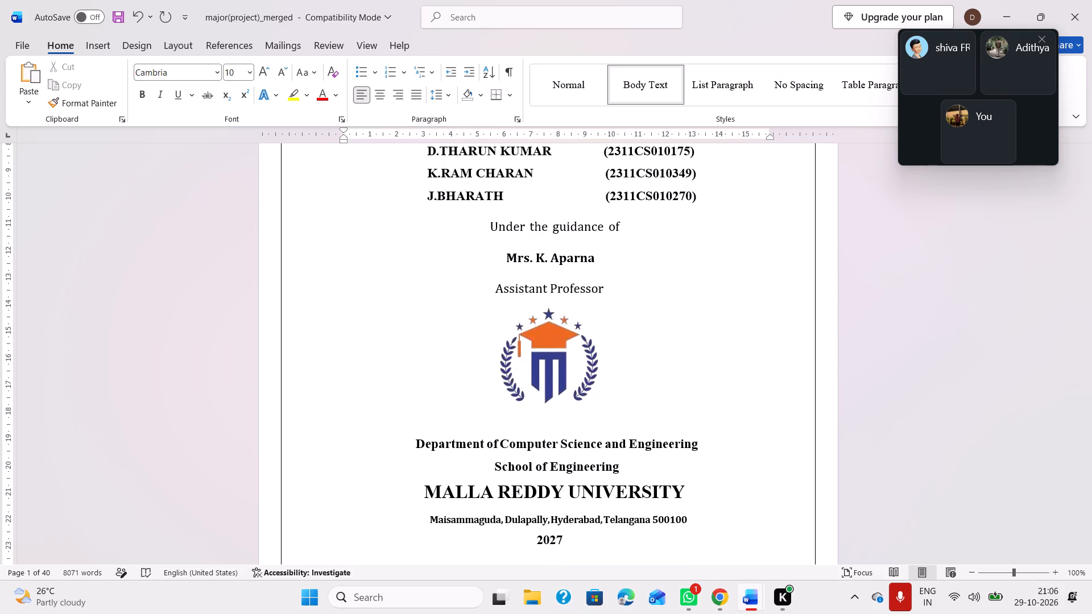
key("BackSpace")
key("Return")
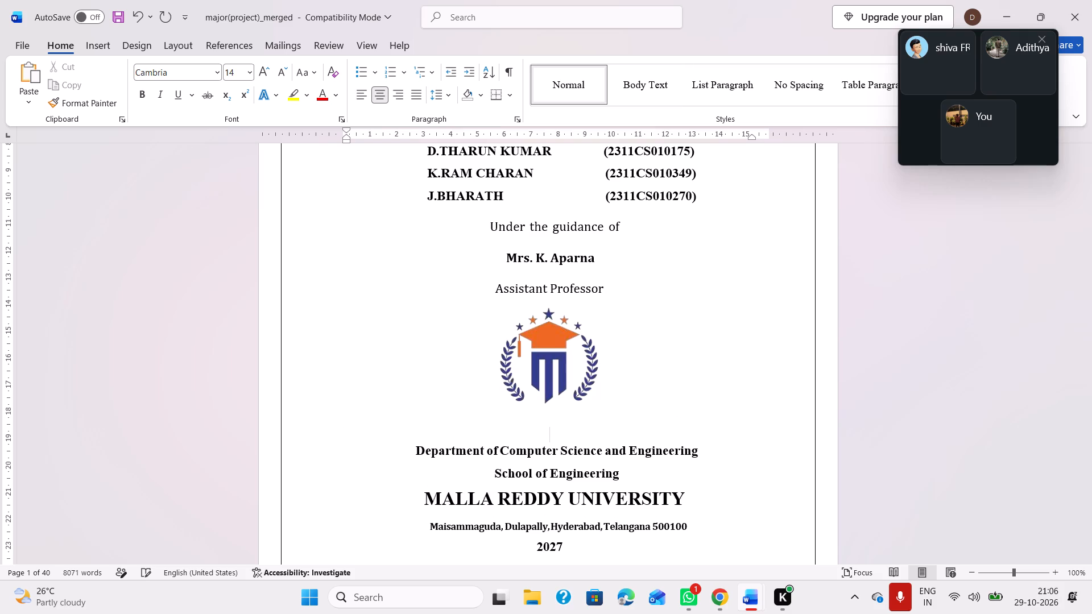
scroll(522, 435, "down", 1)
scroll(522, 435, "up", 1)
right_click(522, 435)
scroll(522, 435, "up", 1)
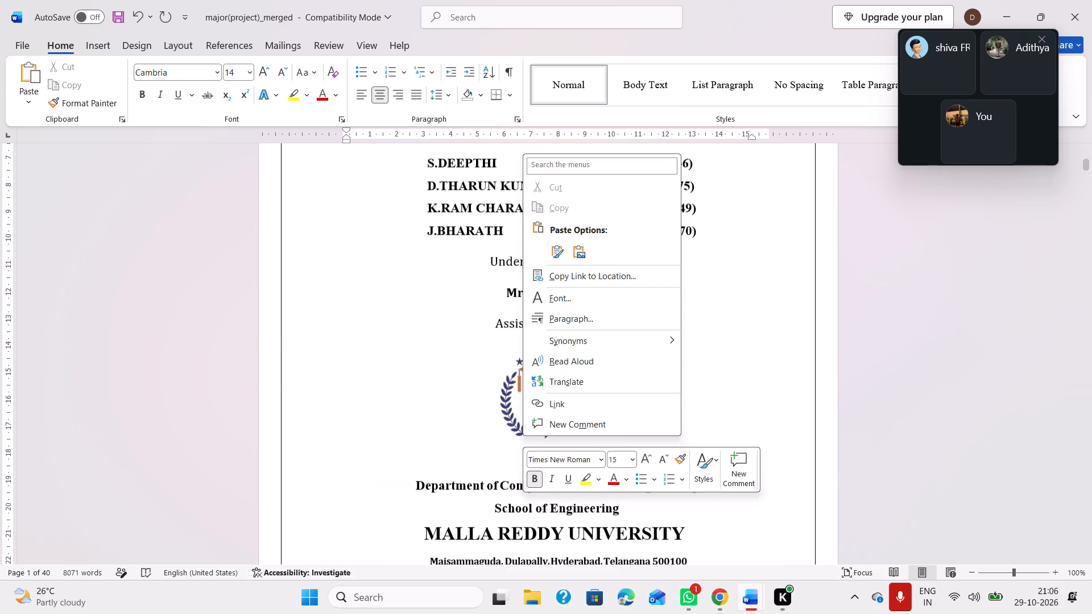
left_click(382, 368)
Look through the report from the second title page to Table 2.2 in Chapter 2, examining the page layout.
scroll(671, 365, "down", 2)
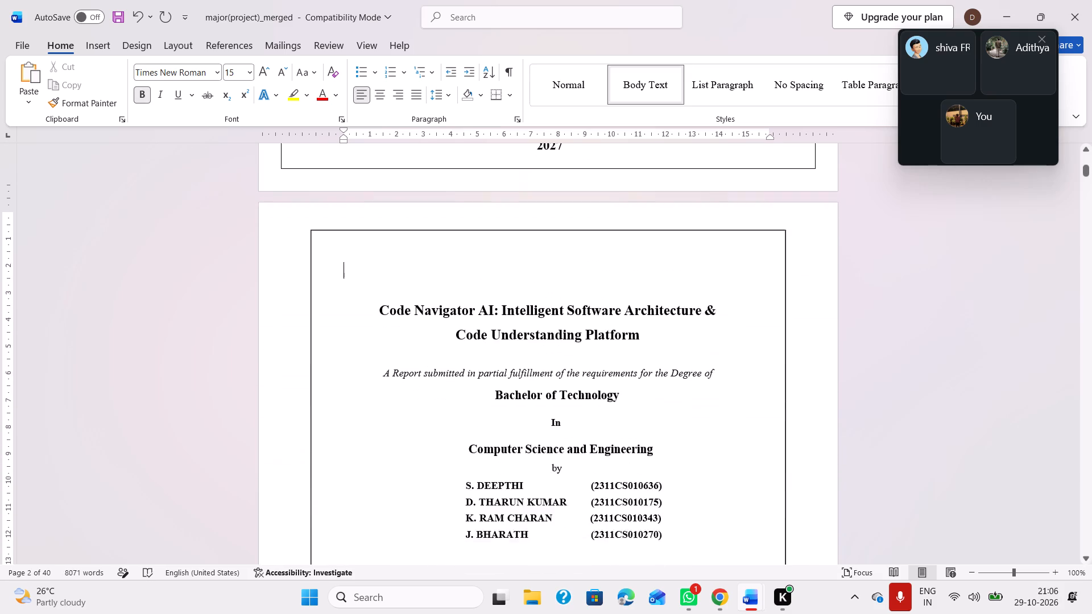
scroll(671, 365, "up", 1)
scroll(671, 365, "down", 3)
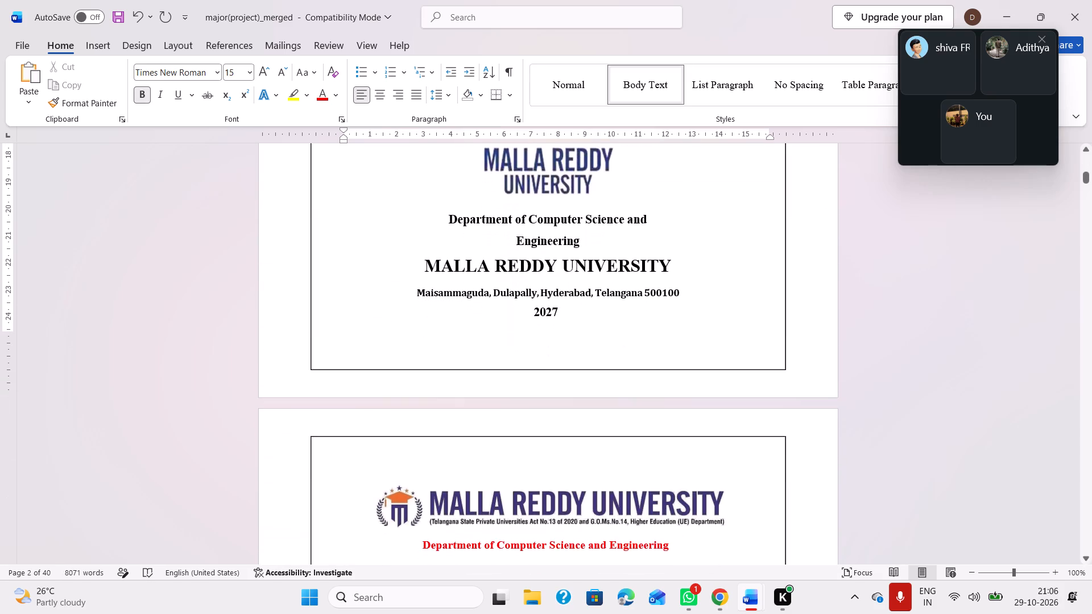
scroll(671, 365, "down", 4)
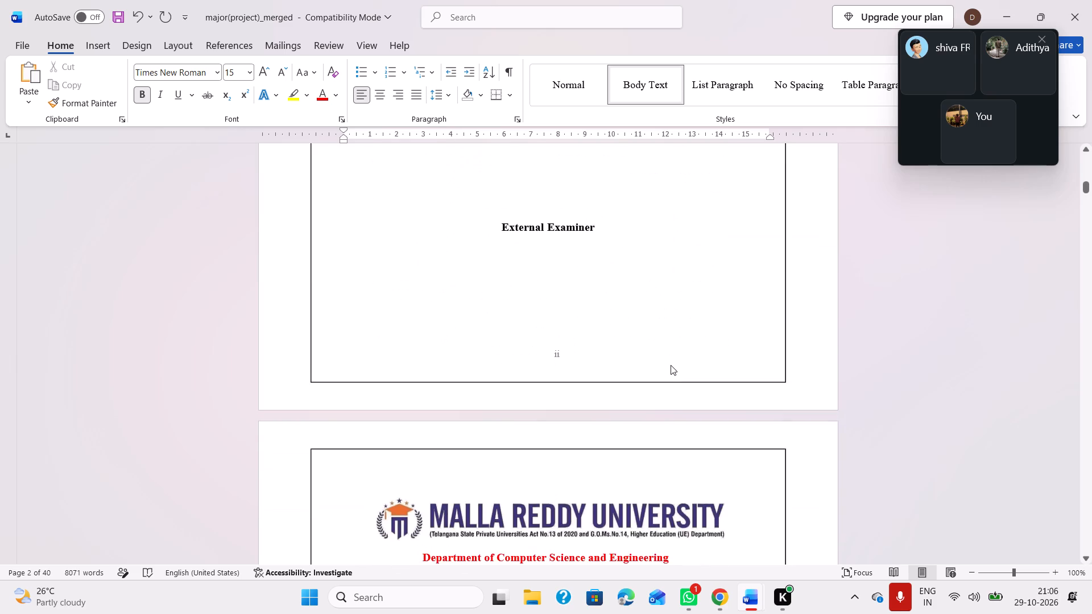
scroll(671, 365, "down", 2)
scroll(632, 463, "down", 5)
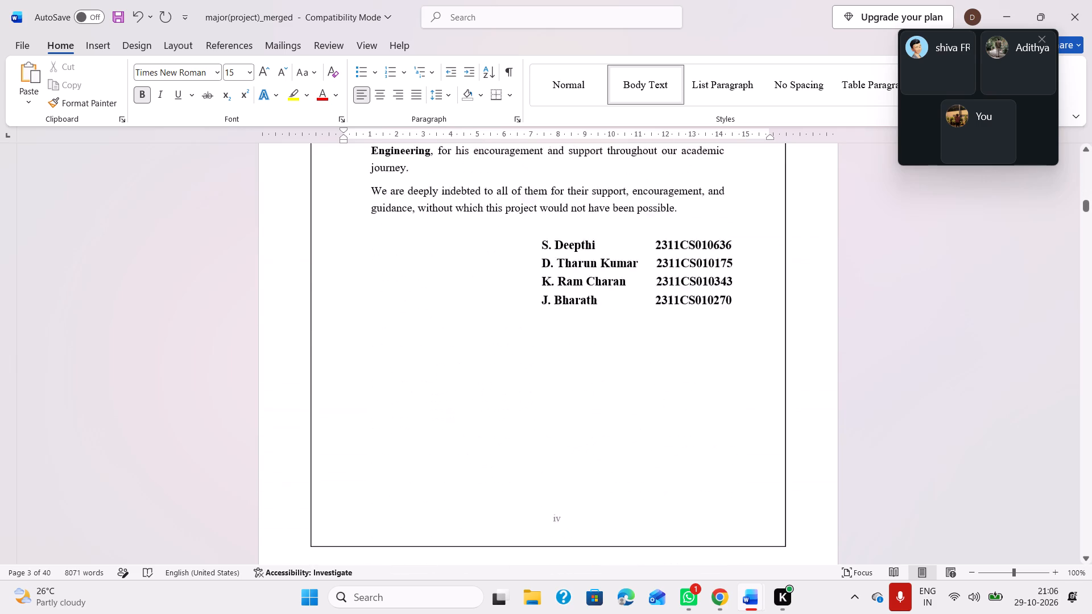
scroll(632, 463, "down", 7)
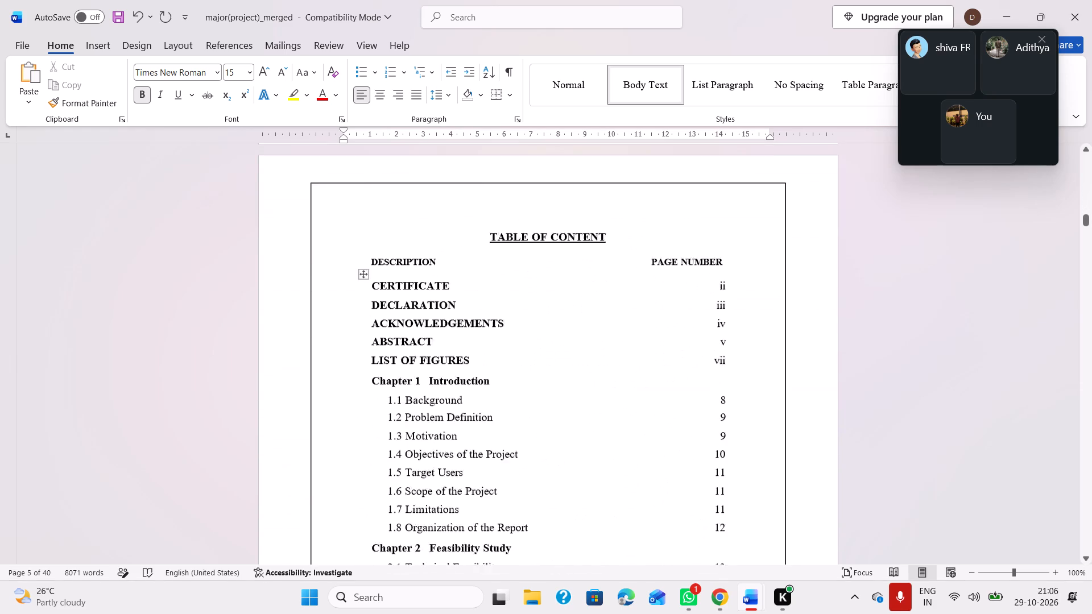
scroll(632, 463, "down", 10)
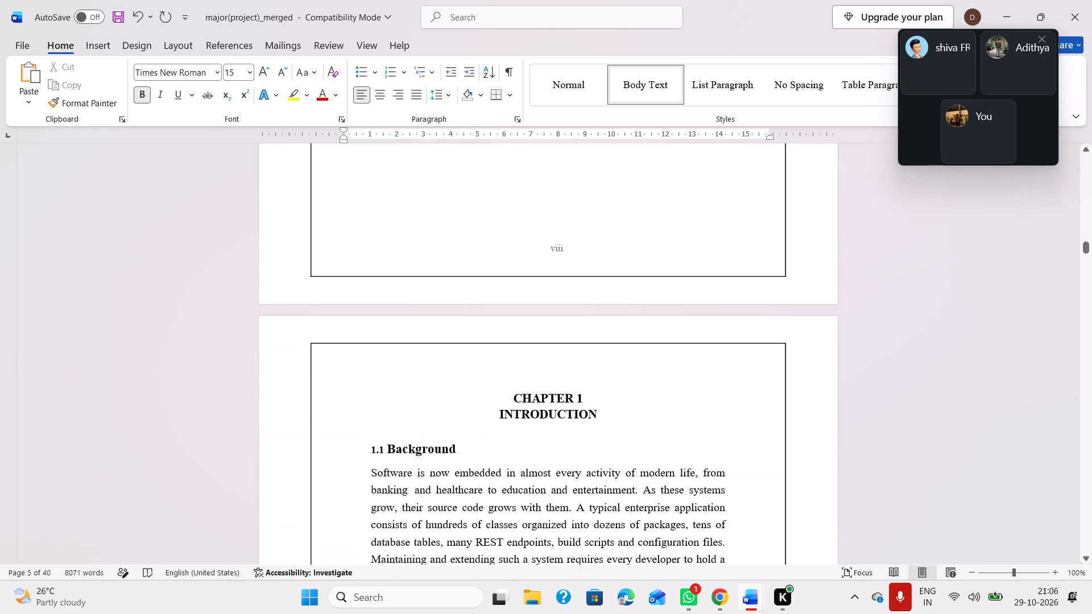
scroll(632, 463, "down", 12)
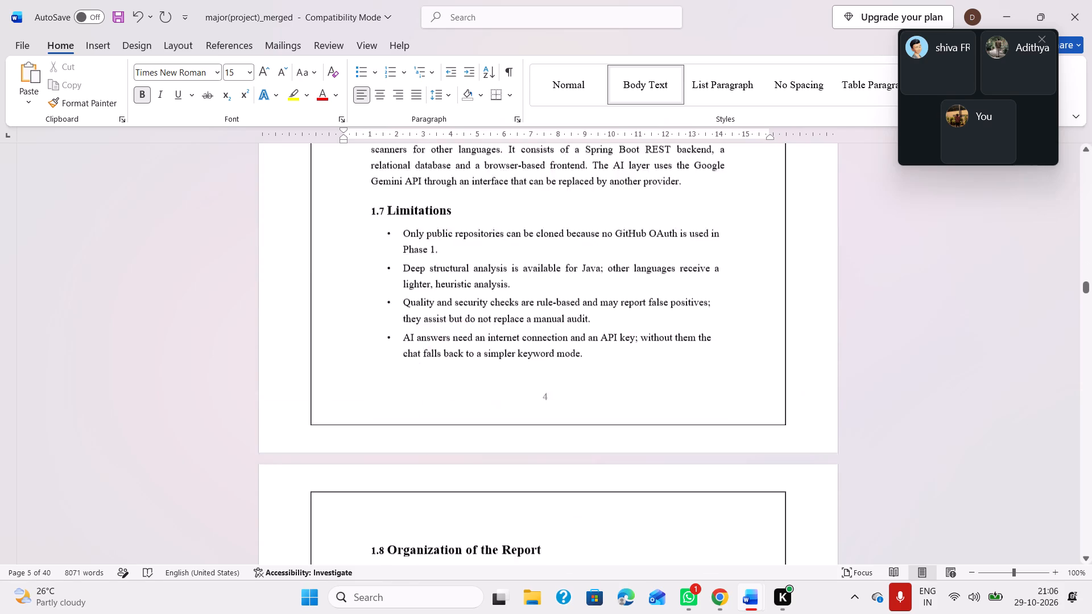
scroll(646, 402, "down", 5)
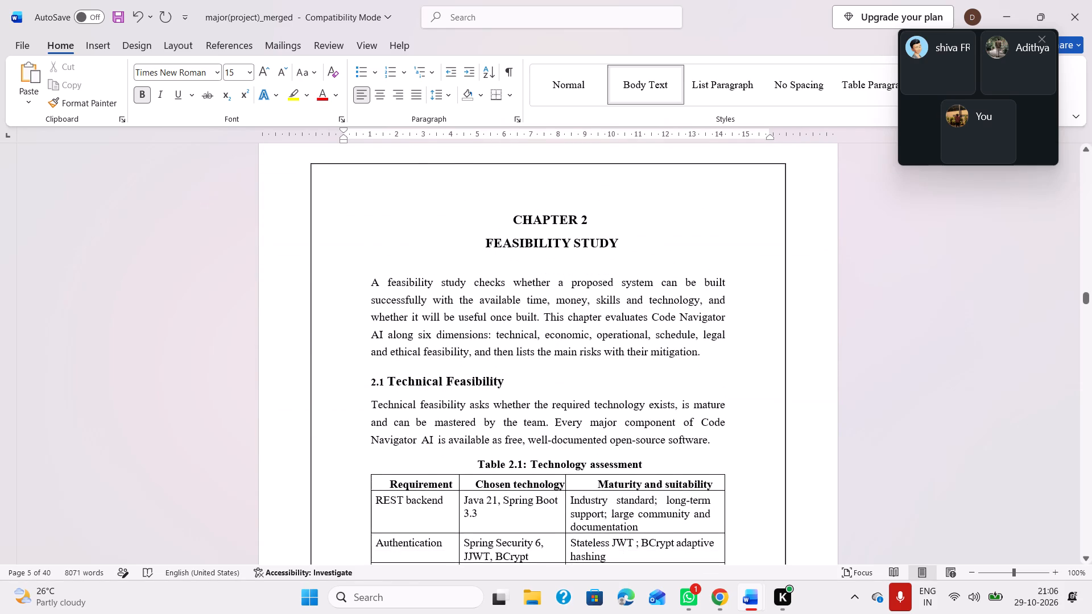
scroll(660, 356, "down", 7)
scroll(619, 402, "down", 2)
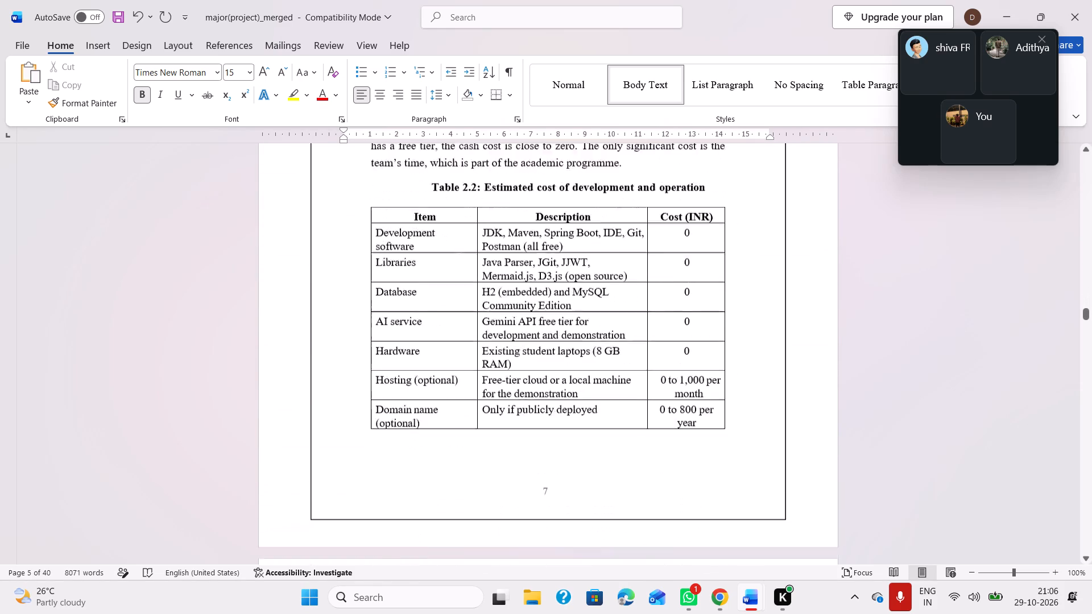
Look through the report from Table 2.2 to the references, and back over section 4.8 System Requirements, examining page layout and borders.
scroll(619, 402, "down", 15)
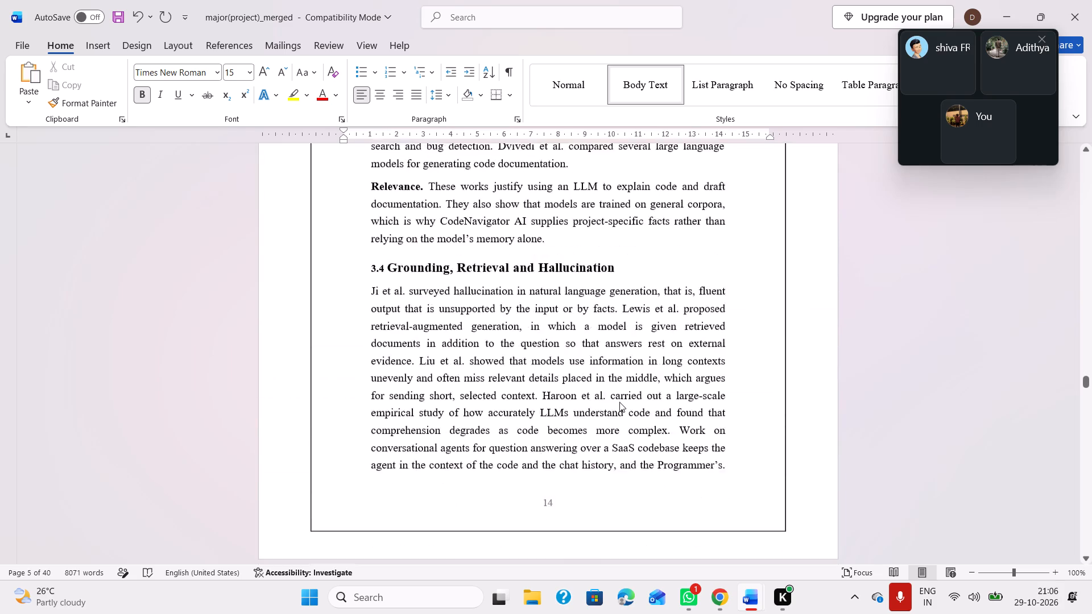
scroll(619, 402, "down", 14)
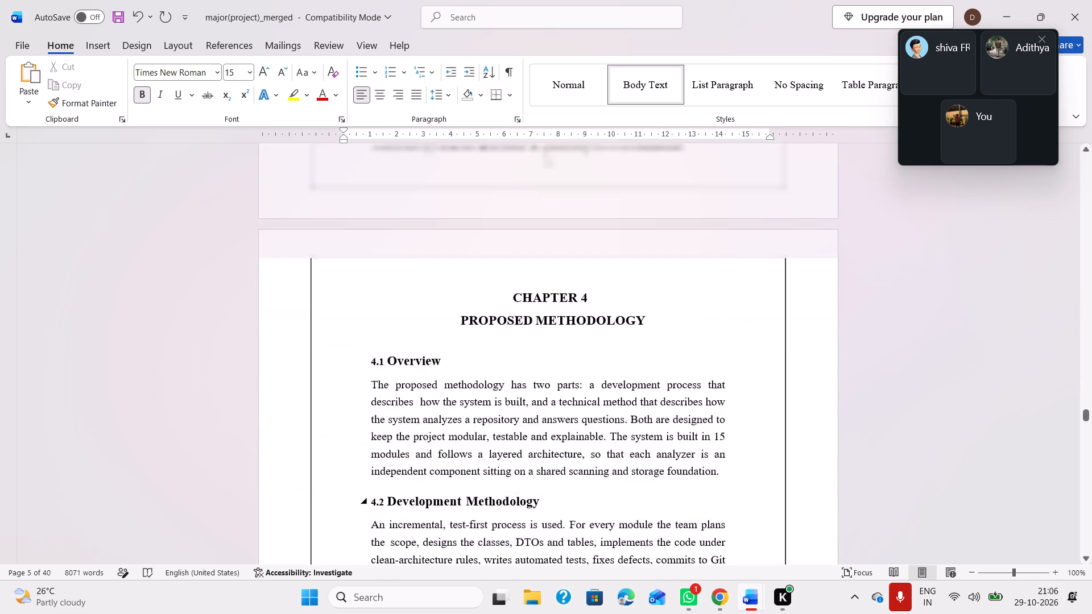
scroll(619, 402, "down", 9)
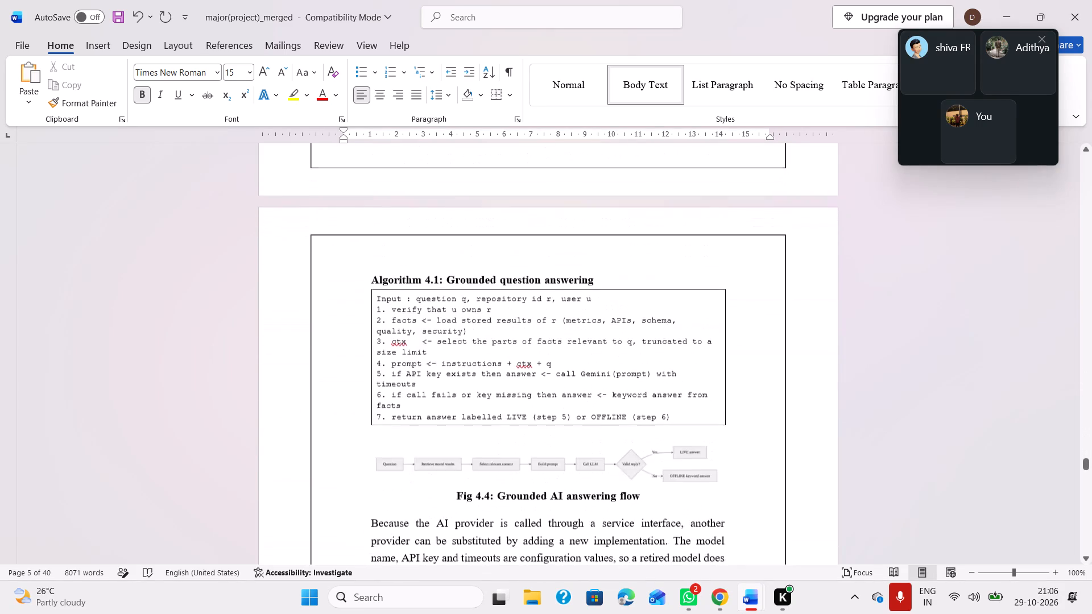
scroll(619, 402, "down", 19)
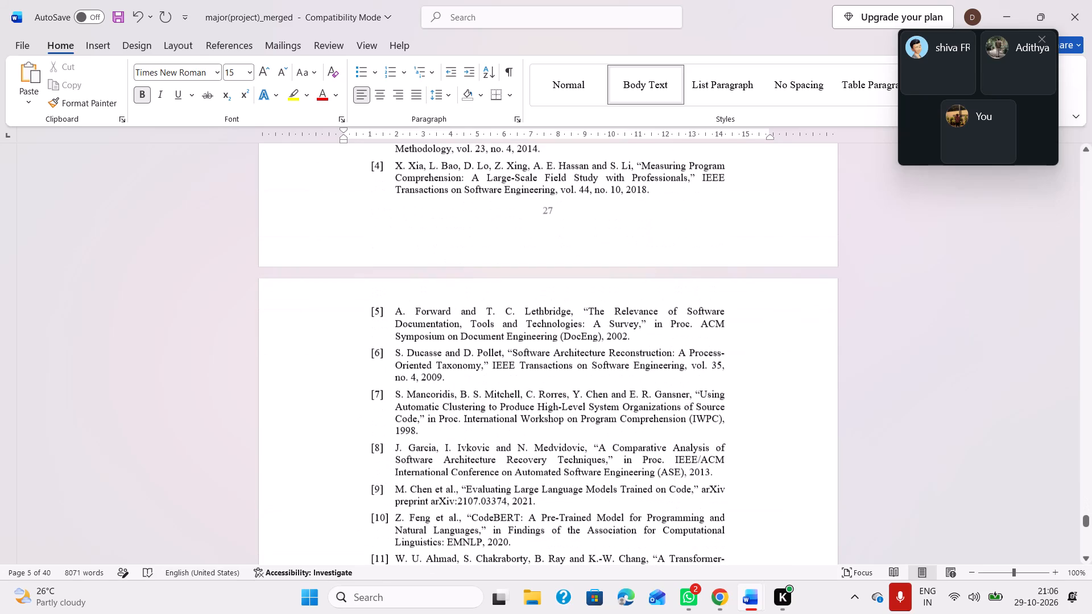
scroll(619, 402, "up", 8)
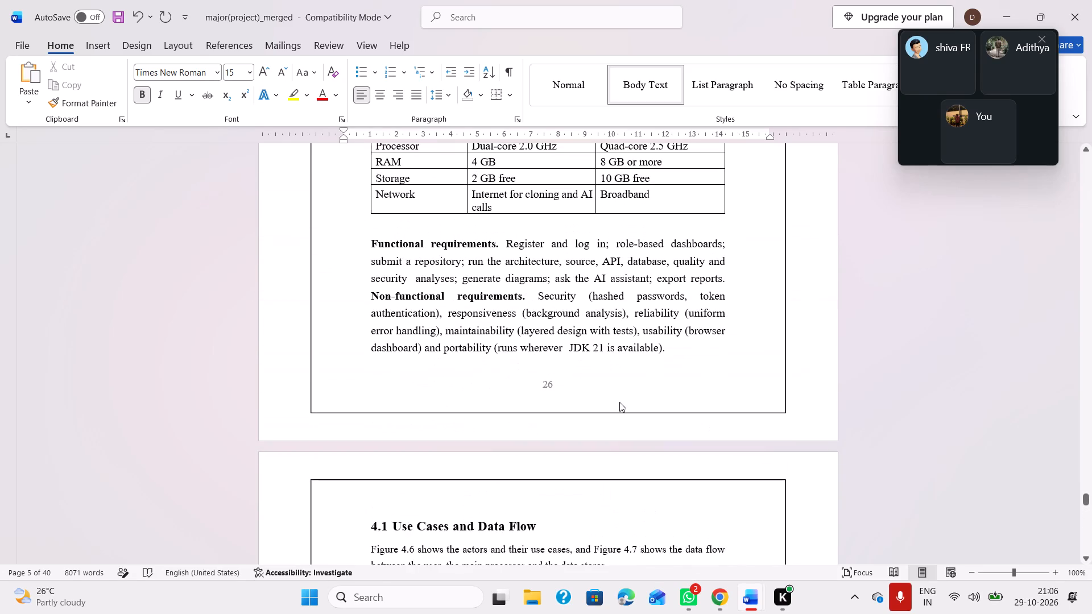
scroll(619, 402, "down", 2)
scroll(619, 402, "up", 3)
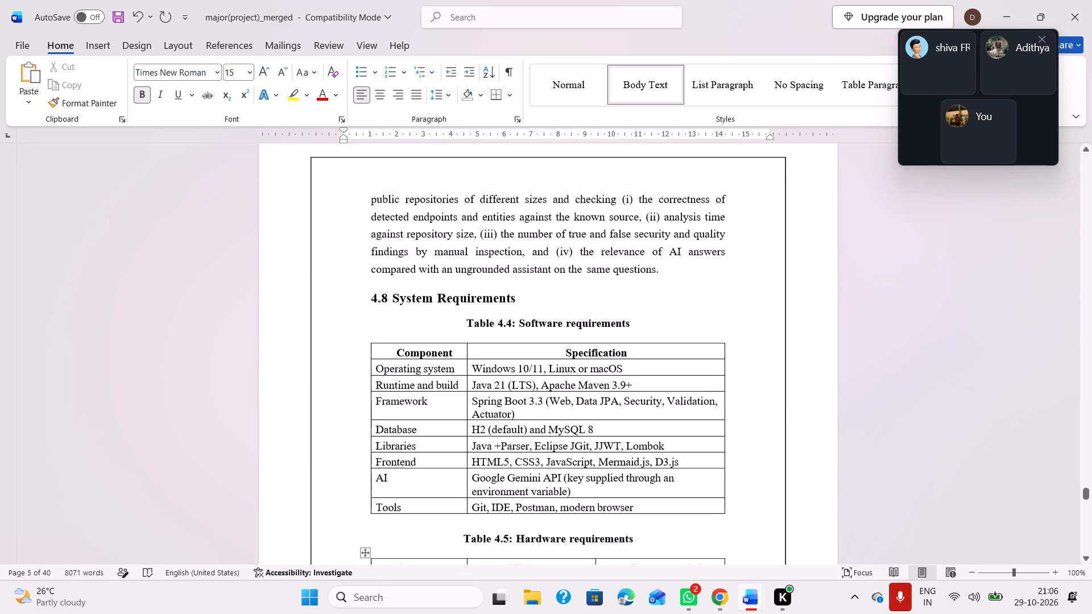
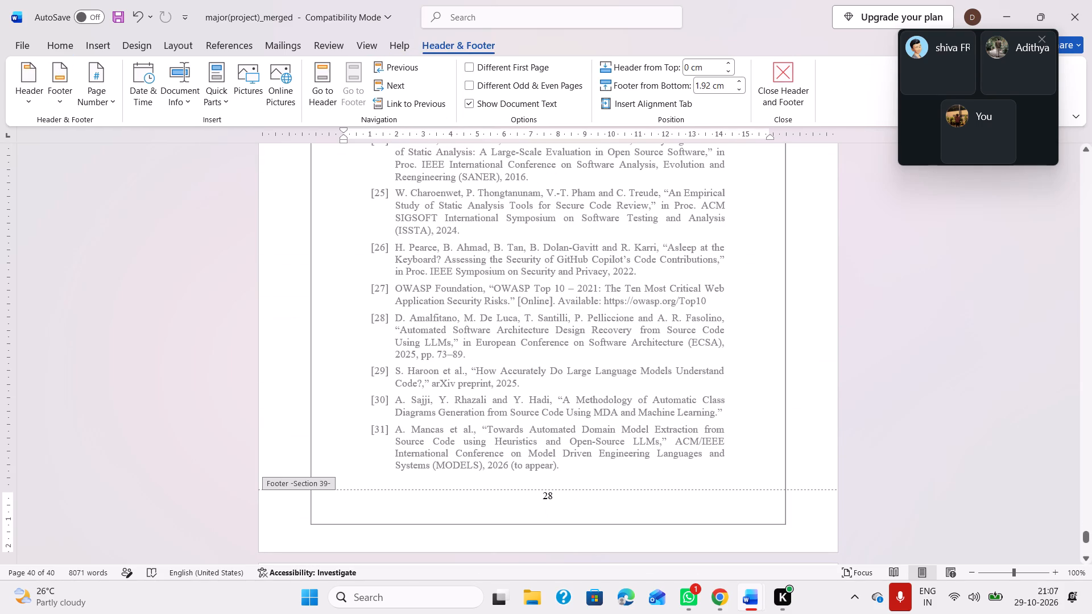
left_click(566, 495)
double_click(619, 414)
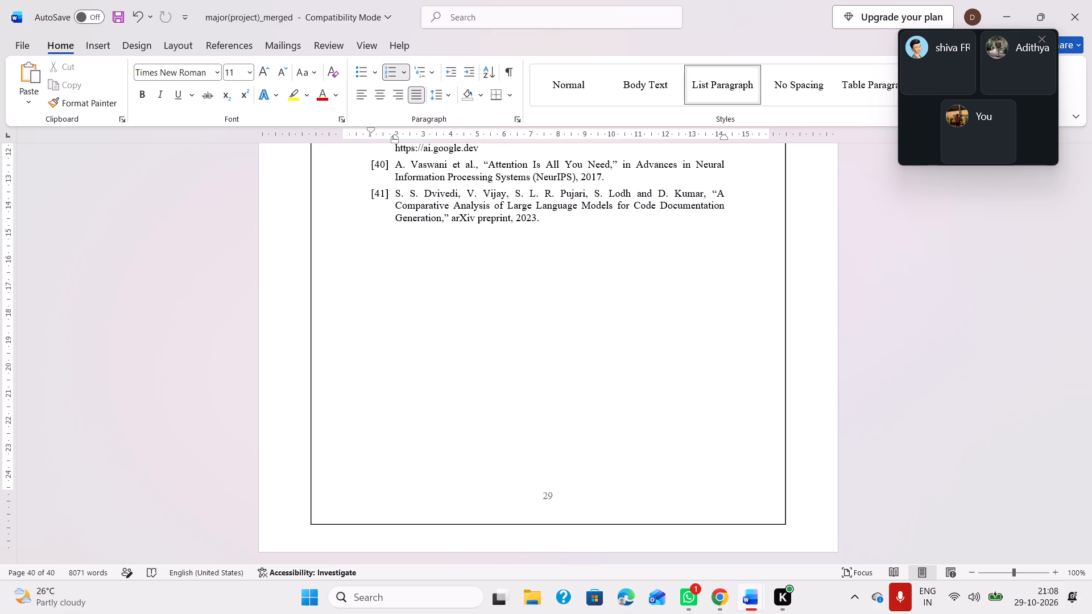
Close the major(project)_merged document, saving its changes to the Downloads folder.
left_click(1084, 0)
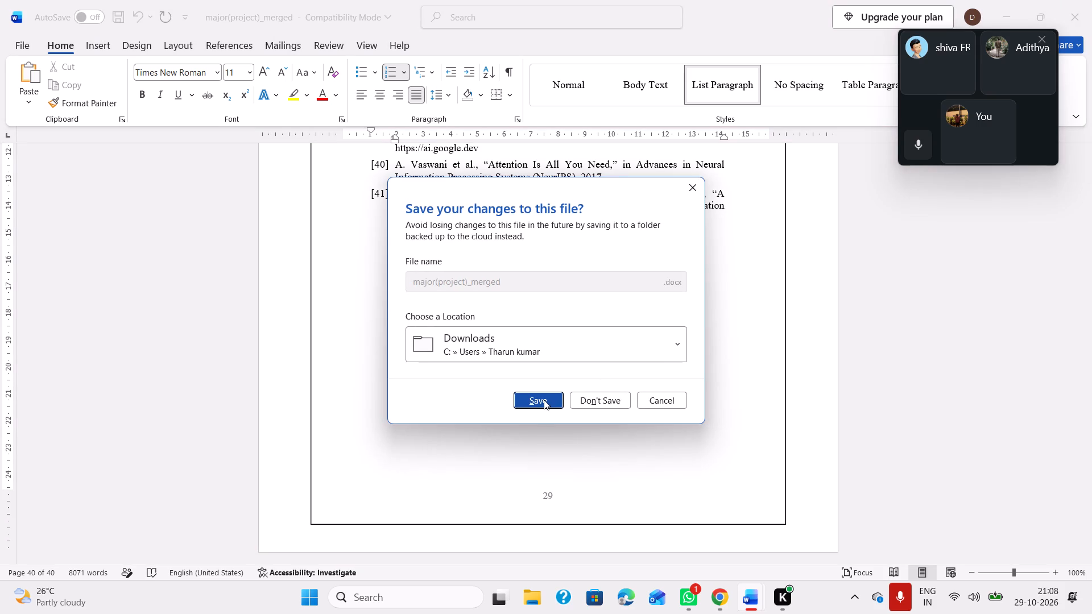
left_click(544, 400)
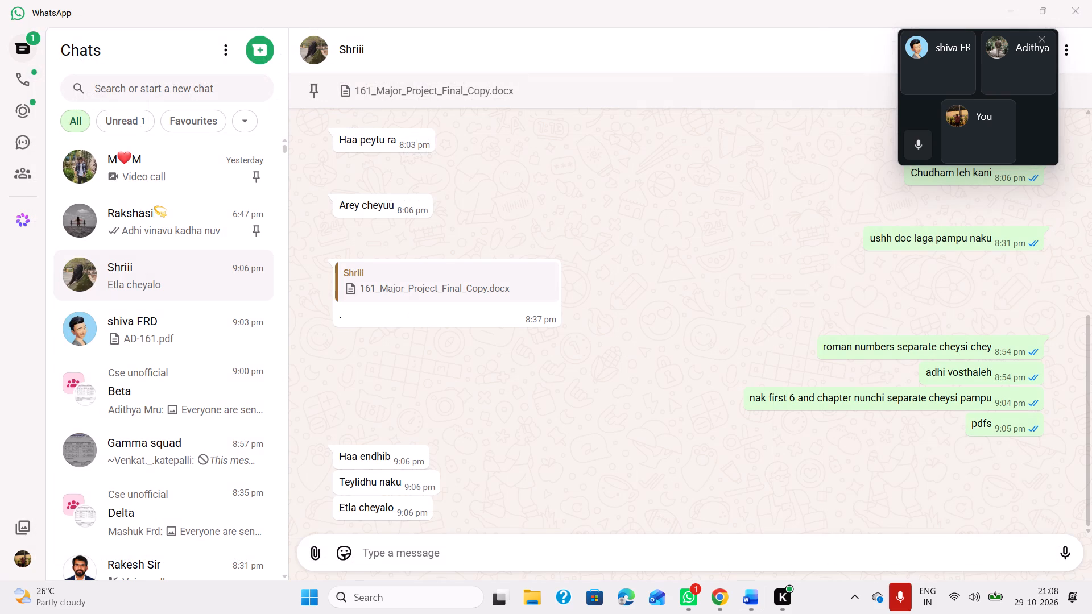
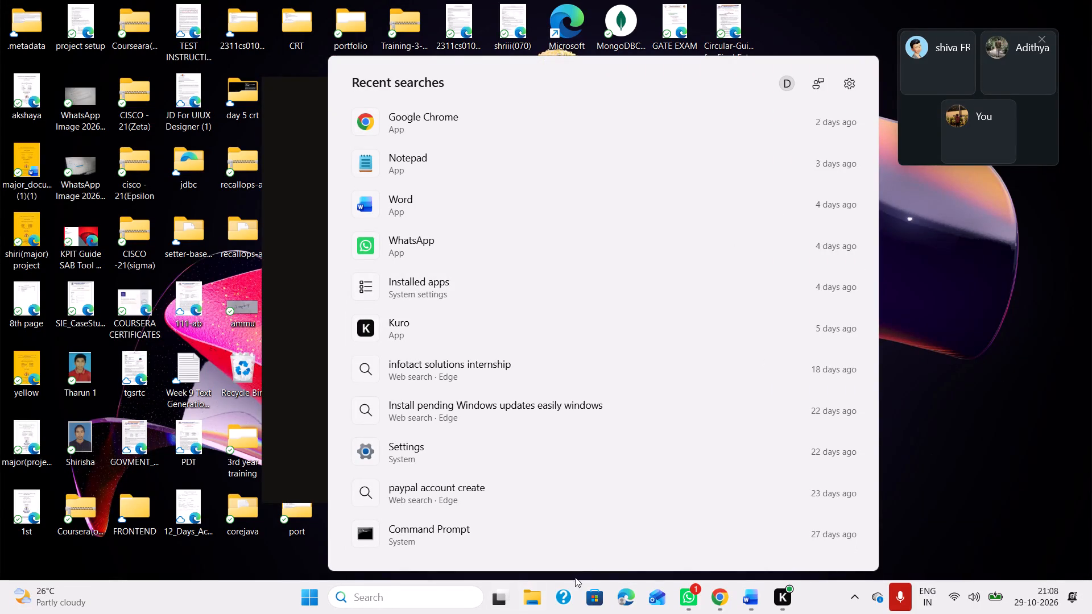
Open the PDF version of major(project)_merged from the recent files in File Explorer.
left_click(522, 601)
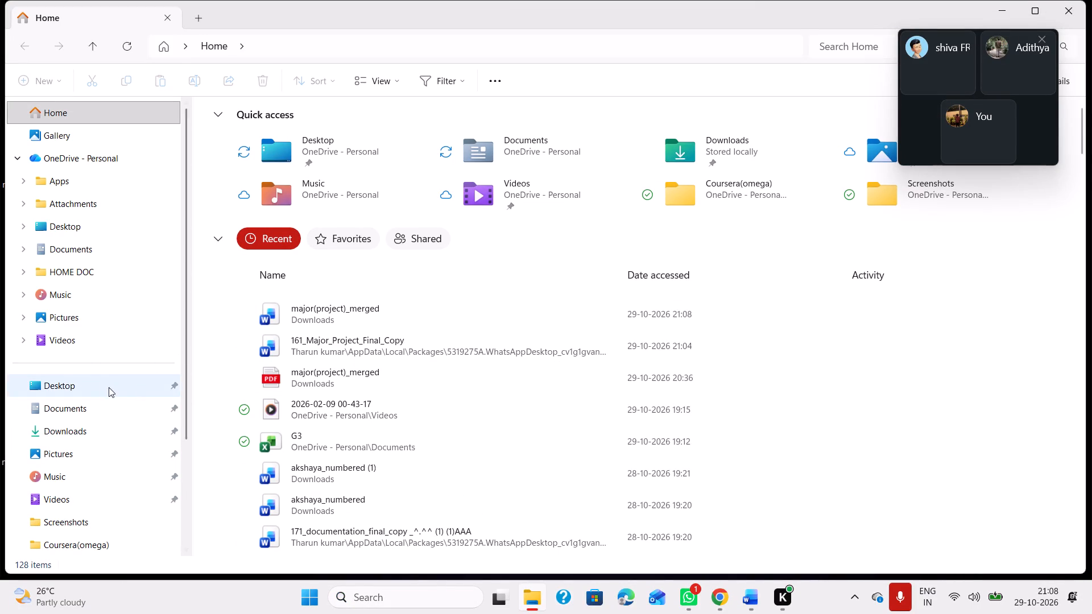
double_click(394, 376)
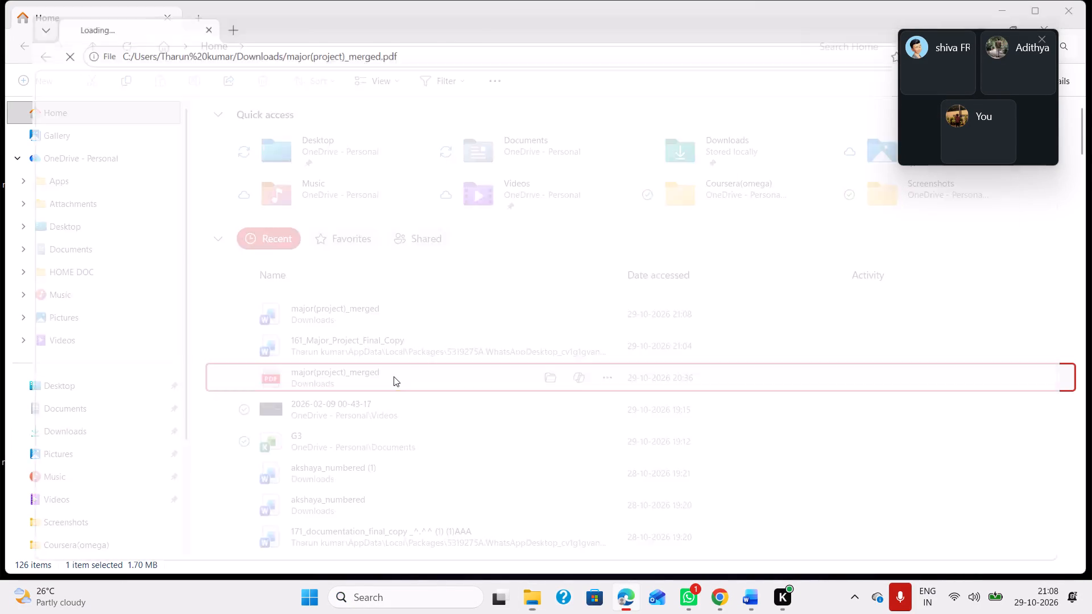
Look through the major(project)_merged PDF from the title page to Table 2.2 in Chapter 2, examining the page layout.
scroll(489, 418, "down", 8)
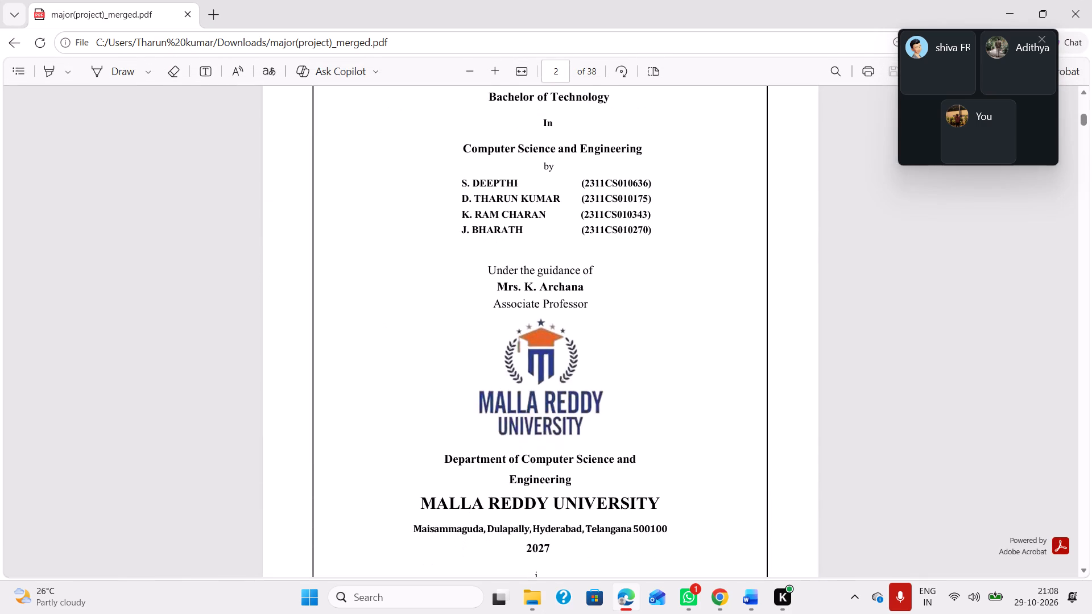
scroll(489, 418, "down", 20)
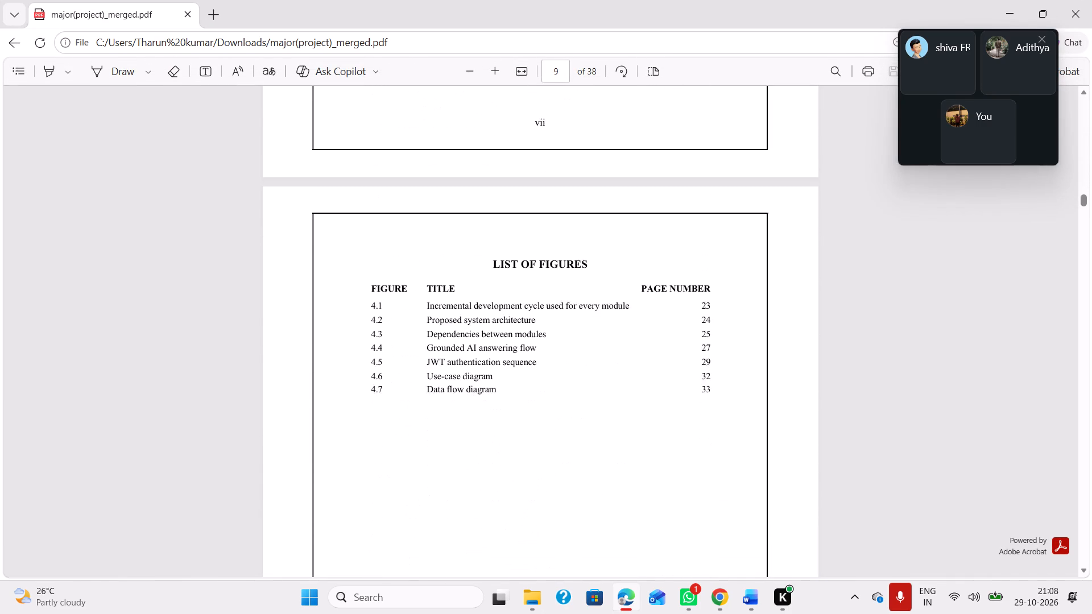
scroll(489, 418, "down", 16)
scroll(489, 418, "down", 11)
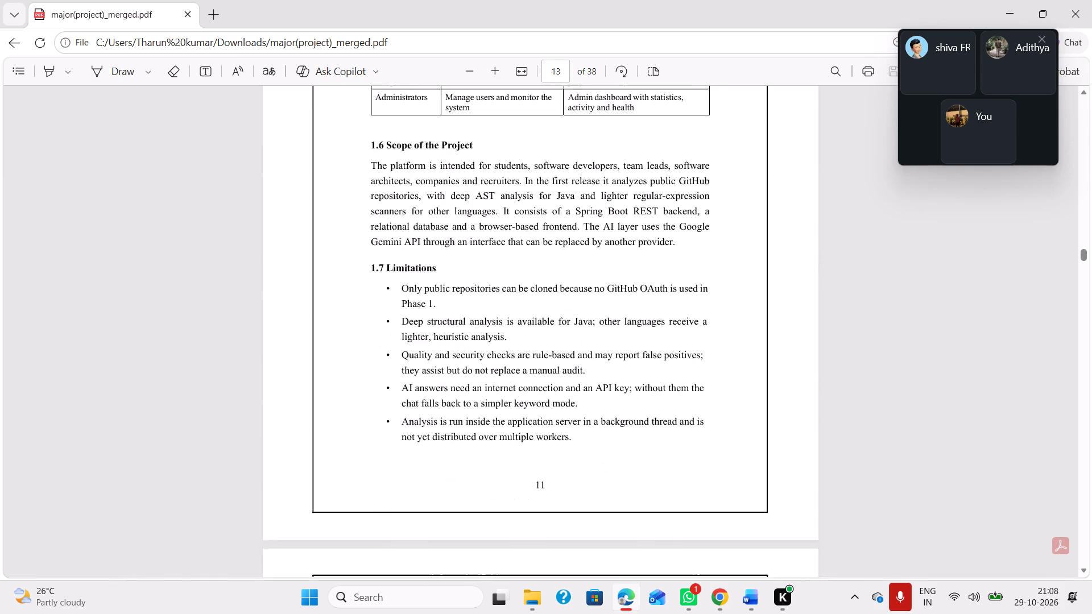
scroll(489, 418, "down", 14)
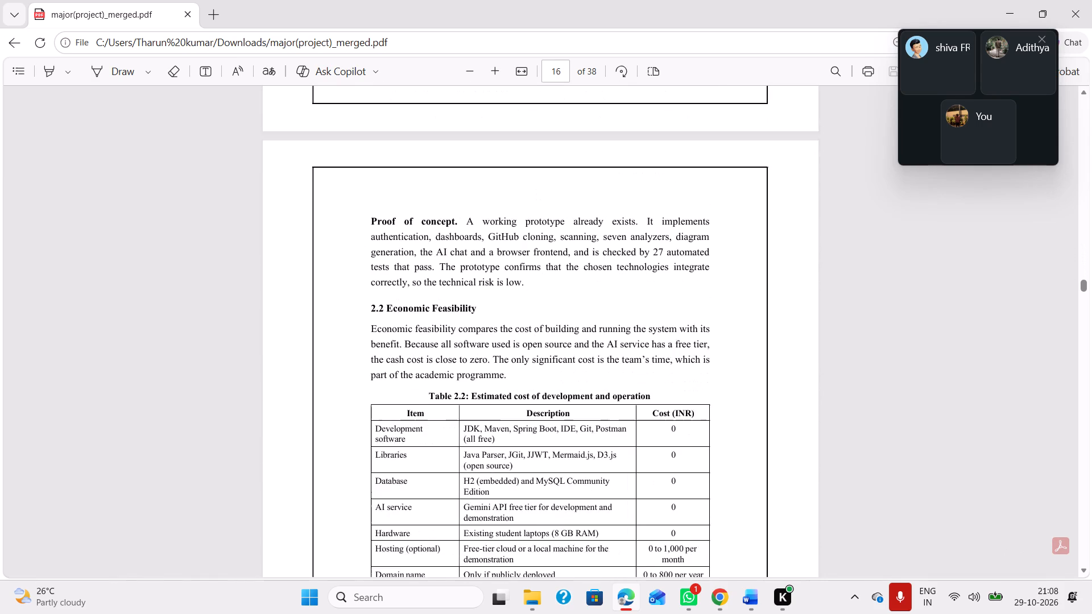
scroll(489, 418, "down", 7)
Go back to the PDF's cover page and examine the front matter from the cover to the Abstract, including the logos and External Examiner line.
scroll(489, 418, "up", 18)
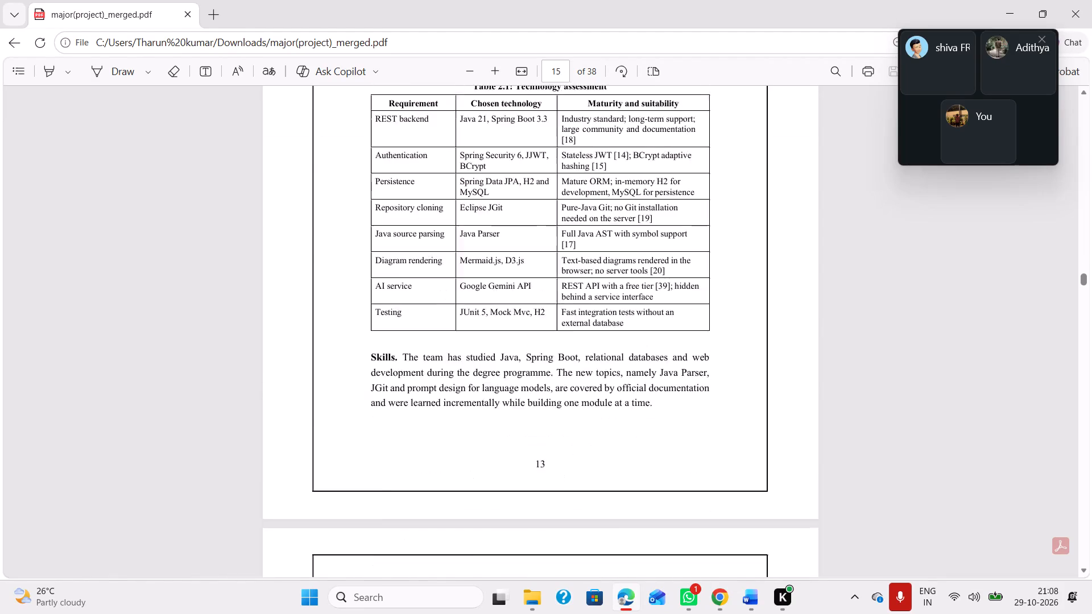
scroll(489, 418, "up", 12)
scroll(489, 418, "up", 20)
scroll(489, 418, "up", 11)
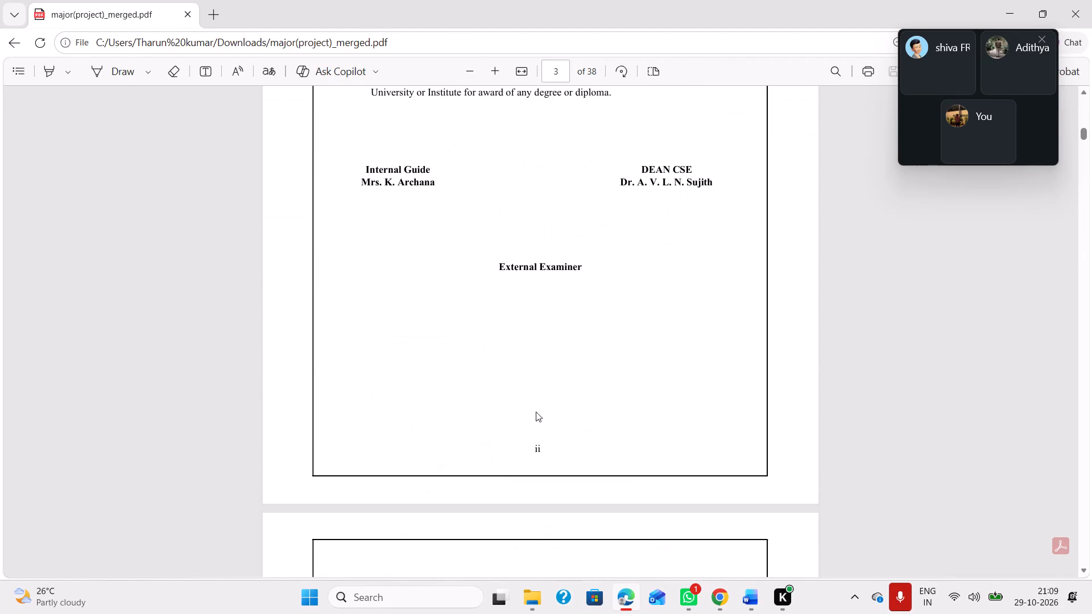
scroll(668, 404, "up", 15)
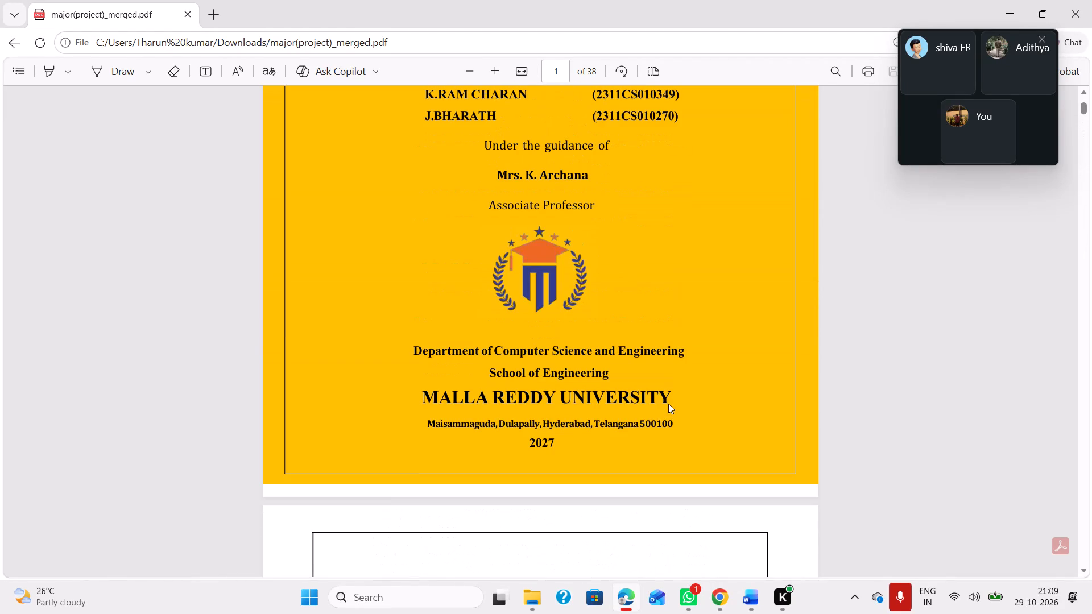
scroll(671, 449, "down", 2)
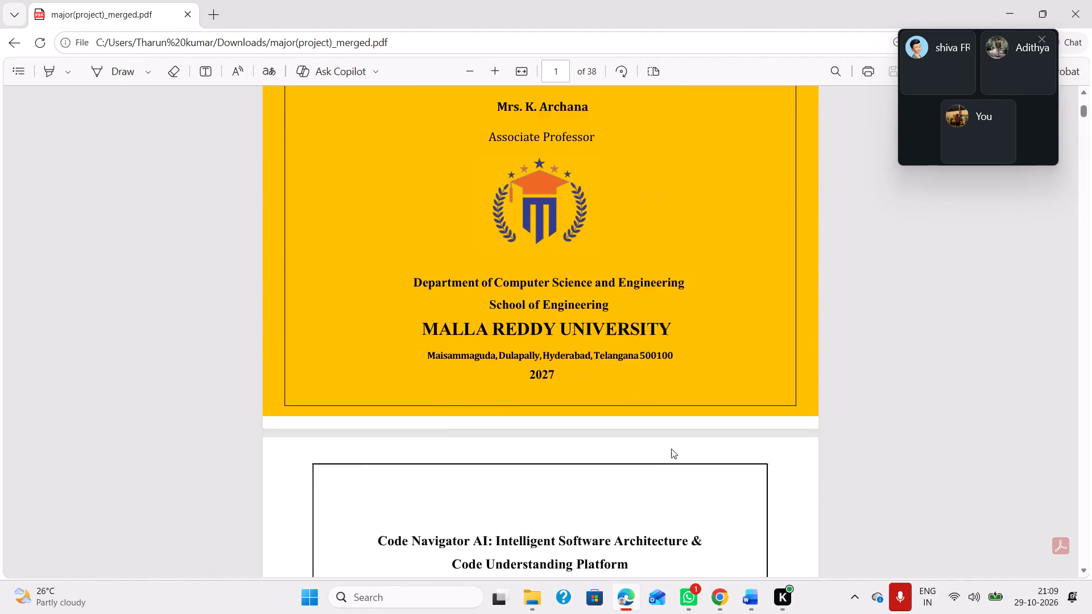
scroll(671, 449, "down", 2)
scroll(646, 390, "down", 9)
scroll(646, 390, "up", 4)
scroll(646, 390, "down", 5)
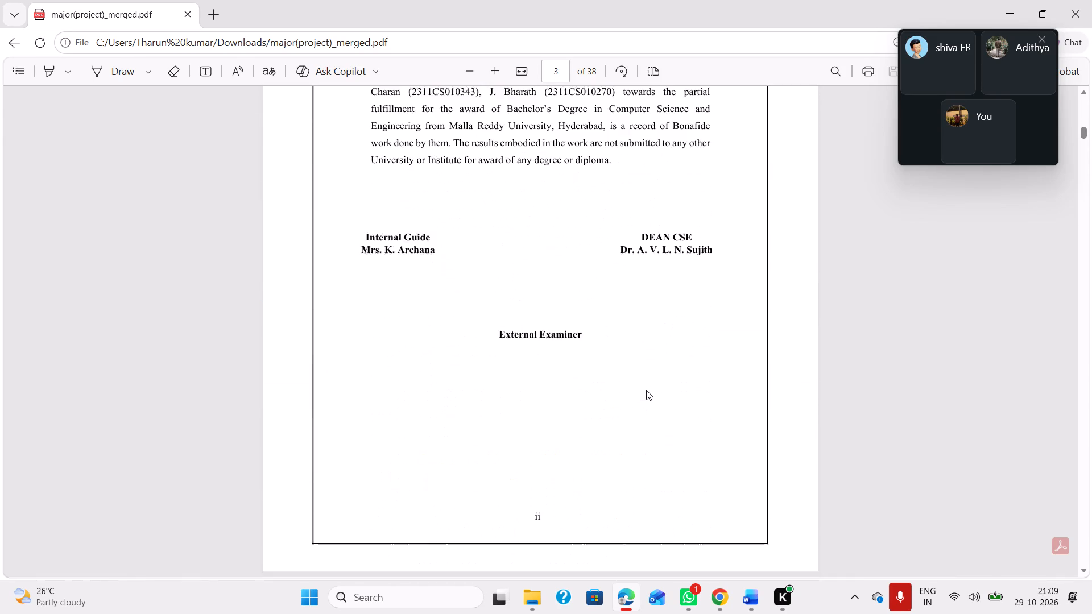
scroll(646, 390, "up", 9)
scroll(646, 390, "down", 5)
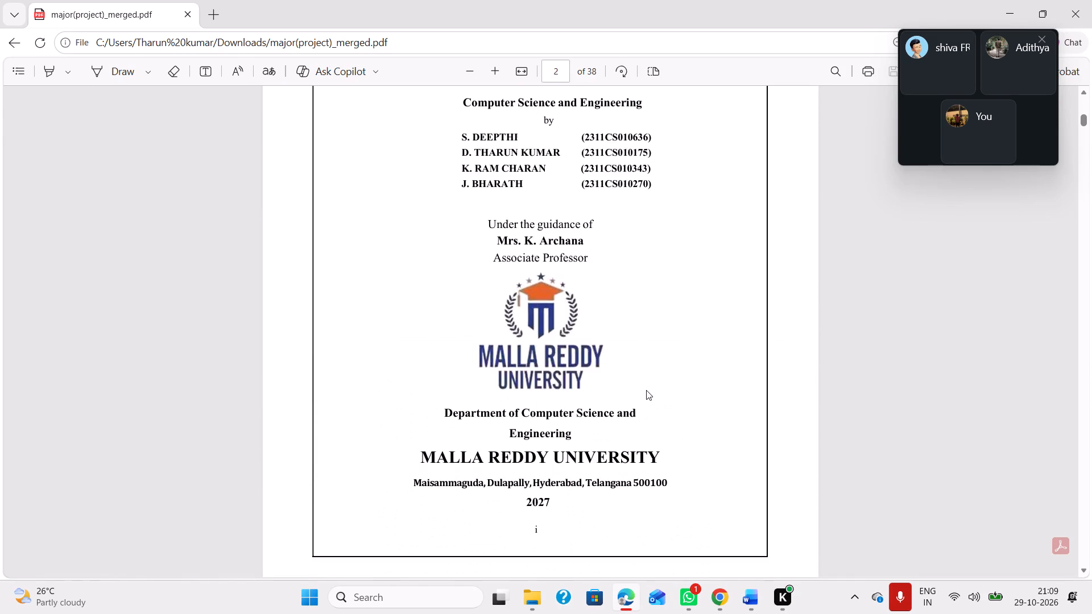
scroll(646, 390, "down", 13)
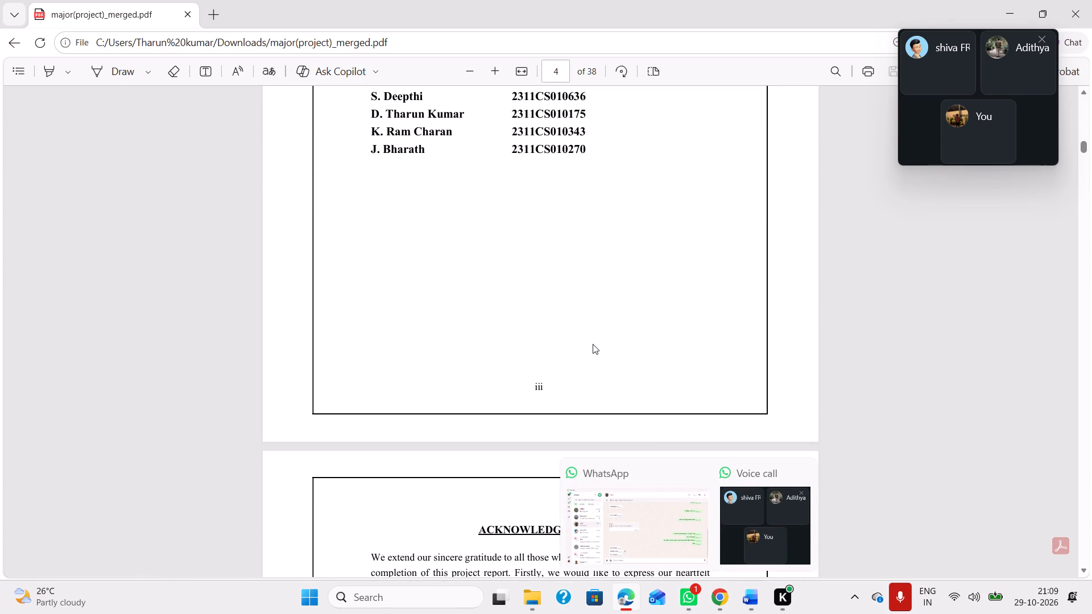
scroll(593, 344, "down", 5)
scroll(575, 404, "down", 4)
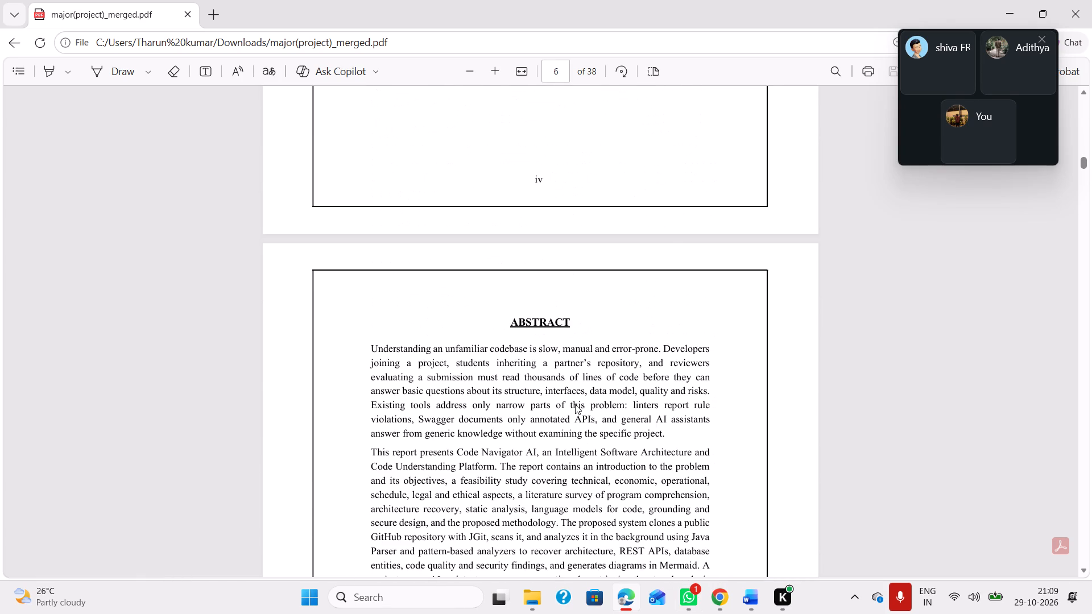
Review the PDF's Abstract, table of contents and Chapter 1 pages up to section 1.7 Limitations.
scroll(575, 404, "down", 2)
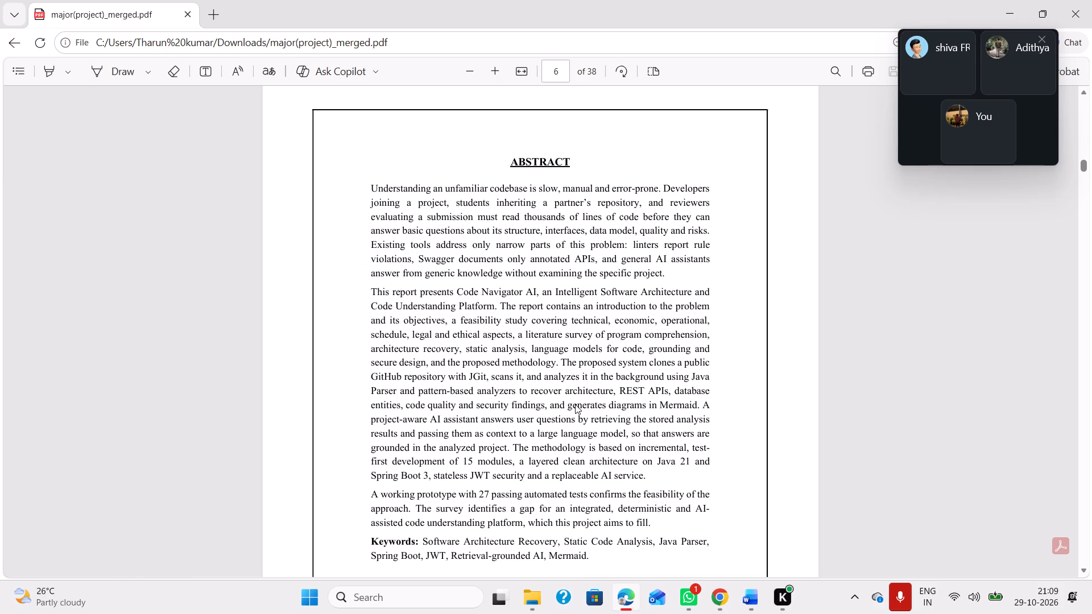
scroll(575, 404, "down", 2)
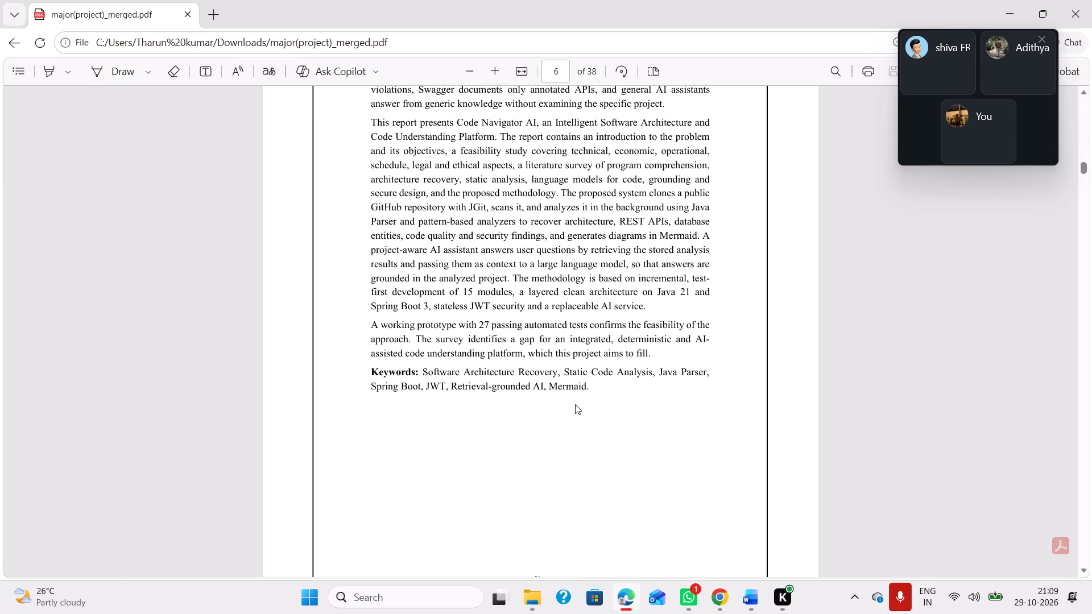
scroll(575, 404, "down", 11)
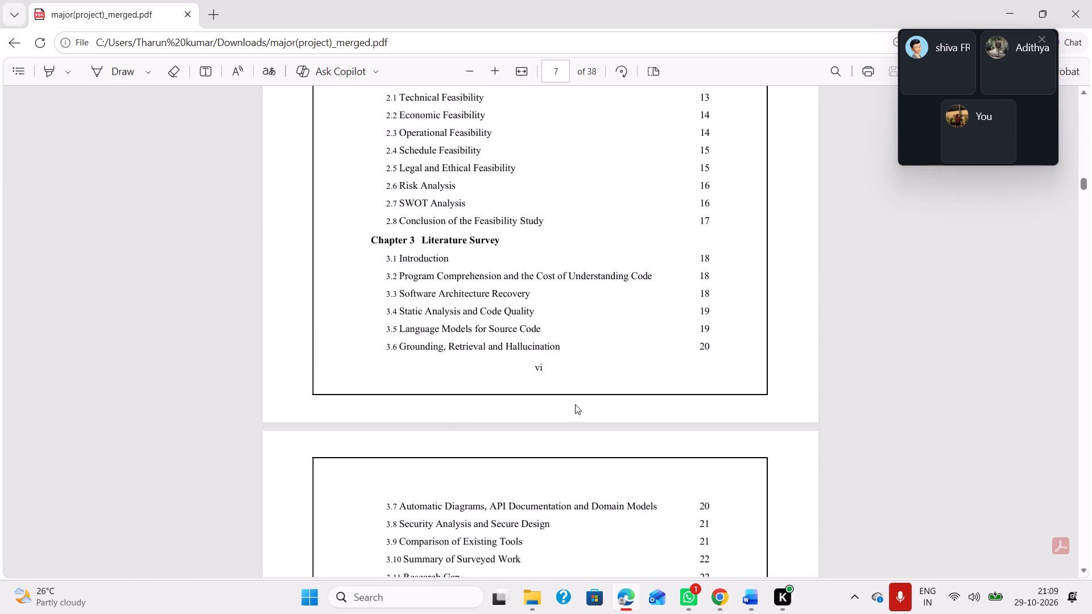
scroll(575, 404, "down", 13)
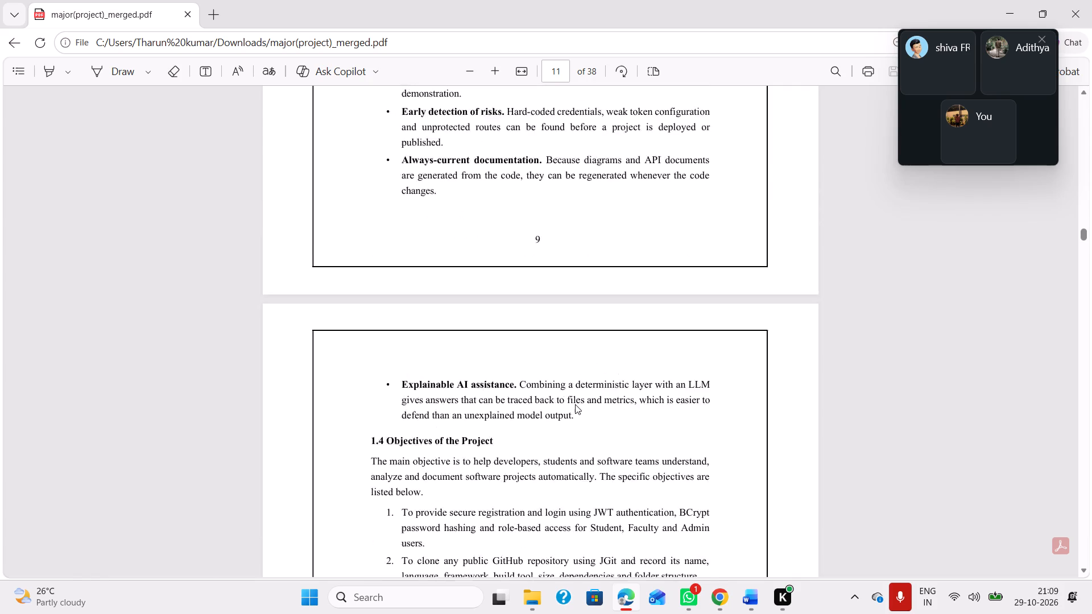
scroll(575, 404, "down", 11)
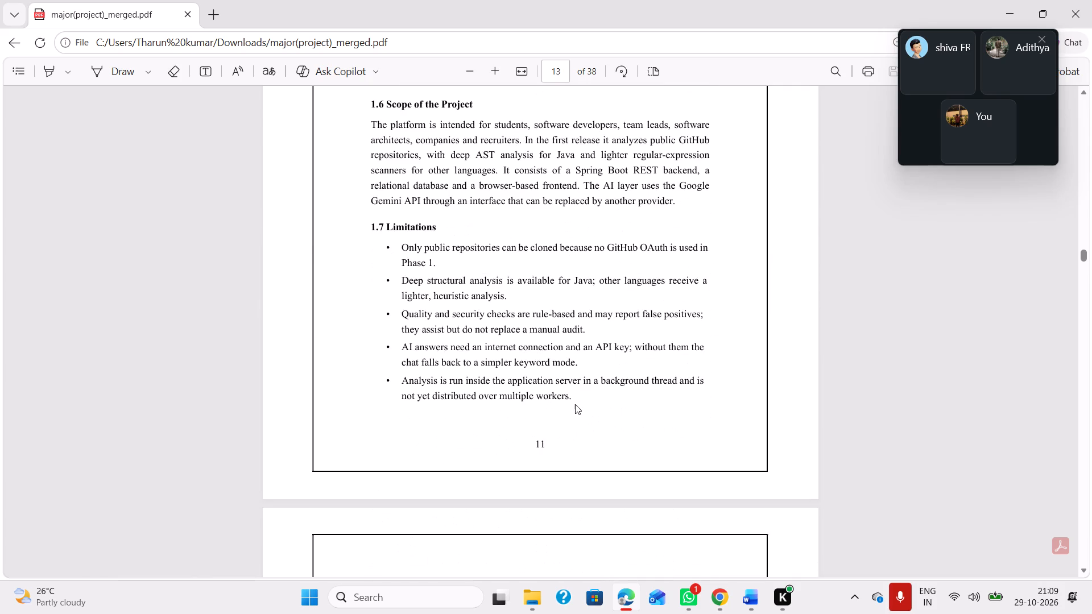
Examine the layout of page 11, covering the Target Users table, Scope of the Project and Limitations.
scroll(575, 404, "down", 1)
scroll(575, 404, "up", 4)
scroll(575, 404, "down", 3)
scroll(575, 404, "up", 1)
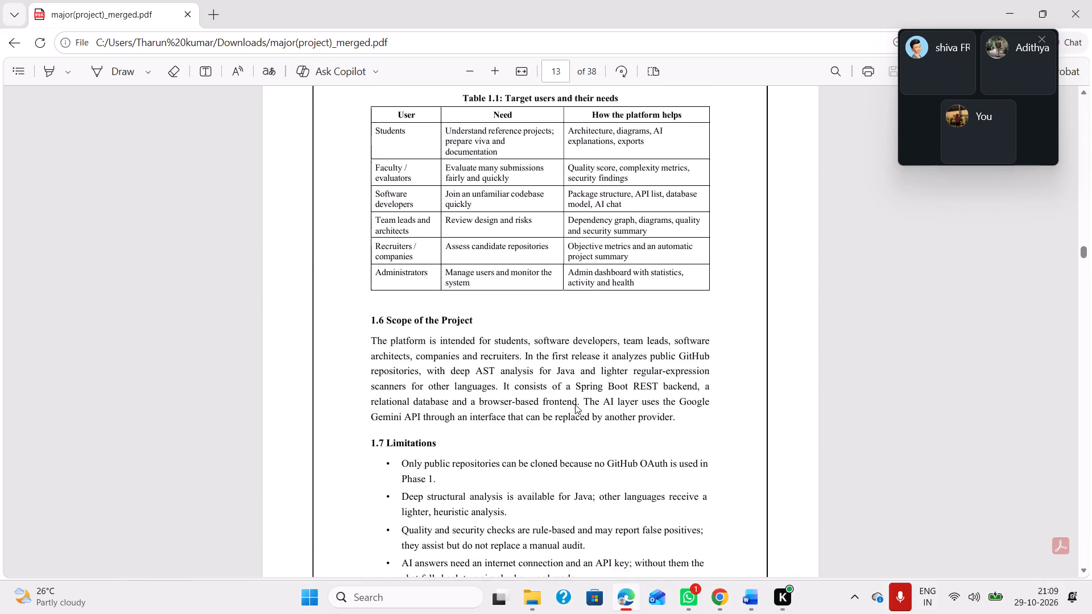
scroll(575, 404, "up", 1)
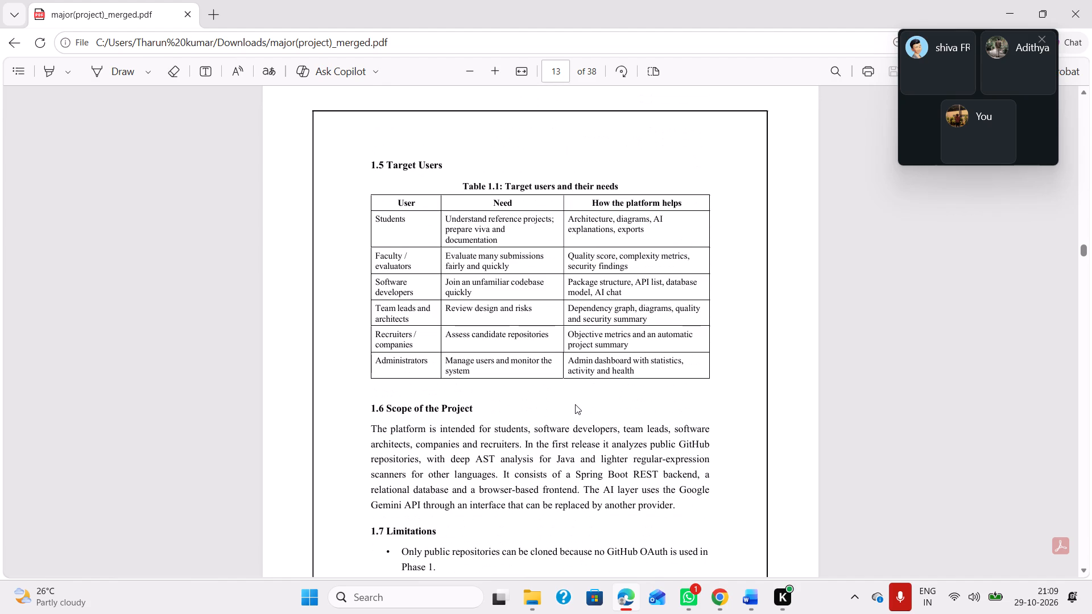
scroll(575, 404, "down", 6)
scroll(589, 349, "up", 1)
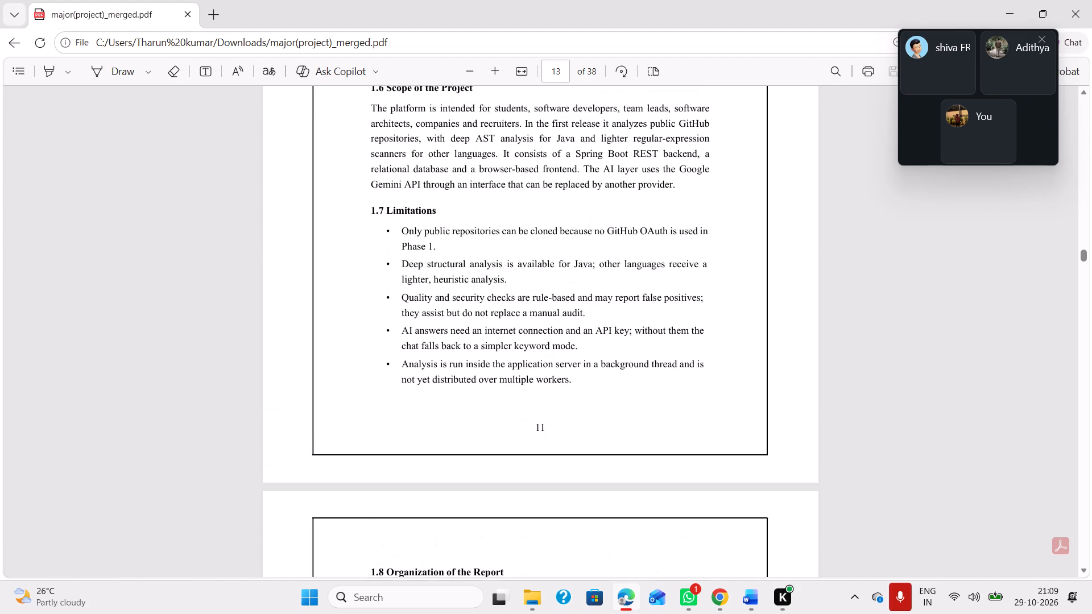
scroll(589, 349, "up", 1)
scroll(589, 349, "down", 3)
scroll(589, 349, "up", 2)
scroll(446, 285, "up", 1)
scroll(482, 322, "up", 1)
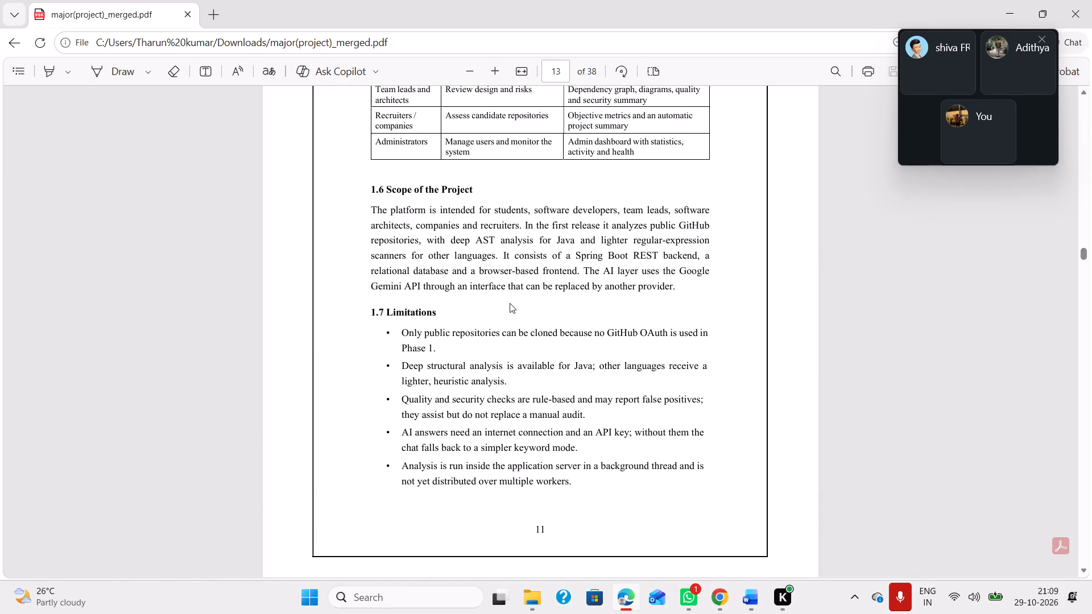
Examine the Chapter 2 Feasibility Study pages through the SWOT analysis tables, then return to Table 2.2.
scroll(510, 303, "down", 4)
scroll(509, 365, "down", 7)
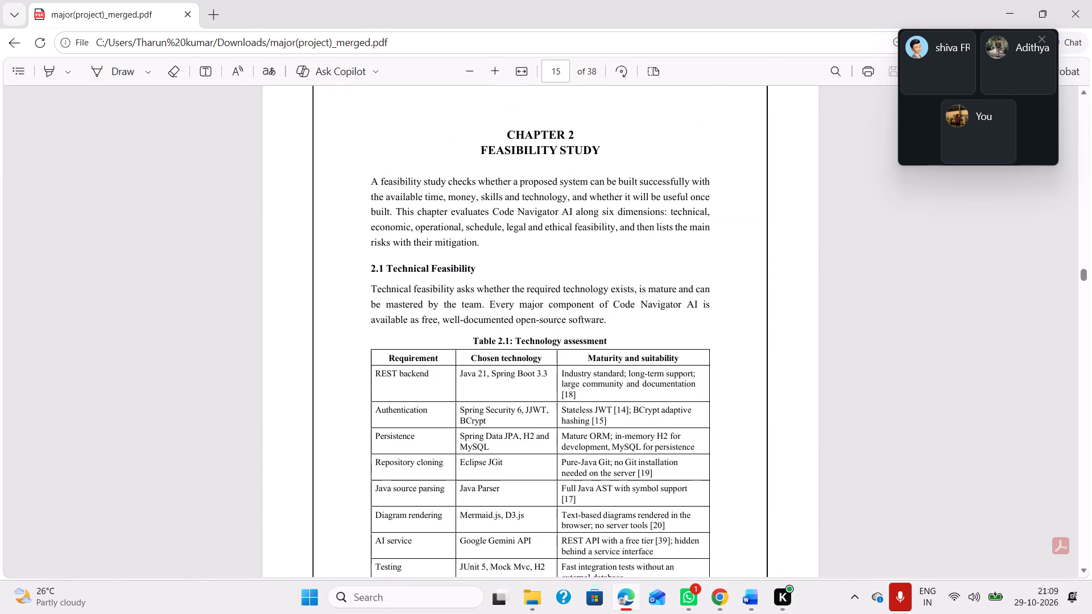
scroll(504, 391, "down", 2)
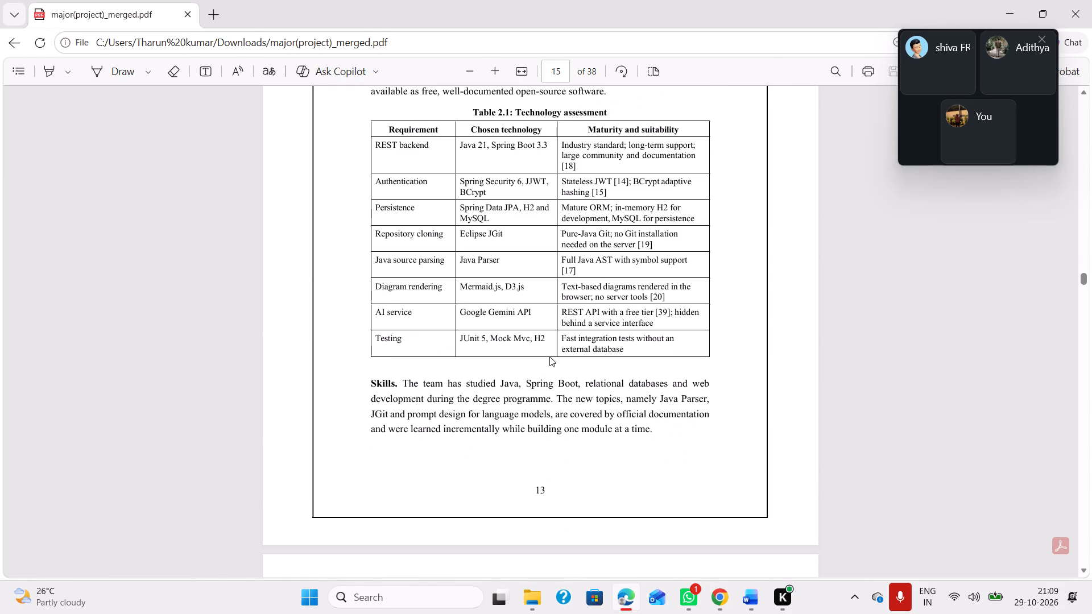
scroll(549, 356, "down", 2)
scroll(517, 485, "down", 4)
scroll(540, 375, "down", 2)
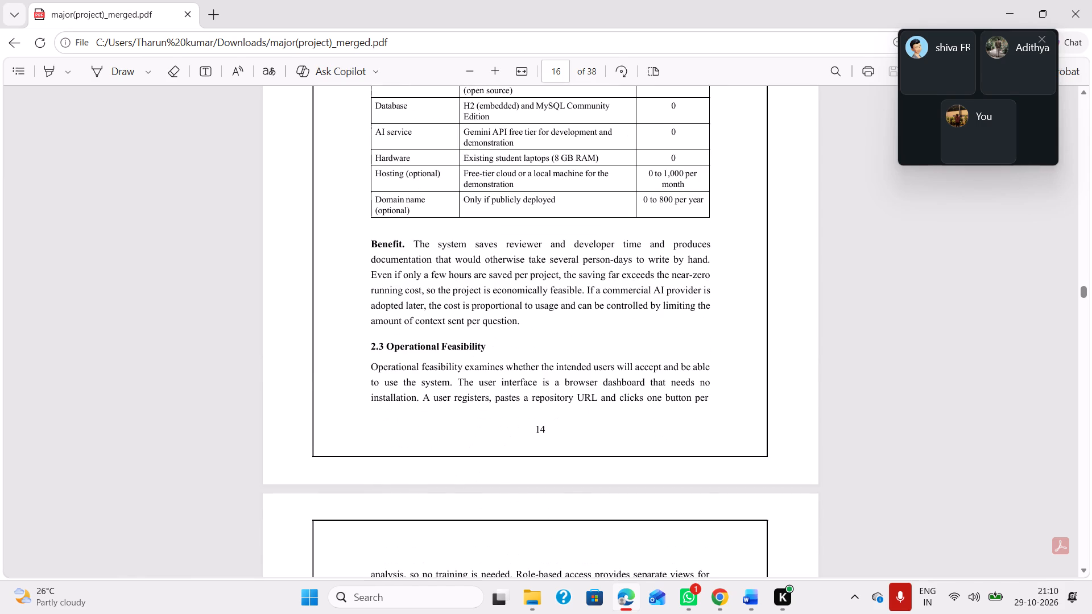
scroll(540, 375, "up", 2)
scroll(540, 375, "down", 9)
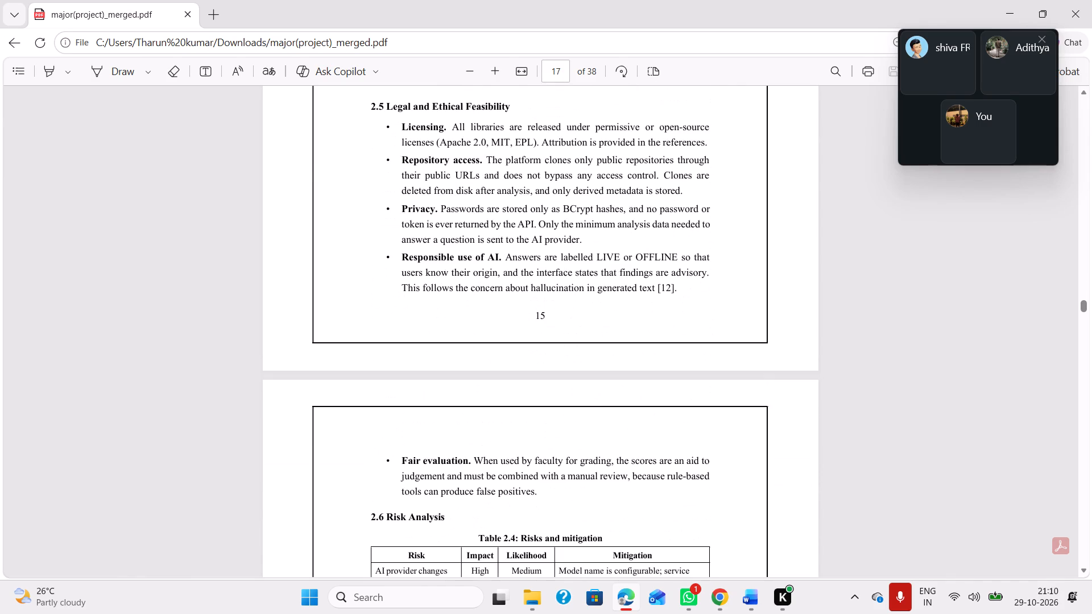
scroll(540, 375, "down", 7)
scroll(540, 375, "up", 3)
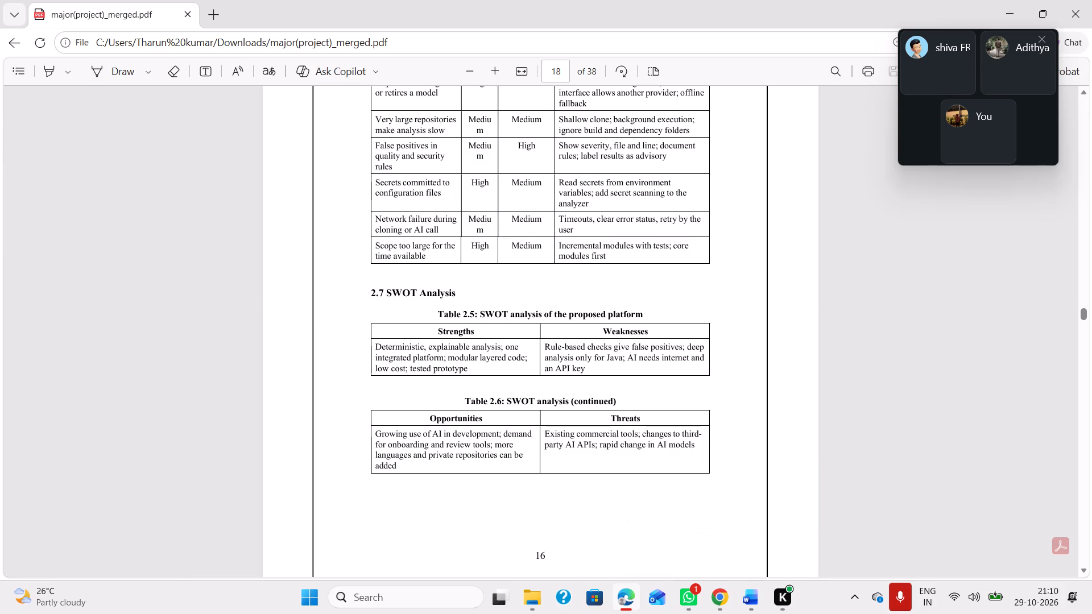
scroll(540, 375, "up", 2)
scroll(561, 259, "up", 1)
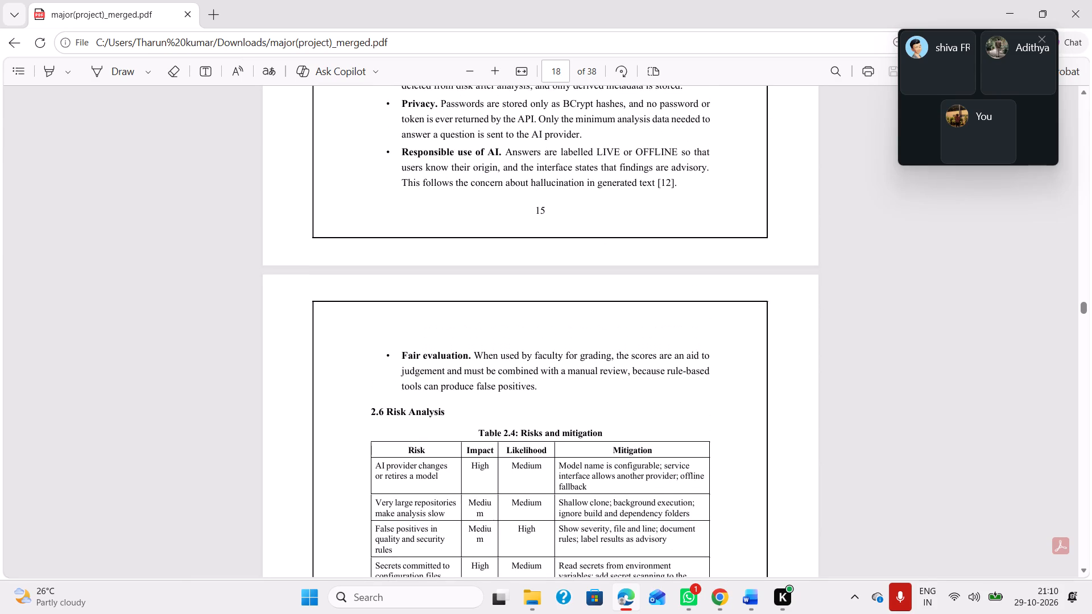
scroll(628, 432, "up", 1)
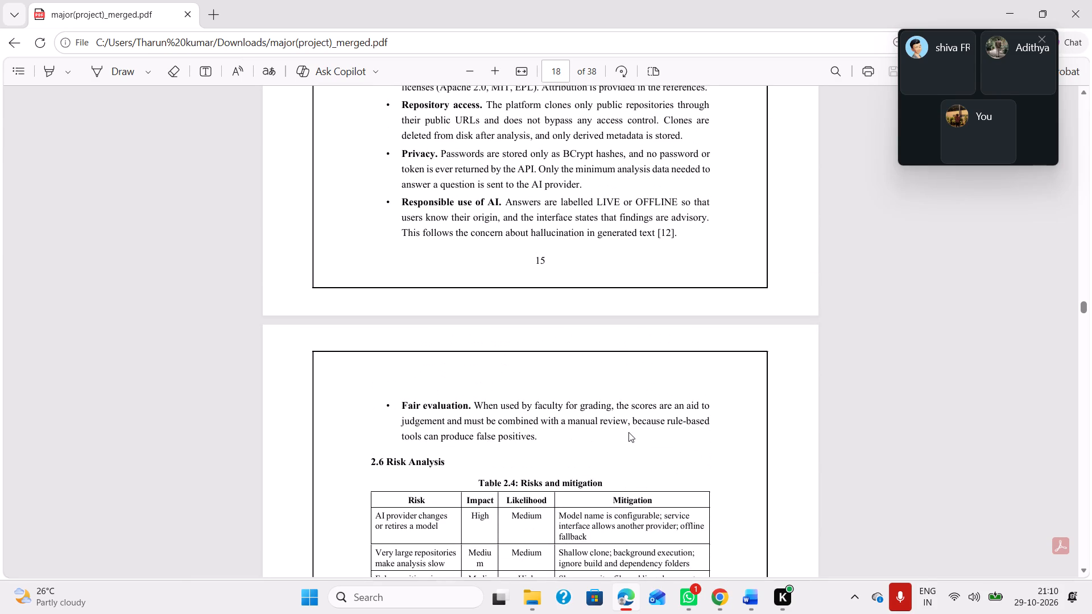
scroll(424, 374, "up", 7)
scroll(676, 385, "up", 3)
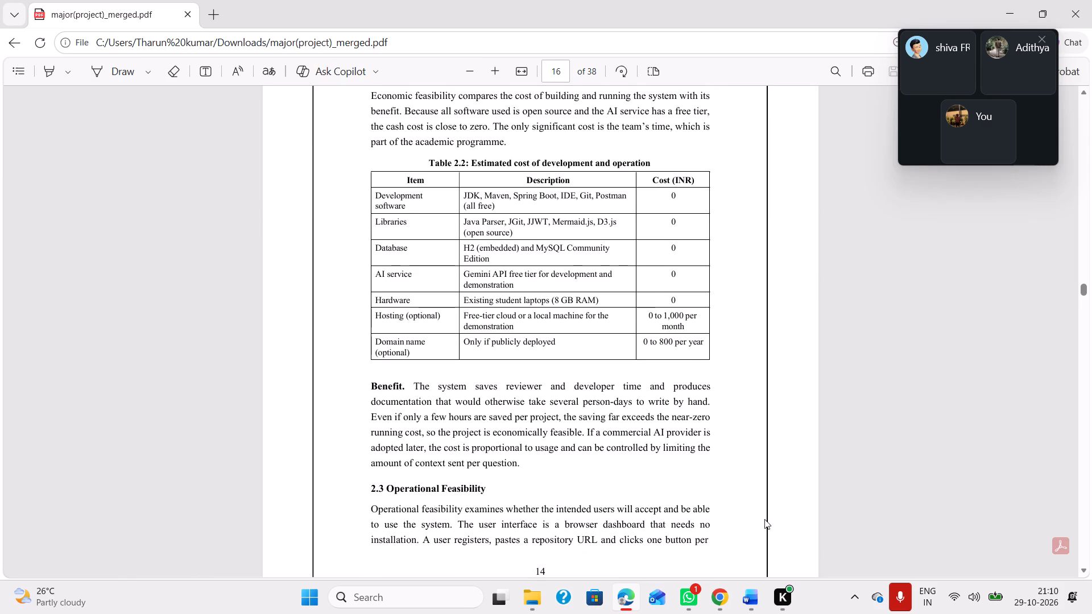
Bring up the open WhatsApp windows to switch to WhatsApp.
left_click(682, 607)
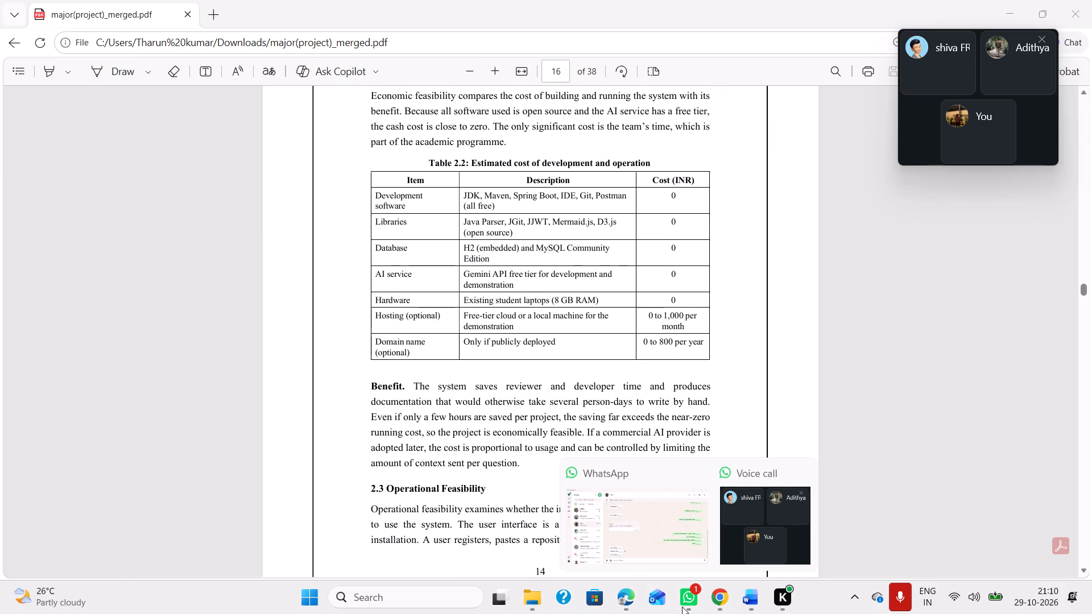
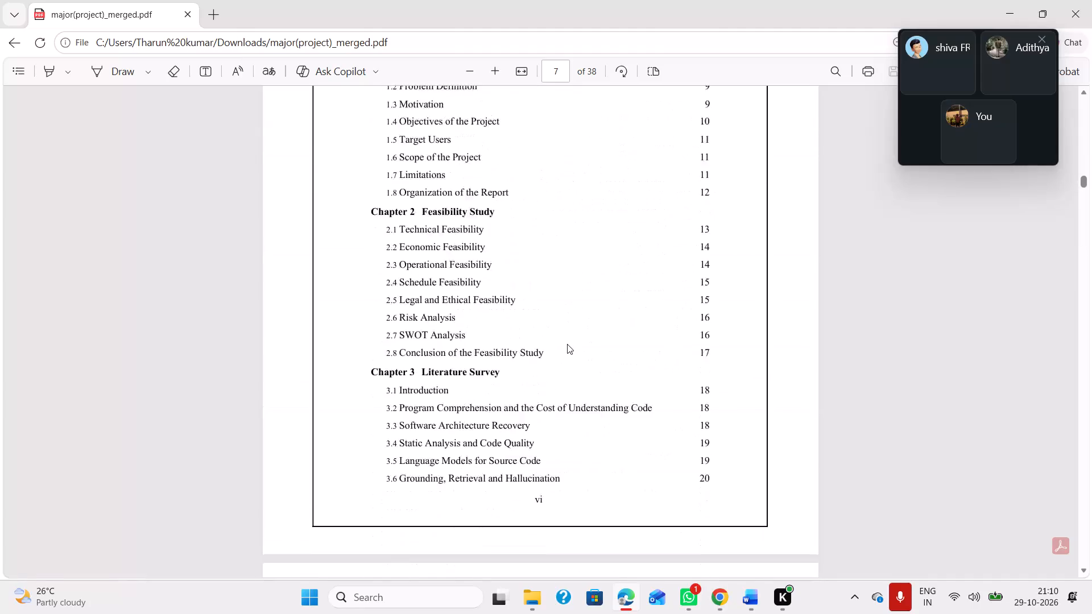
Look back over the merged PDF's cover and front matter pages.
scroll(567, 344, "up", 13)
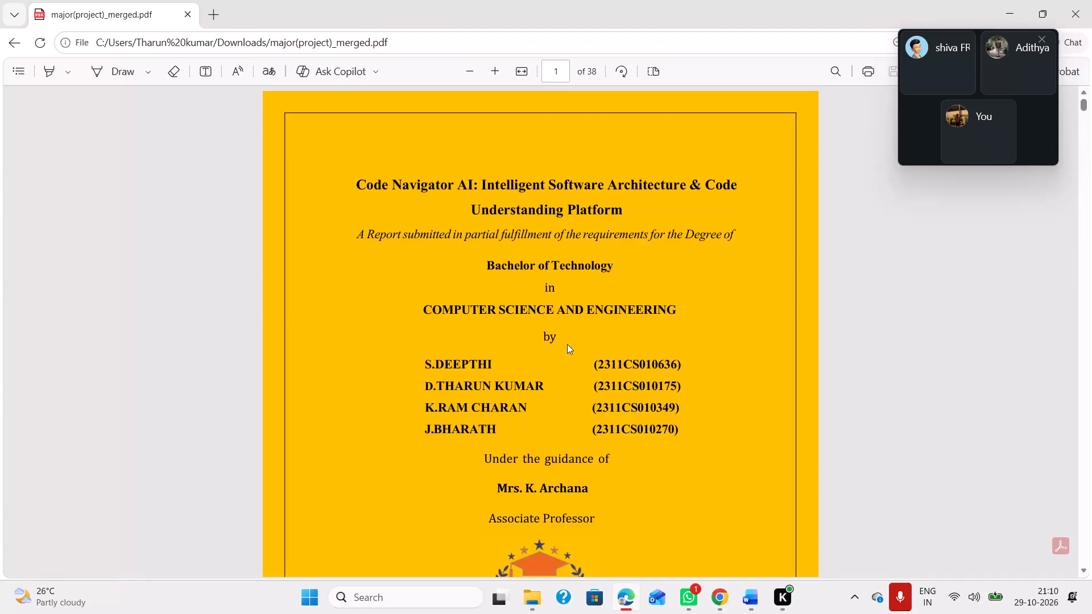
scroll(567, 344, "down", 4)
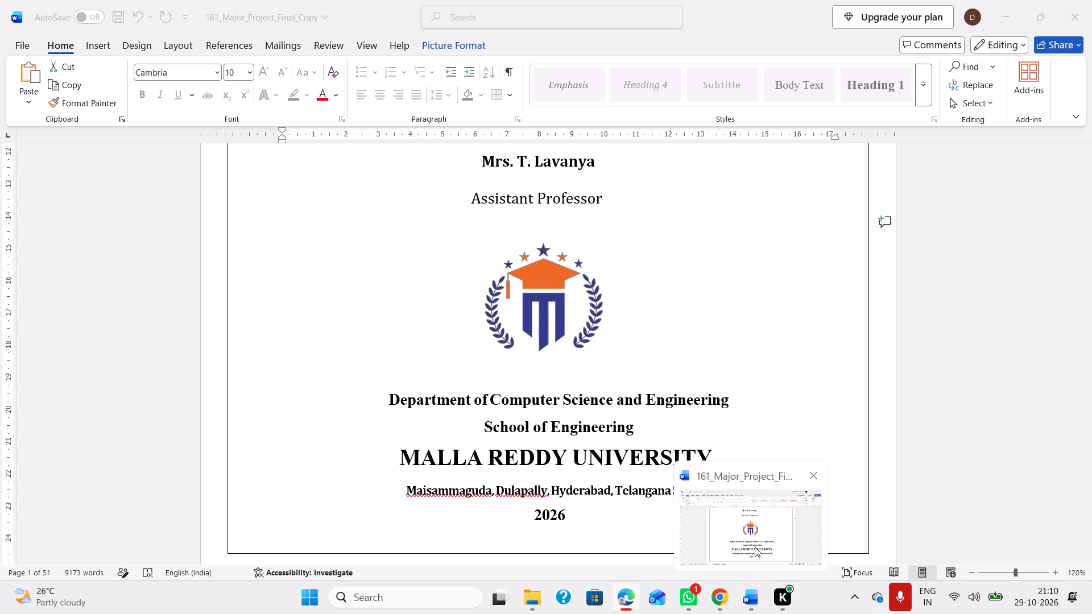
Switch to the 161_Major_Project_Final_Copy document in Word and examine its cover, title and Certificate pages.
left_click(755, 547)
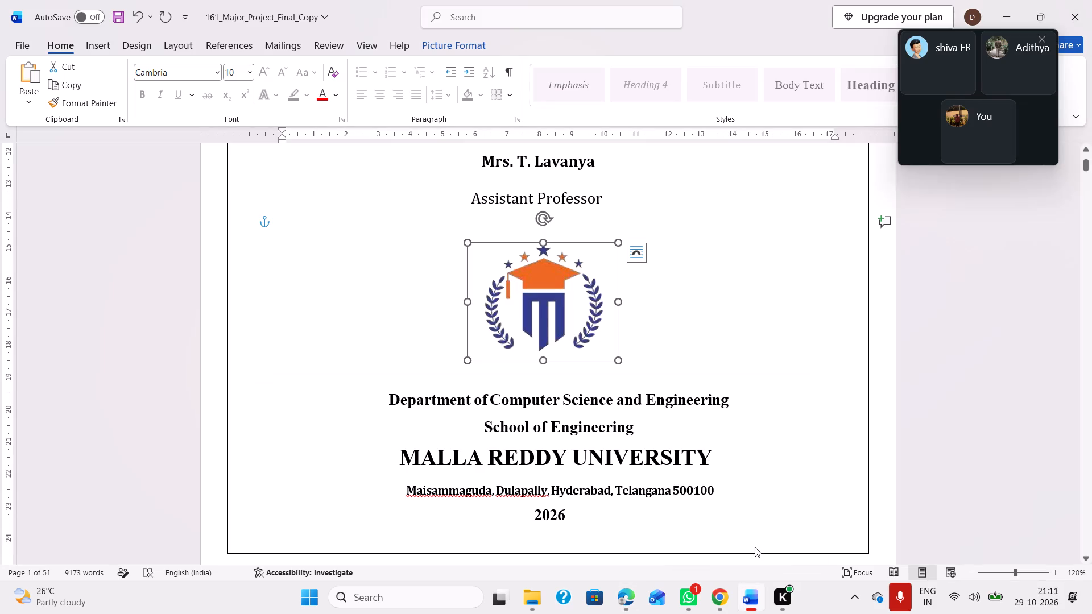
scroll(678, 457, "up", 1)
scroll(614, 415, "down", 9)
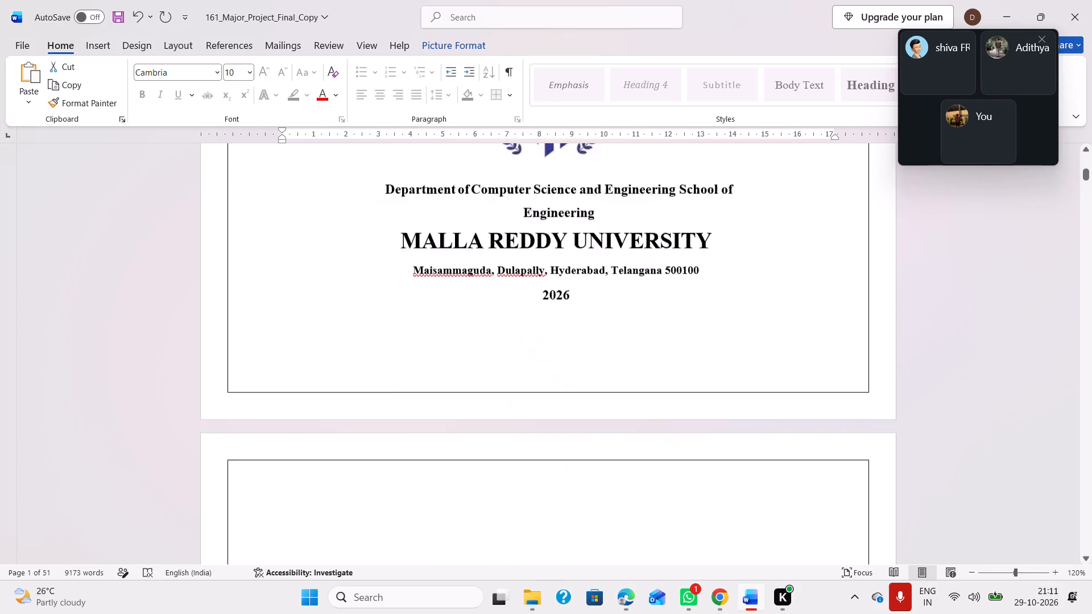
scroll(614, 415, "down", 3)
scroll(614, 415, "up", 2)
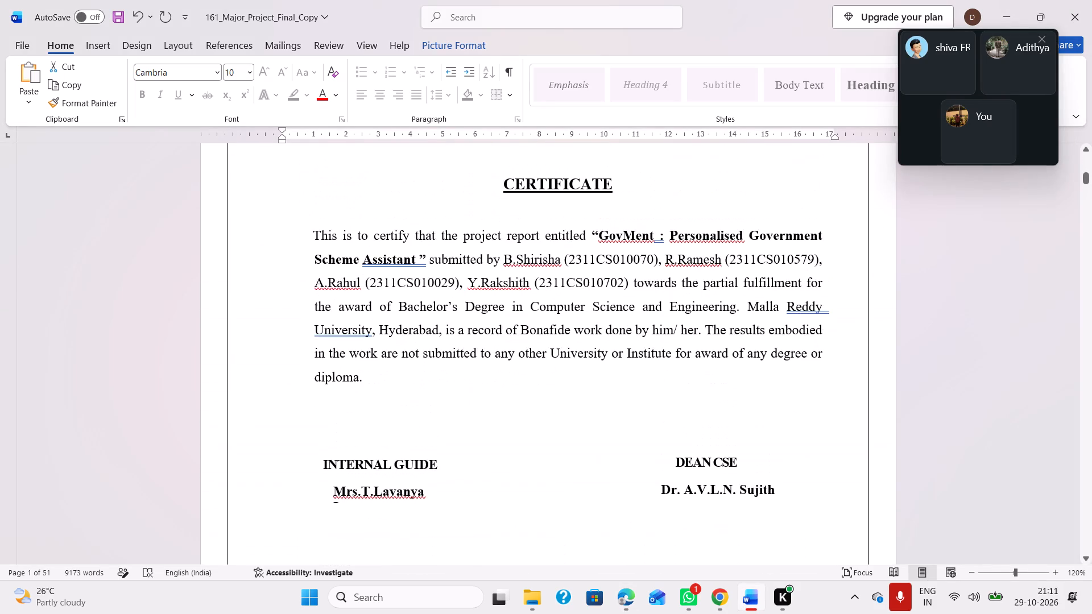
scroll(578, 455, "down", 2)
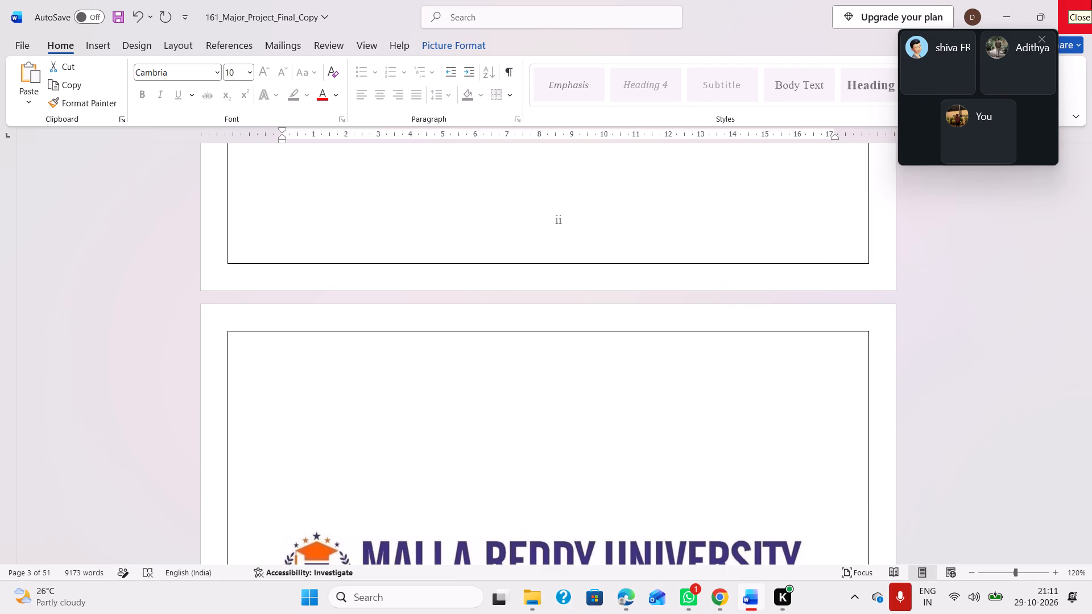
Close the 161_Major_Project_Final_Copy document without saving its changes.
left_click(1091, 0)
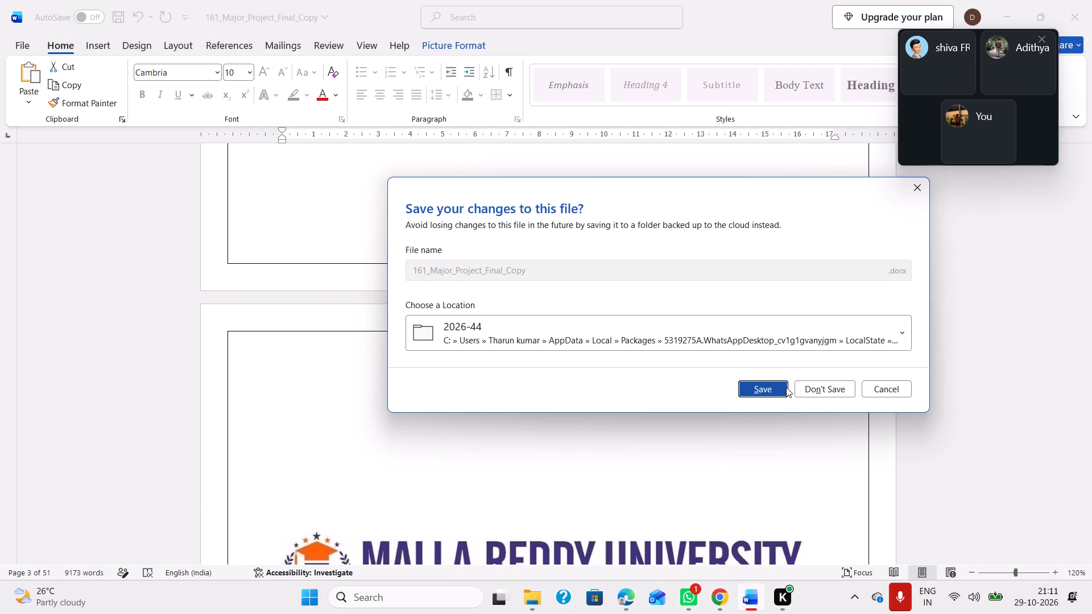
left_click(814, 387)
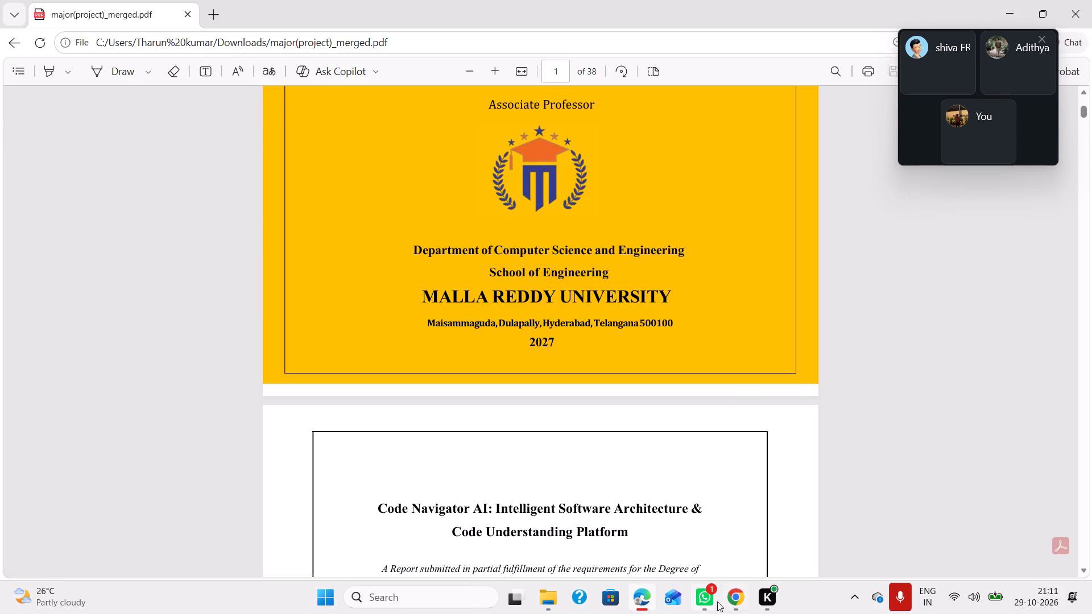
Bring up the open WhatsApp windows to switch to WhatsApp.
left_click(704, 602)
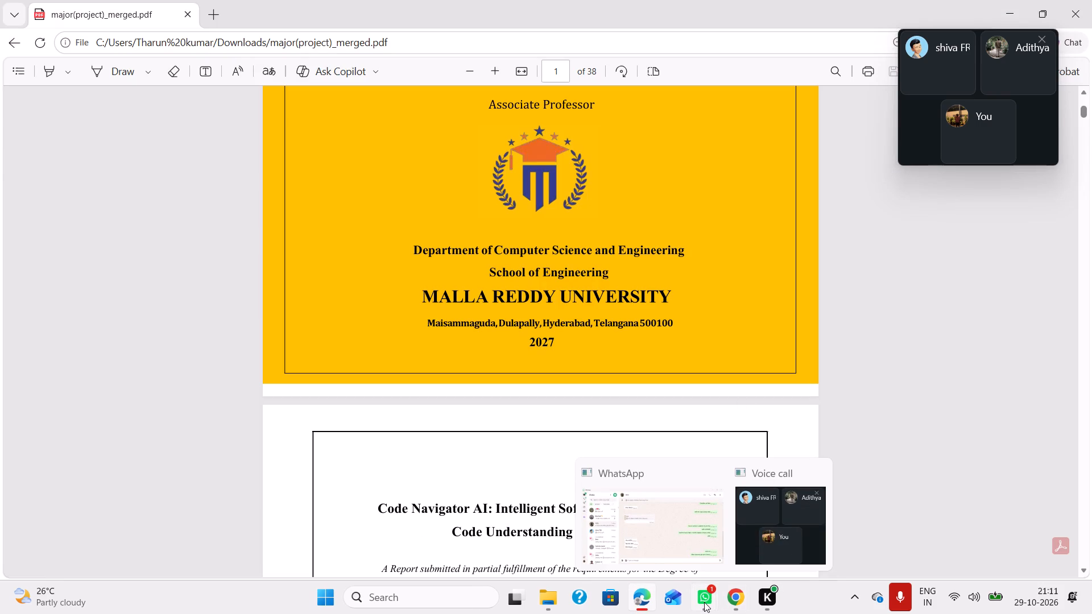
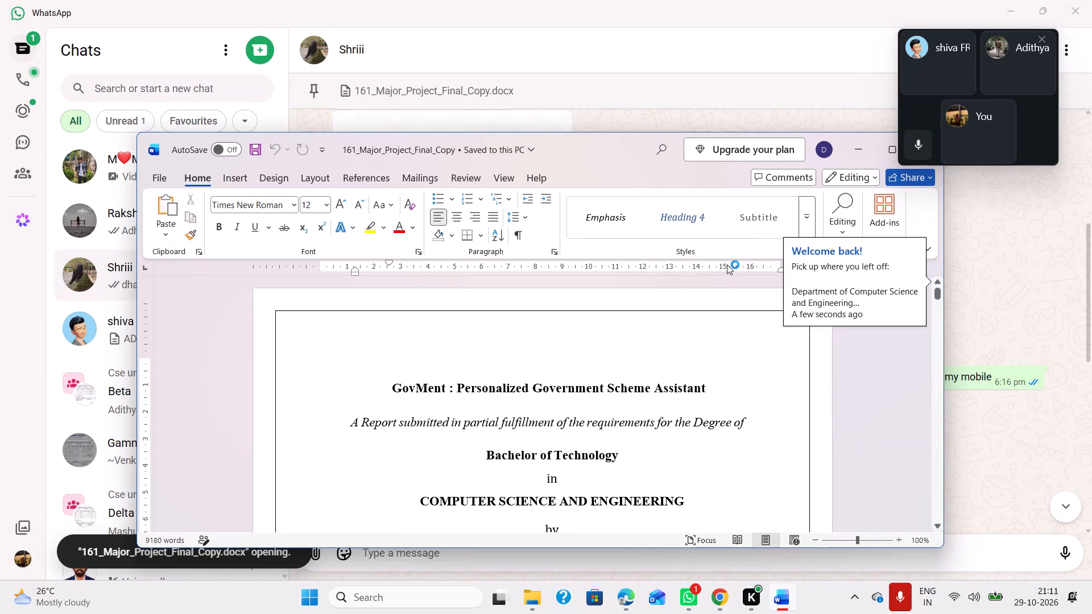
Maximize the 161_Major_Project_Final_Copy document and examine its pages from the title page through the front matter to Chapter 1's Problem Definition.
key("super+Up")
key("super+Up")
left_click(610, 434)
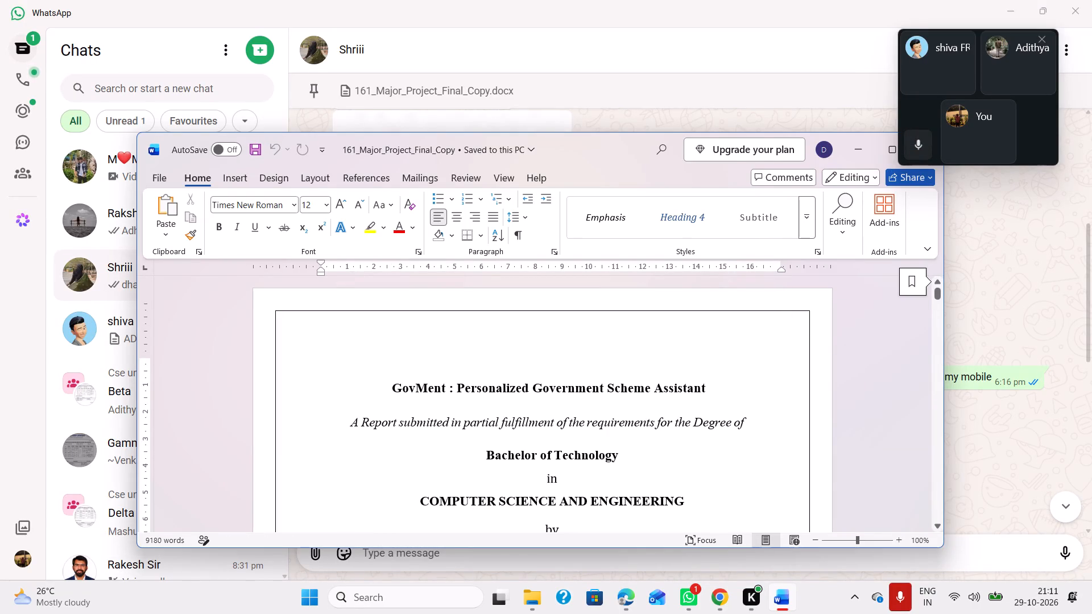
key("super+Up")
scroll(617, 384, "down", 5)
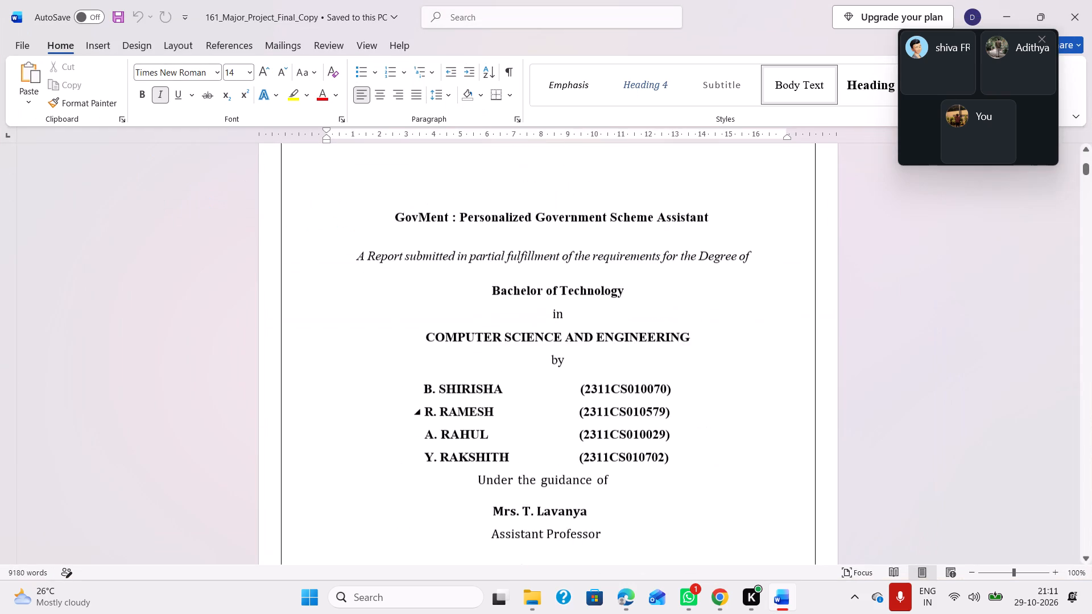
scroll(617, 384, "down", 8)
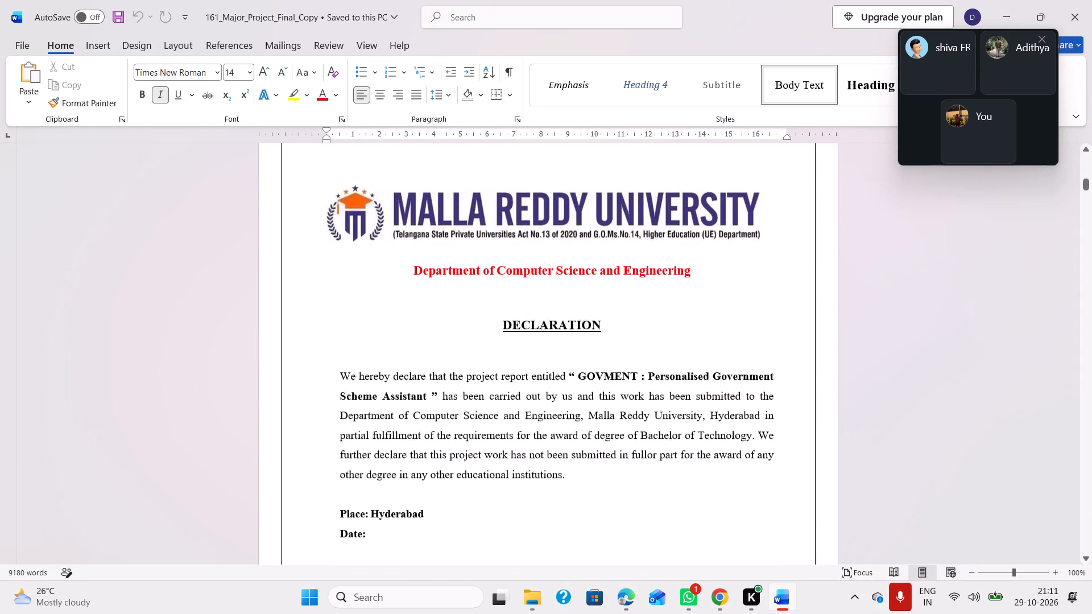
scroll(617, 384, "up", 7)
scroll(617, 384, "down", 10)
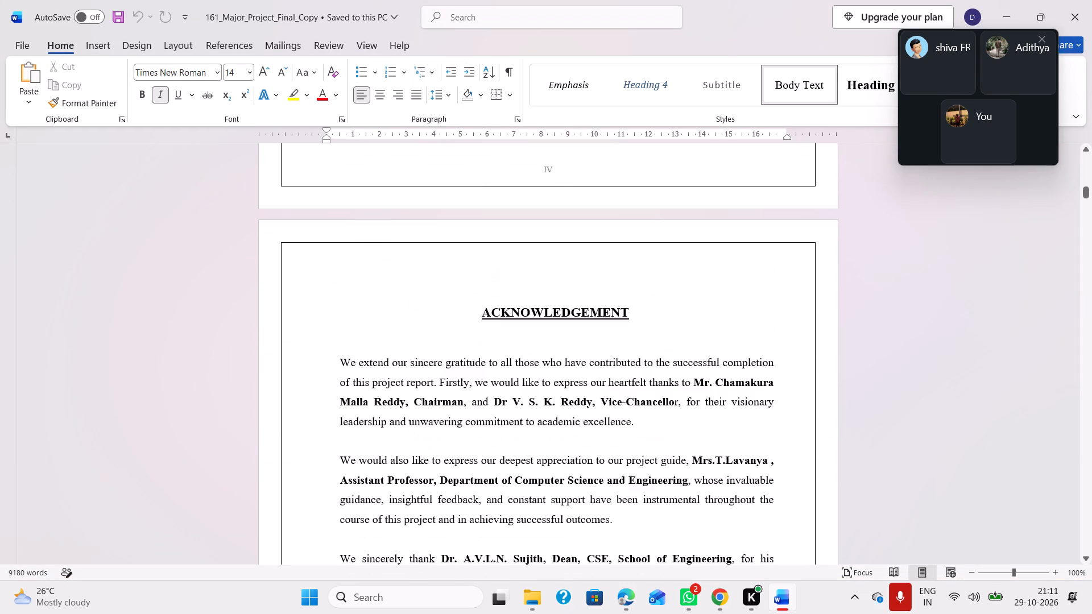
scroll(617, 384, "down", 8)
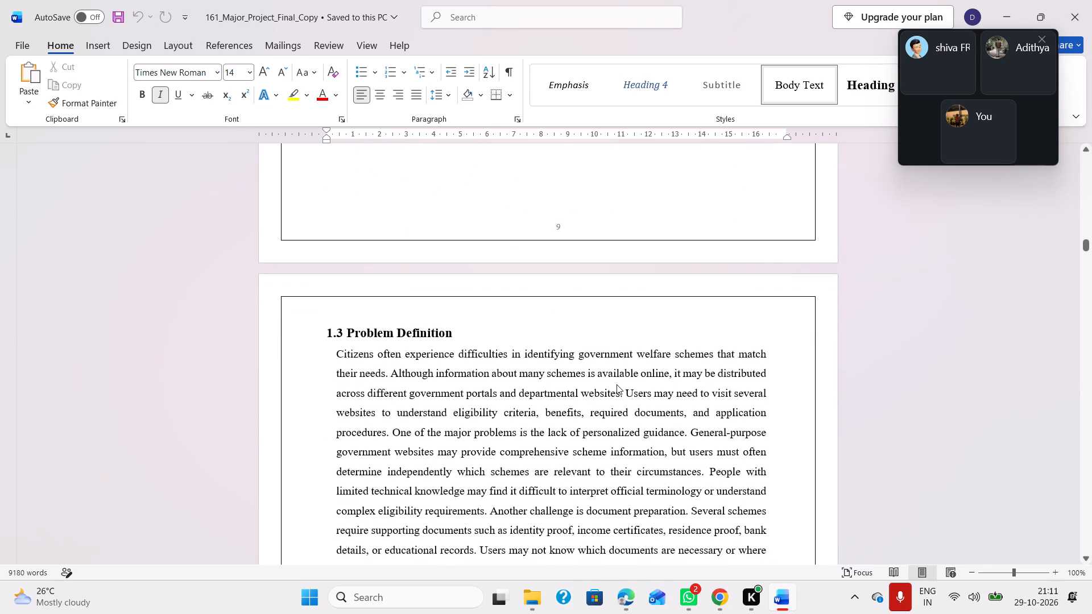
scroll(617, 384, "up", 8)
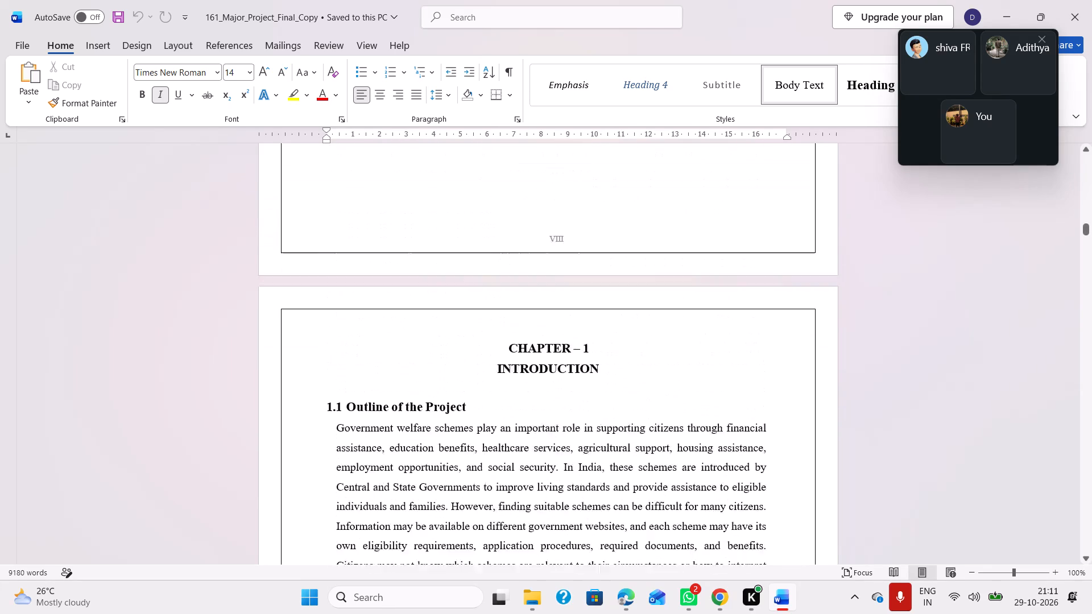
scroll(617, 384, "down", 5)
scroll(617, 384, "up", 1)
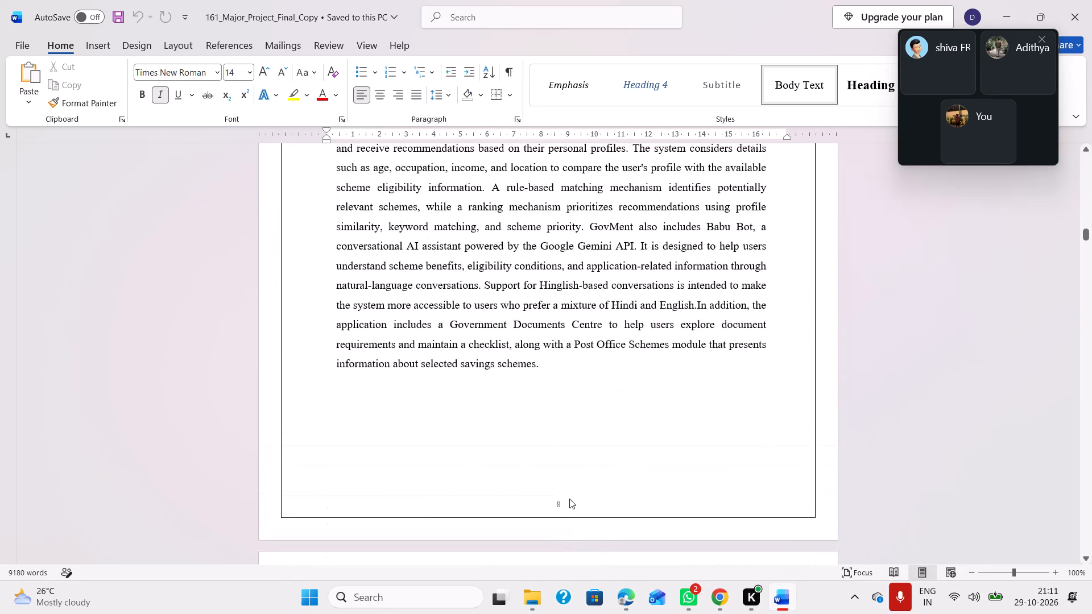
Open the Section 11 footer in Chapter 1 for editing, select its page number 8 and bring up the page number options.
double_click(573, 496)
double_click(564, 515)
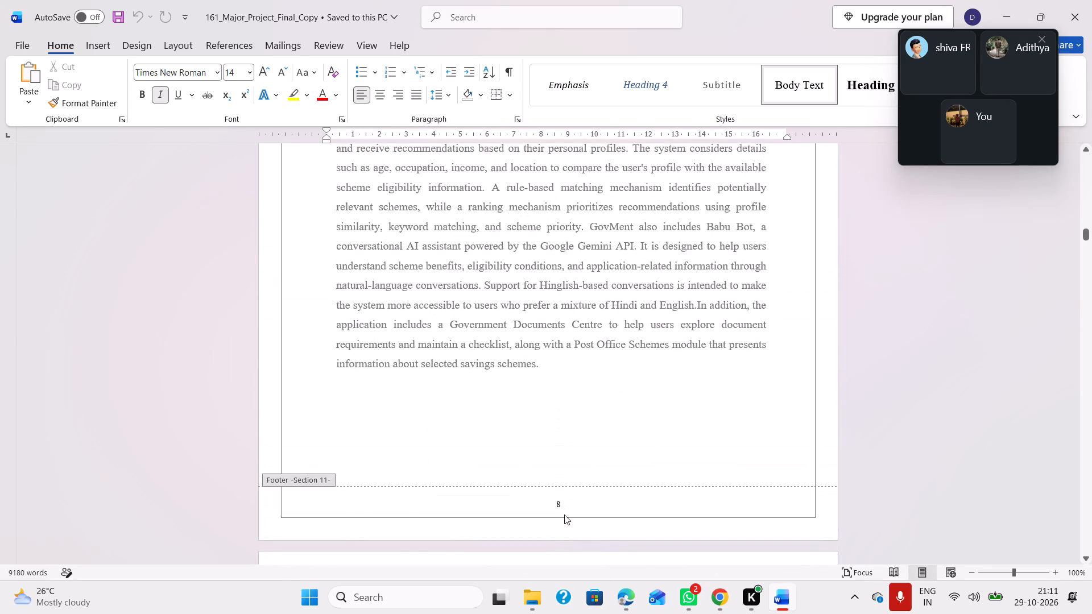
left_click(562, 506)
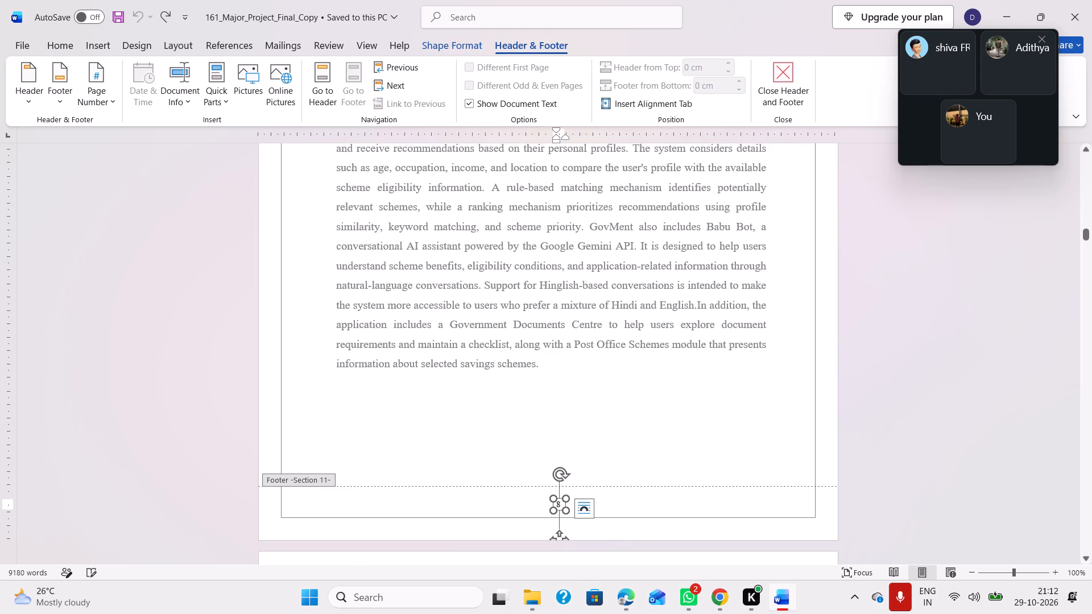
left_click(109, 96)
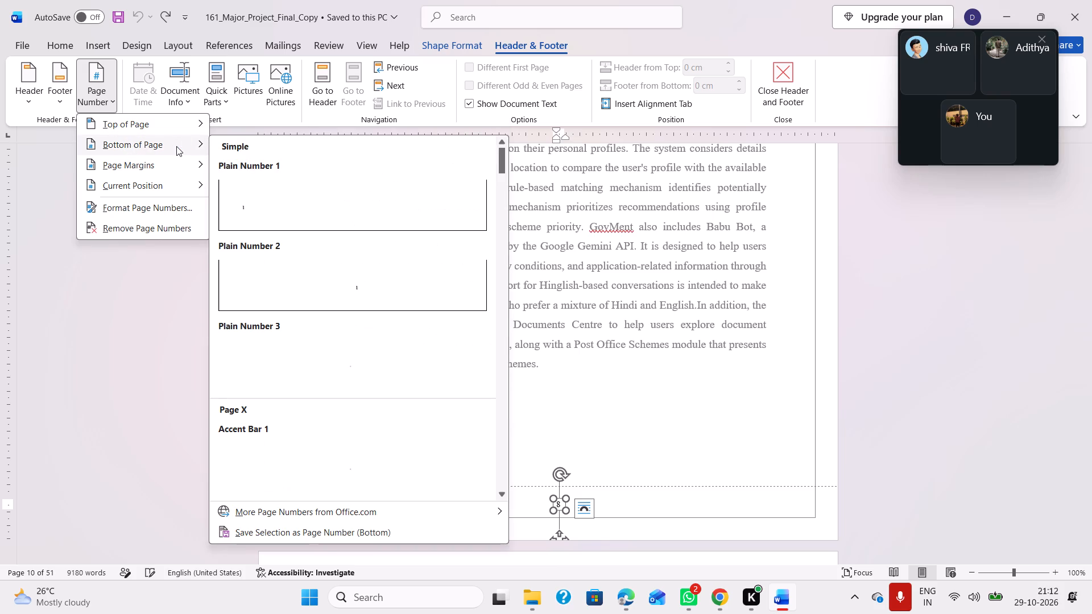
Insert a centred Plain Number 2 page number at the bottom of the Chapter 1 section's pages.
left_click(321, 293)
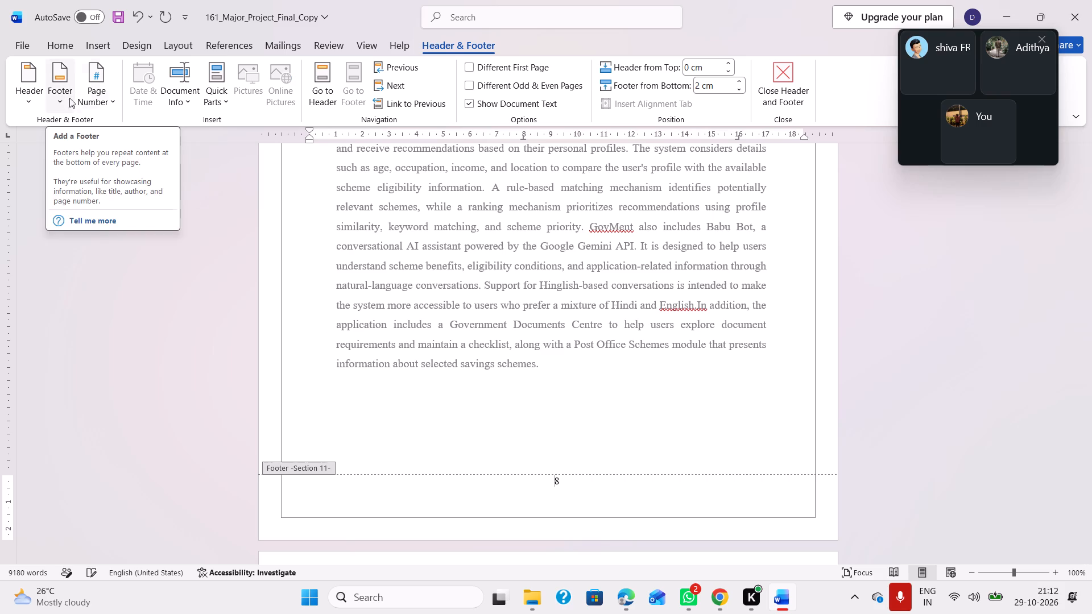
Set the page numbering of the Chapter 1 section to start at 1.
left_click(109, 105)
left_click(133, 205)
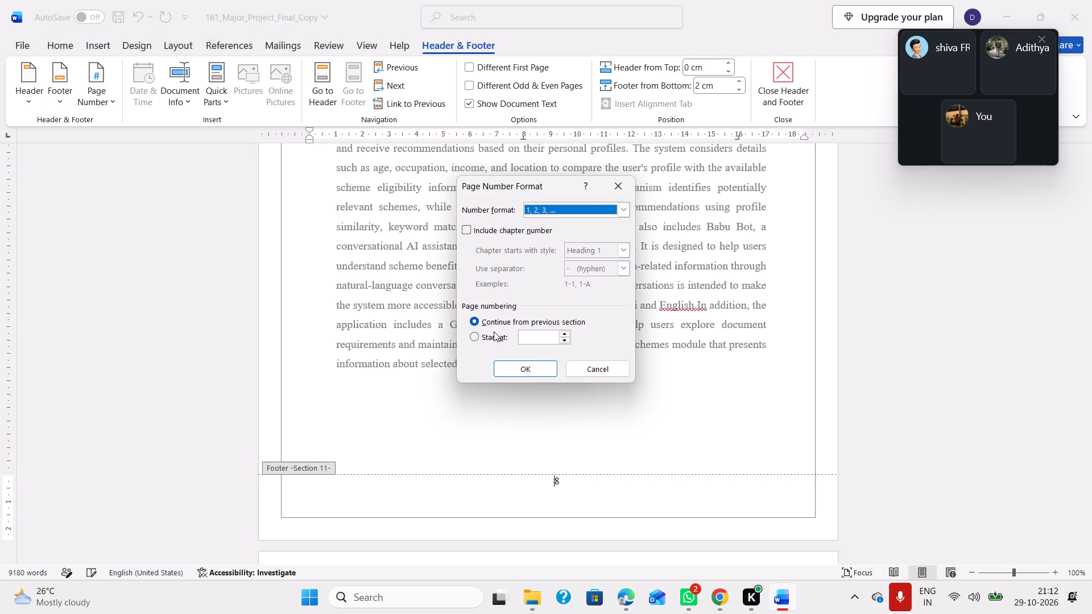
left_click(475, 337)
left_click(533, 374)
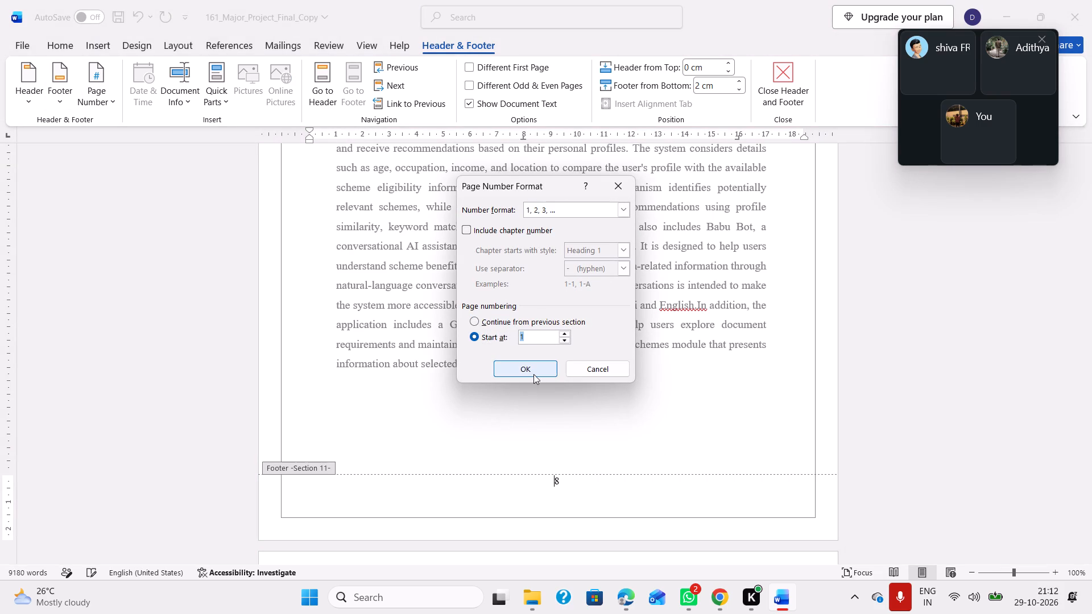
Check the footer page numbers from the end of the front matter through Chapter 1 to the start of Chapter 2.
scroll(696, 424, "up", 5)
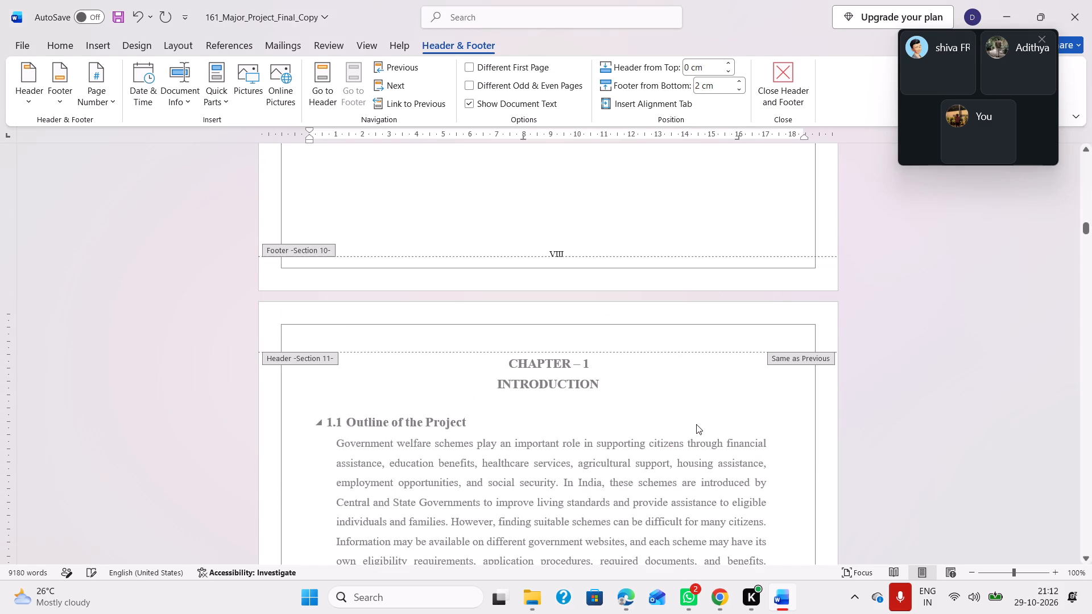
scroll(696, 424, "down", 14)
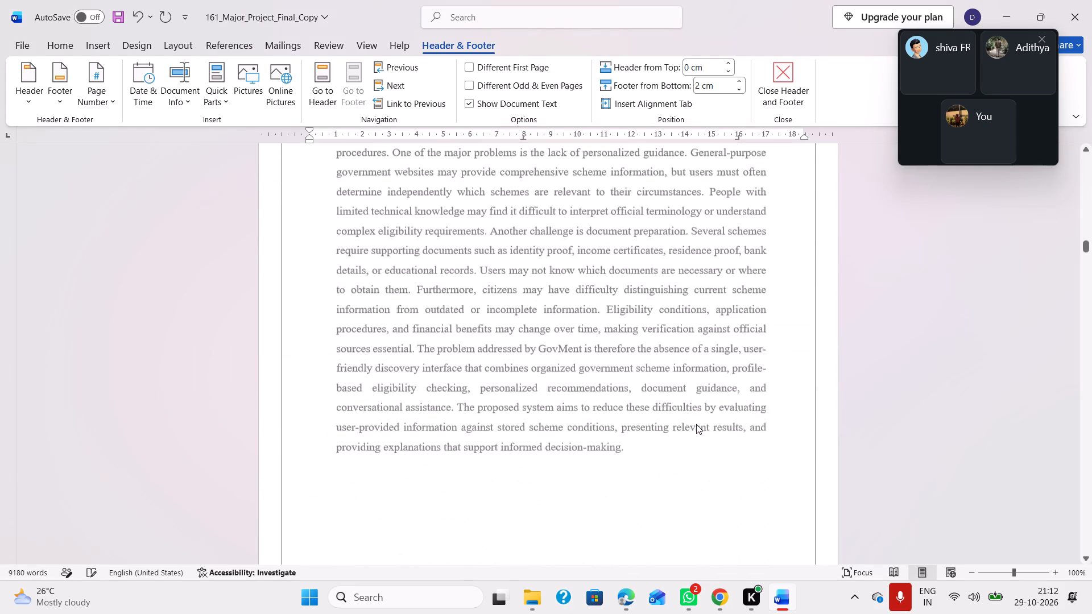
scroll(696, 424, "down", 7)
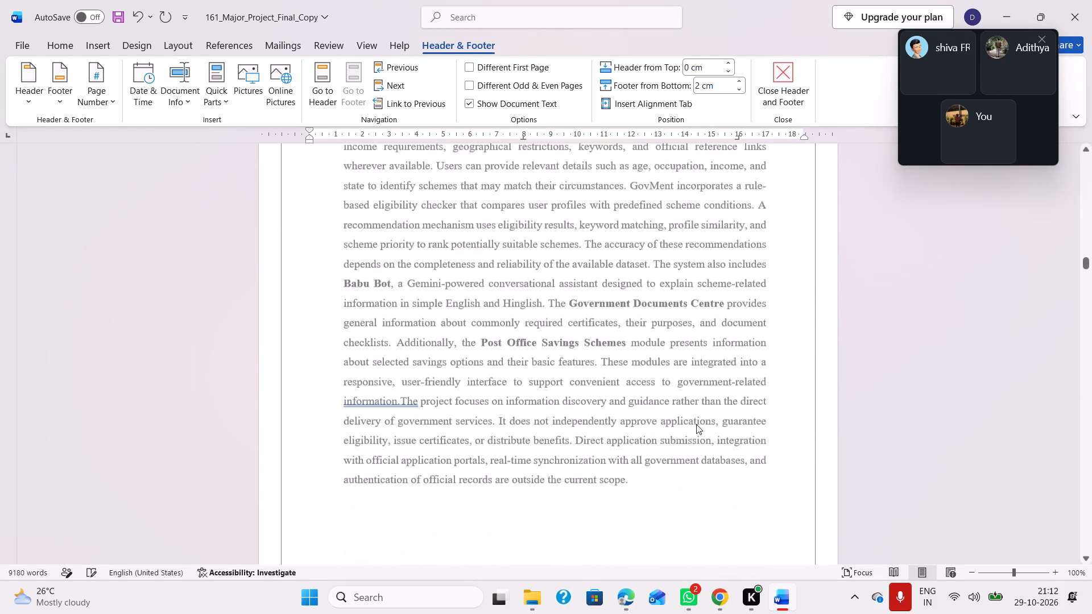
scroll(696, 424, "down", 4)
scroll(696, 424, "up", 7)
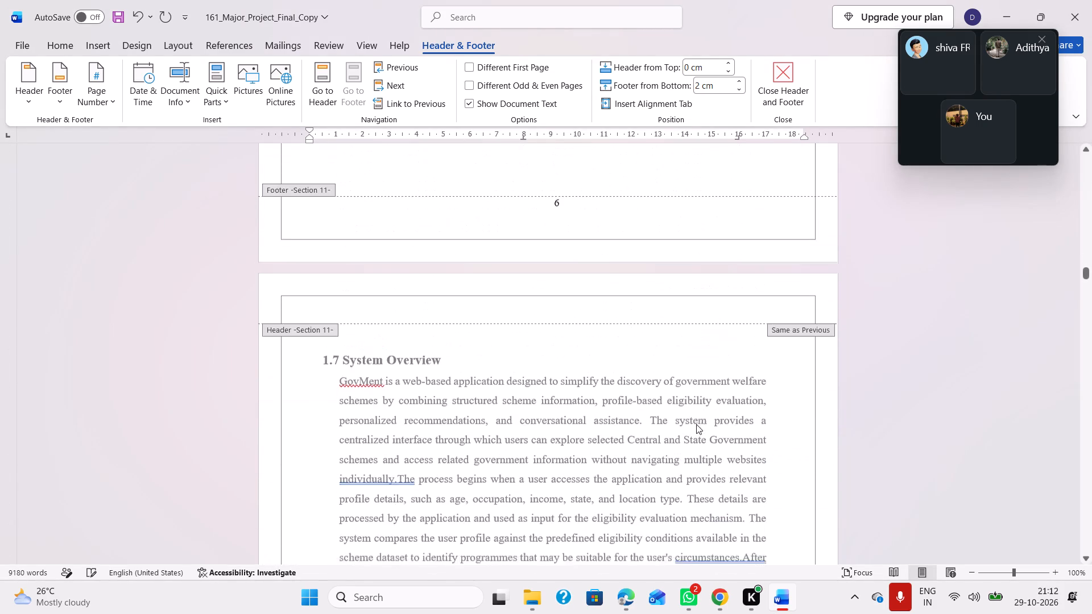
scroll(696, 424, "down", 8)
scroll(679, 373, "down", 1)
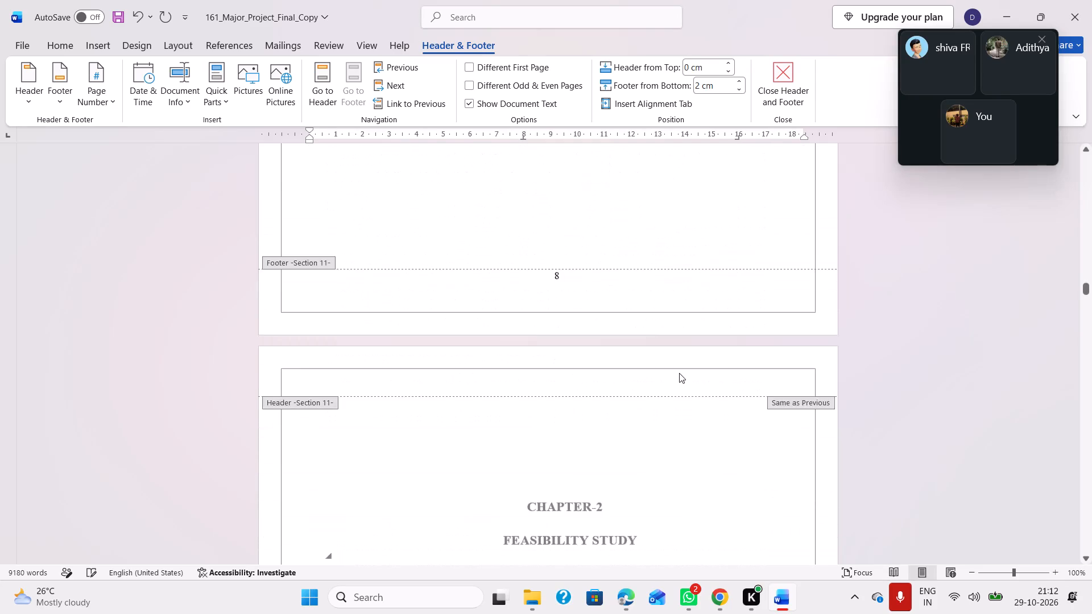
Leave footer editing and delete the blank lines above the CHAPTER-2 FEASIBILITY STUDY heading.
scroll(679, 373, "down", 1)
scroll(679, 373, "up", 1)
double_click(522, 344)
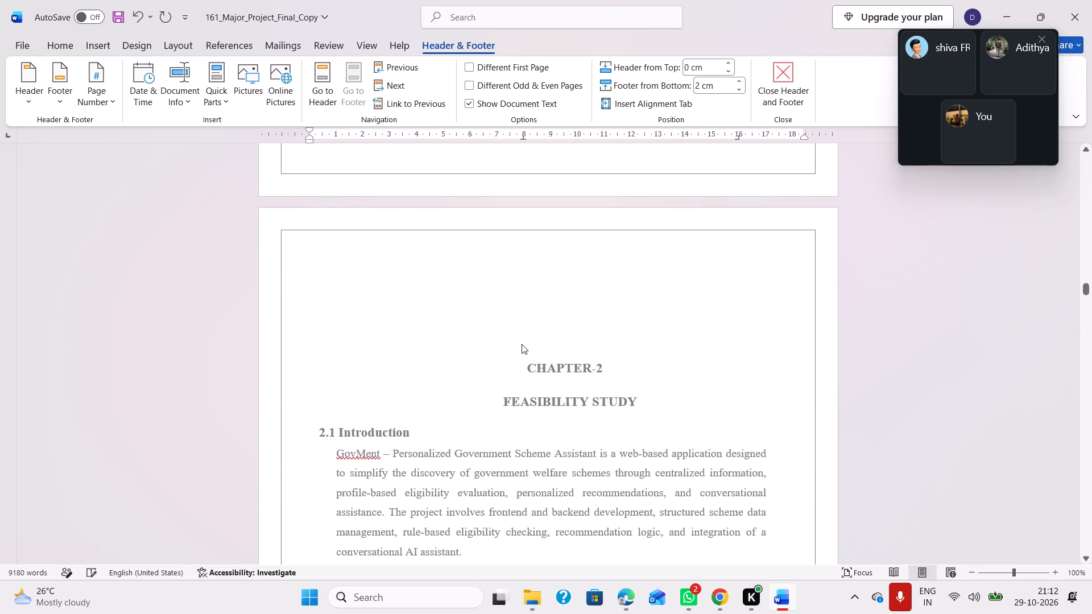
left_click(543, 352)
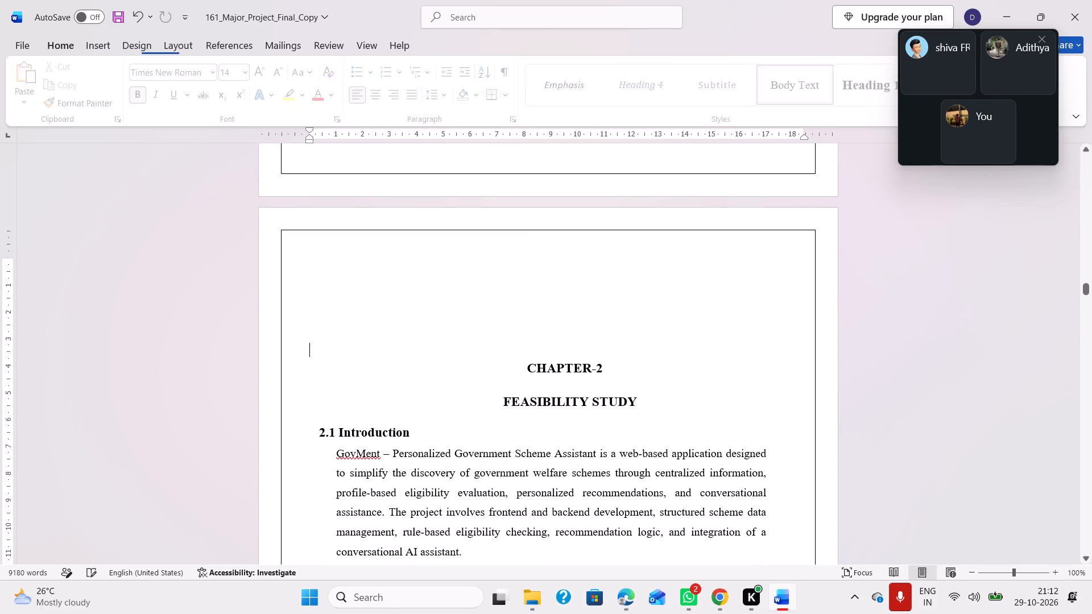
key("BackSpace")
key("BackSpace")
key("BackSpace")
key("BackSpace")
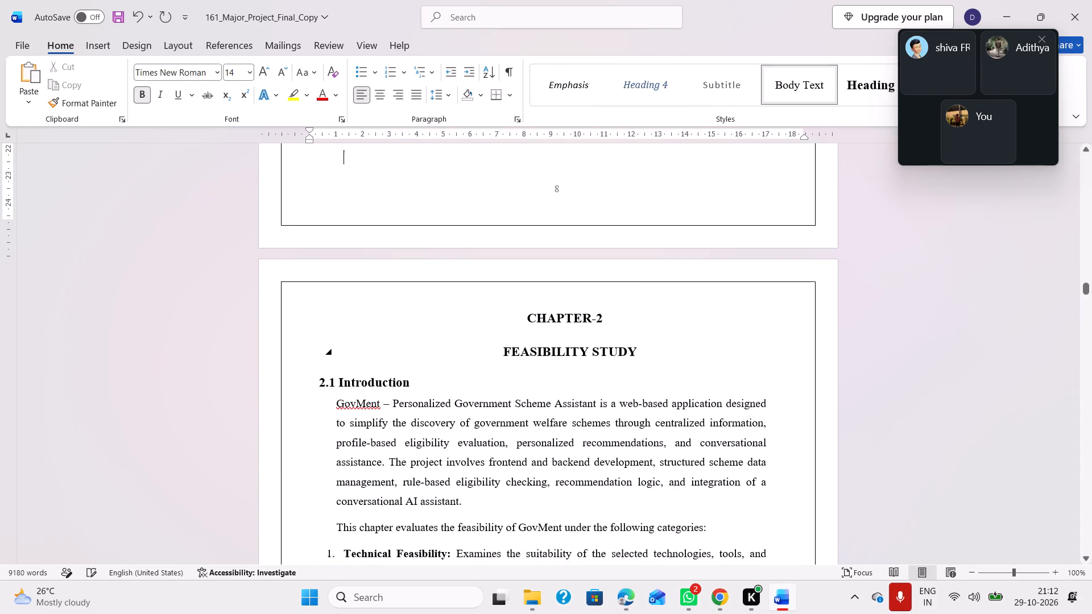
Delete the extra blank lines above the 1.8 Organization of the Thesis heading.
scroll(559, 463, "up", 4)
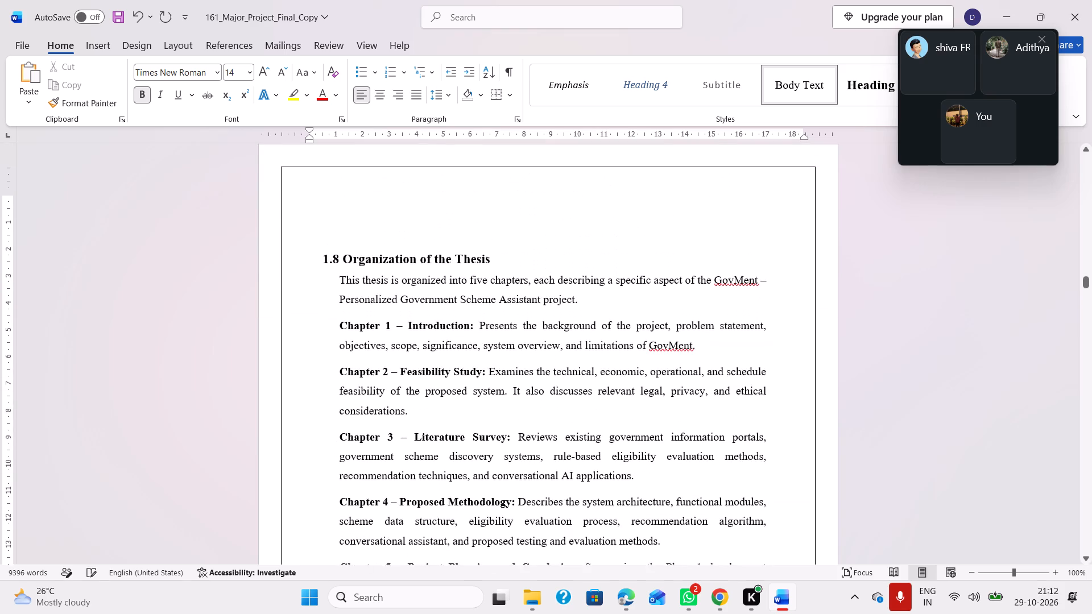
scroll(559, 463, "up", 1)
left_click(357, 282)
key("BackSpace")
key("BackSpace")
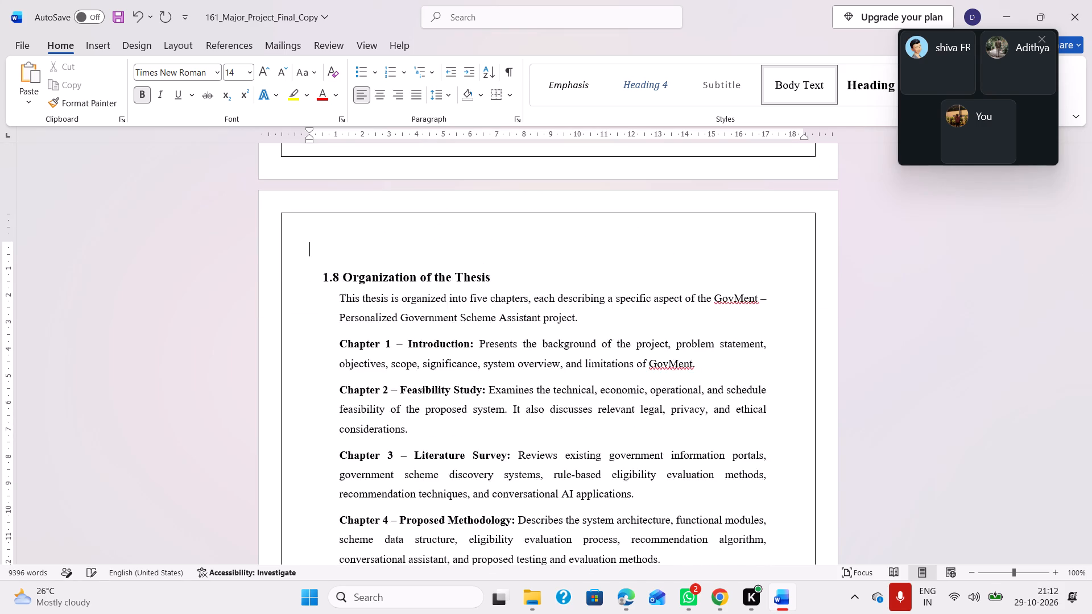
Delete the blank line at the top of the page above the 1.7 System Overview heading.
scroll(357, 282, "up", 3)
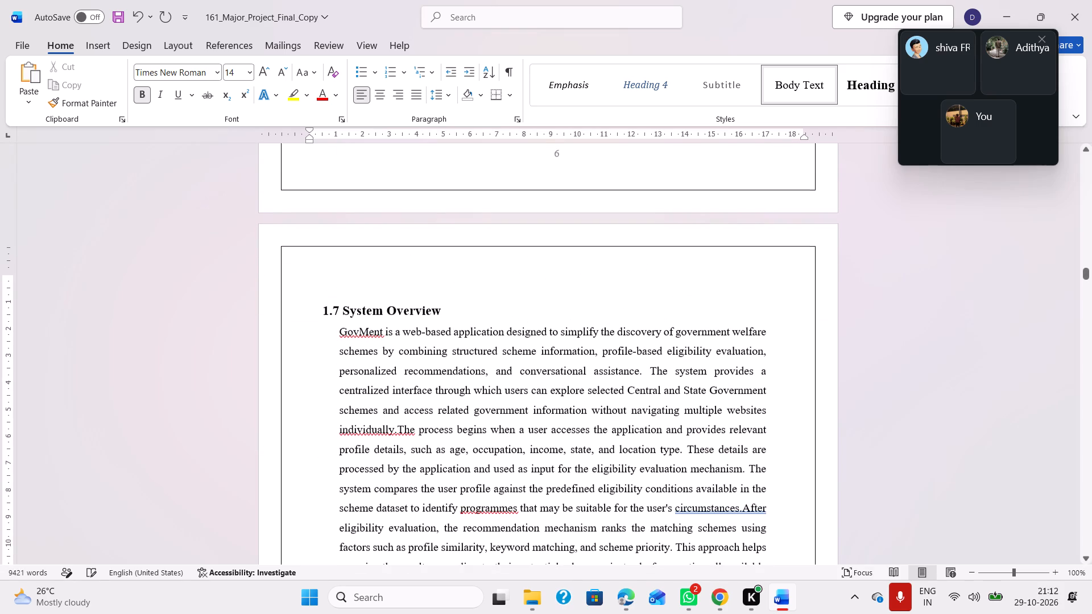
left_click(340, 288)
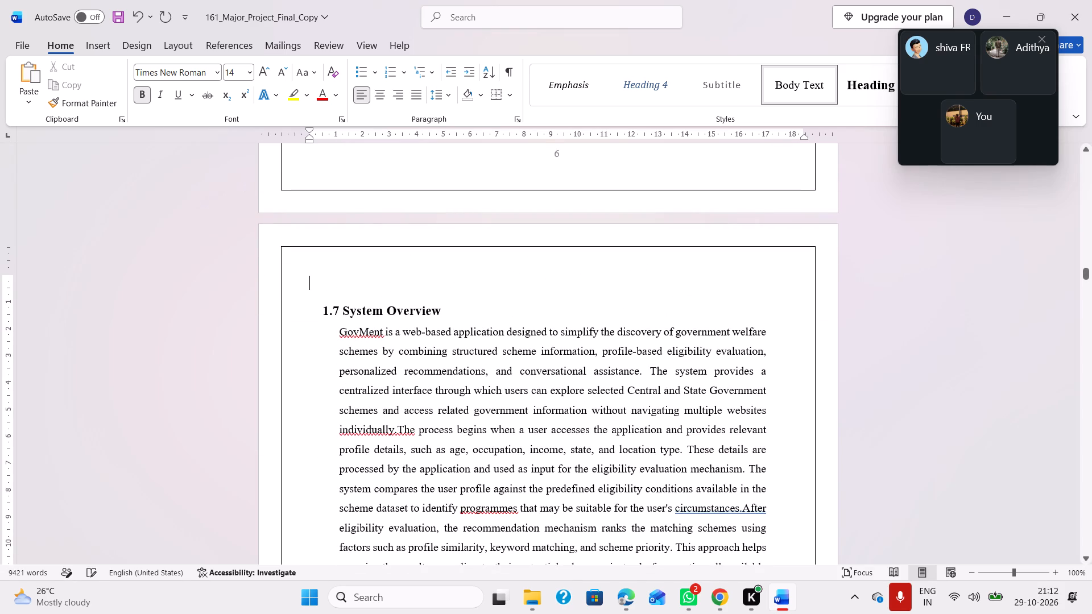
key("Down")
key("Up")
key("BackSpace")
Remove the blank space above the 1.6 Significance of the Project heading, keeping the heading at the start of its own page.
scroll(365, 364, "up", 3)
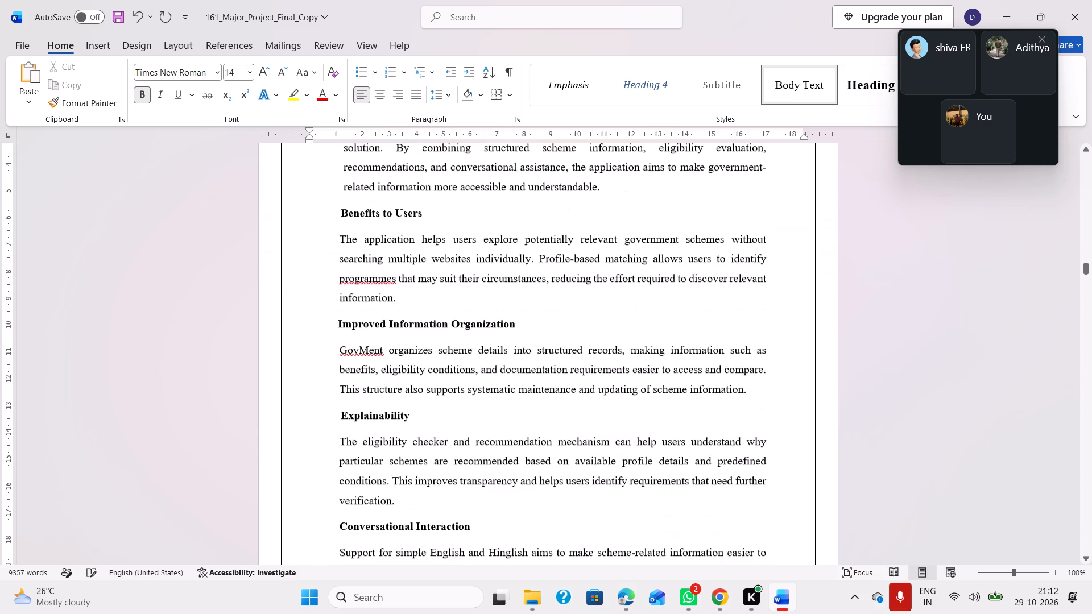
scroll(376, 449, "up", 2)
left_click(353, 401)
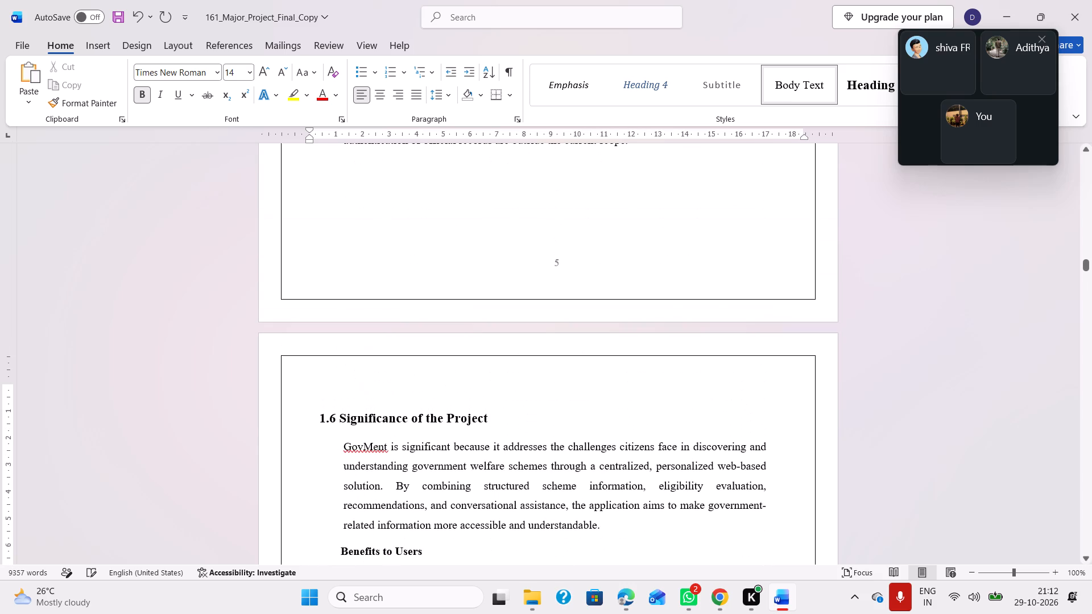
key("BackSpace")
key("BackSpace")
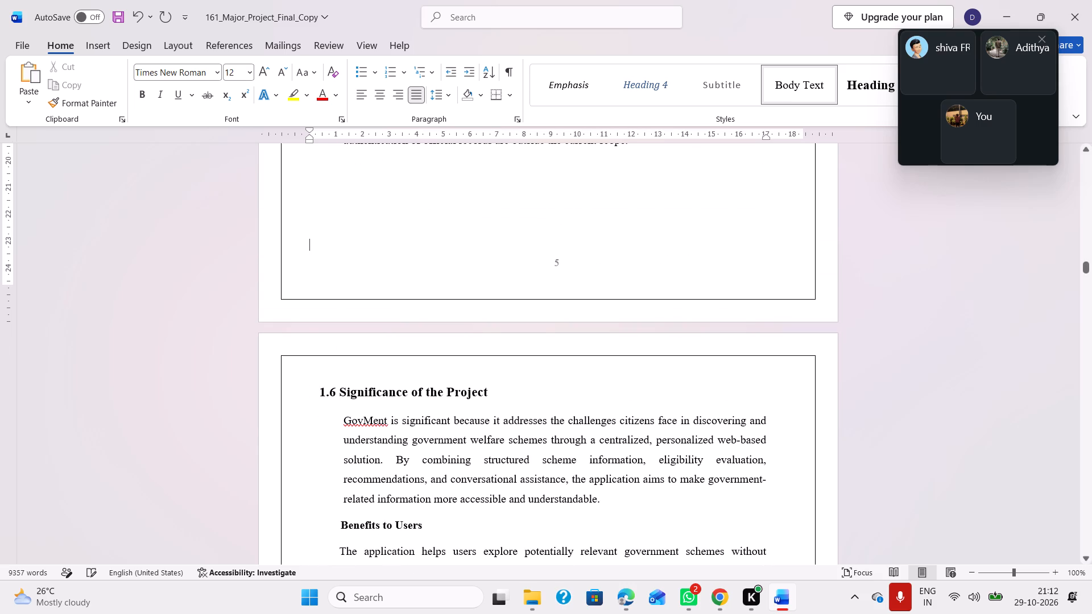
key("Return")
scroll(353, 401, "up", 2)
scroll(353, 401, "down", 2)
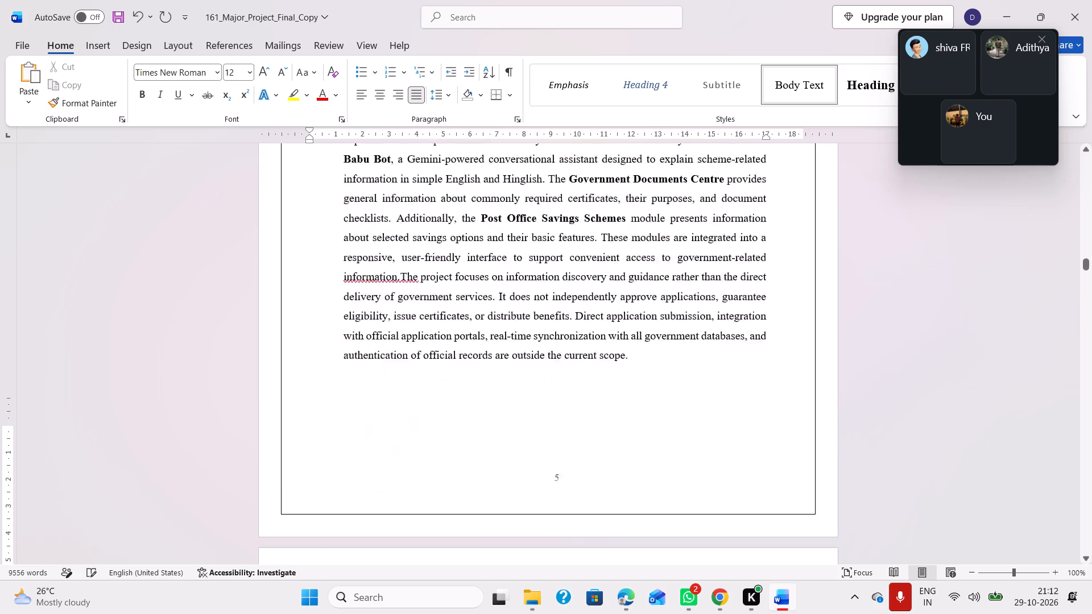
scroll(353, 401, "down", 1)
key("Down")
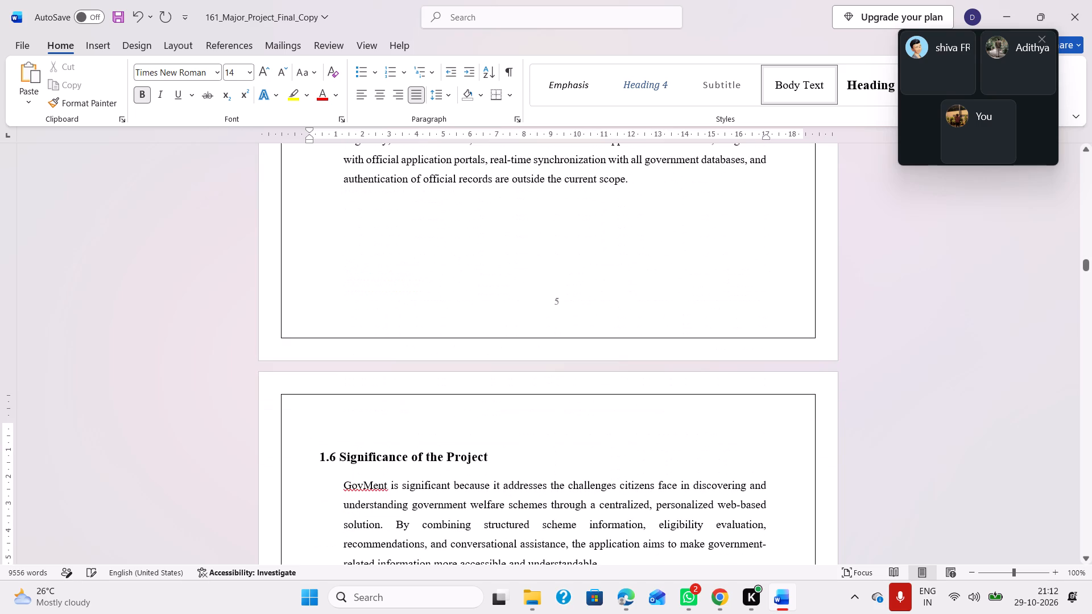
key("Up")
key("BackSpace")
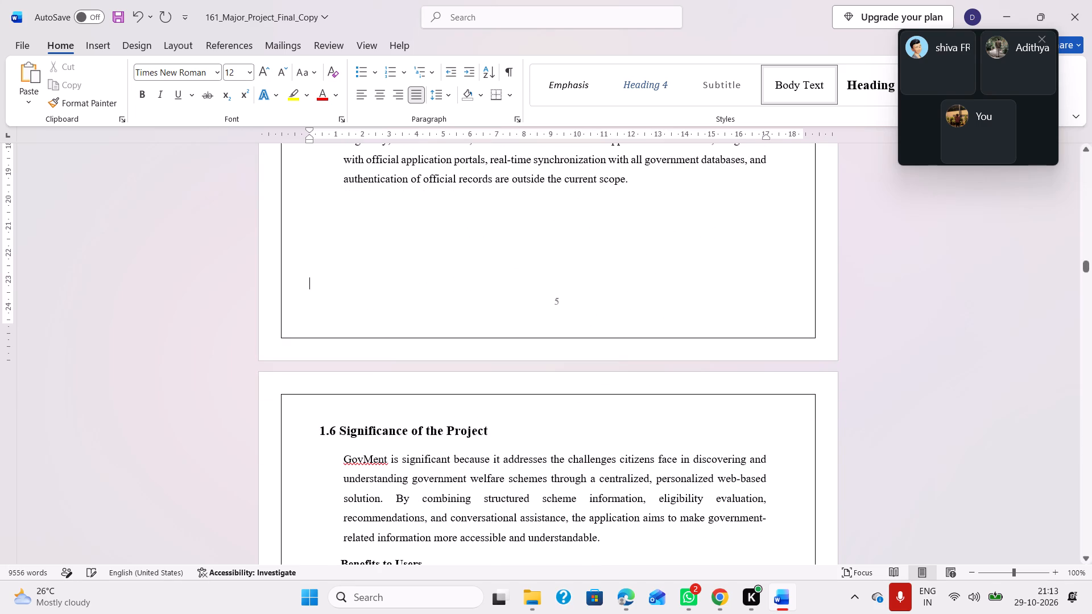
key("Return")
key("BackSpace")
Delete the blank line above the 1.5 Scope of the project heading.
scroll(325, 499, "up", 1)
scroll(453, 401, "up", 3)
left_click(346, 360)
key("BackSpace")
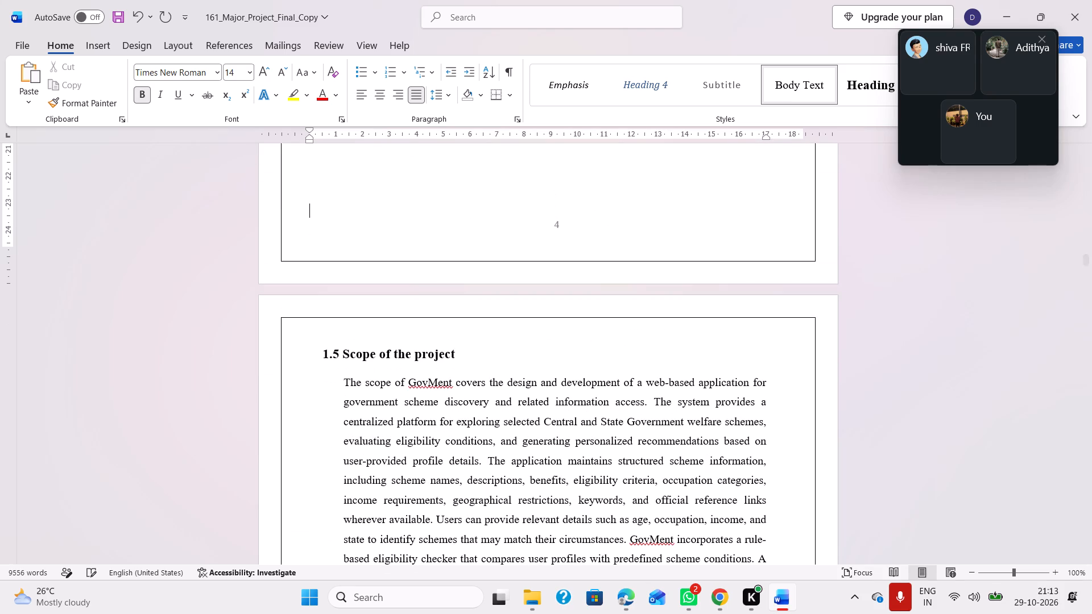
Delete the blank lines at the top of the page above the 1.4 Objectives of the Project heading.
scroll(346, 360, "up", 3)
scroll(352, 430, "up", 1)
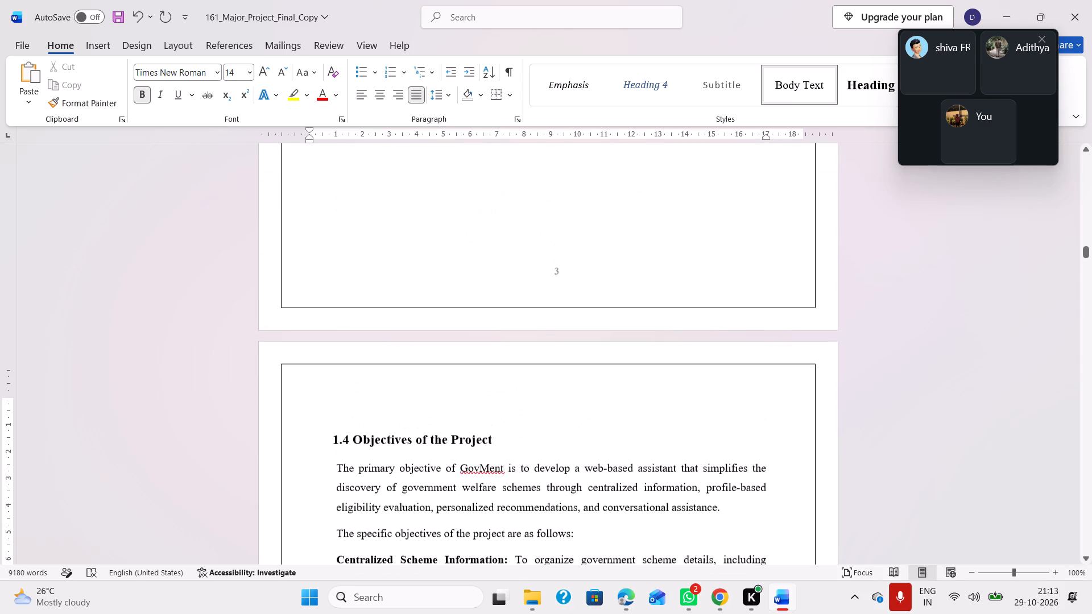
left_click(355, 426)
key("BackSpace")
key("BackSpace")
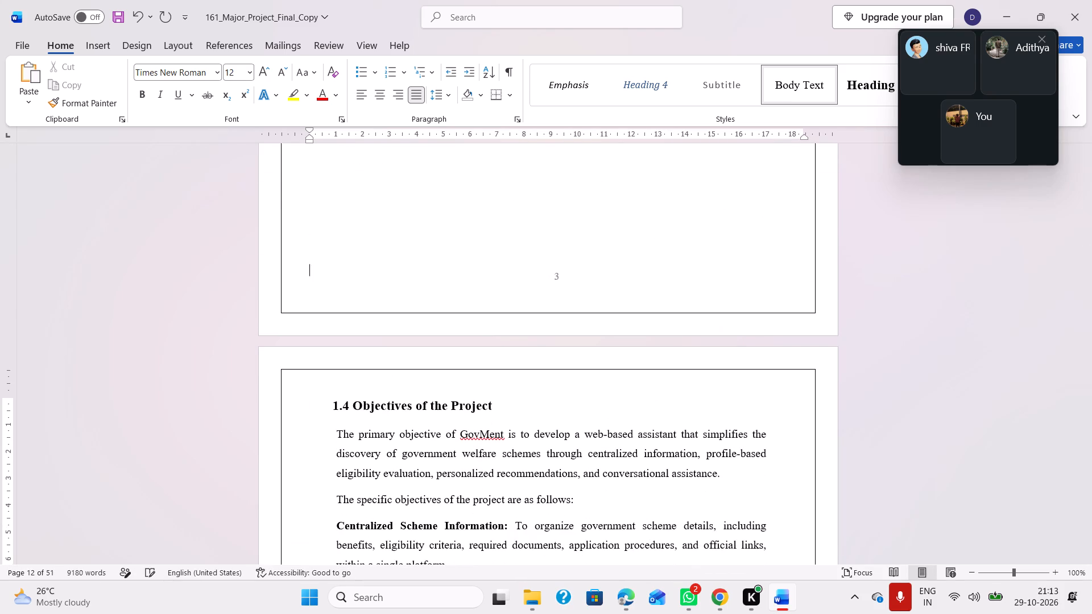
Delete the blank line above the 1.3 Problem Definition heading.
scroll(355, 426, "up", 2)
scroll(354, 500, "up", 1)
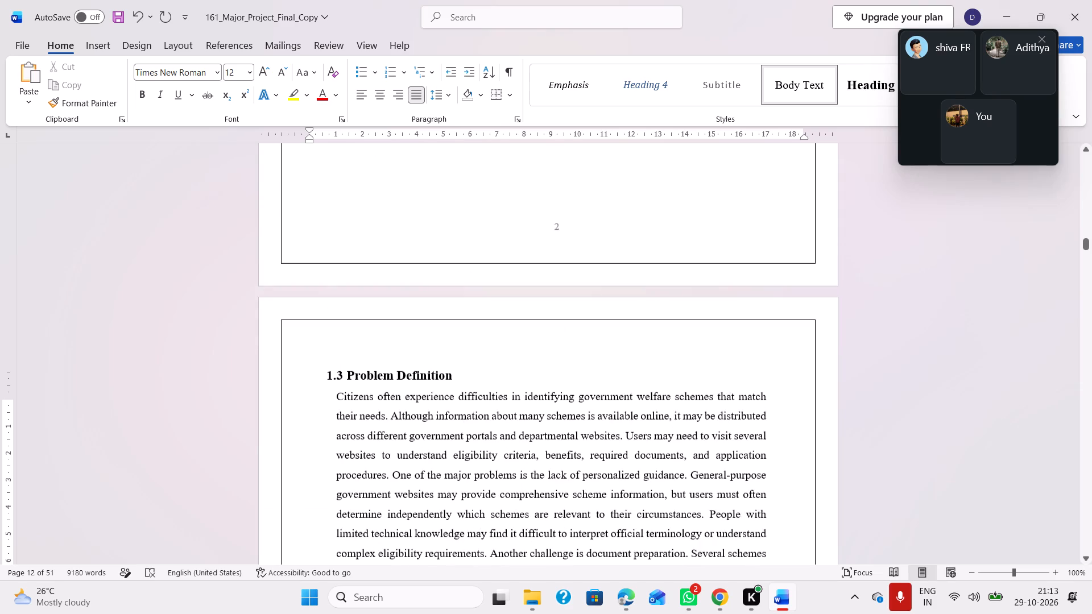
left_click(355, 408)
key("BackSpace")
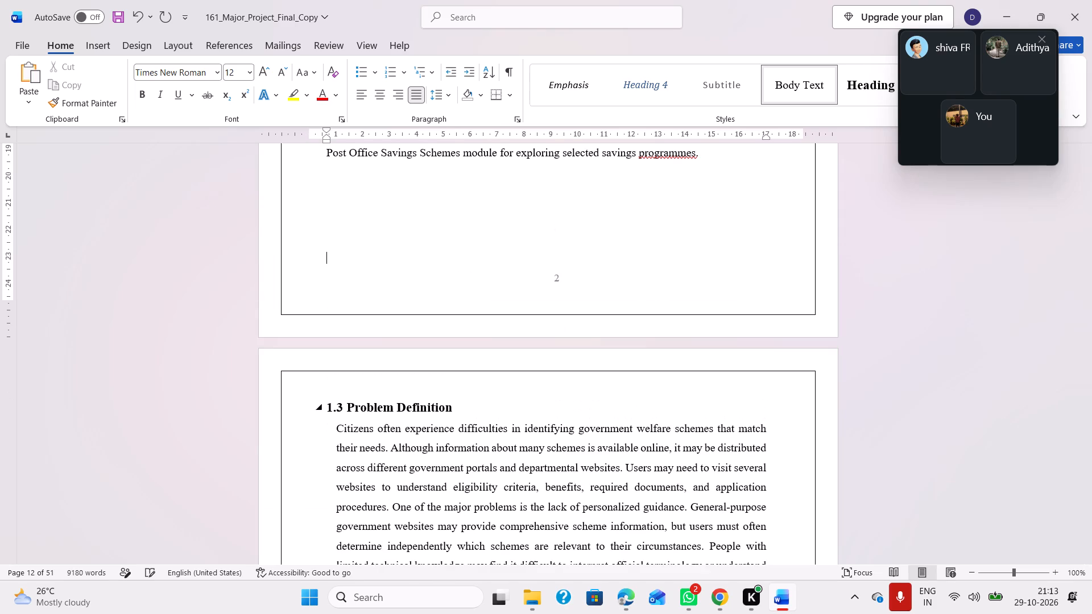
Delete the blank line above the 1.2 Background of the Project heading.
scroll(355, 408, "up", 6)
scroll(352, 457, "down", 2)
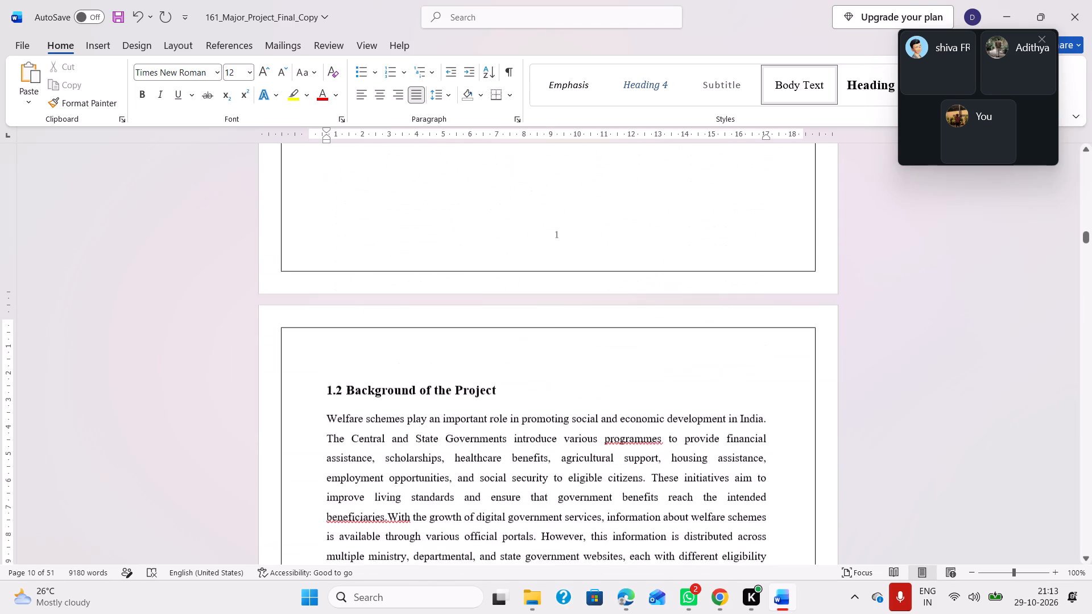
left_click(351, 330)
key("BackSpace")
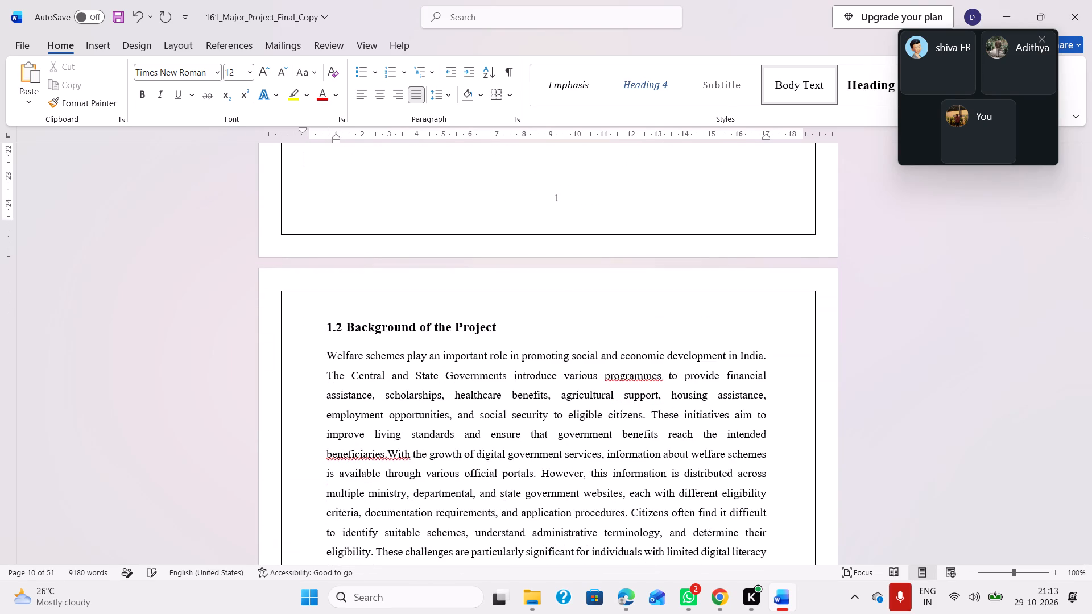
Review the layout of the Chapter 1 pages from the chapter title through the project objectives.
scroll(351, 330, "up", 3)
scroll(377, 391, "up", 2)
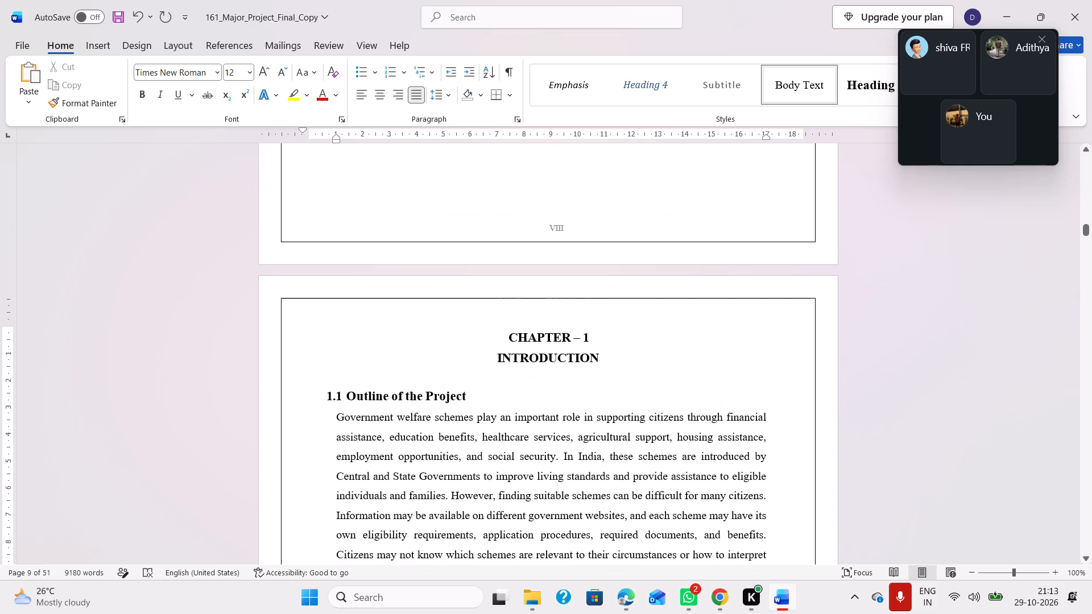
scroll(359, 377, "up", 3)
scroll(359, 377, "down", 12)
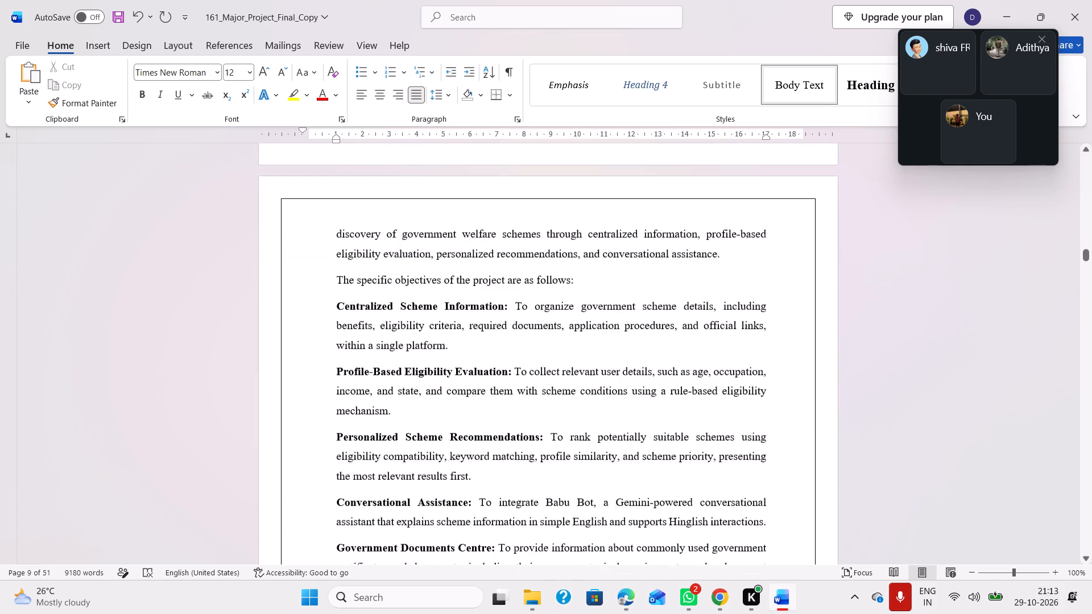
Delete the blank lines between the Conversational Interaction paragraph and the 1.7 System Overview heading.
scroll(359, 377, "down", 11)
scroll(359, 377, "up", 3)
left_click(354, 281)
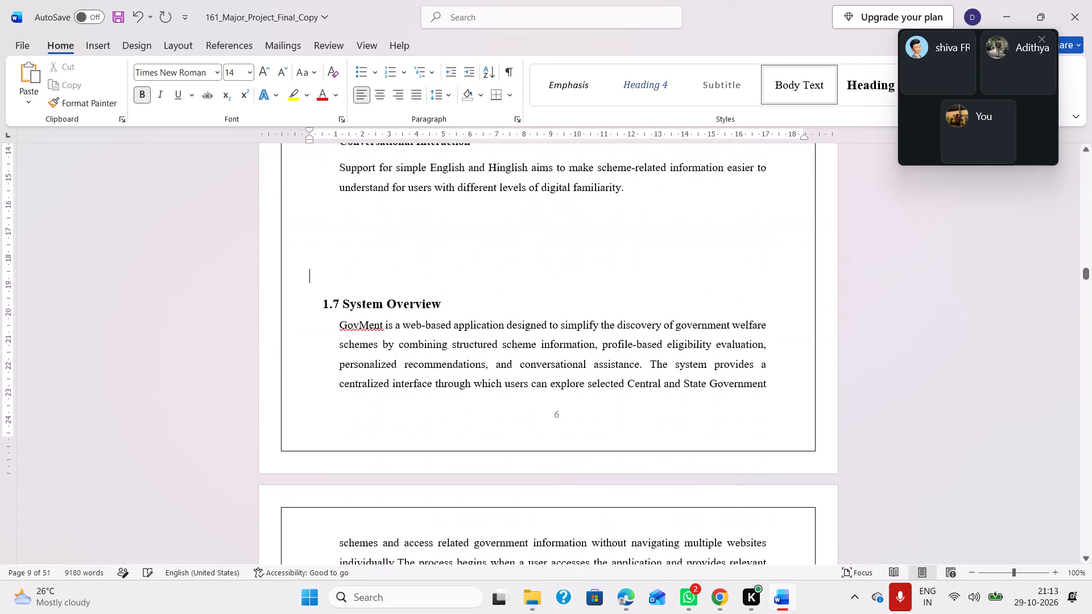
key("BackSpace")
key("BackSpace")
key("BackSpace")
key("BackSpace")
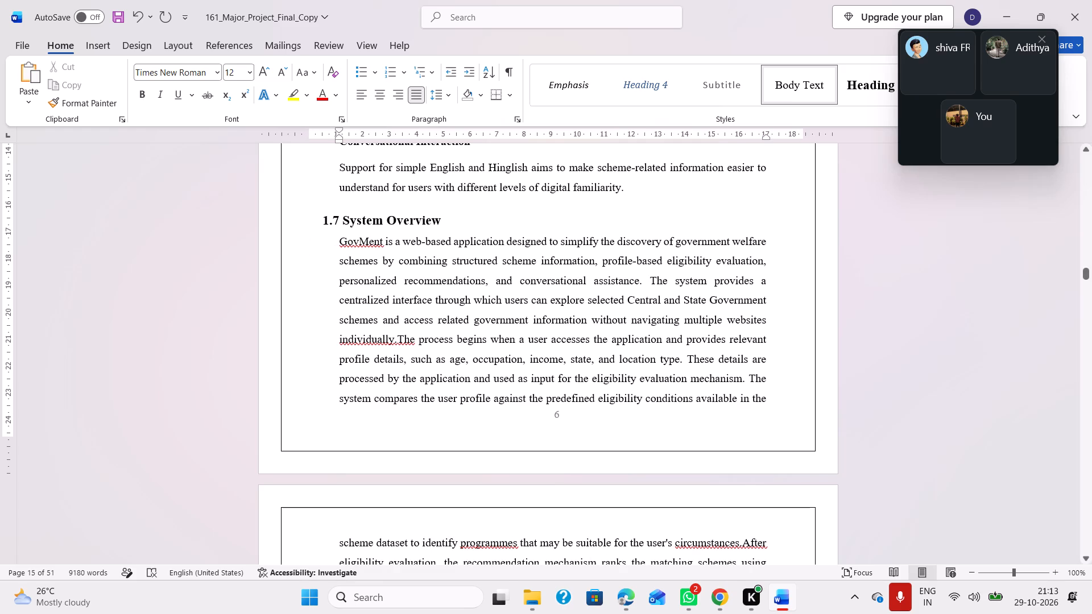
key("Return")
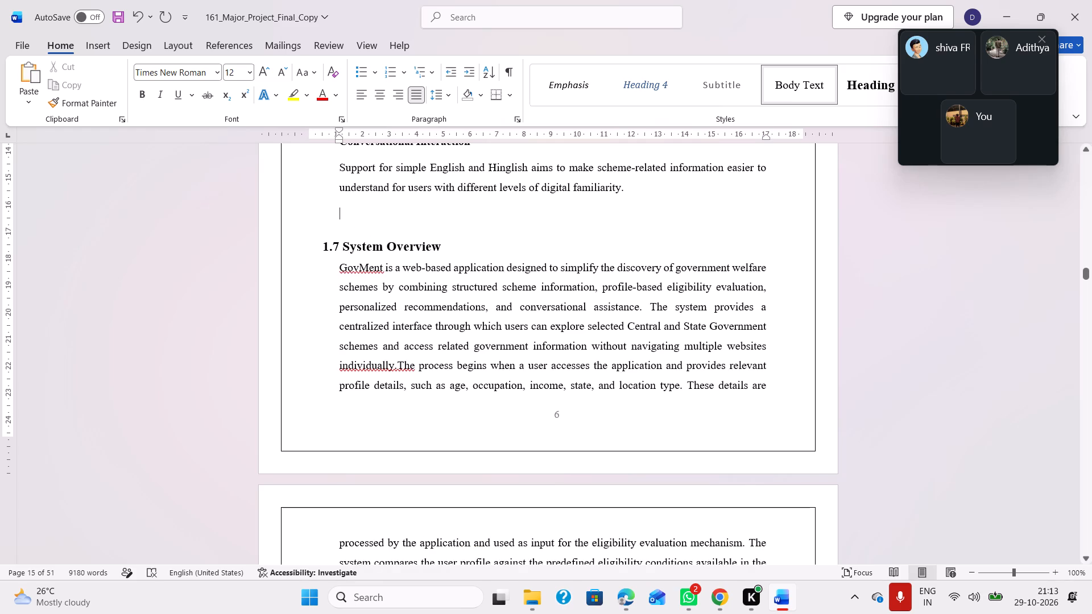
scroll(500, 279, "up", 2)
key("BackSpace")
key("BackSpace")
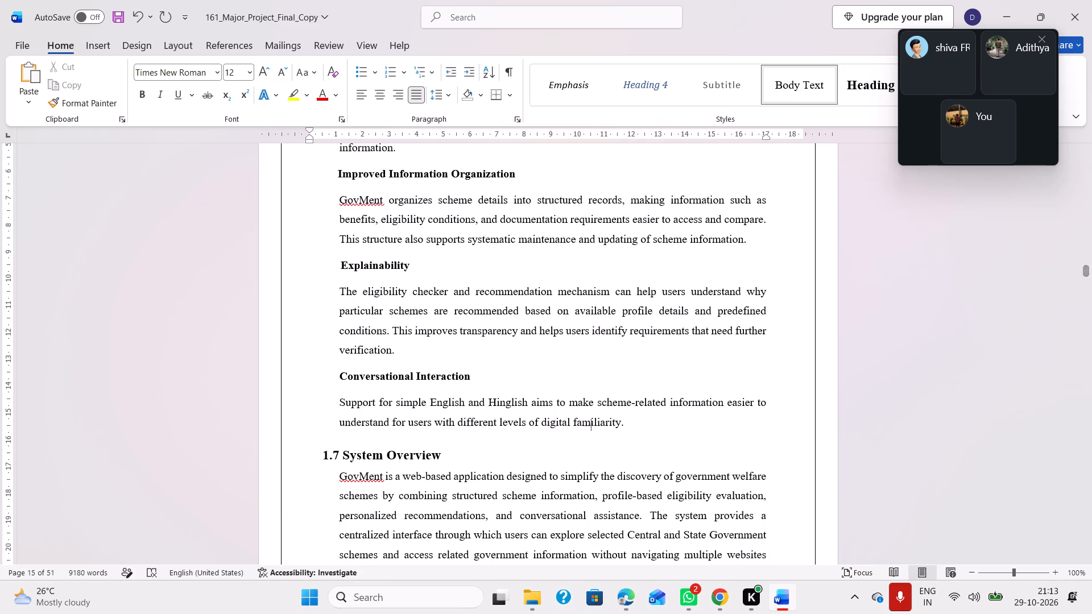
Review the Chapter 1 page layout and page numbers against the table of contents and the list of figures.
scroll(436, 413, "down", 2)
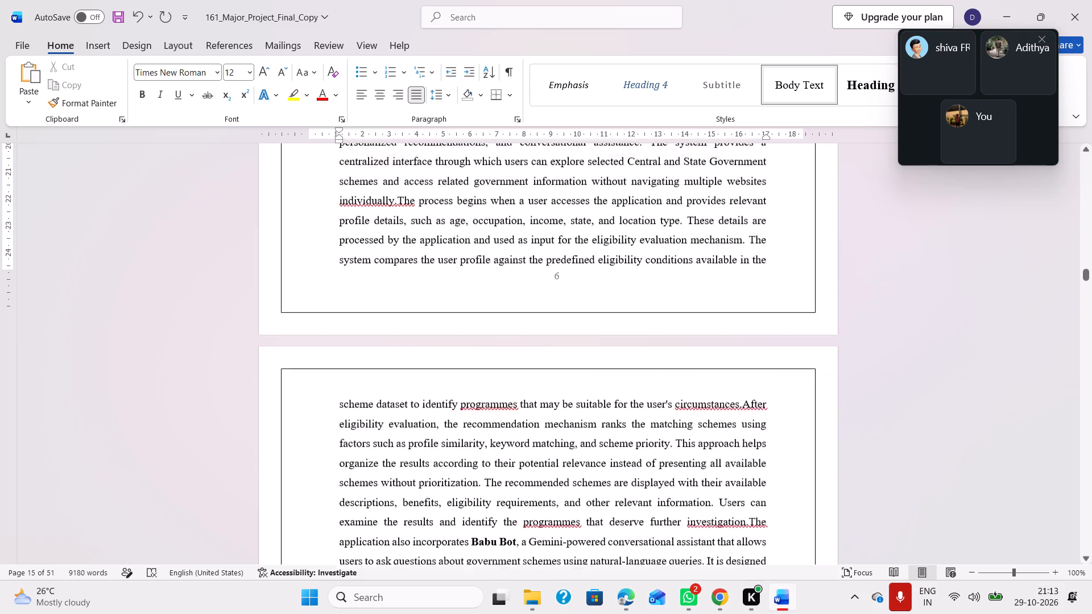
scroll(436, 413, "up", 15)
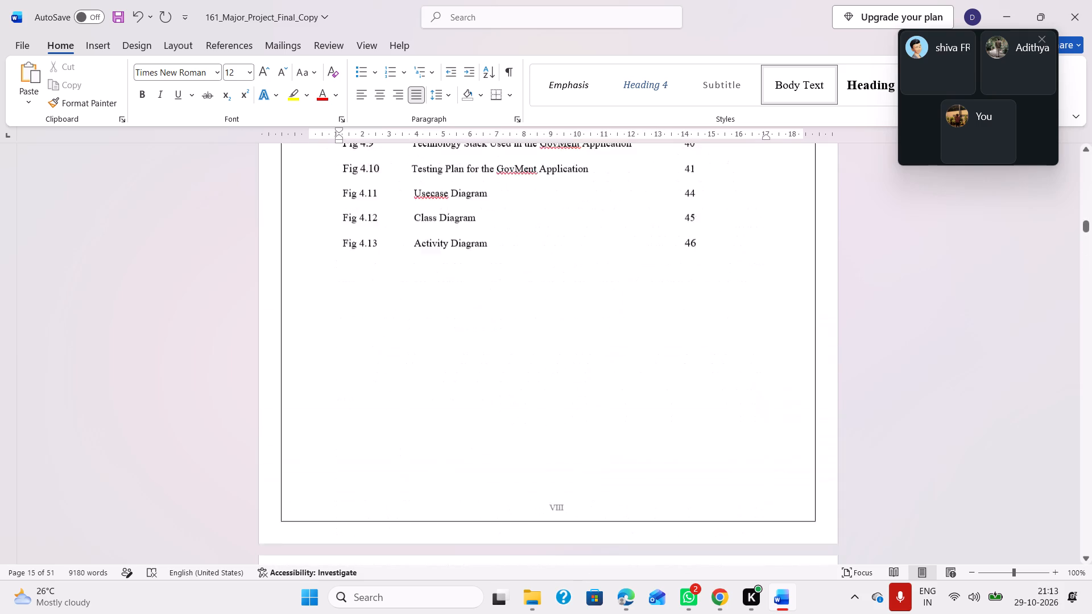
scroll(436, 413, "up", 1)
scroll(436, 413, "down", 7)
scroll(436, 413, "up", 4)
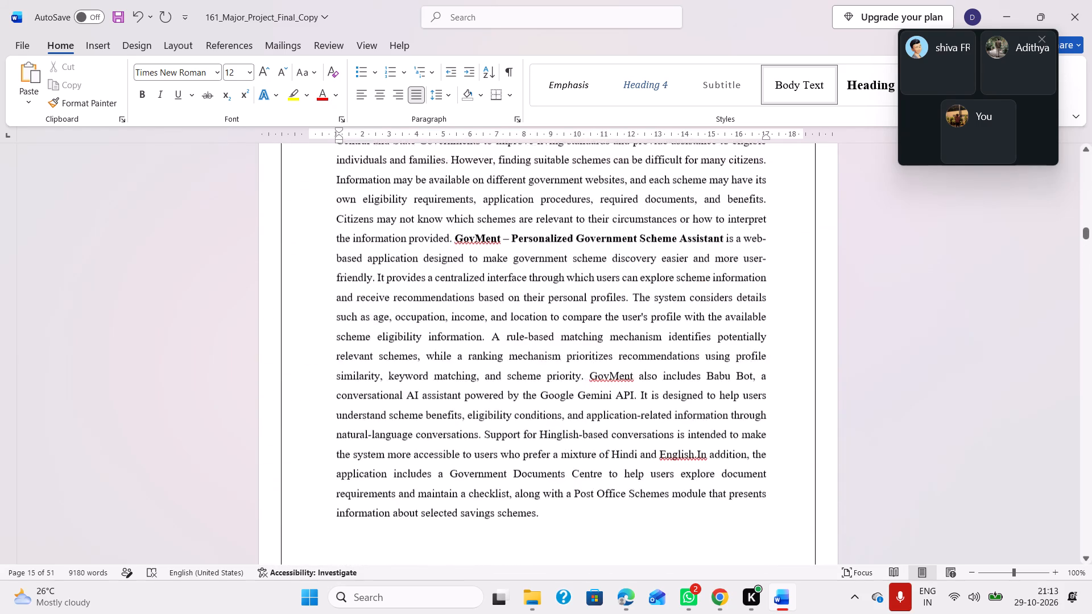
scroll(436, 413, "down", 6)
scroll(436, 413, "up", 1)
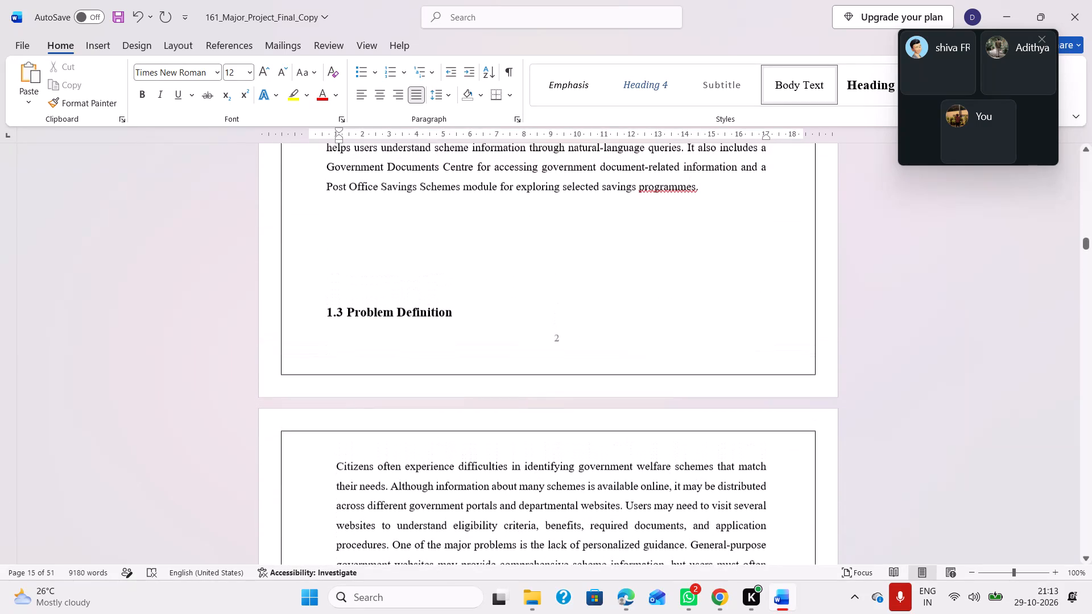
scroll(352, 292, "up", 11)
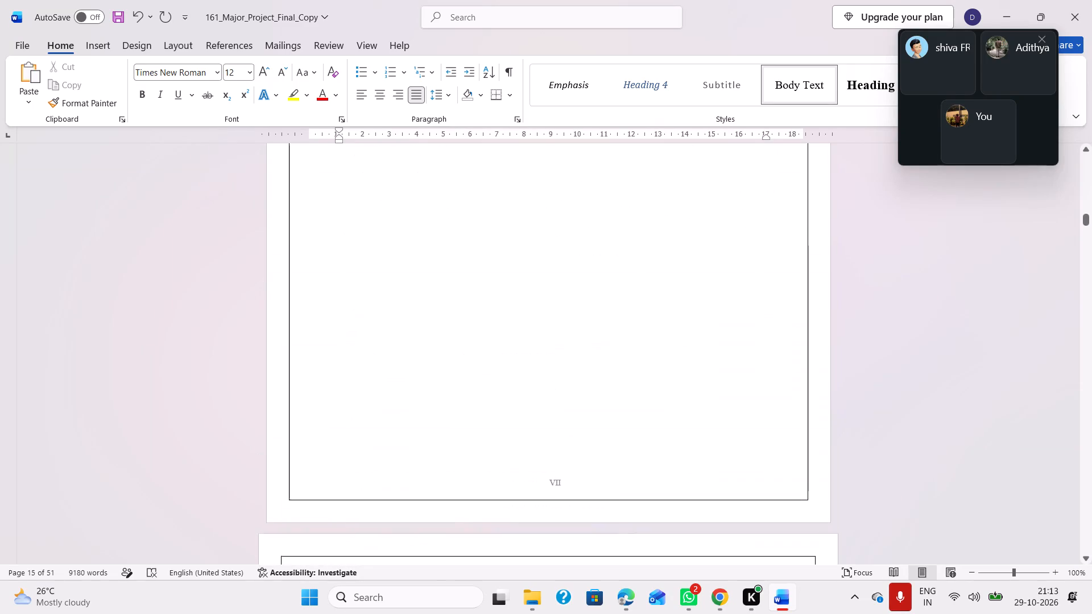
scroll(622, 395, "up", 7)
scroll(622, 395, "down", 2)
scroll(622, 395, "up", 1)
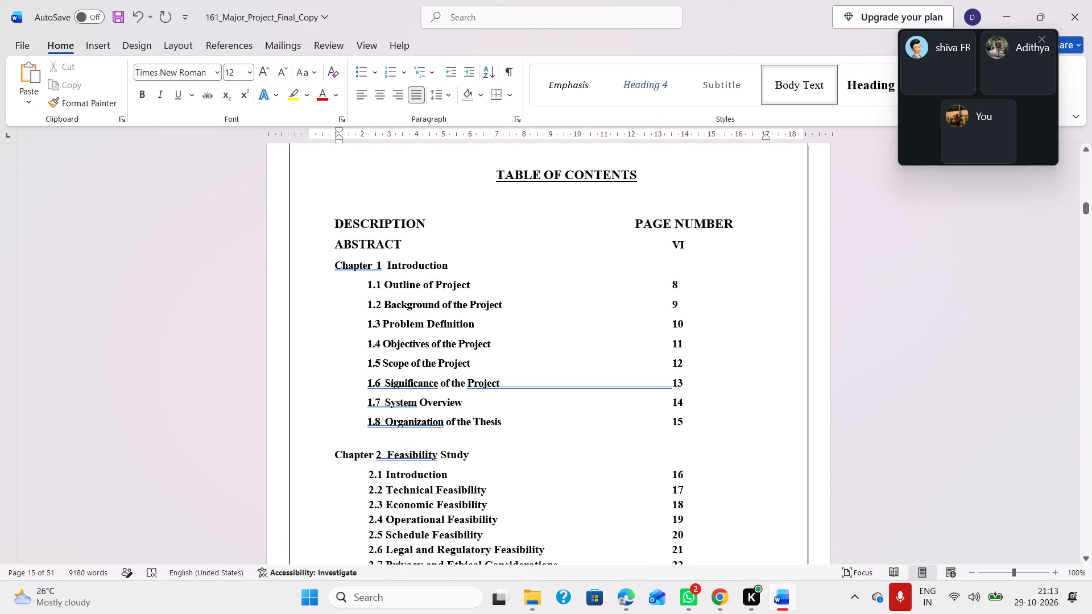
scroll(681, 335, "down", 11)
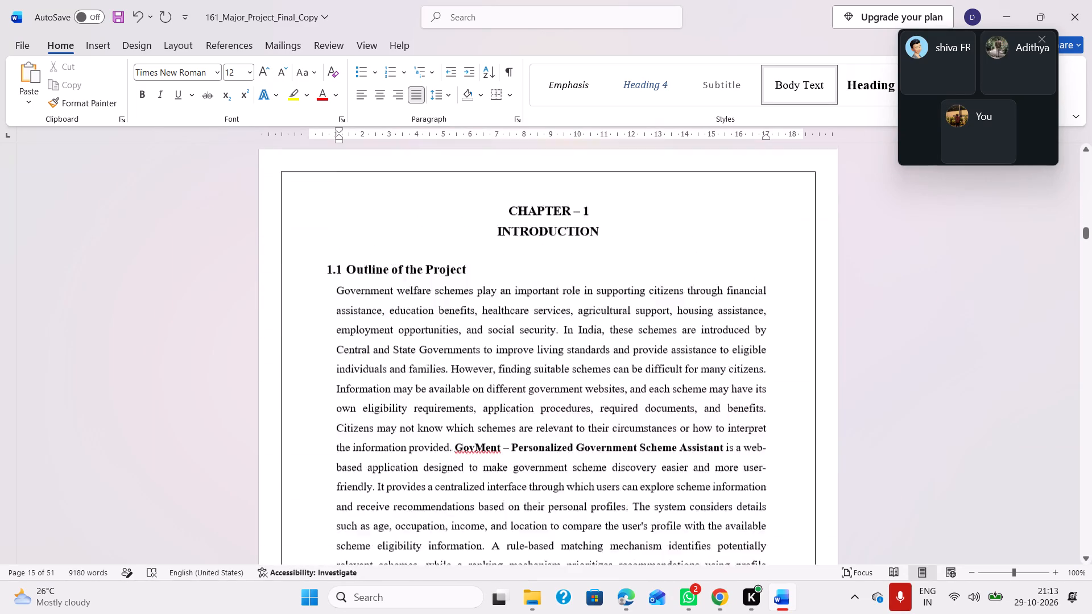
scroll(681, 335, "down", 4)
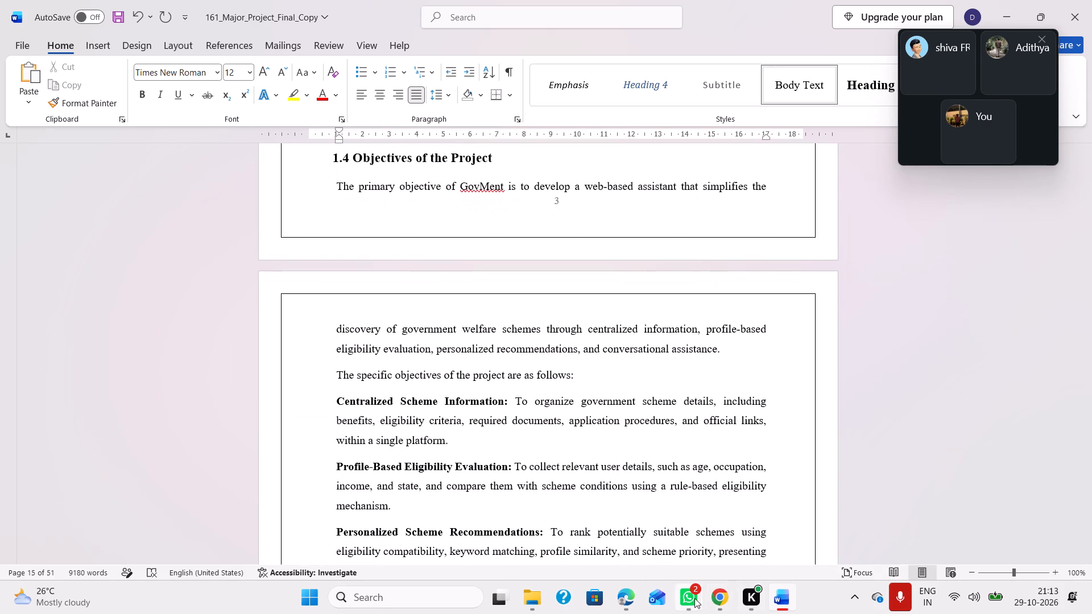
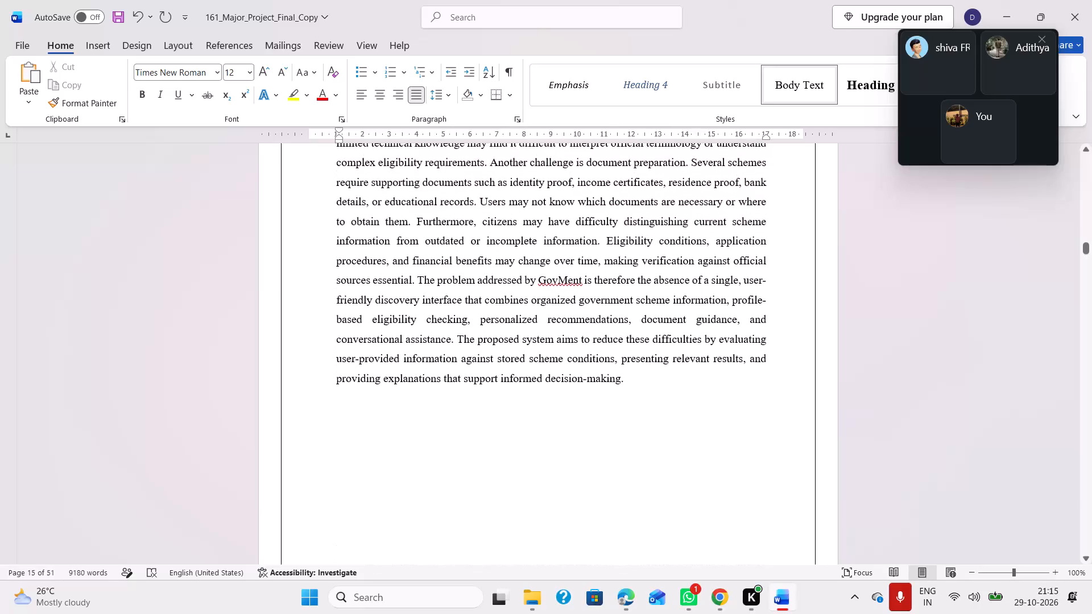
Reduce the blank space above the 1.4 Objectives of the Project heading to a single blank line.
scroll(485, 336, "up", 2)
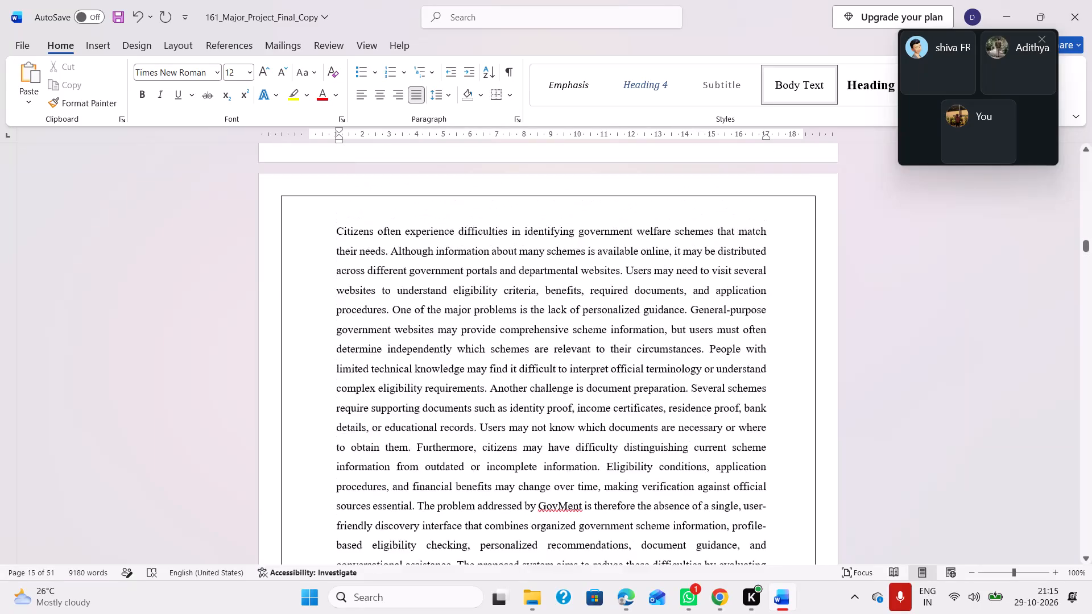
scroll(485, 336, "down", 3)
left_click(382, 365)
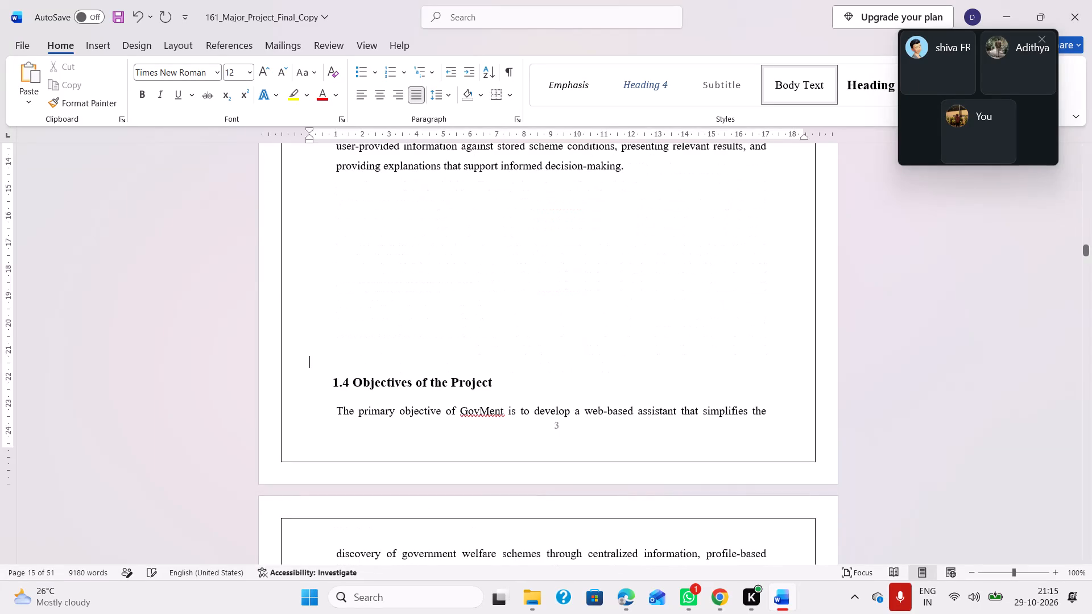
key("BackSpace")
key("BackSpace")
key("BackSpace")
key("BackSpace")
key("BackSpace")
key("BackSpace")
key("BackSpace")
key("BackSpace")
key("BackSpace")
key("BackSpace")
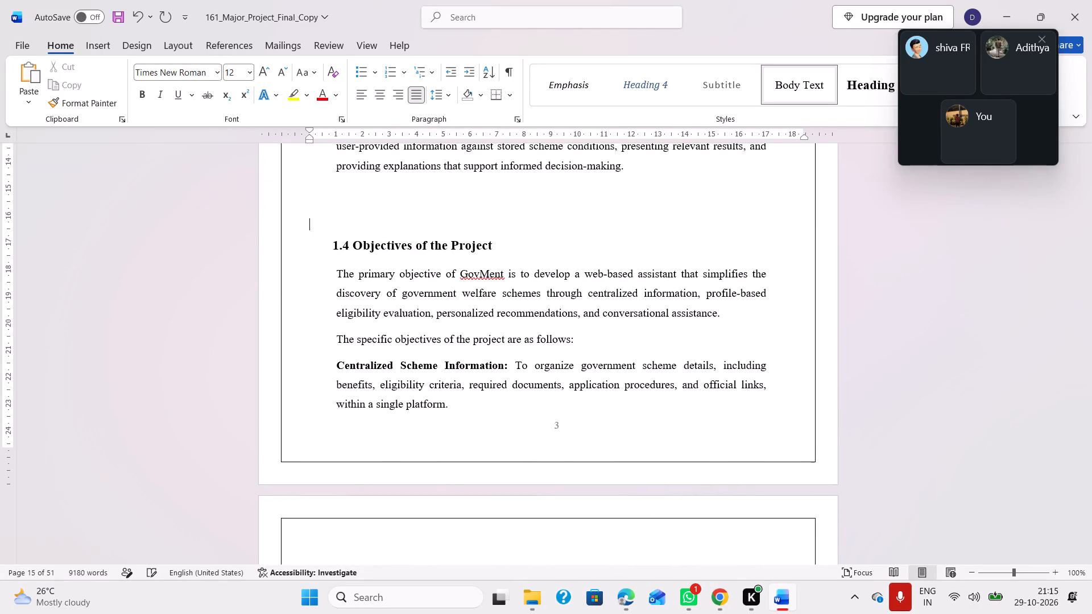
key("Return")
Reduce the blank space above the 1.3 Problem Definition heading to a single blank line.
scroll(382, 365, "up", 1)
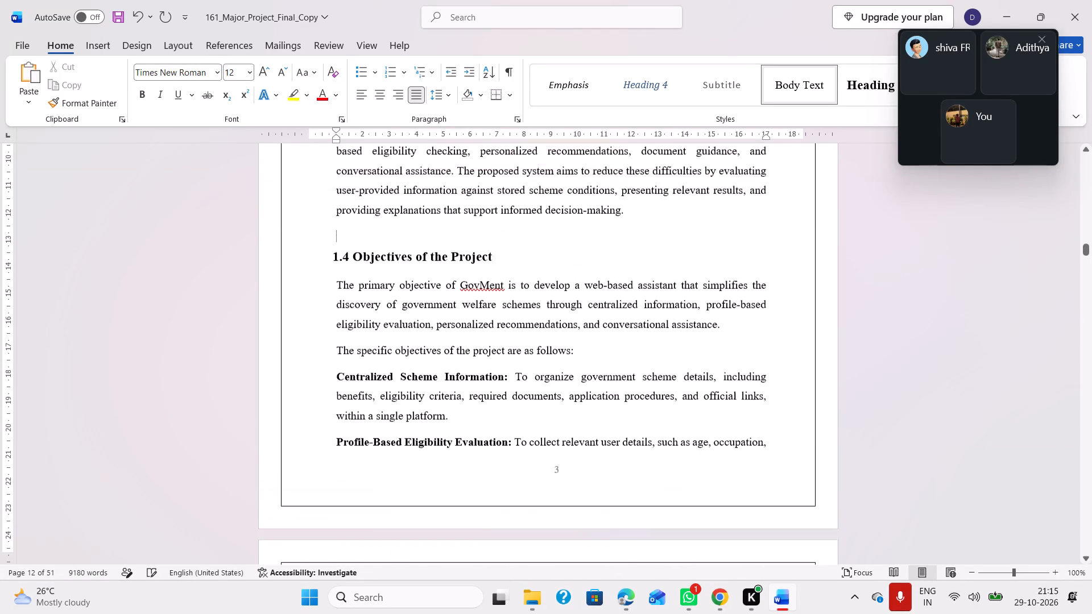
scroll(382, 365, "up", 1)
scroll(382, 365, "down", 1)
scroll(382, 365, "up", 4)
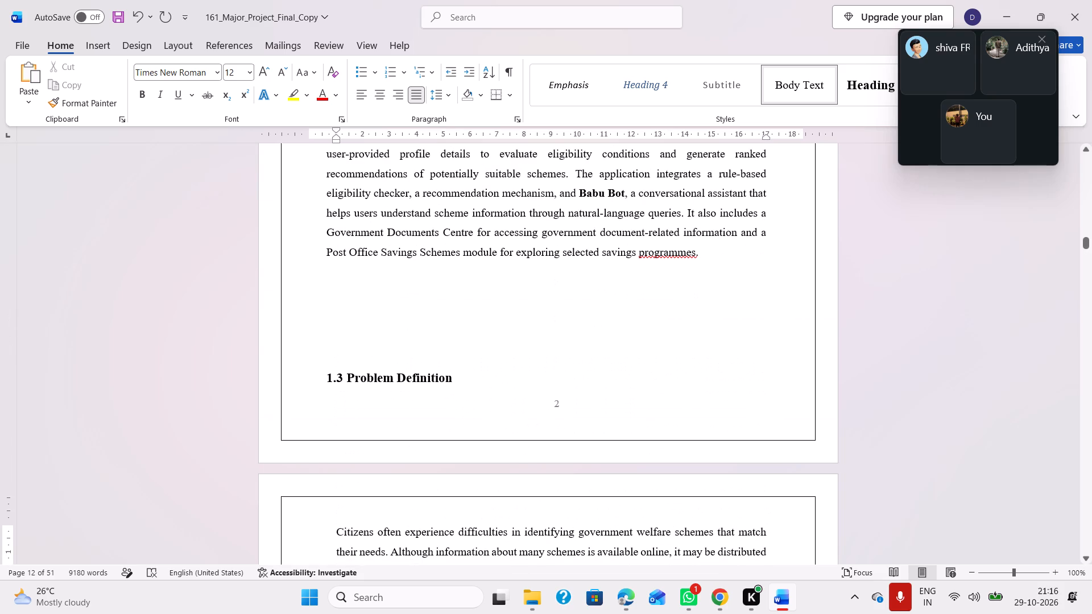
left_click(346, 363)
key("BackSpace")
key("BackSpace")
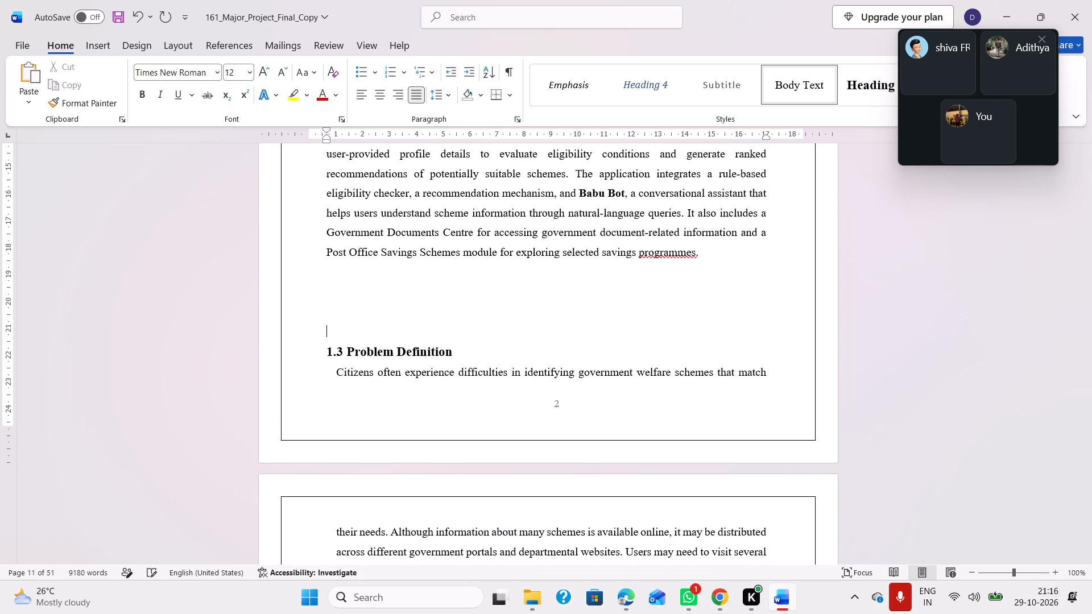
key("BackSpace")
key("BackSpace")
key("BackSpace")
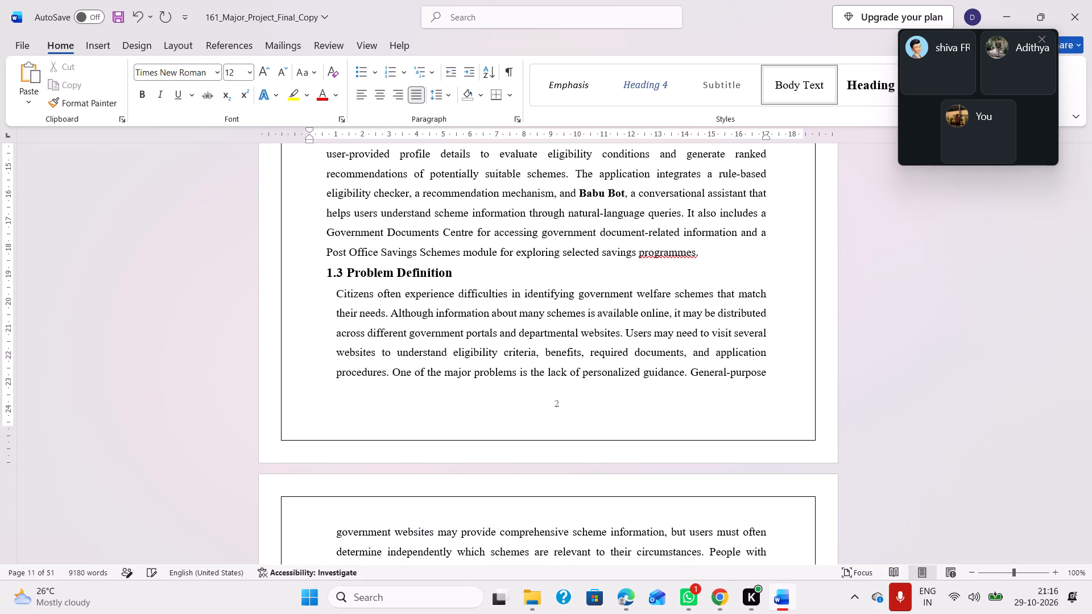
key("Return")
Review the spacing and page breaks of Chapter 1 from the chapter title to the 1.5 Scope of the project heading.
scroll(398, 371, "up", 3)
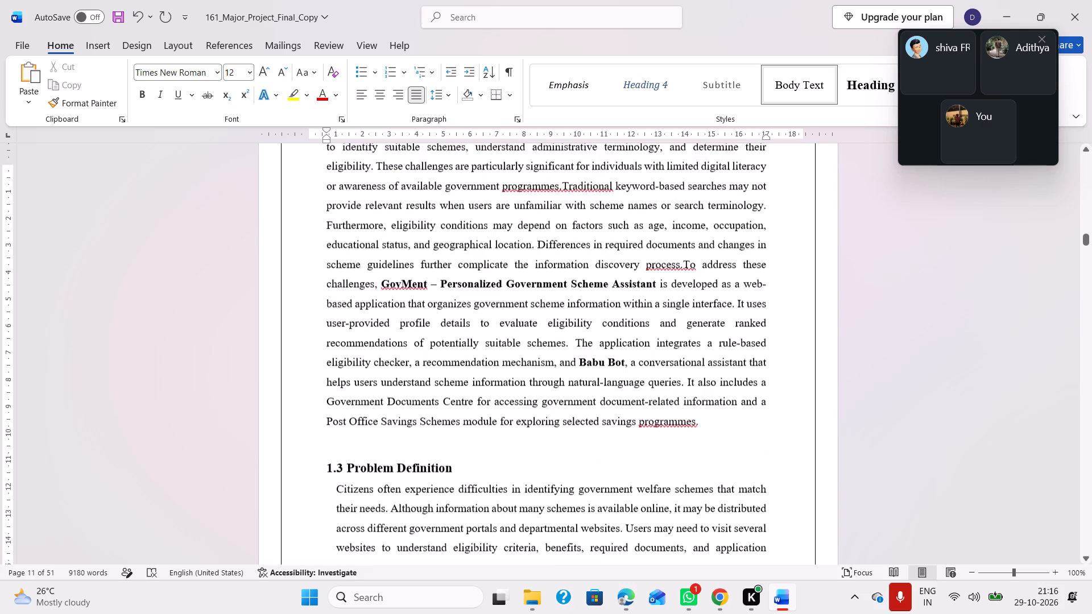
scroll(398, 371, "up", 5)
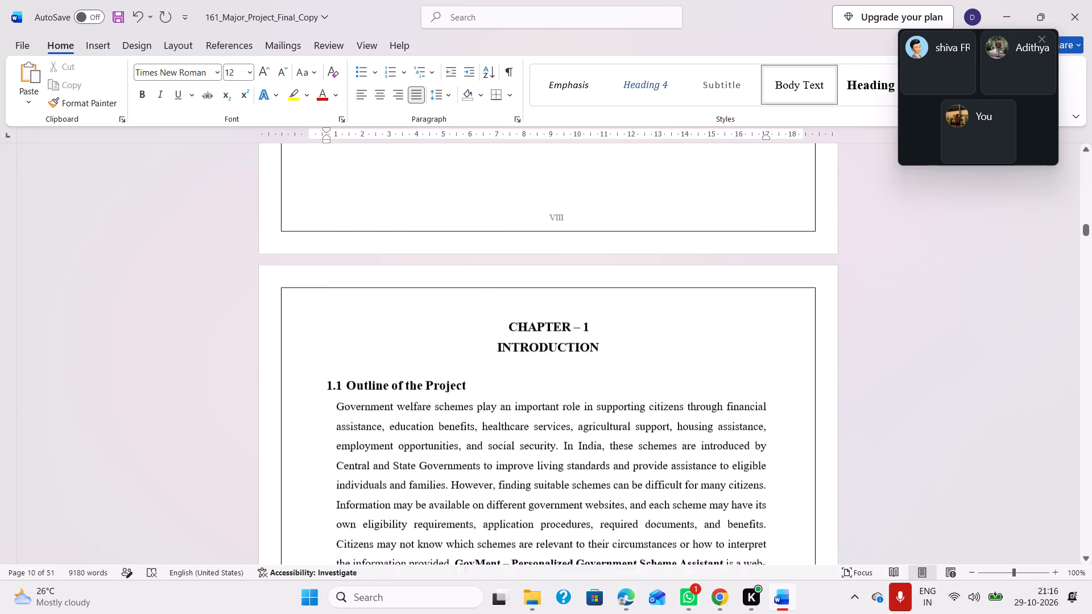
scroll(398, 371, "up", 1)
scroll(398, 371, "down", 8)
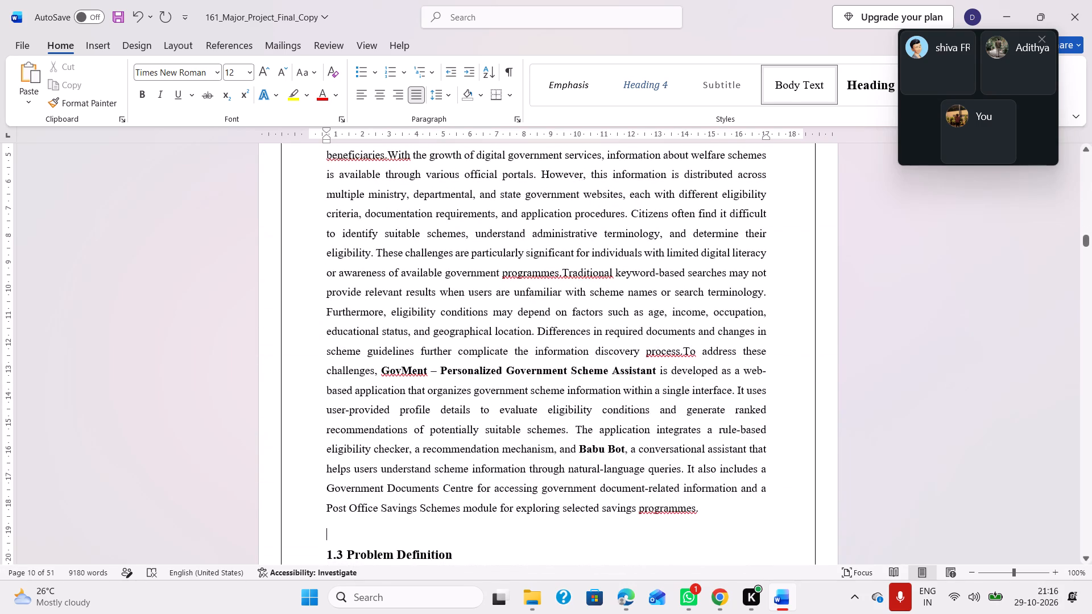
scroll(398, 371, "down", 3)
scroll(398, 371, "up", 6)
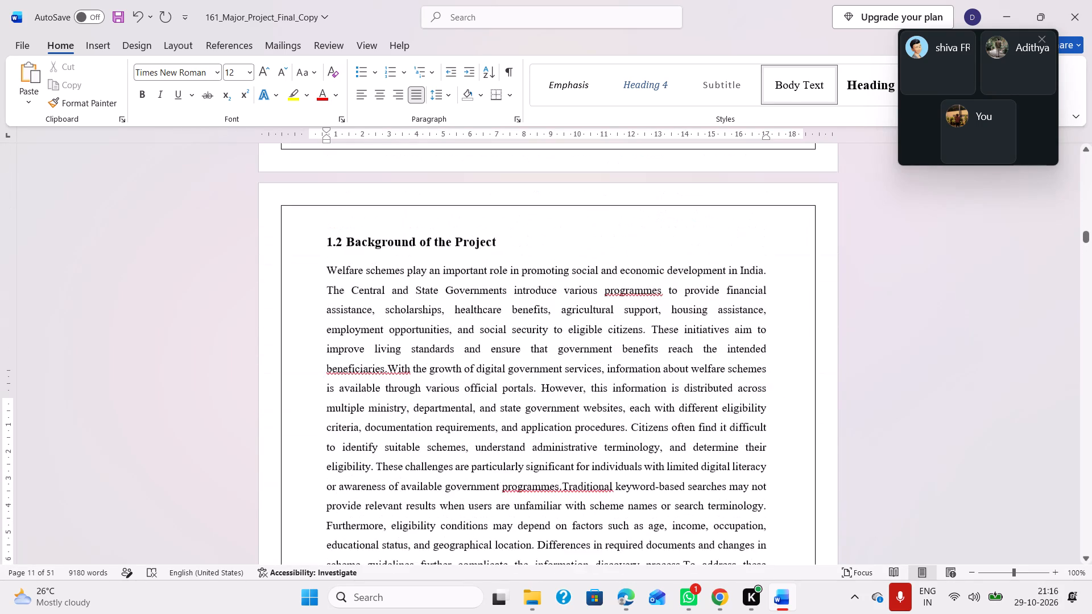
scroll(398, 371, "down", 7)
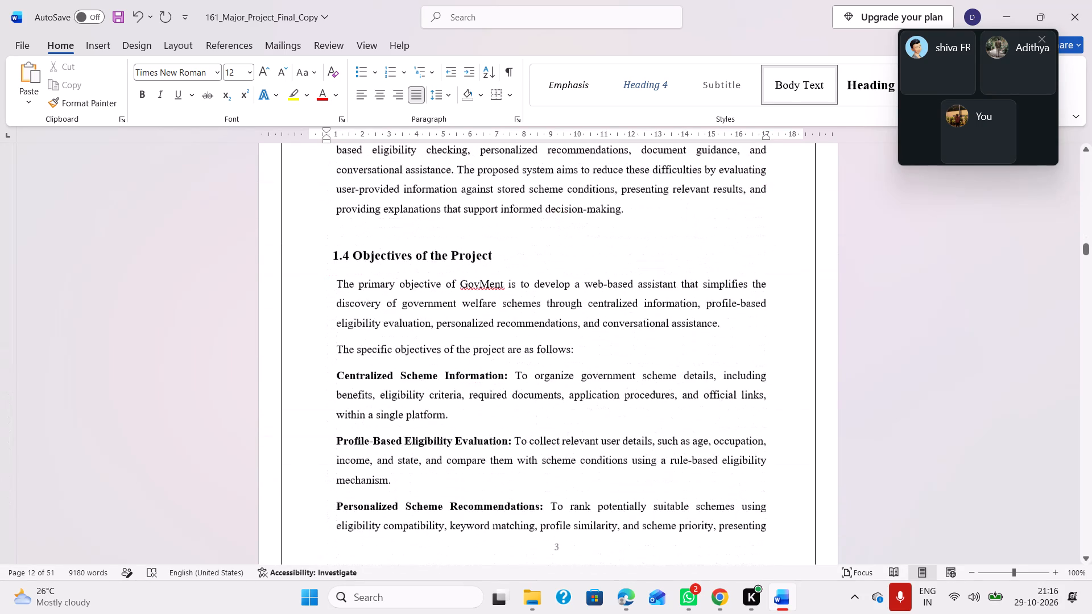
scroll(398, 371, "up", 1)
scroll(398, 371, "down", 4)
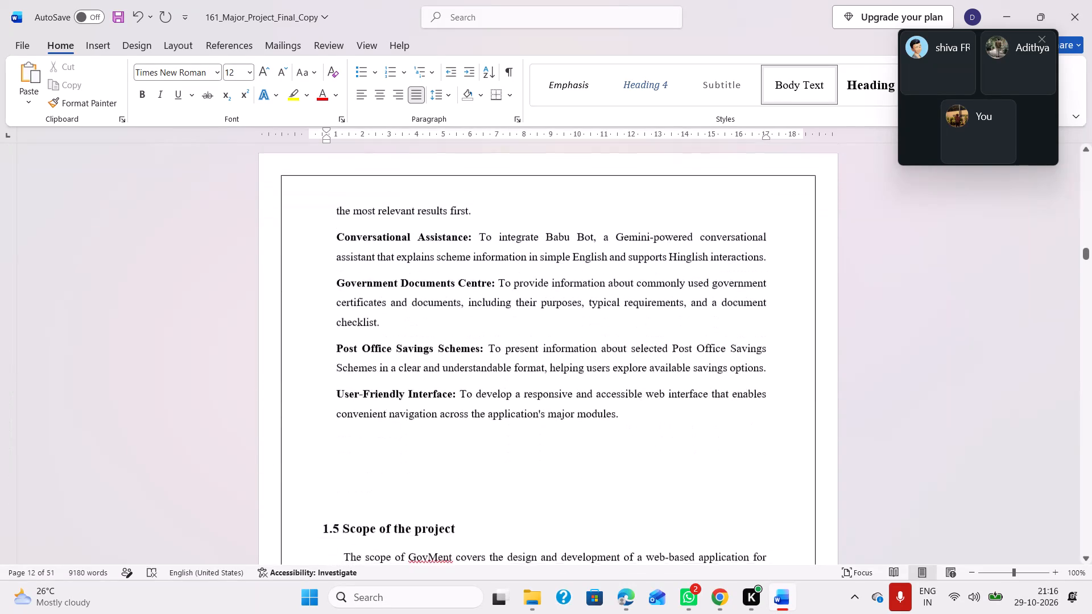
scroll(398, 371, "down", 1)
scroll(372, 351, "up", 3)
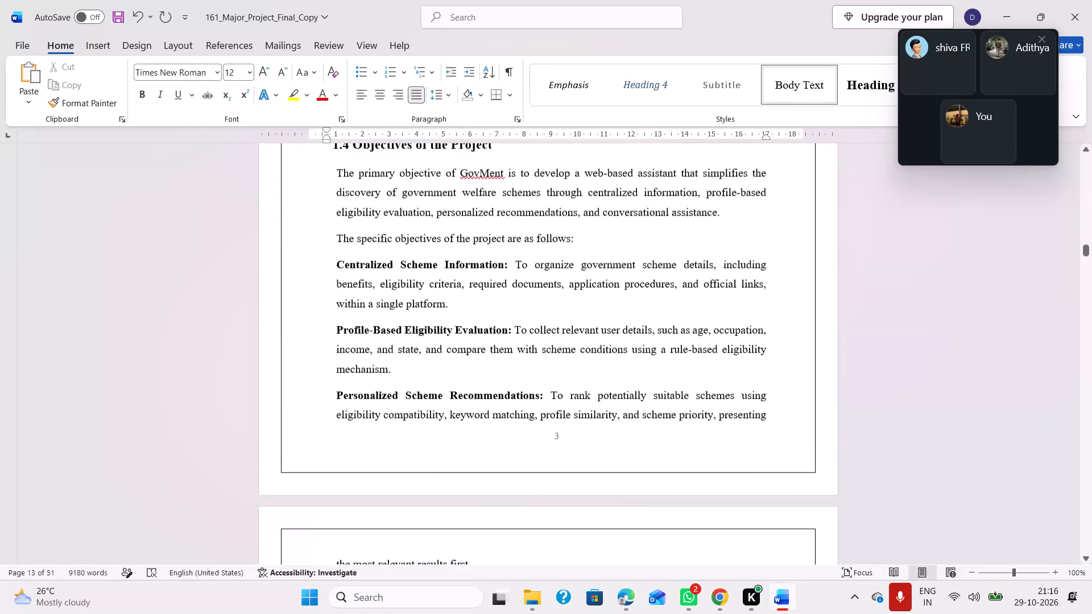
Delete ", presenting the most relevant results first" from the Personalized Scheme Recommendations objective, ending it with a period after "scheme priority".
scroll(718, 454, "down", 1)
left_click_drag(494, 385, 696, 255)
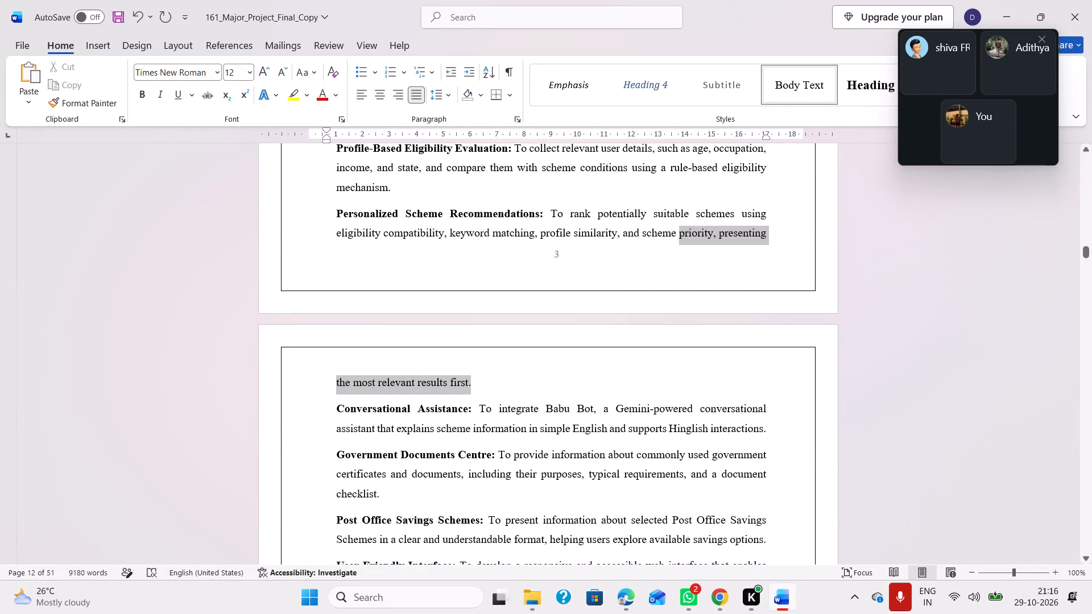
left_click_drag(696, 255, 719, 247)
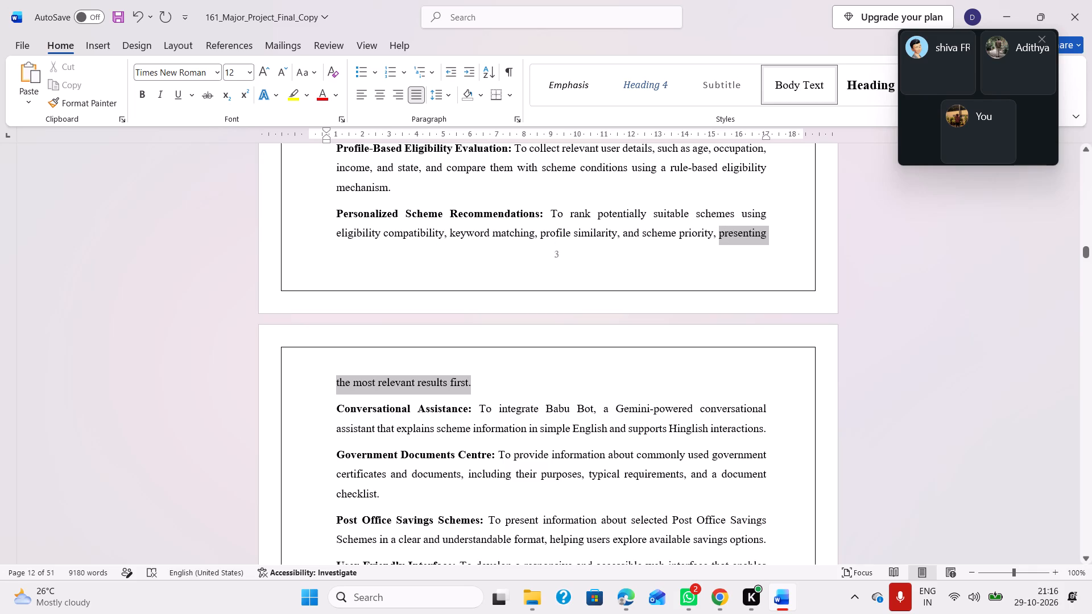
left_click_drag(719, 247, 721, 247)
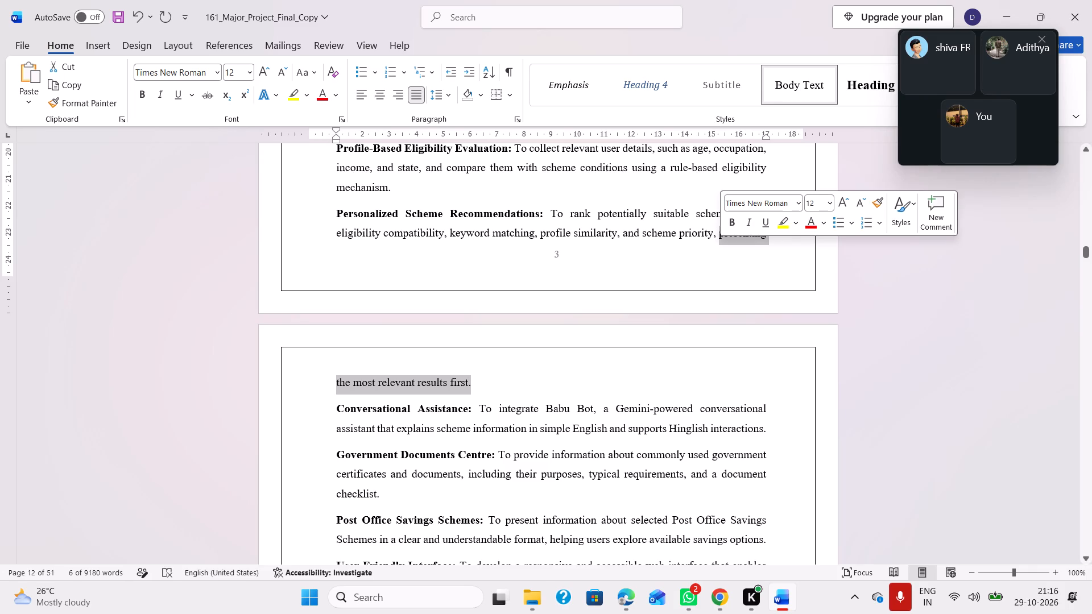
key("BackSpace")
key("BackSpace")
key("BackSpace")
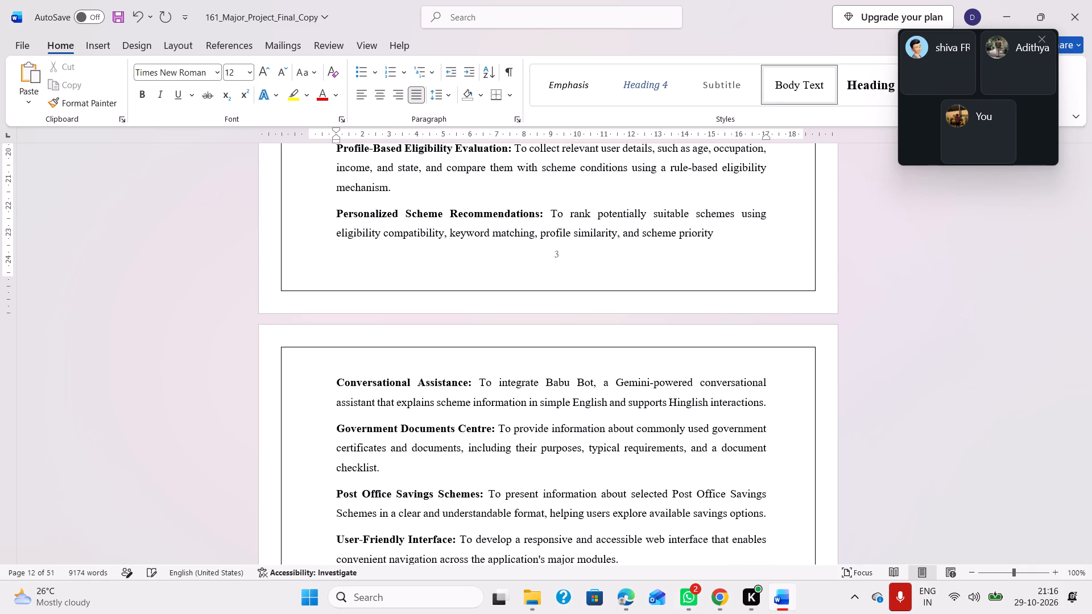
key("period")
Reduce the blank space above the 1.5 Scope of the project heading to a single blank line.
scroll(721, 247, "down", 3)
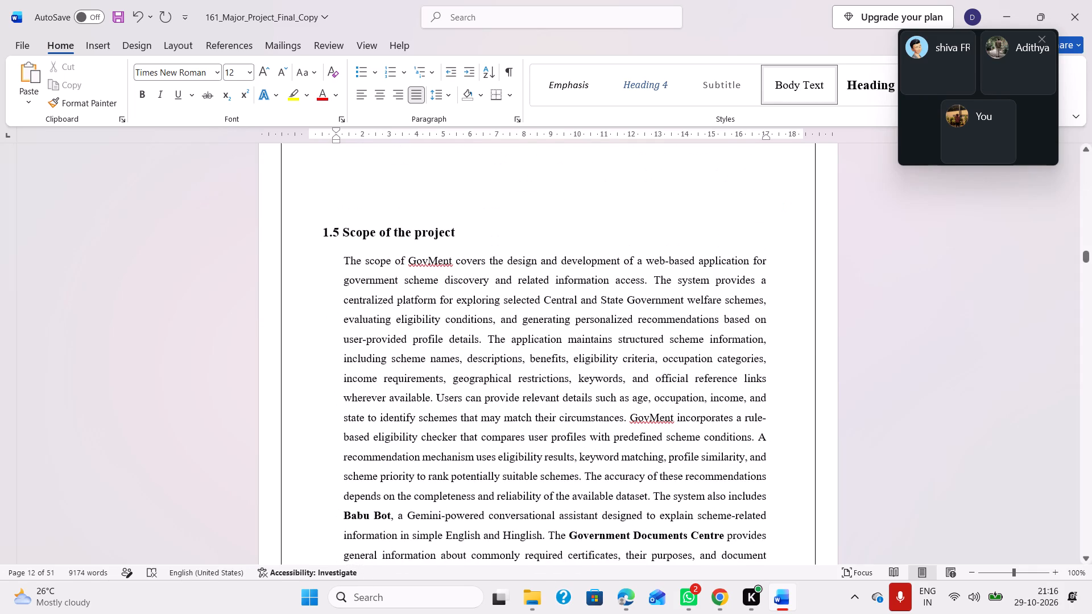
scroll(658, 264, "up", 1)
left_click(388, 331)
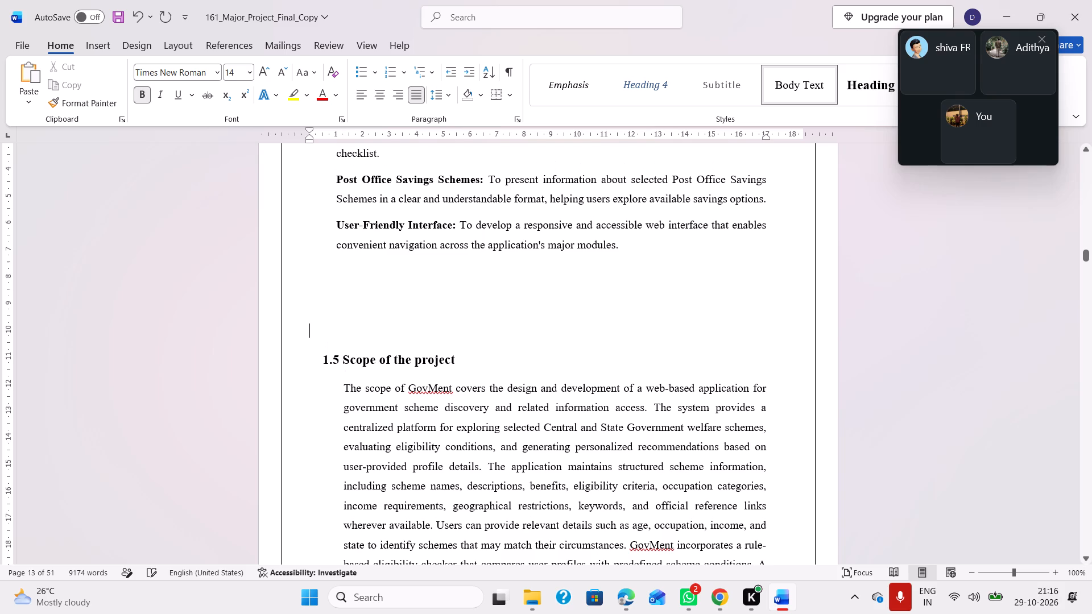
key("BackSpace")
key("BackSpace")
key("BackSpace")
key("BackSpace")
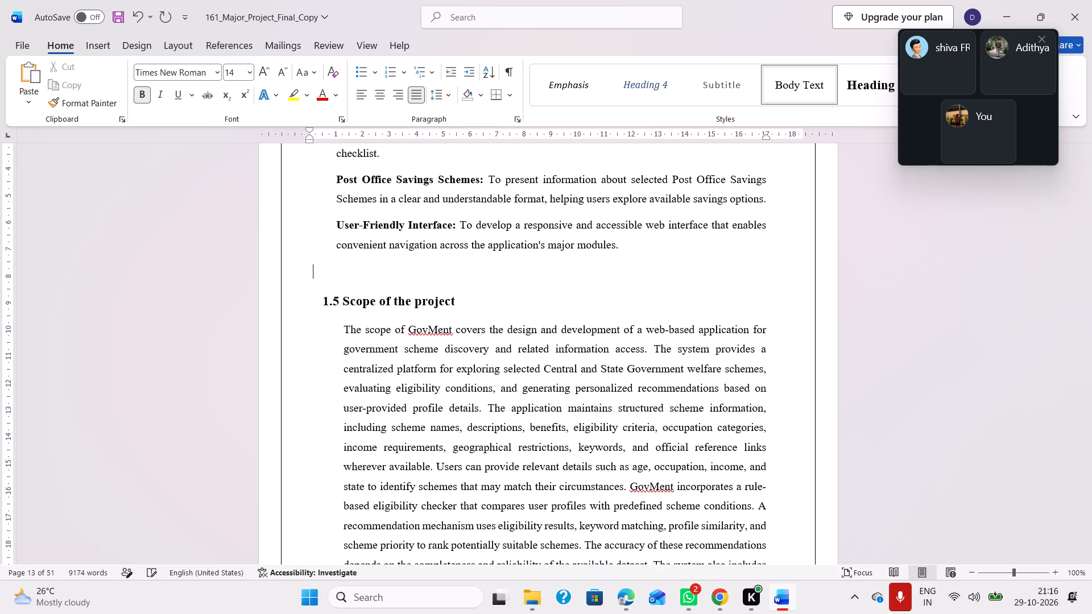
key("BackSpace")
key("Return")
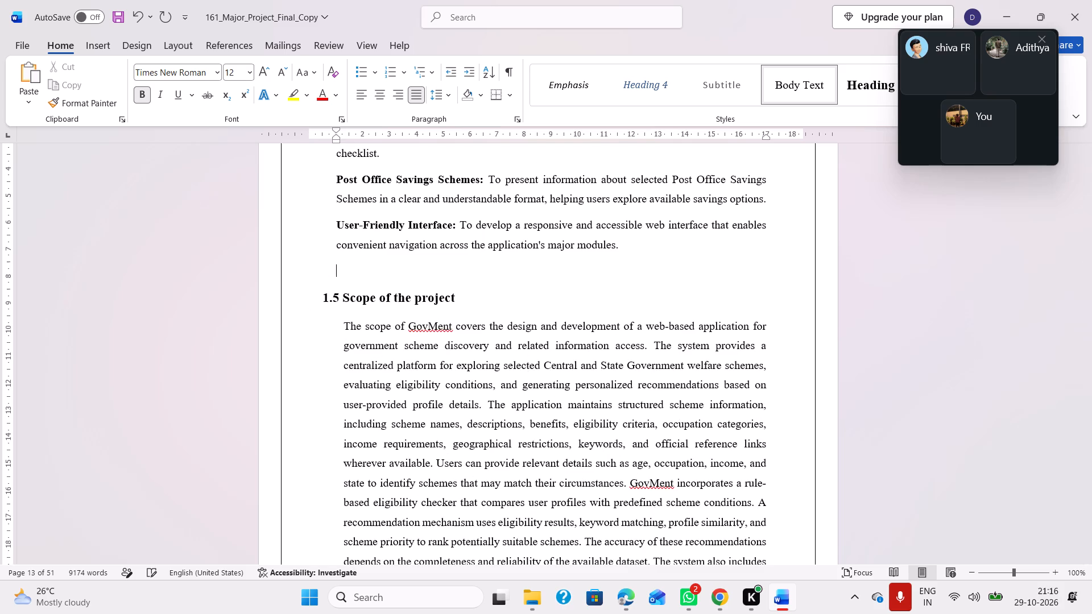
Reduce the blank space above the 1.6 Significance of the Project heading to a single blank line.
scroll(388, 331, "down", 8)
scroll(404, 310, "up", 1)
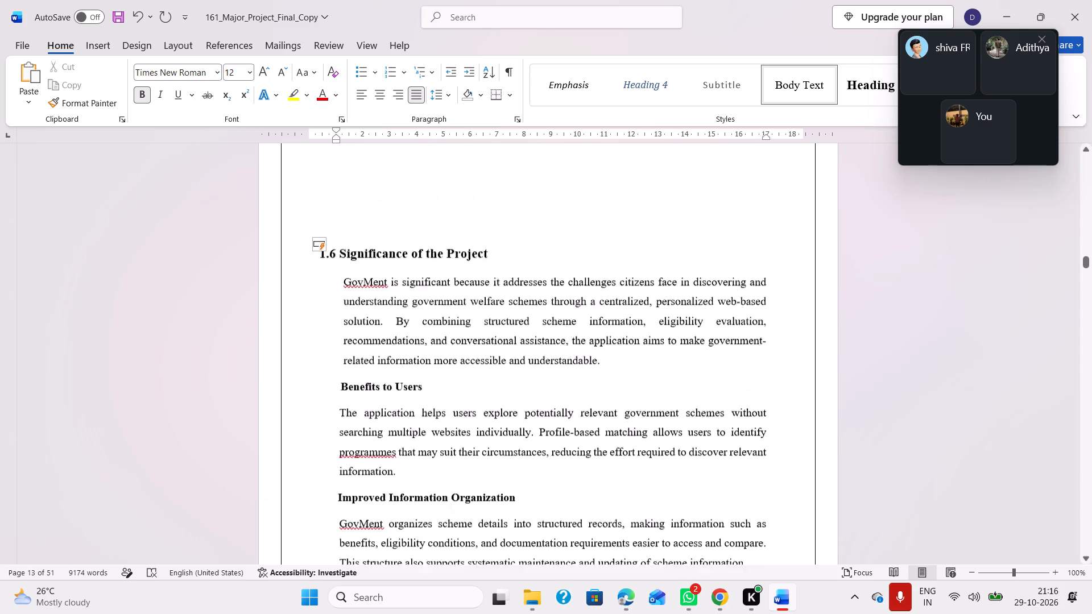
scroll(404, 310, "up", 1)
left_click(346, 350)
key("BackSpace")
key("BackSpace")
key("BackSpace")
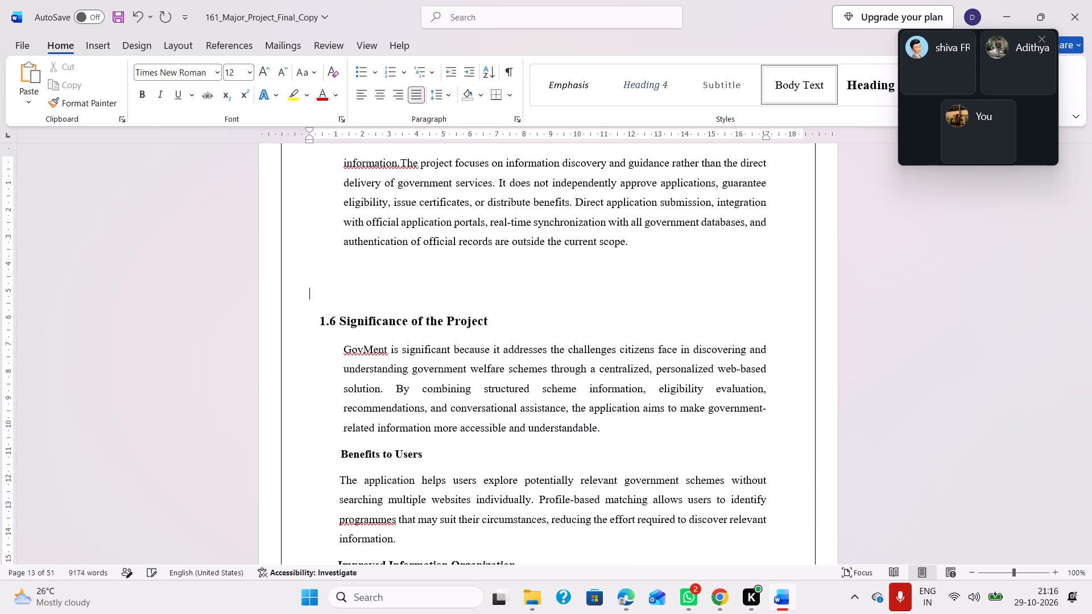
key("BackSpace")
key("Return")
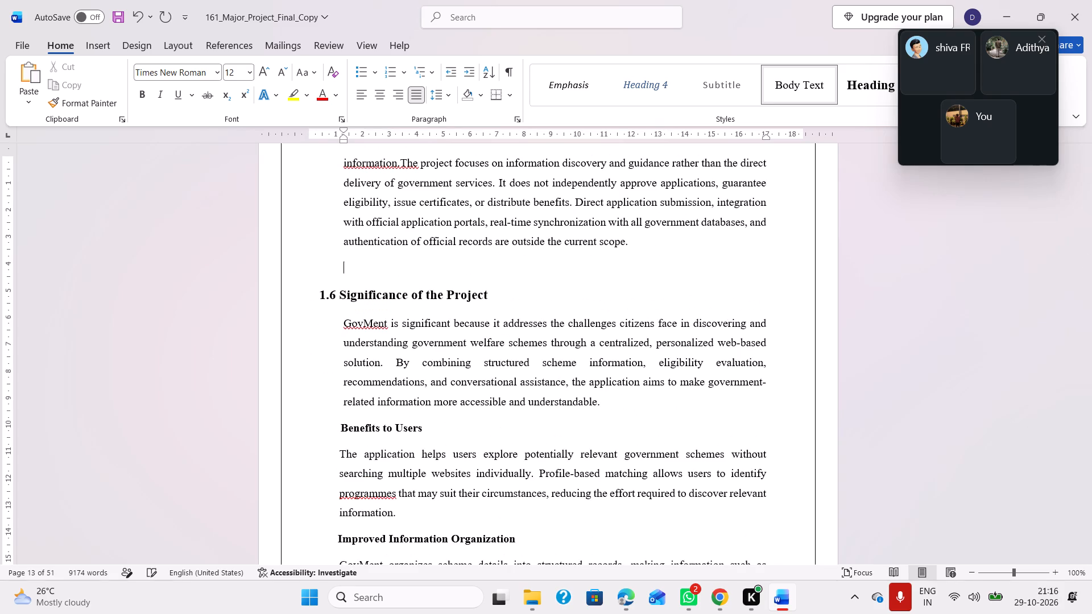
Delete the Conversational Interaction subheading and its paragraph at the end of section 1.6.
scroll(346, 350, "down", 2)
scroll(307, 391, "down", 3)
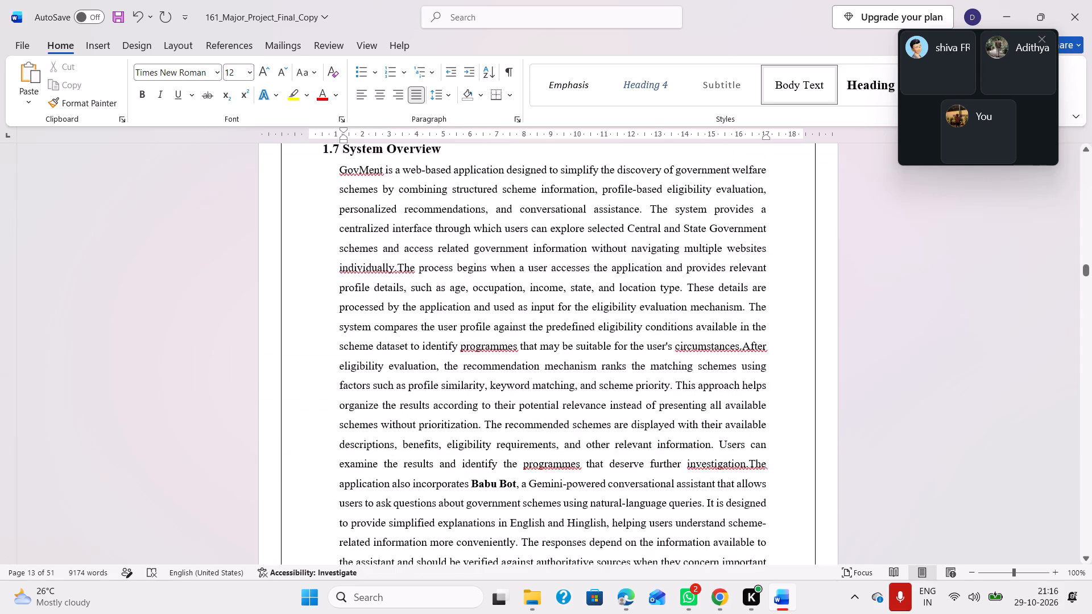
scroll(262, 323, "up", 2)
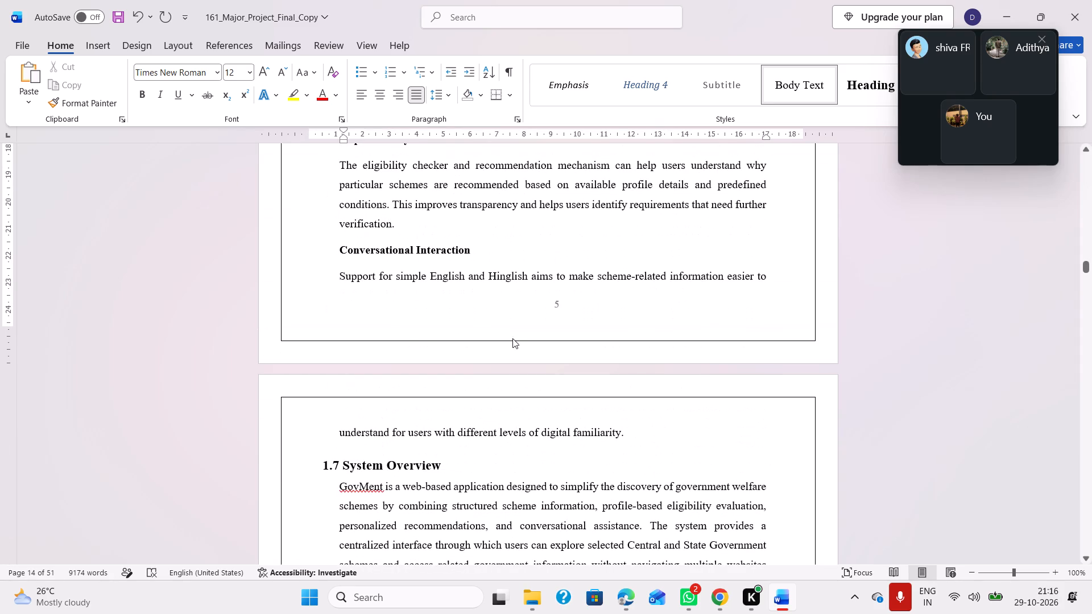
left_click_drag(332, 243, 627, 466)
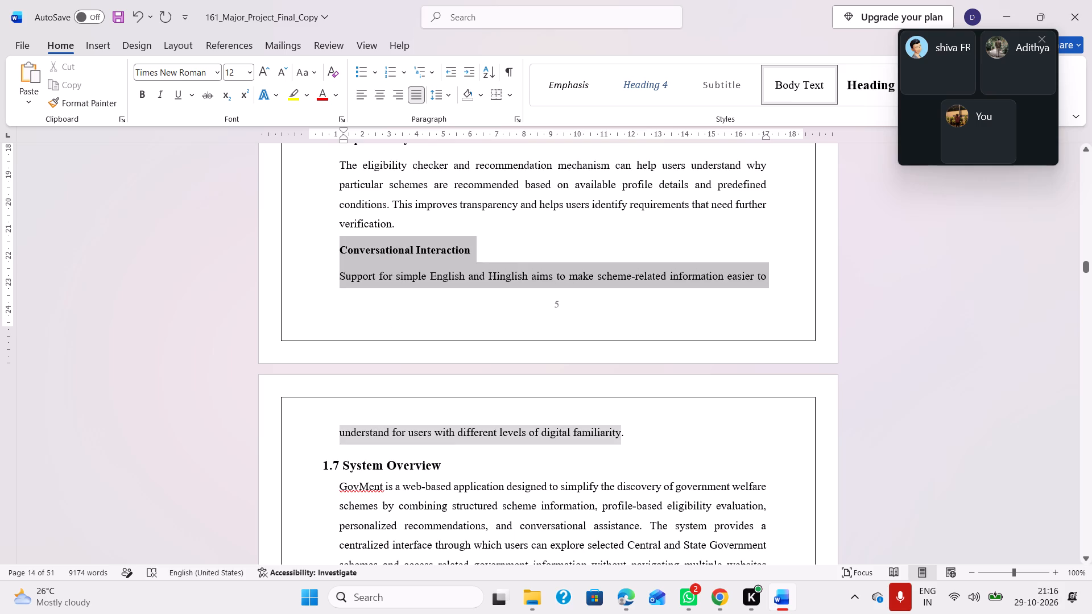
left_click_drag(627, 466, 659, 439)
key("BackSpace")
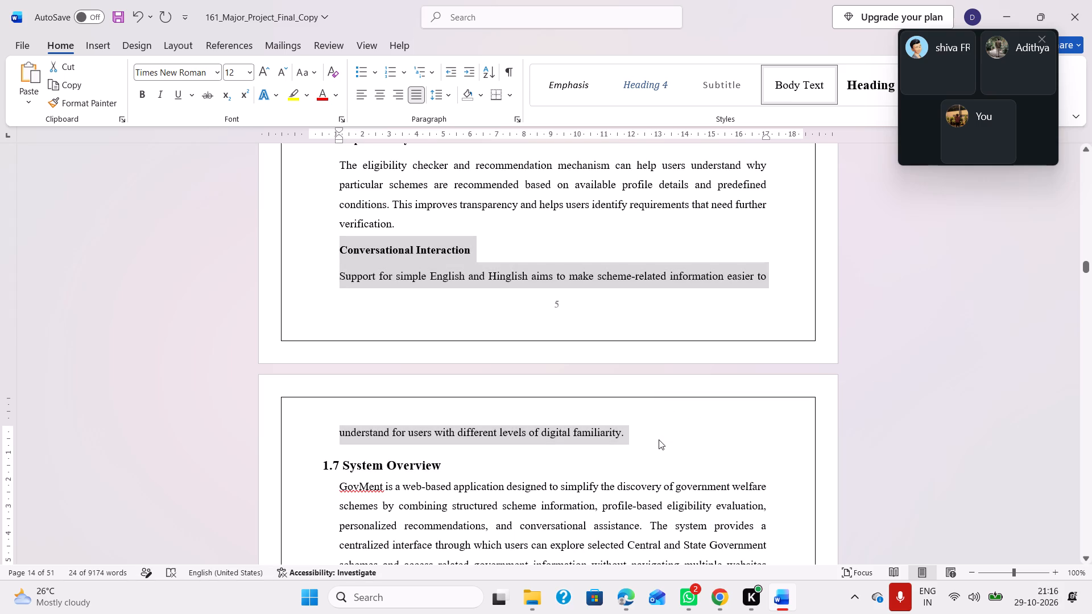
Insert two blank lines after the last paragraph of section 1.6 so the 1.7 System Overview heading starts the following page.
left_click(415, 230)
key("Return")
key("Return")
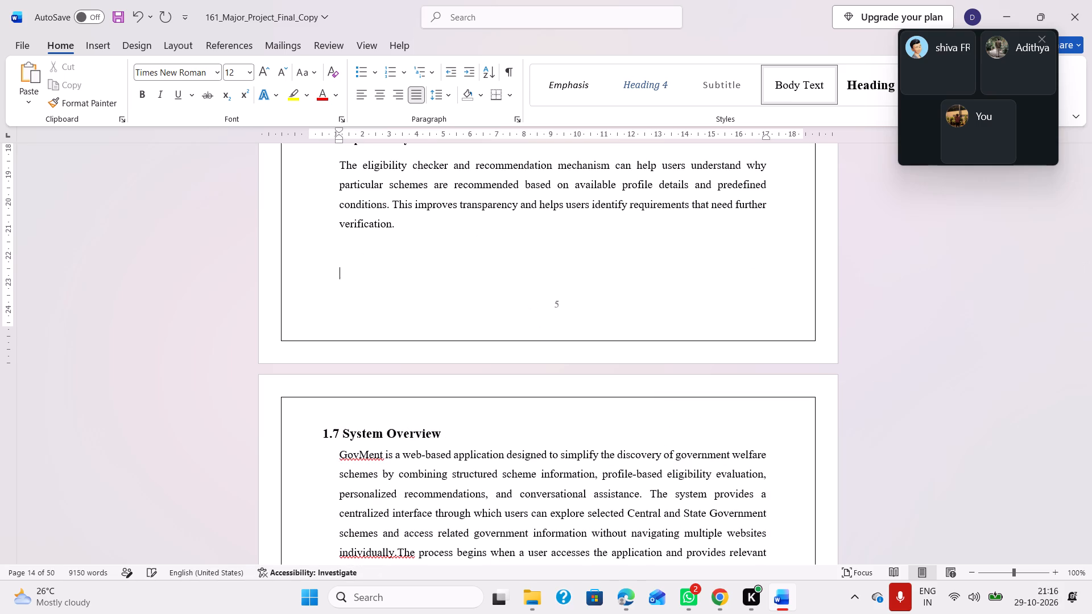
Delete the blank line above the 1.8 Organization of the Thesis heading.
scroll(415, 230, "down", 5)
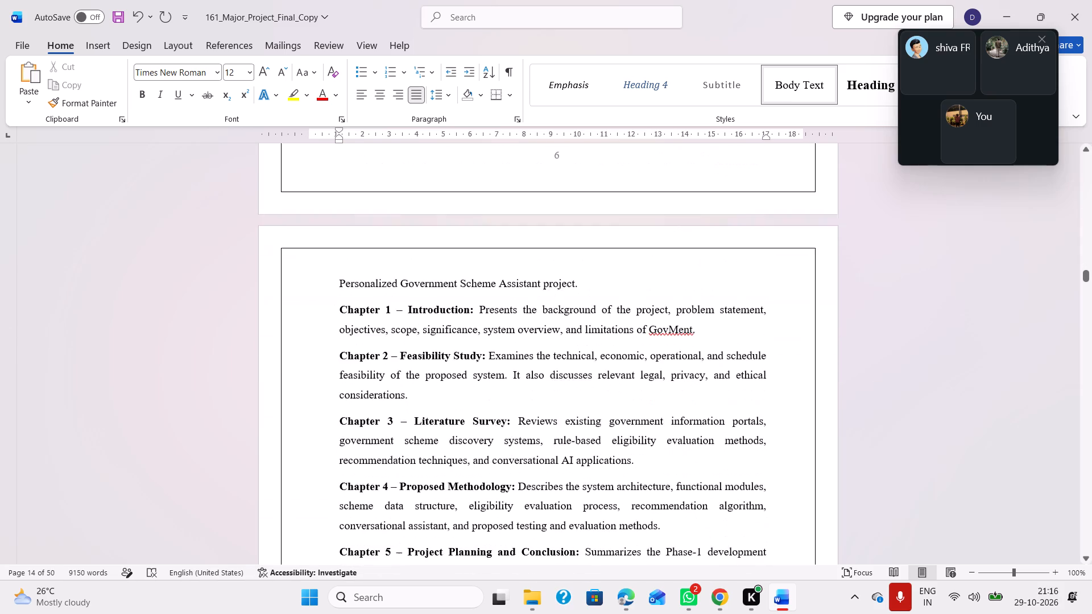
scroll(472, 301, "up", 1)
left_click(359, 355)
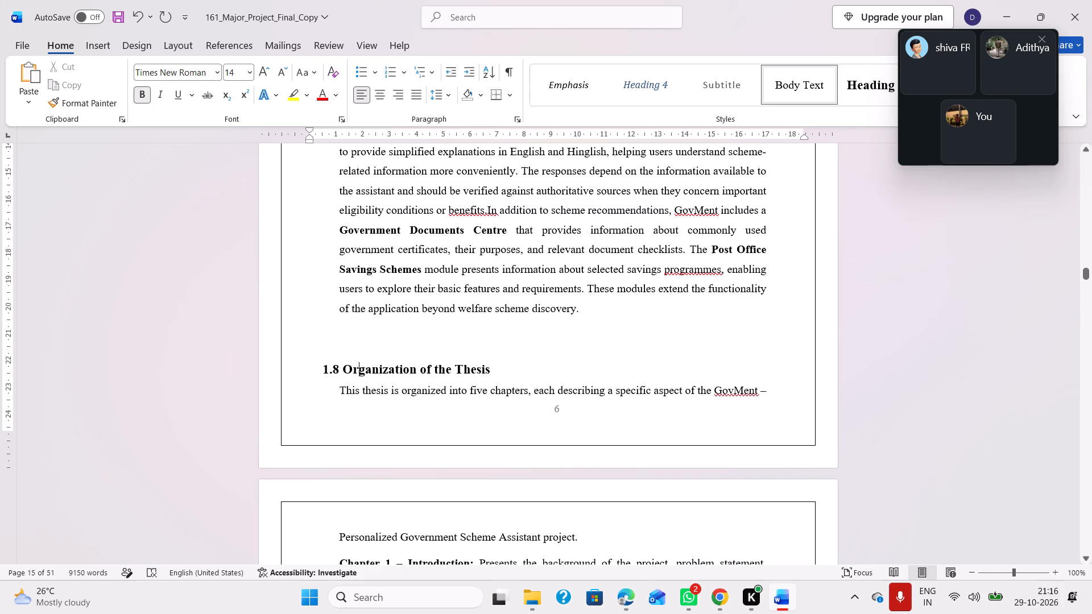
key("Up")
key("BackSpace")
key("BackSpace")
Insert three blank lines after the last paragraph of section 1.7 to push the 1.8 Organization of the Thesis heading onto the following page.
scroll(359, 355, "down", 1)
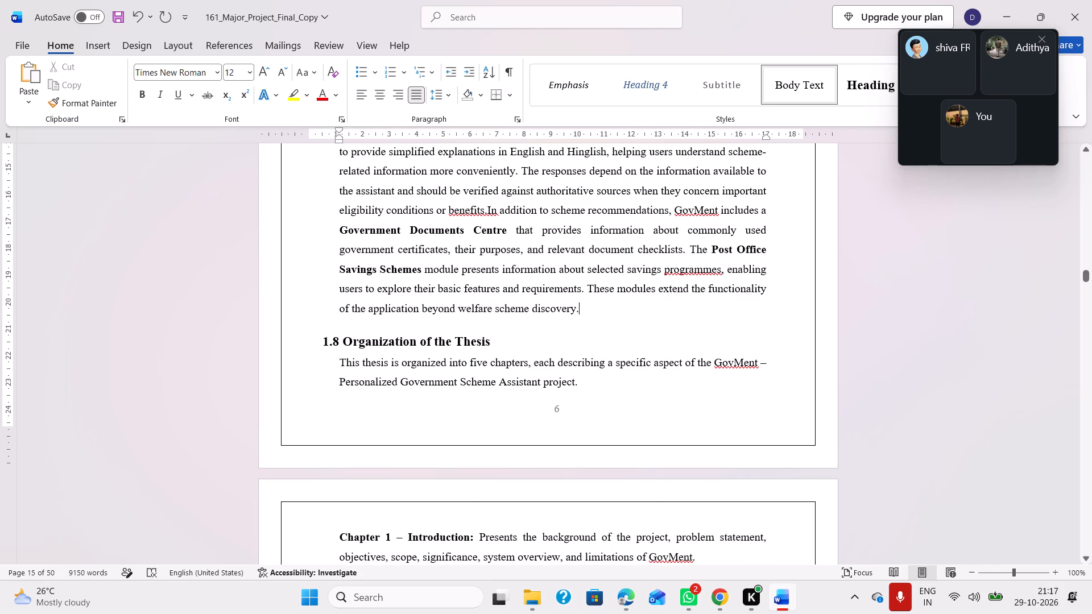
scroll(359, 355, "down", 1)
scroll(359, 355, "up", 1)
key("Return")
key("Return")
key("Return")
scroll(359, 355, "down", 1)
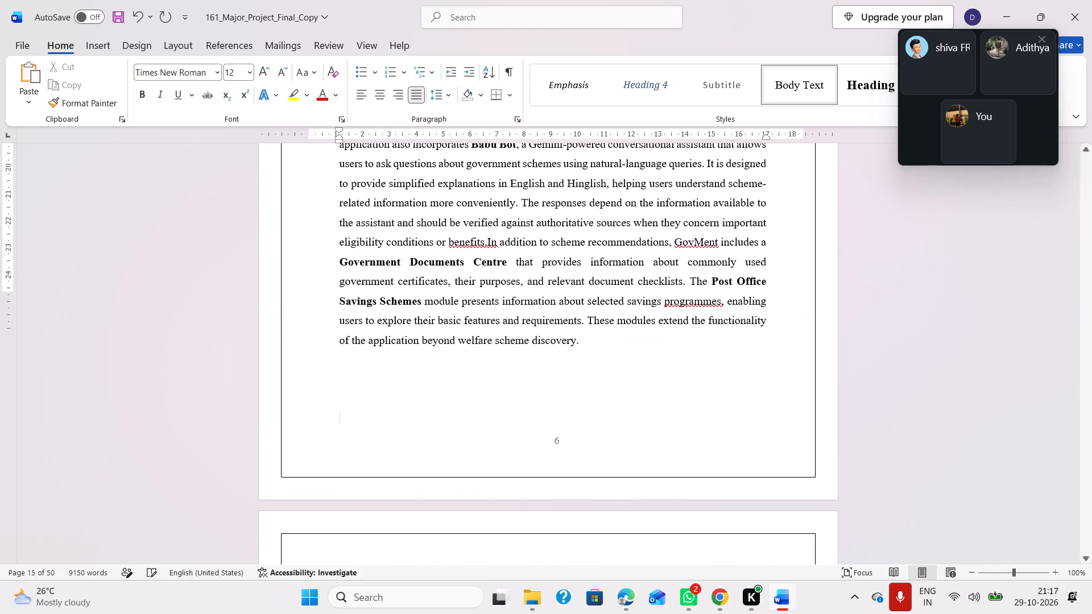
Insert two blank lines above the CHAPTER-2 heading to push the chapter title onto the following page.
scroll(359, 355, "down", 3)
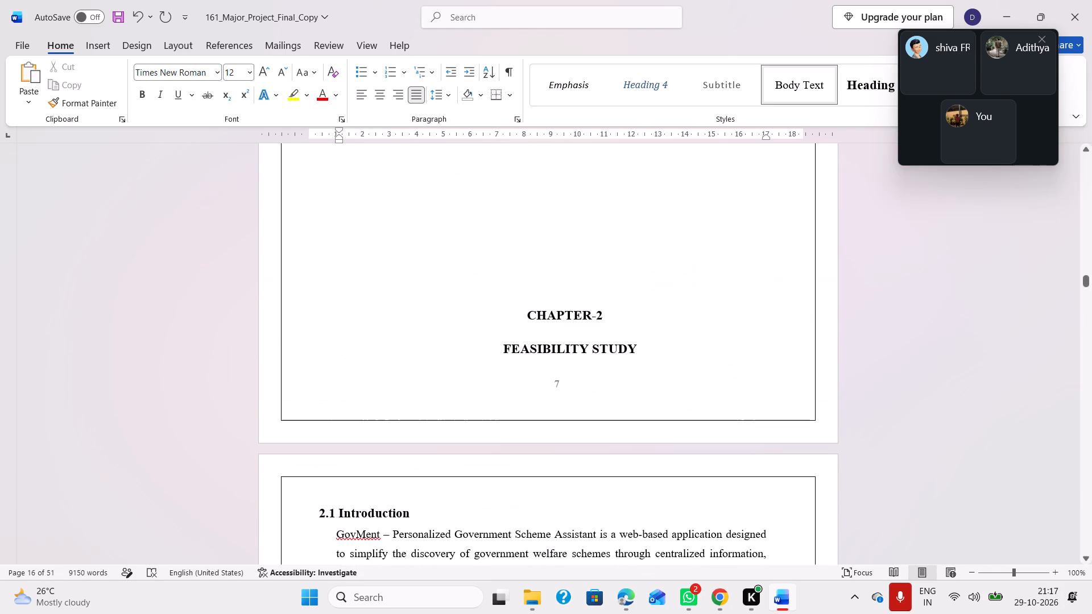
left_click(422, 259)
key("Return")
key("Return")
Insert one blank line above the Legal Feasibility Assessment subheading so it starts the next page with its paragraph.
scroll(422, 259, "down", 3)
scroll(537, 264, "down", 5)
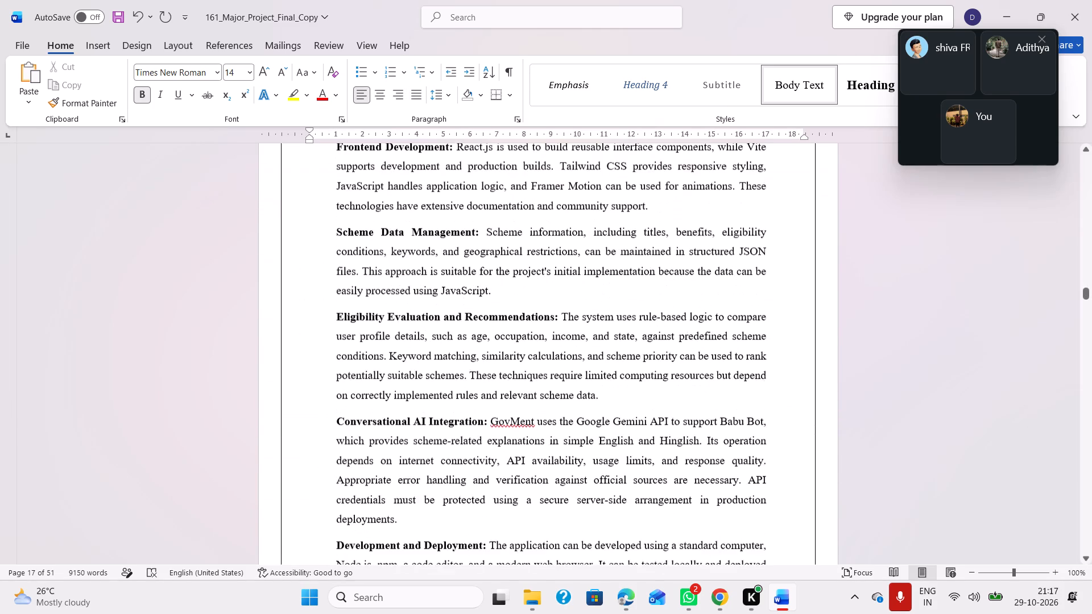
scroll(537, 264, "down", 7)
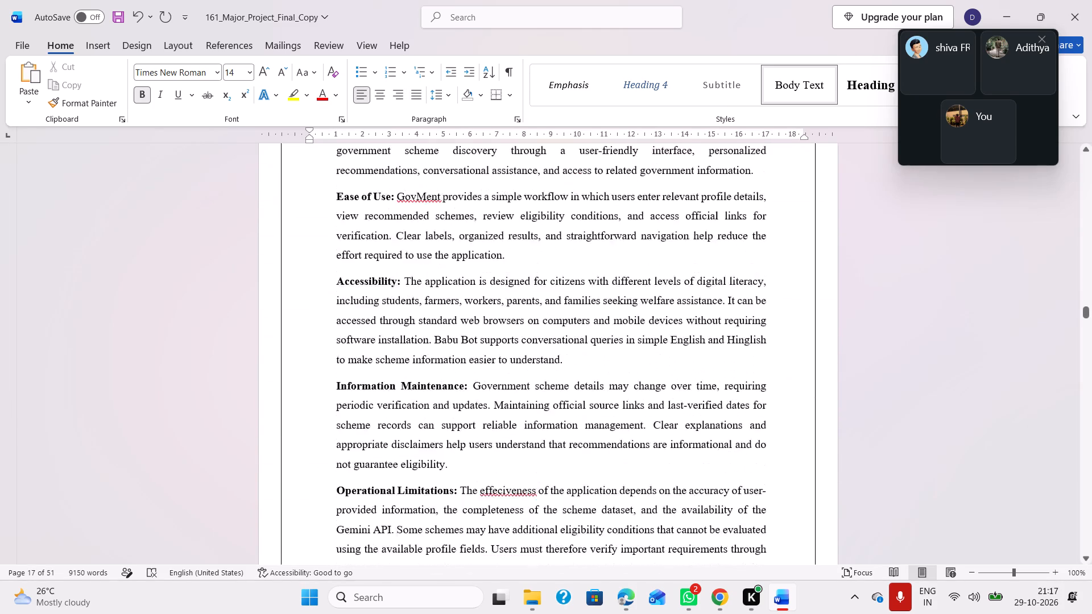
scroll(537, 264, "down", 3)
scroll(537, 264, "up", 5)
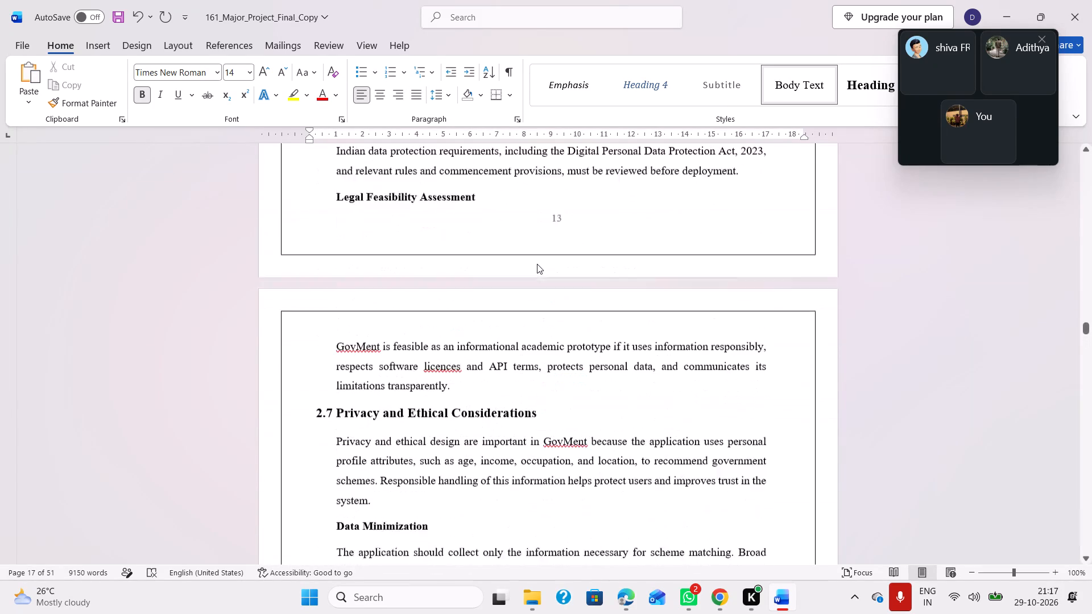
scroll(537, 264, "up", 1)
scroll(537, 264, "down", 5)
scroll(537, 264, "up", 3)
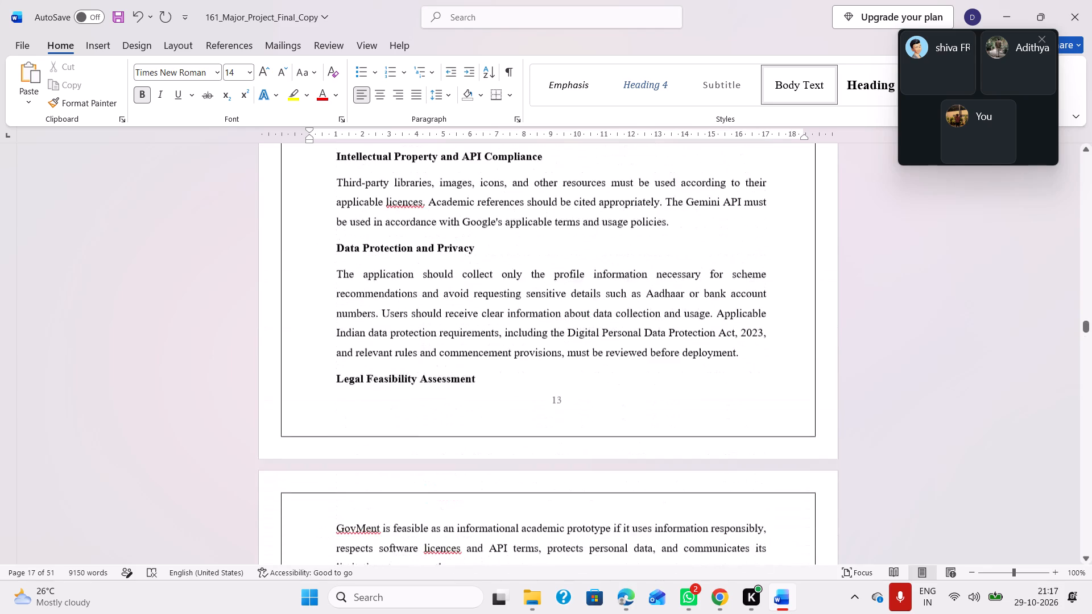
left_click(329, 393)
key("Return")
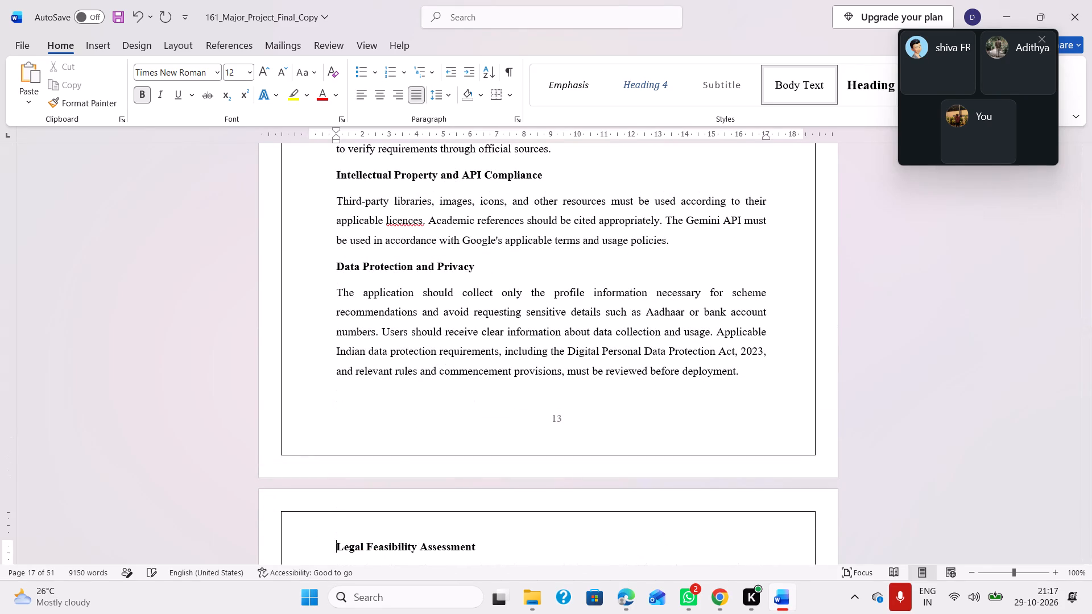
Delete the four blank lines above the 2.8 Risk Analysis heading so it sits at the top of its page.
scroll(329, 393, "down", 3)
scroll(466, 358, "down", 4)
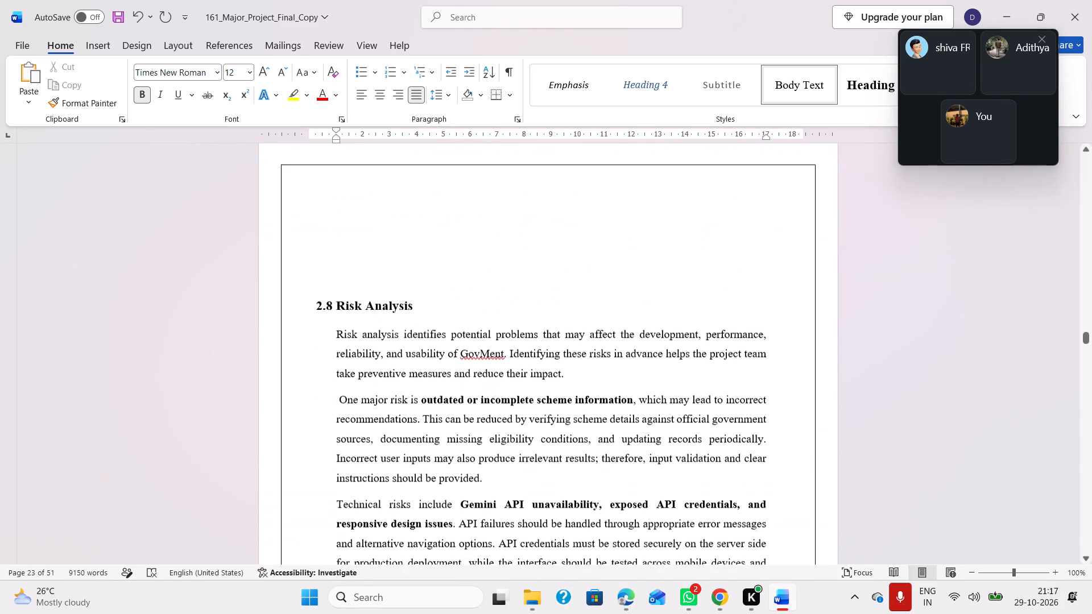
right_click(466, 358)
left_click(332, 276)
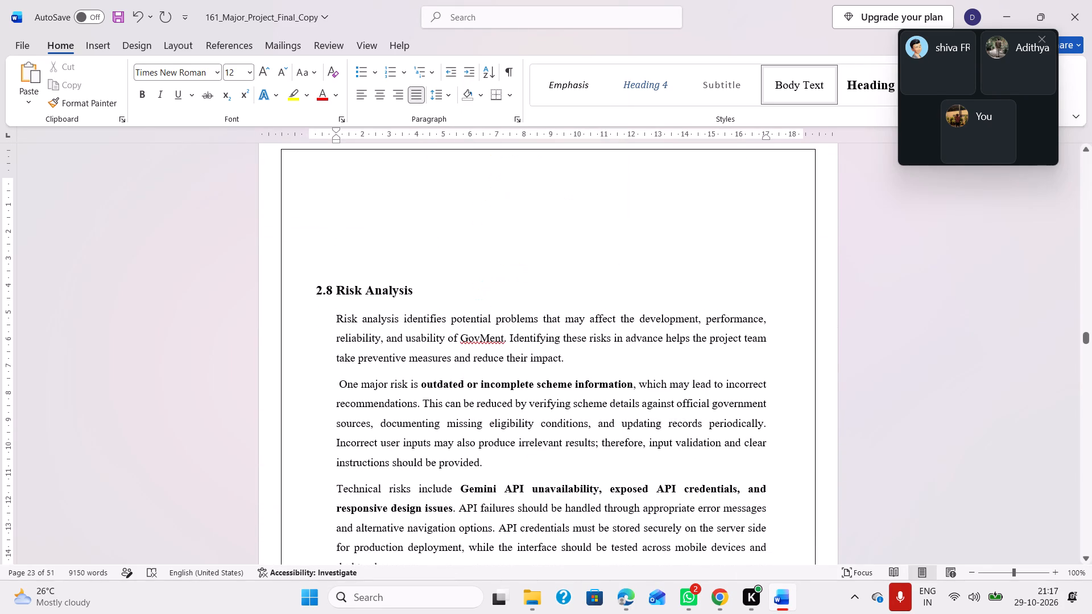
left_click(355, 271)
key("BackSpace")
key("BackSpace")
key("BackSpace")
key("BackSpace")
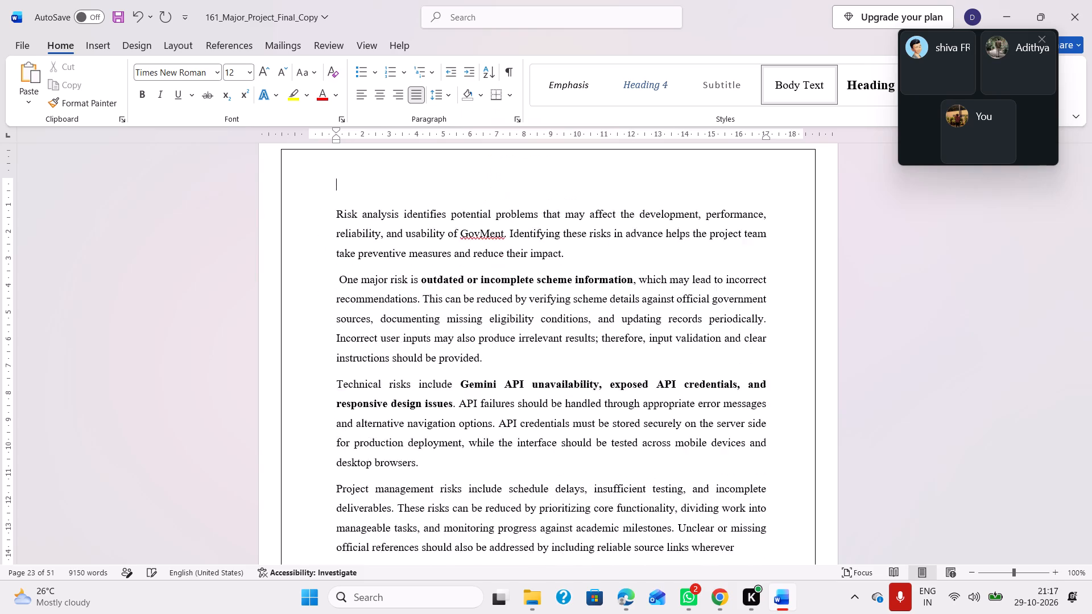
Delete the blank space above the CHAPTER-3 heading at the top of its page.
scroll(355, 271, "down", 2)
scroll(355, 271, "up", 4)
scroll(355, 271, "down", 3)
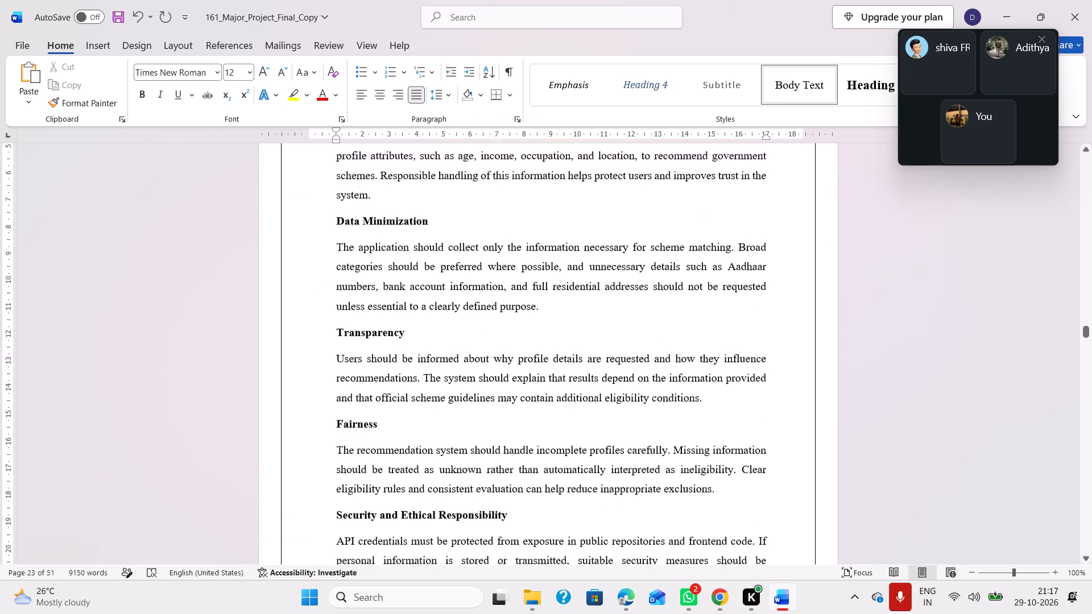
scroll(355, 271, "down", 7)
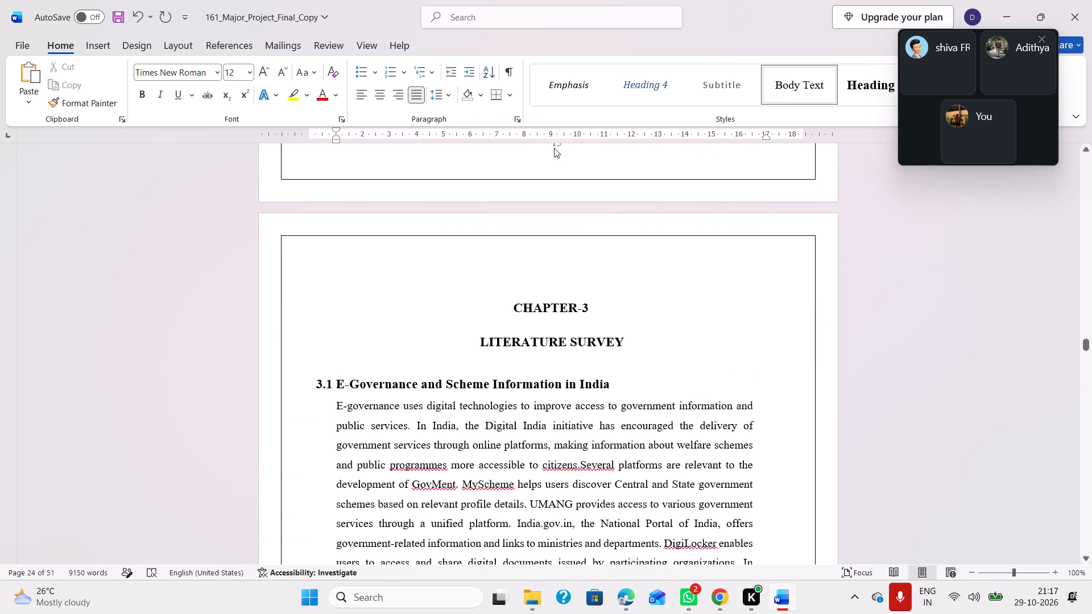
left_click(526, 275)
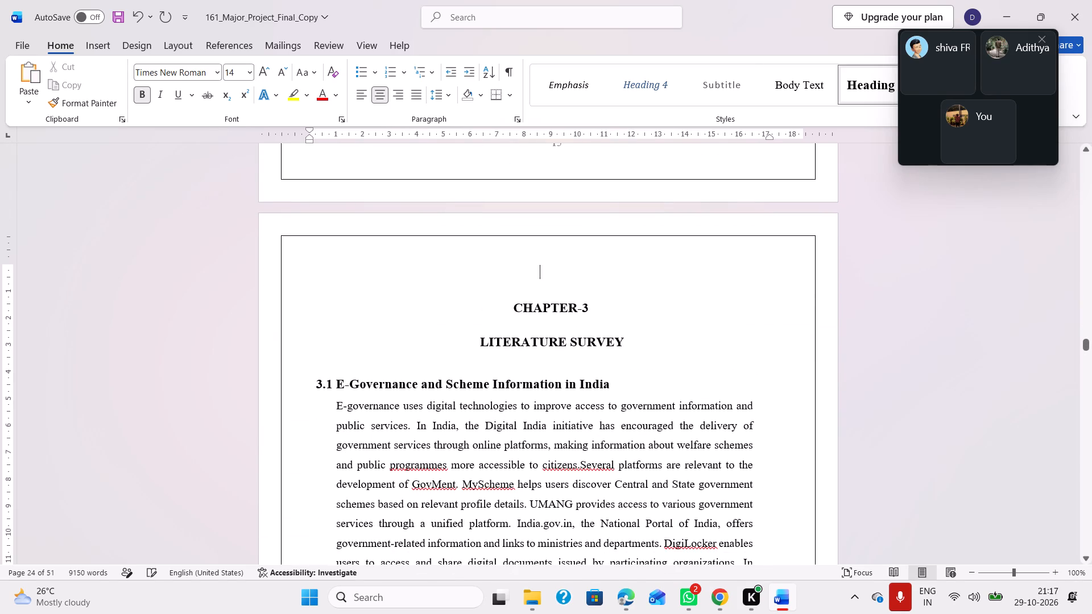
key("Down")
key("BackSpace")
key("BackSpace")
key("BackSpace")
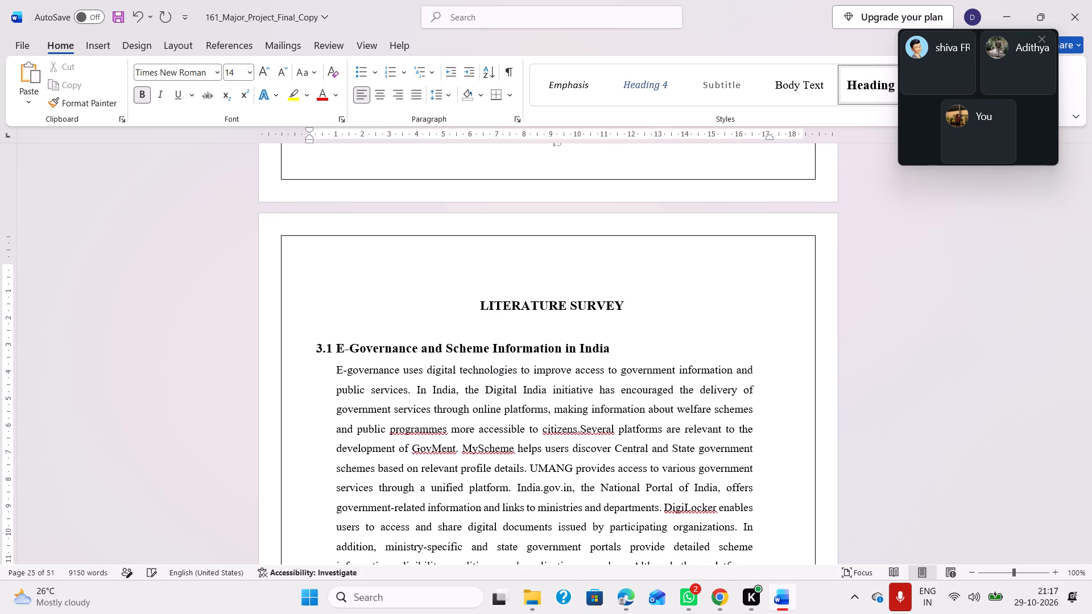
Insert one blank line above the 3.2 Recommender Systems and Ranking heading to push it onto the following page.
scroll(526, 275, "down", 4)
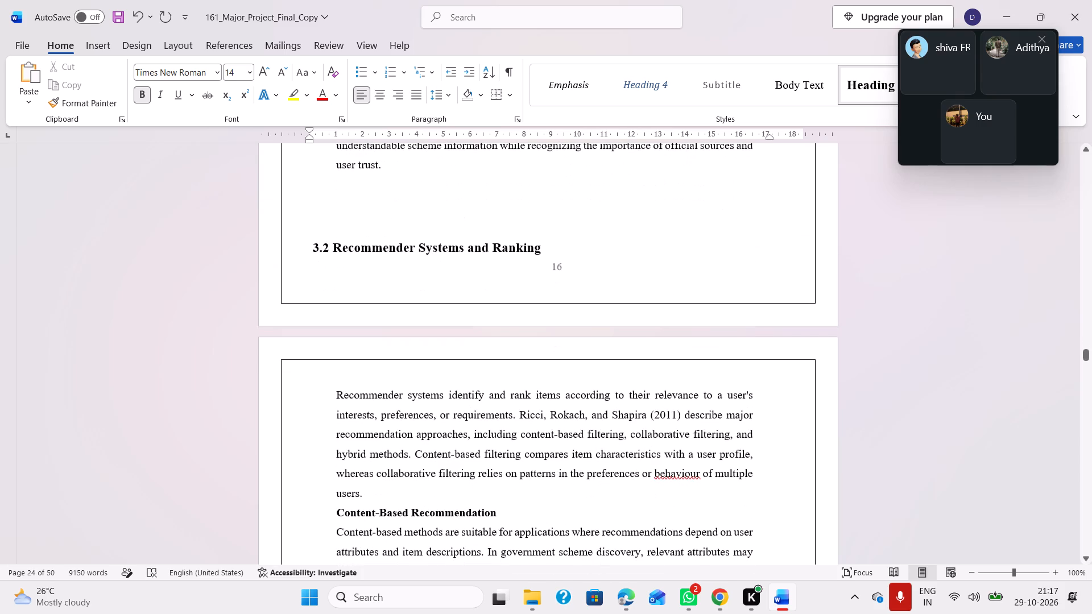
left_click(398, 221)
key("Return")
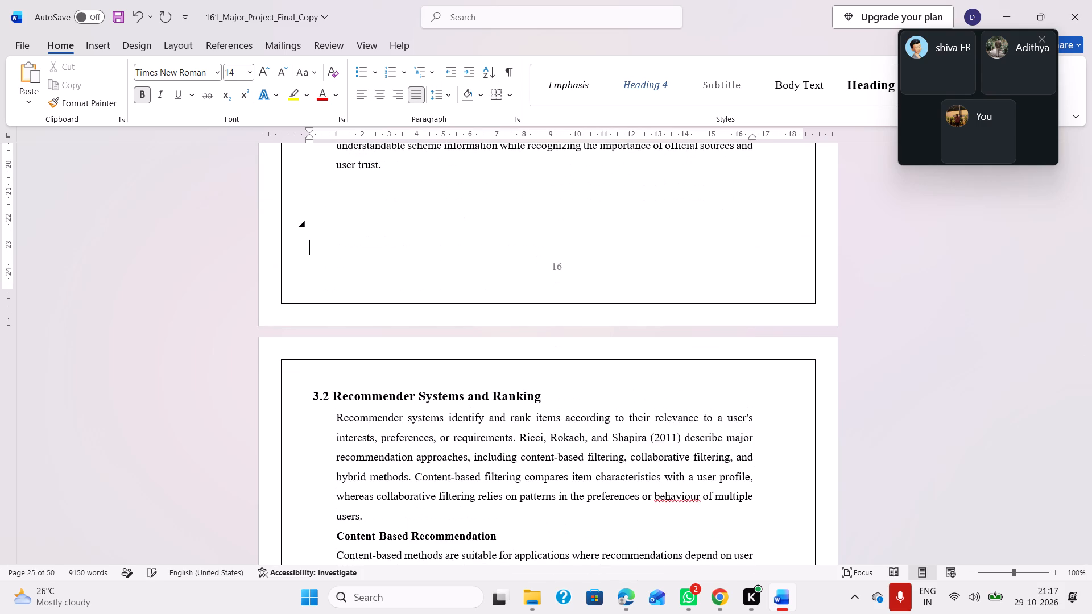
Delete the blank line above the 3.7 Research Gap heading at the top of its page.
scroll(398, 221, "down", 5)
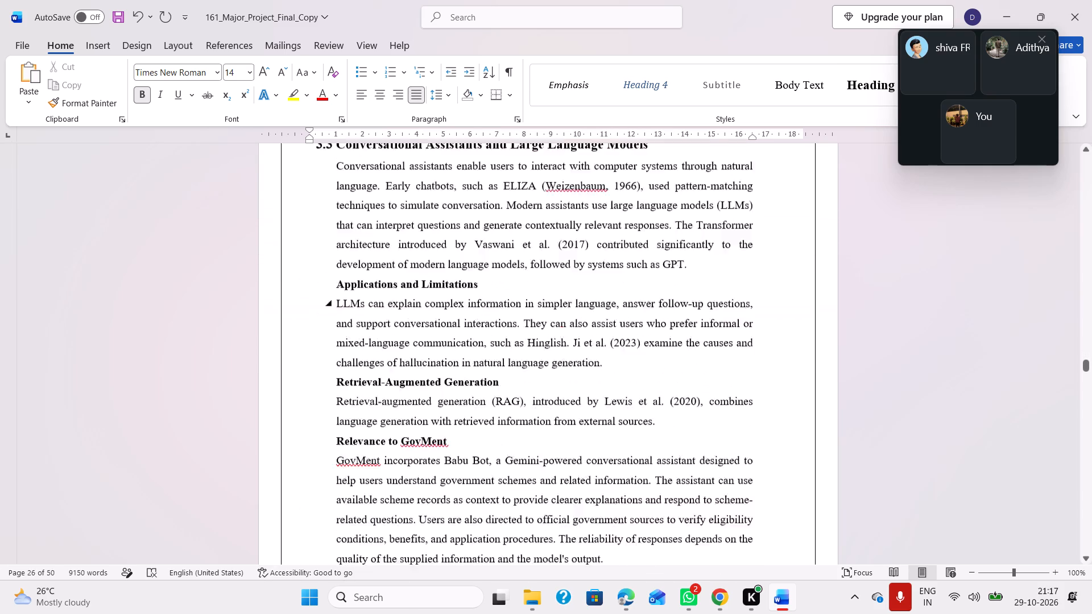
scroll(398, 221, "down", 8)
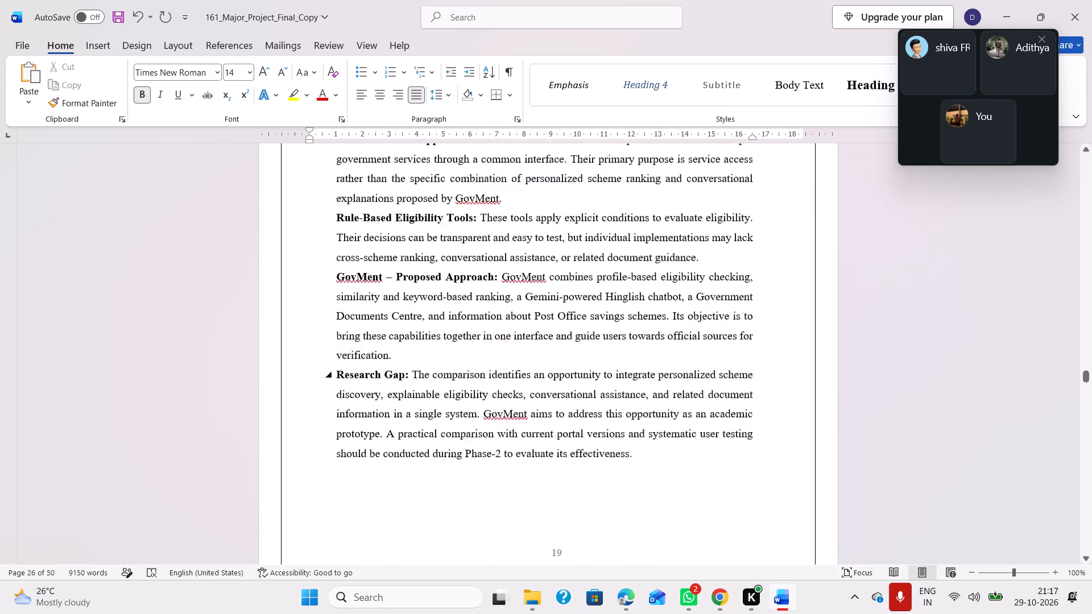
scroll(398, 221, "down", 5)
scroll(398, 221, "up", 2)
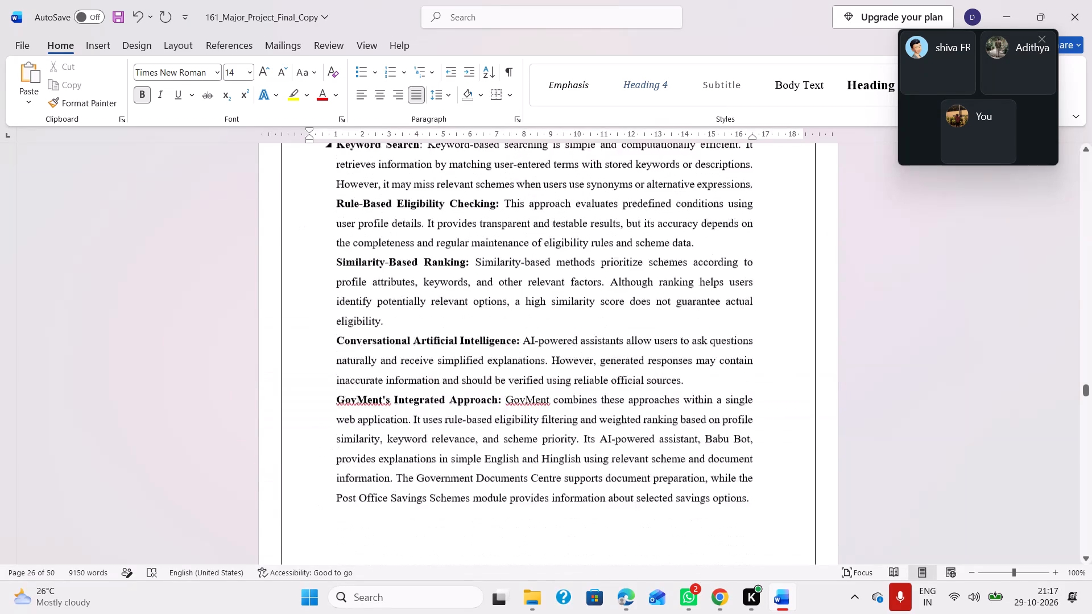
scroll(398, 221, "down", 3)
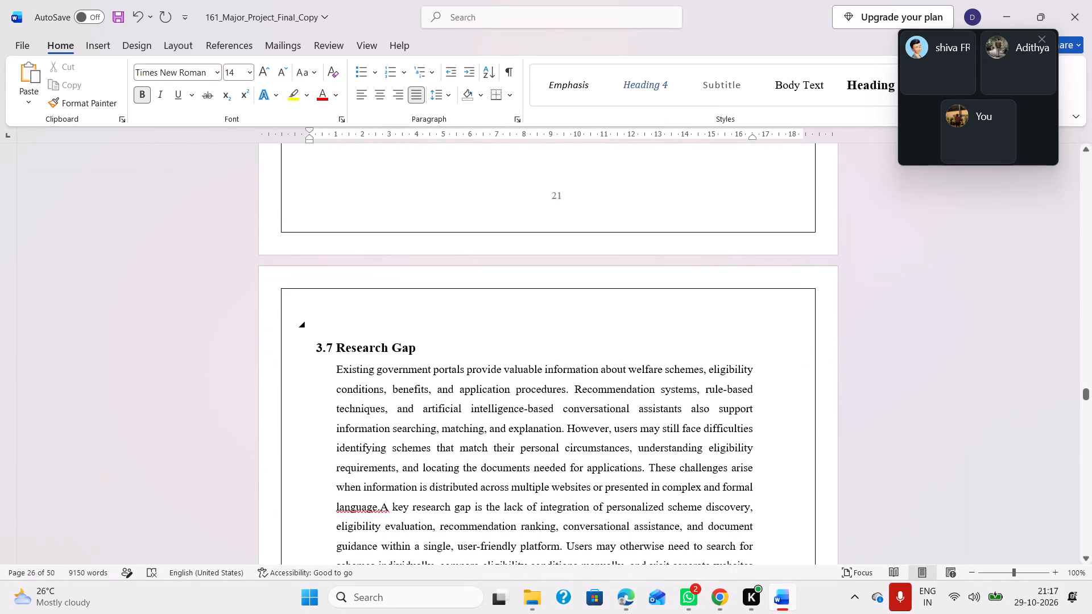
left_click(334, 335)
key("BackSpace")
Insert eleven spaces before CHAPTER – 4 to centre it over the PROPOSED METHODOLOGY title.
scroll(334, 335, "up", 4)
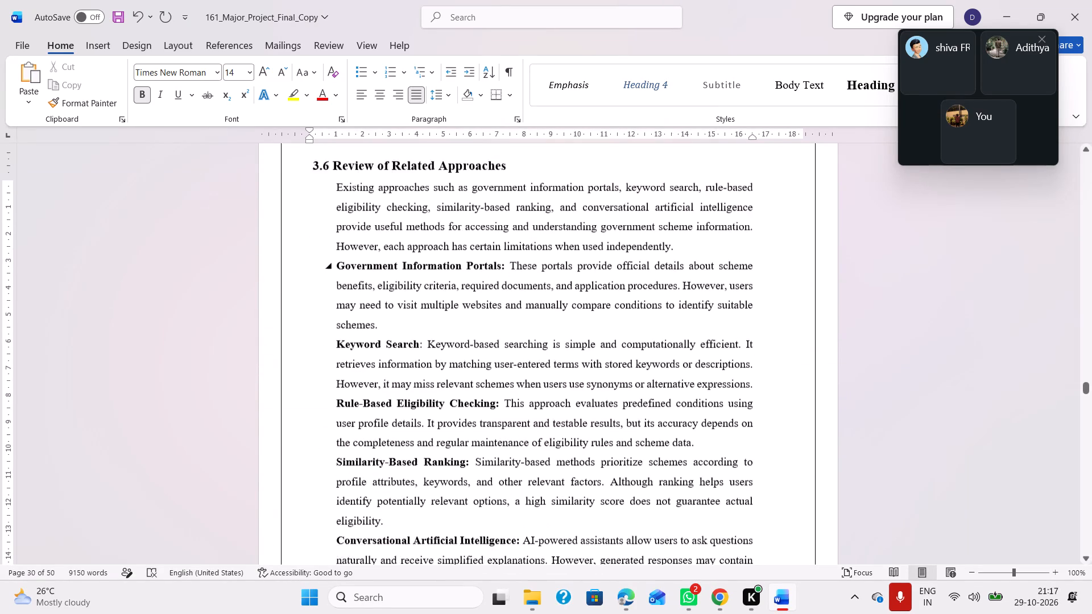
scroll(334, 335, "up", 1)
scroll(408, 524, "down", 4)
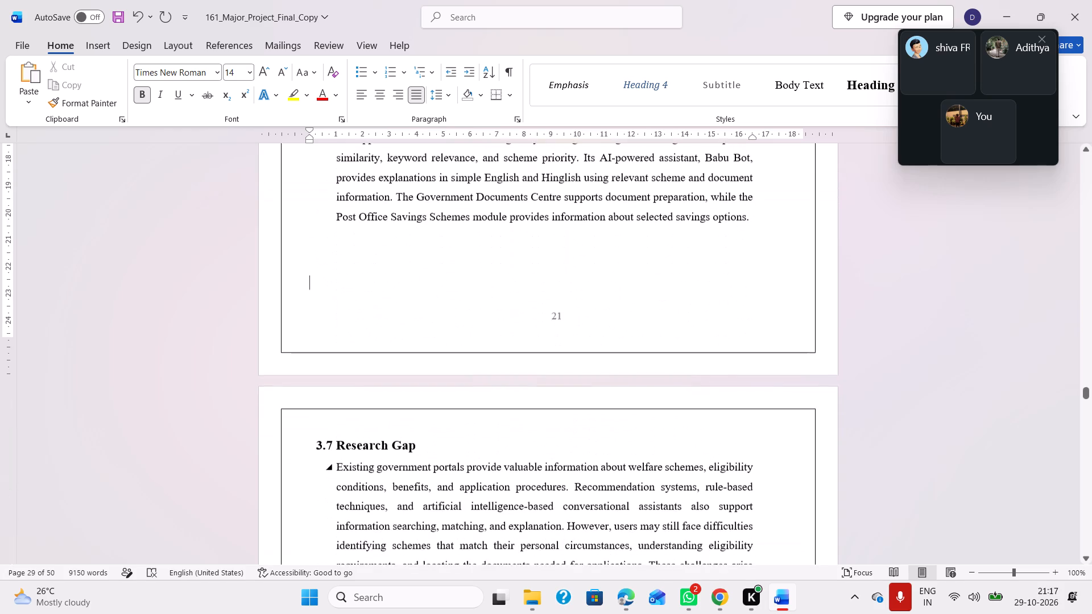
scroll(538, 466, "down", 5)
scroll(501, 420, "down", 3)
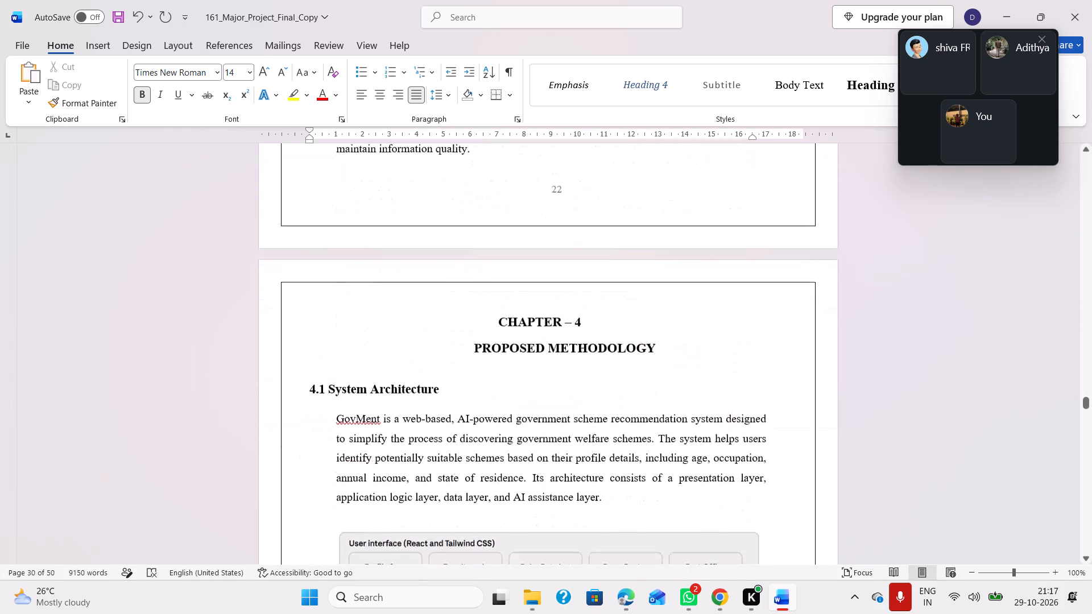
scroll(501, 420, "down", 1)
scroll(501, 420, "up", 2)
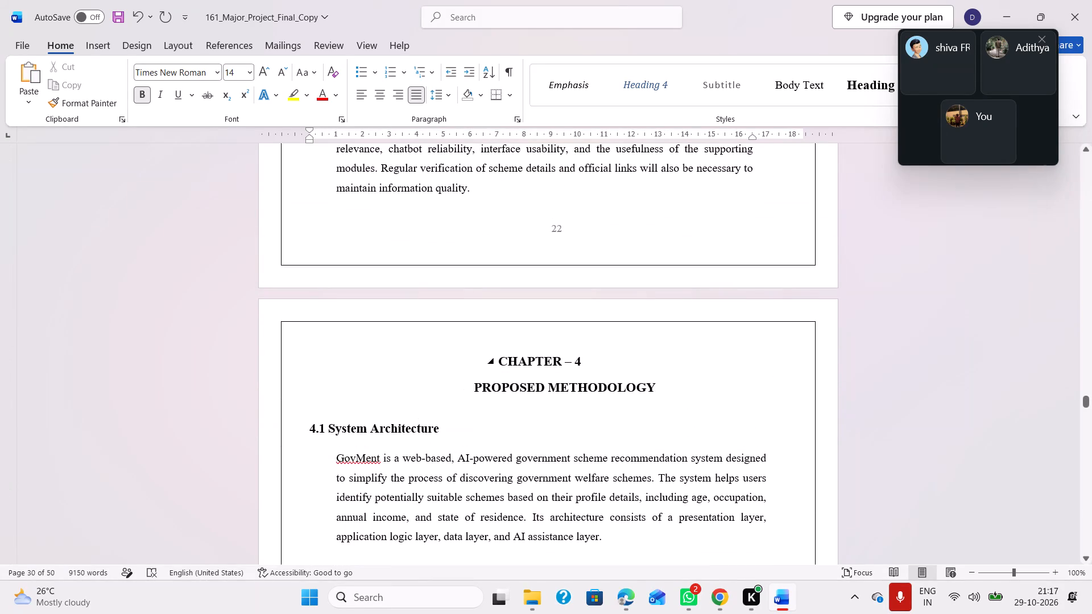
left_click(498, 360)
key("space")
key("space")
key("space")
key("space")
key("space")
key("space")
key("space")
key("space")
key("space")
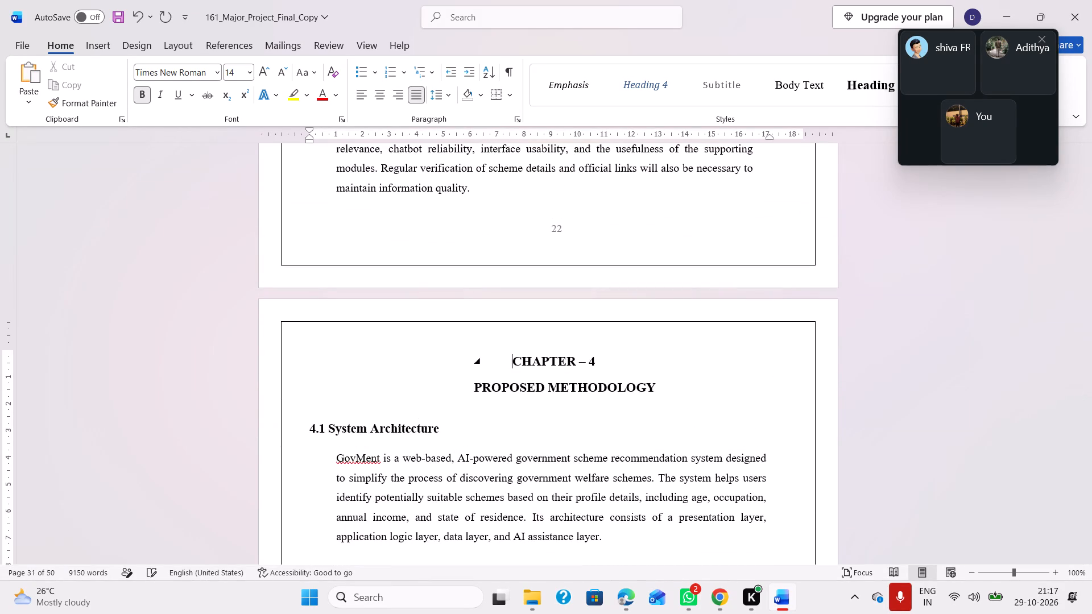
key("space")
key("space")
Delete the extra blank lines above the 4.2 Development Approach heading so it sits at the top of its page.
scroll(498, 360, "down", 3)
scroll(586, 367, "down", 2)
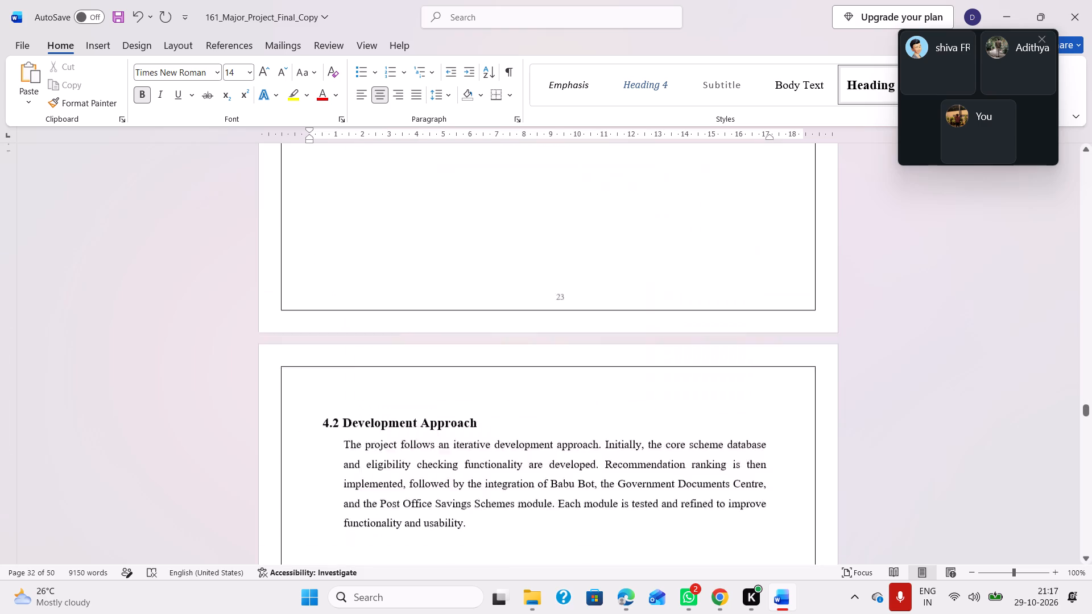
scroll(586, 367, "down", 2)
scroll(586, 367, "up", 2)
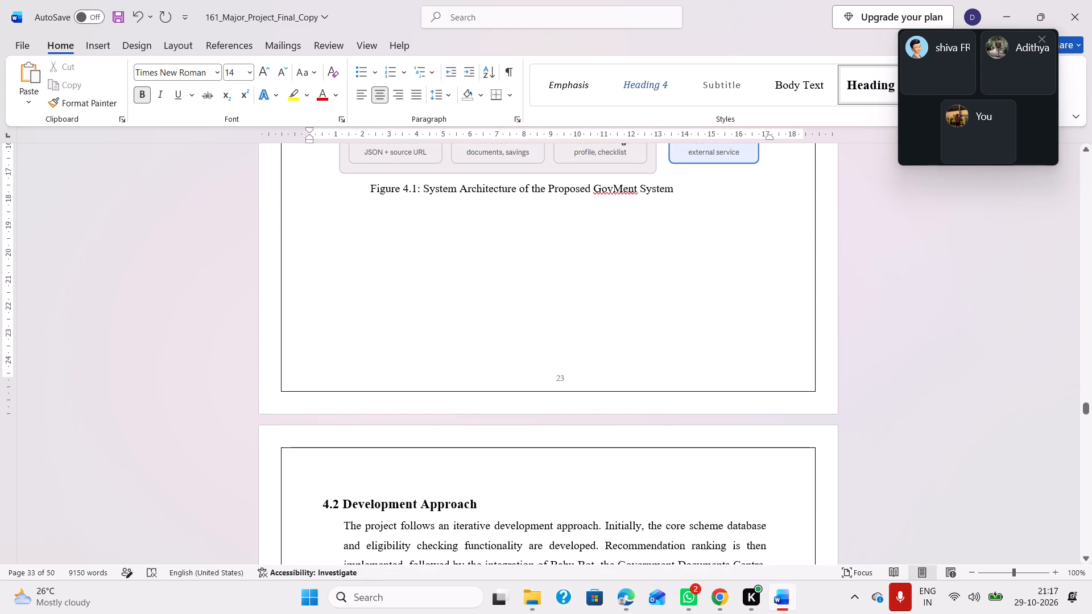
left_click(368, 490)
key("BackSpace")
key("BackSpace")
Insert one blank line above the 4.3 Data Design heading to move it onto the following page with its text.
scroll(368, 490, "down", 2)
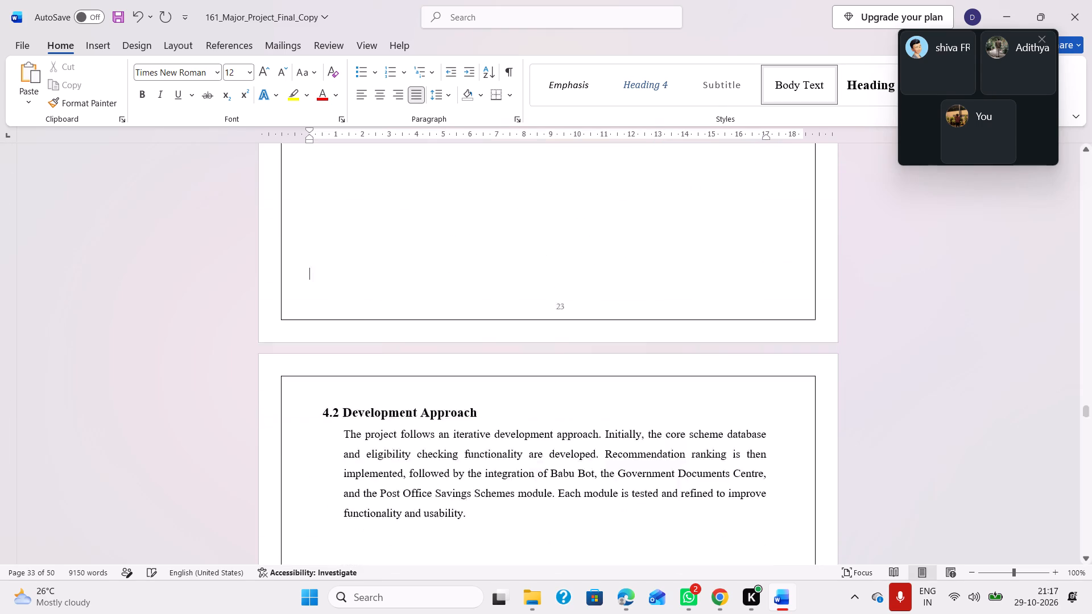
scroll(368, 490, "down", 4)
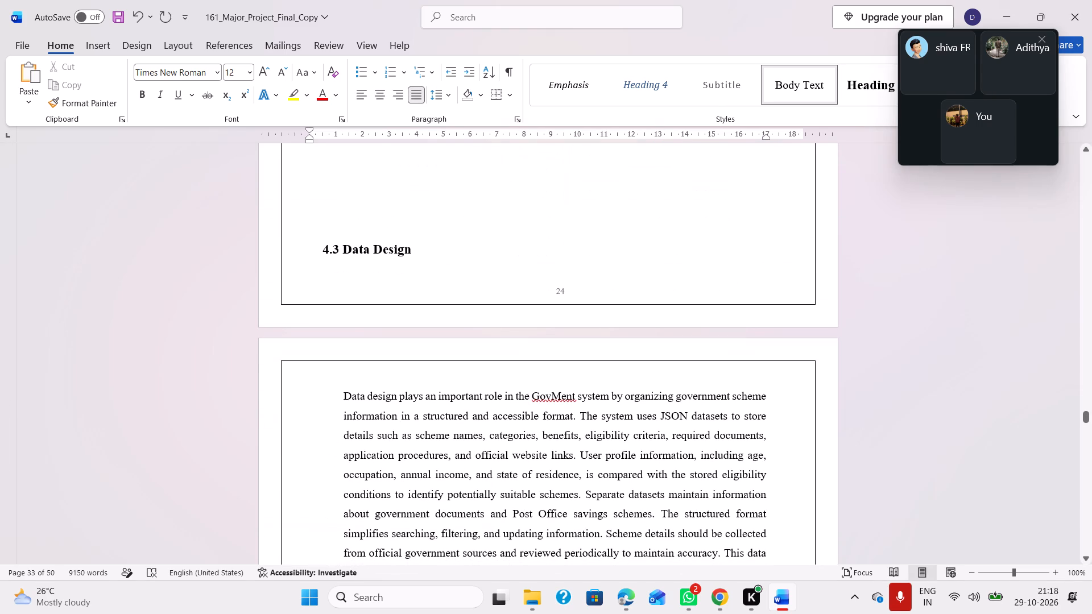
left_click(337, 232)
key("Return")
Review the page layout and heading positions from the rest of Chapter 4 through to the references.
scroll(337, 232, "down", 3)
scroll(551, 288, "down", 1)
scroll(465, 358, "down", 6)
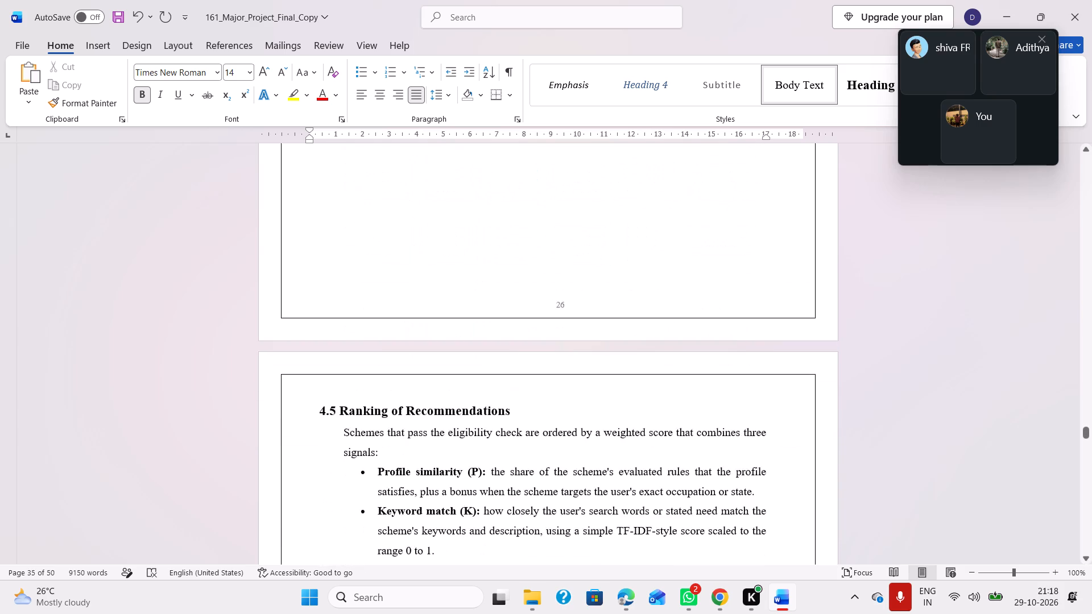
scroll(465, 358, "down", 8)
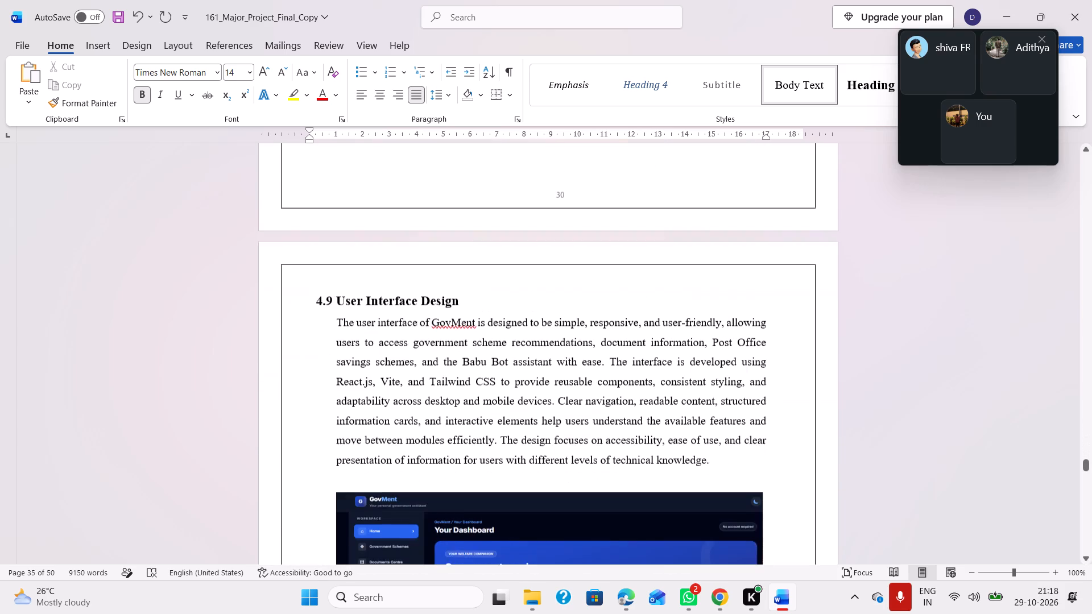
scroll(465, 358, "down", 6)
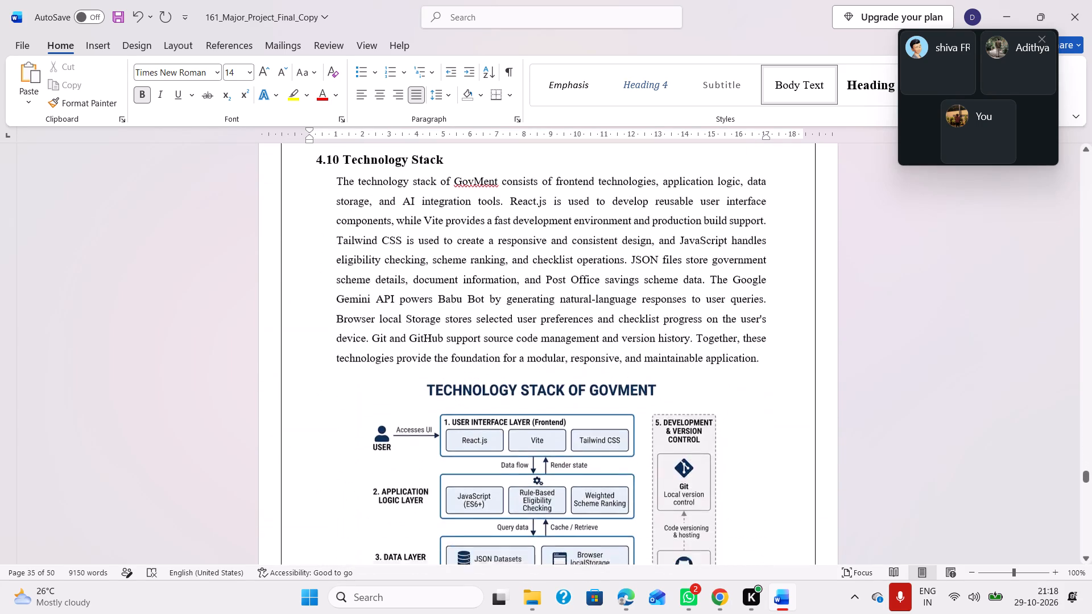
scroll(465, 358, "down", 4)
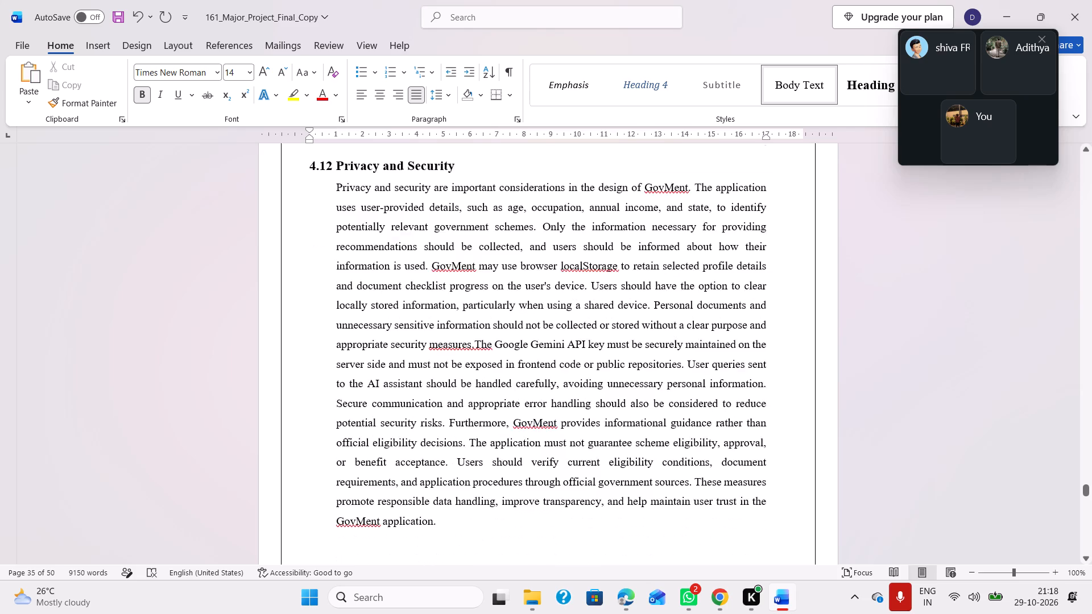
scroll(465, 358, "down", 8)
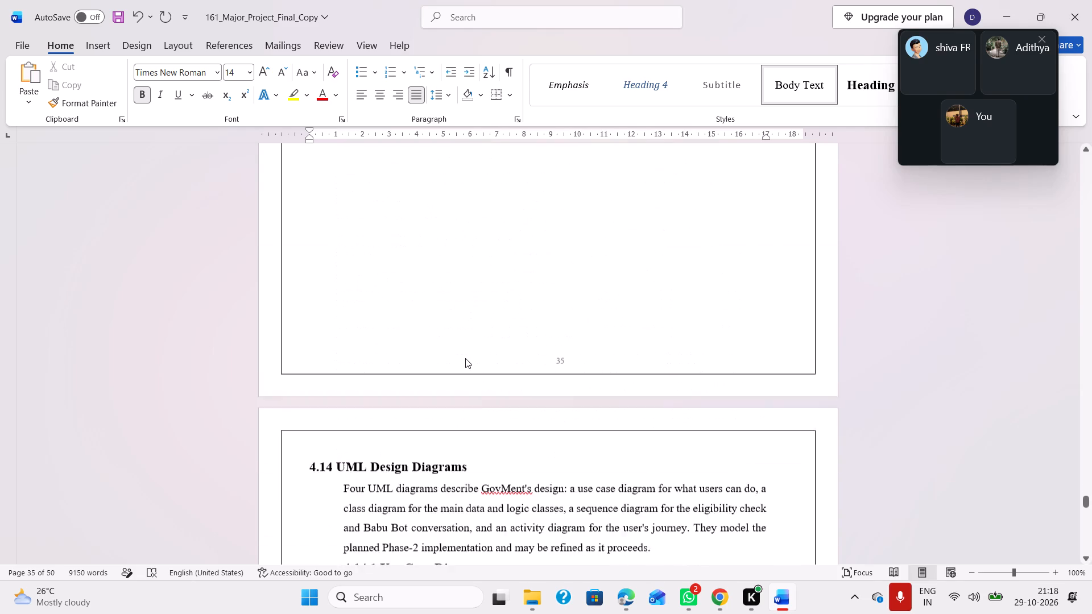
scroll(465, 358, "down", 13)
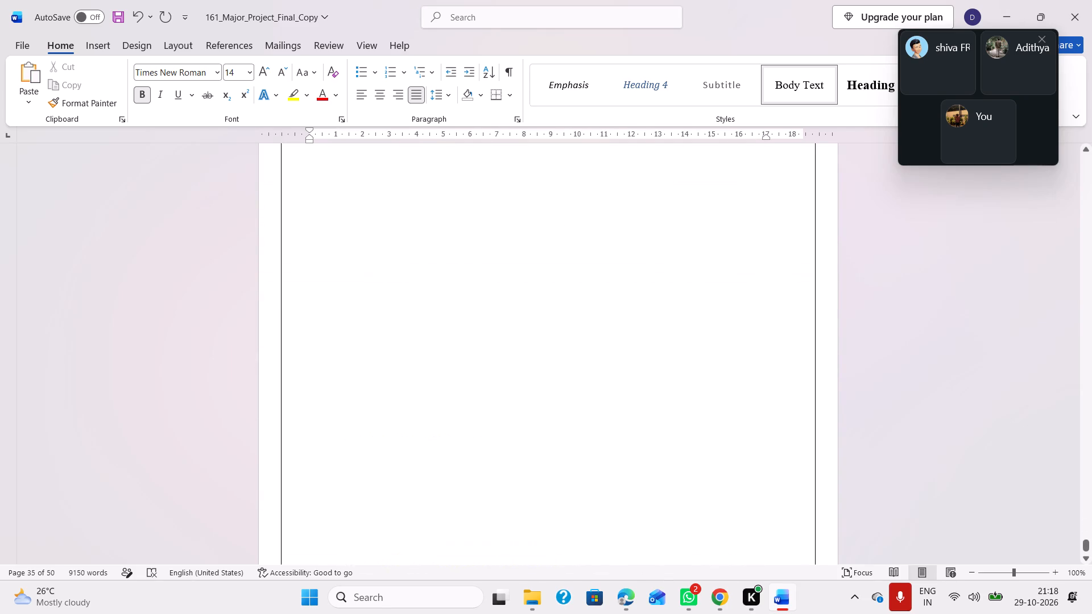
scroll(465, 358, "down", 2)
scroll(465, 358, "up", 6)
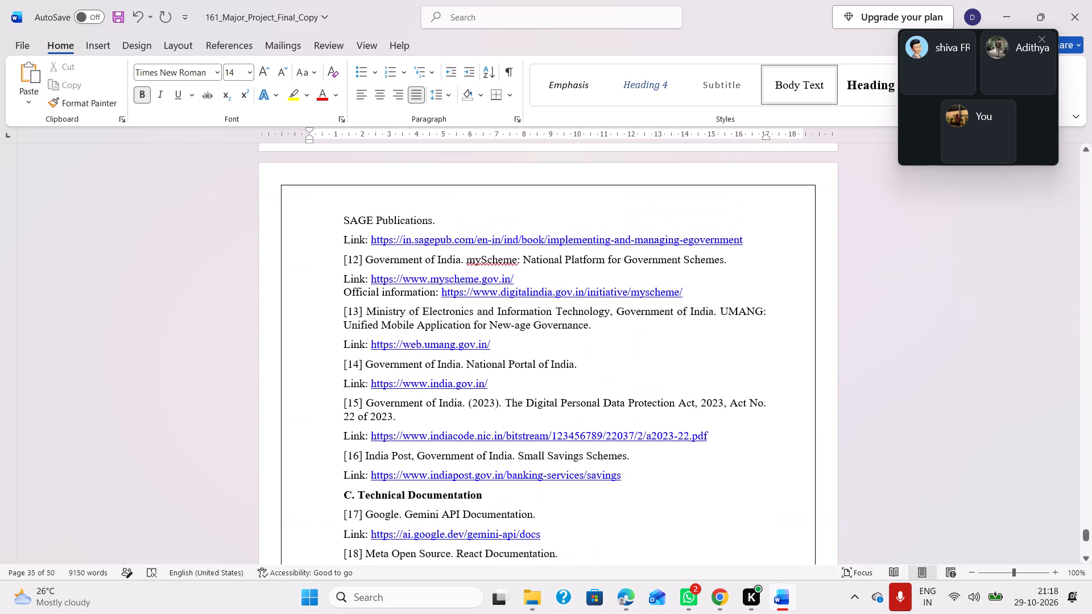
Review the report in print preview, comparing the blank space above section headings from the references back to Chapter 1.
key("ctrl+p")
scroll(624, 327, "up", 13)
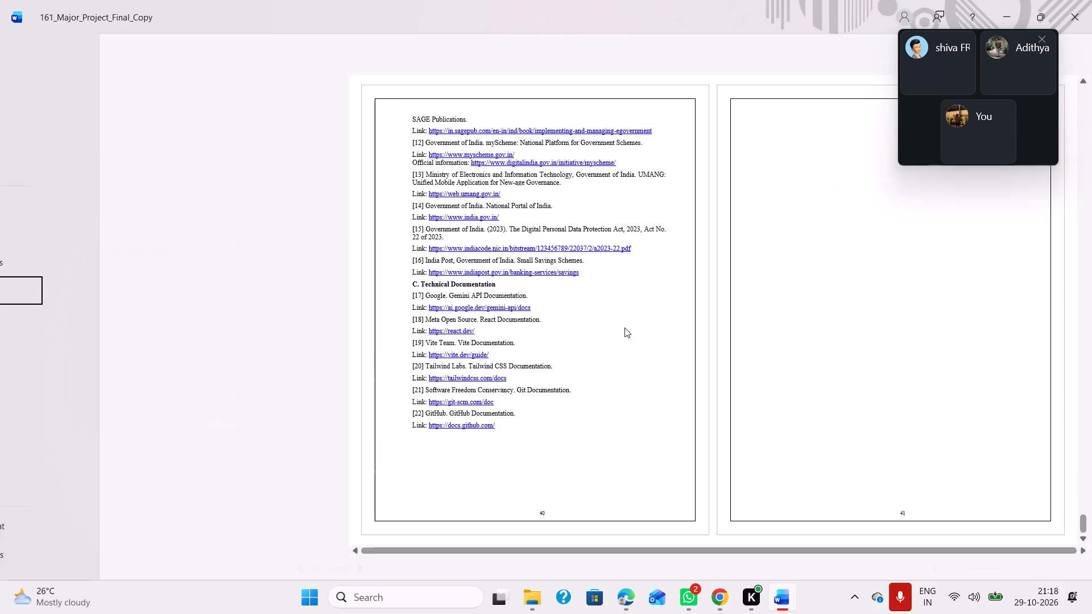
scroll(624, 327, "up", 1)
scroll(507, 302, "up", 6)
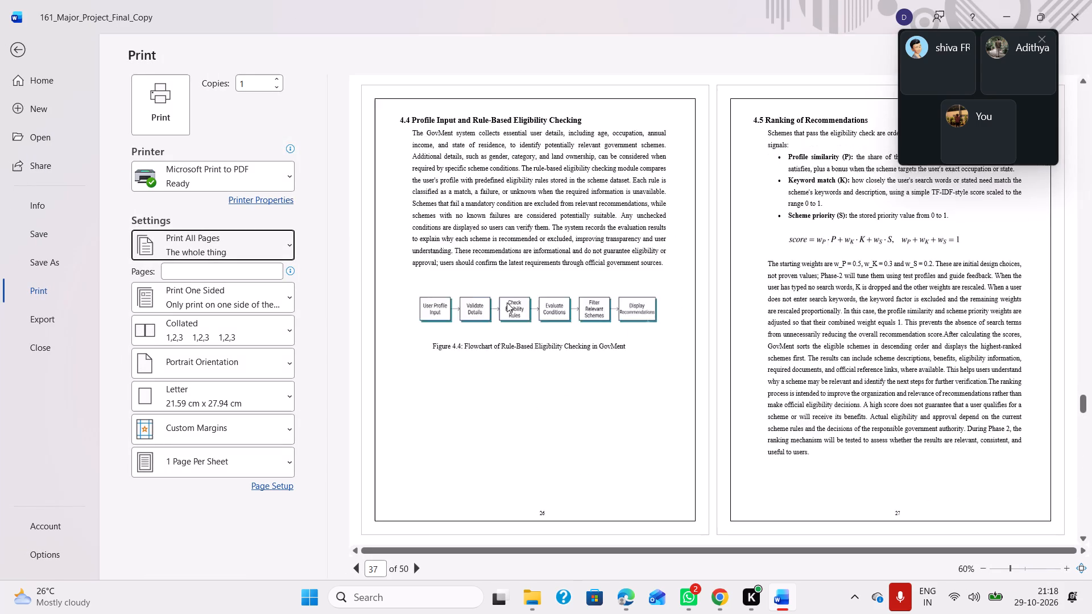
scroll(507, 302, "up", 6)
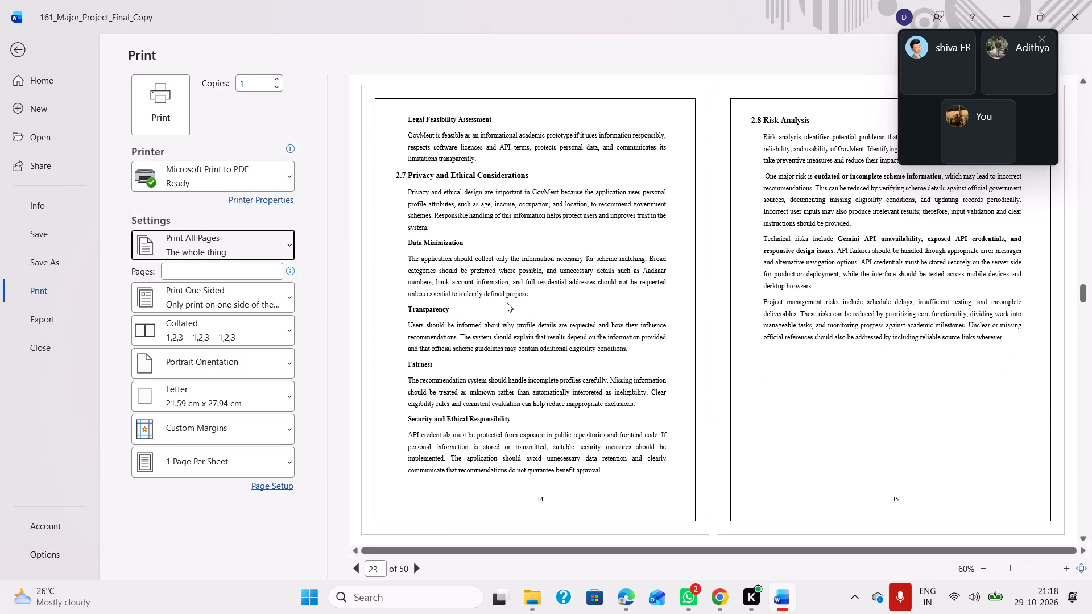
scroll(507, 302, "up", 2)
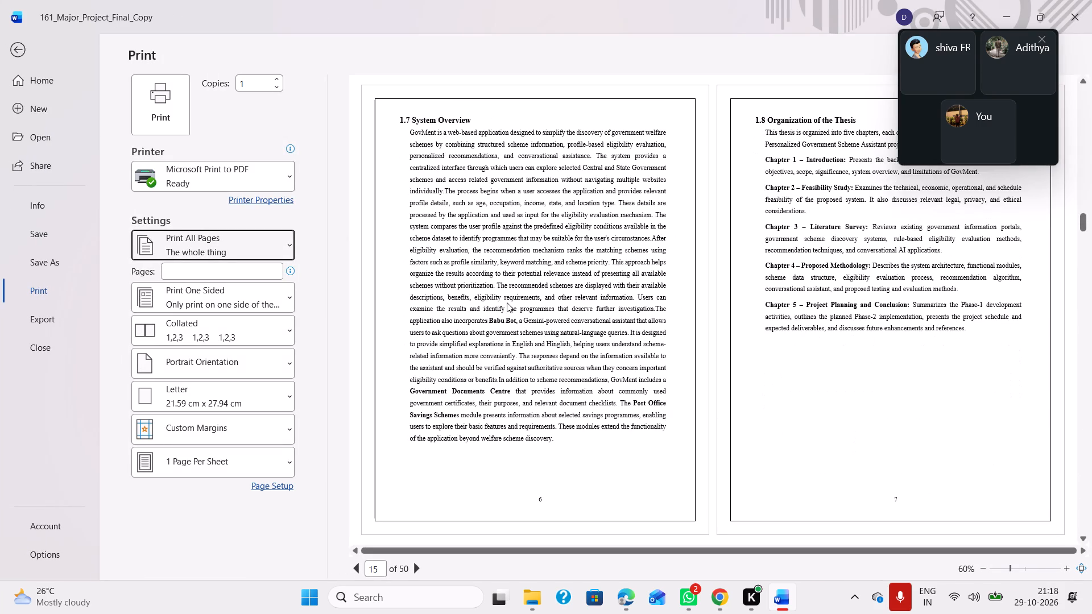
scroll(507, 302, "down", 2)
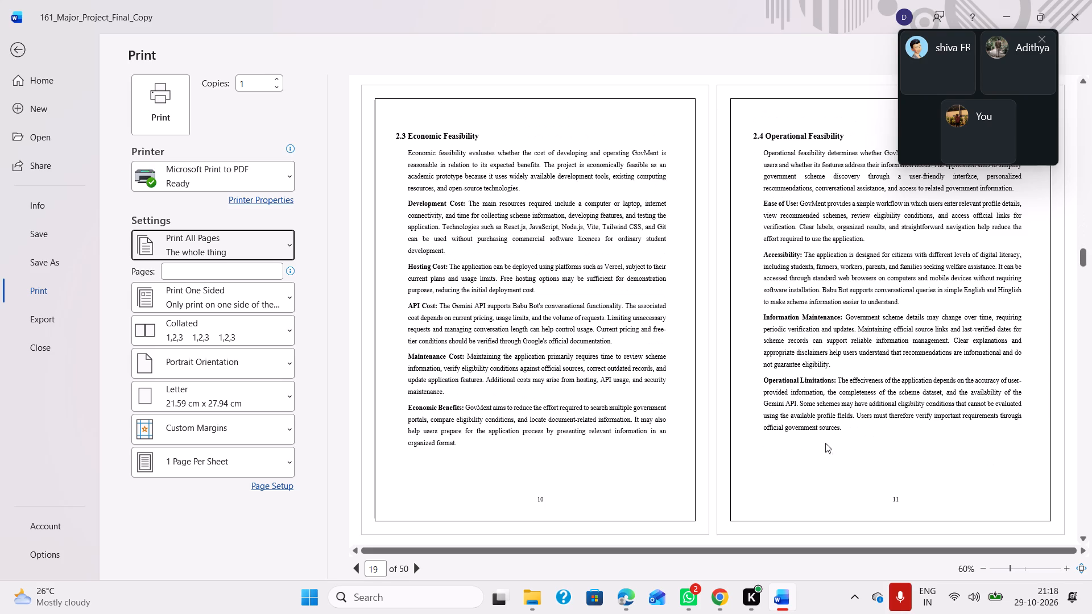
left_click(20, 45)
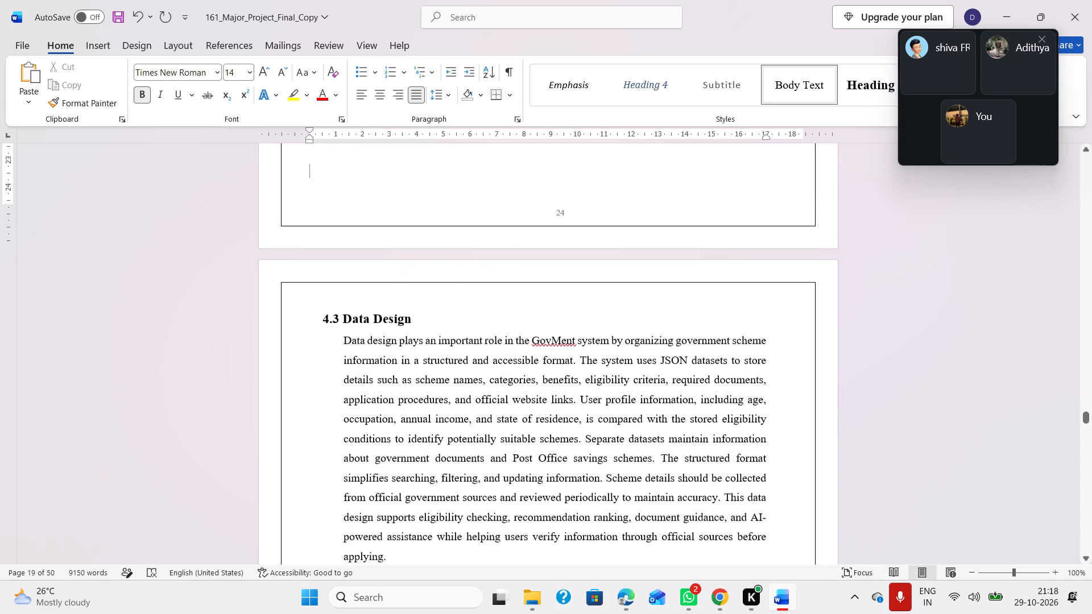
Insert one blank line above the 4.3 Data Design heading and one above the 4.2 Development Approach heading.
left_click(337, 281)
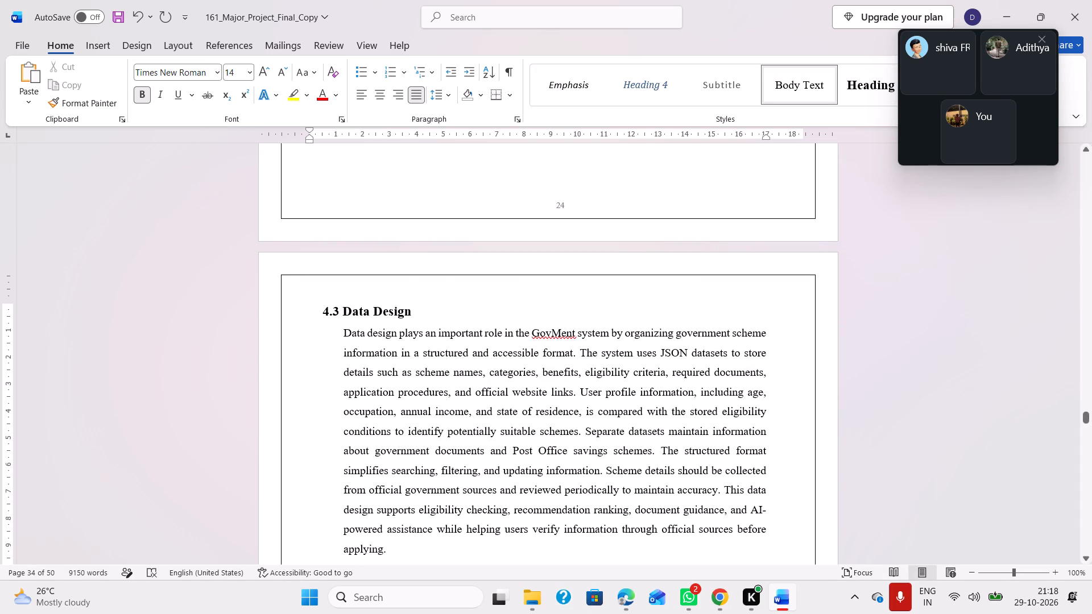
key("Up")
key("Return")
scroll(337, 281, "up", 3)
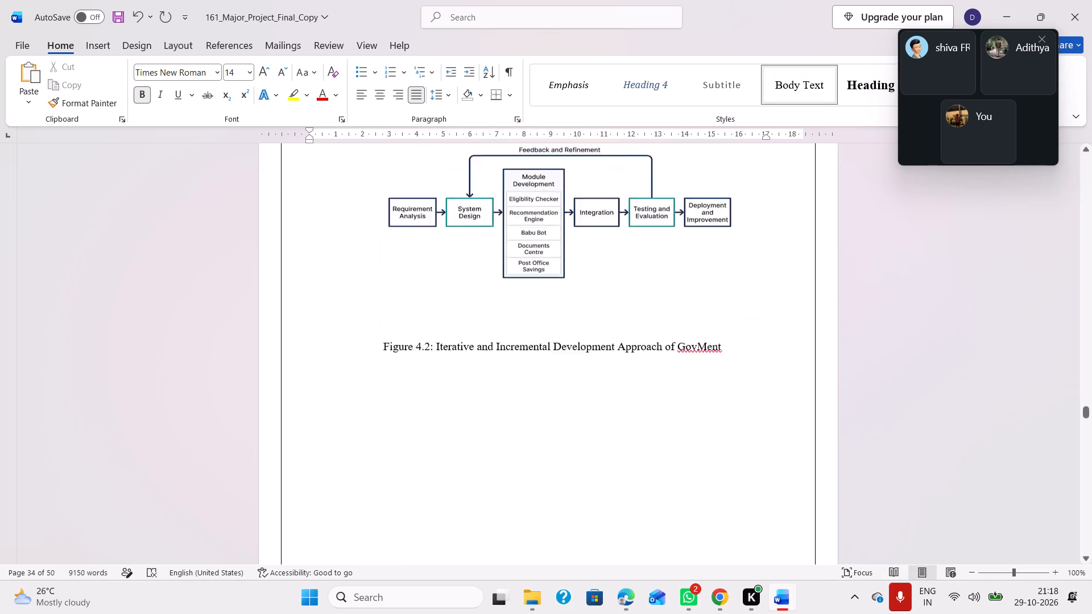
scroll(337, 281, "up", 1)
left_click(373, 218)
key("Return")
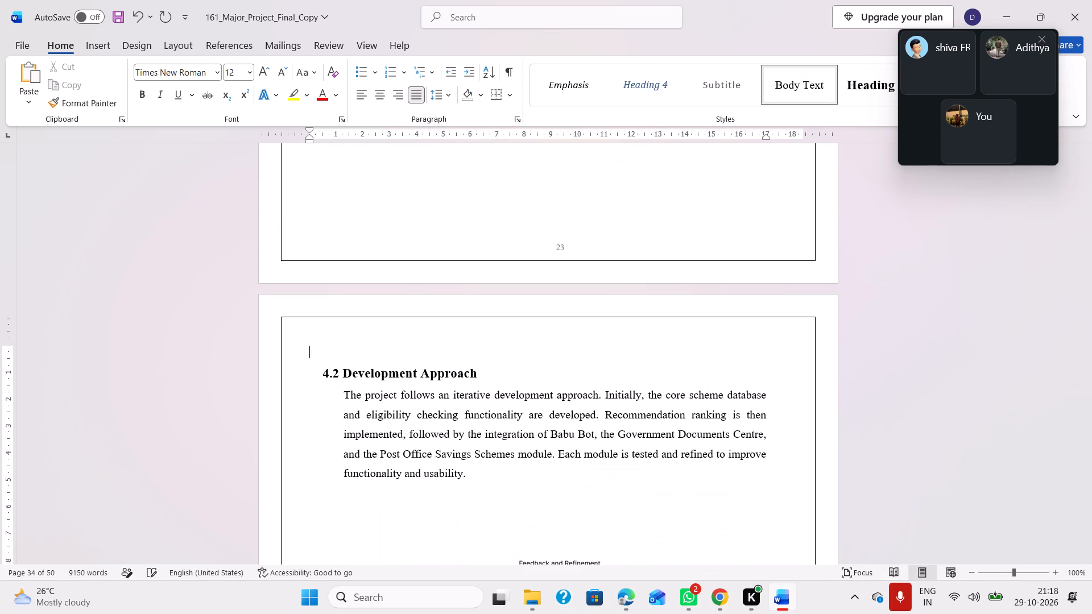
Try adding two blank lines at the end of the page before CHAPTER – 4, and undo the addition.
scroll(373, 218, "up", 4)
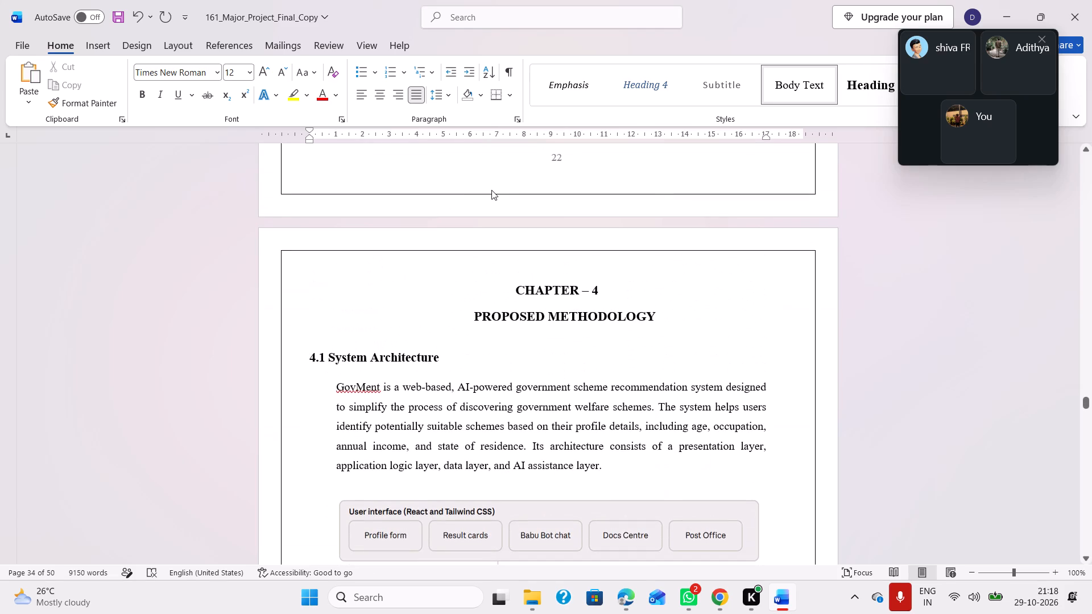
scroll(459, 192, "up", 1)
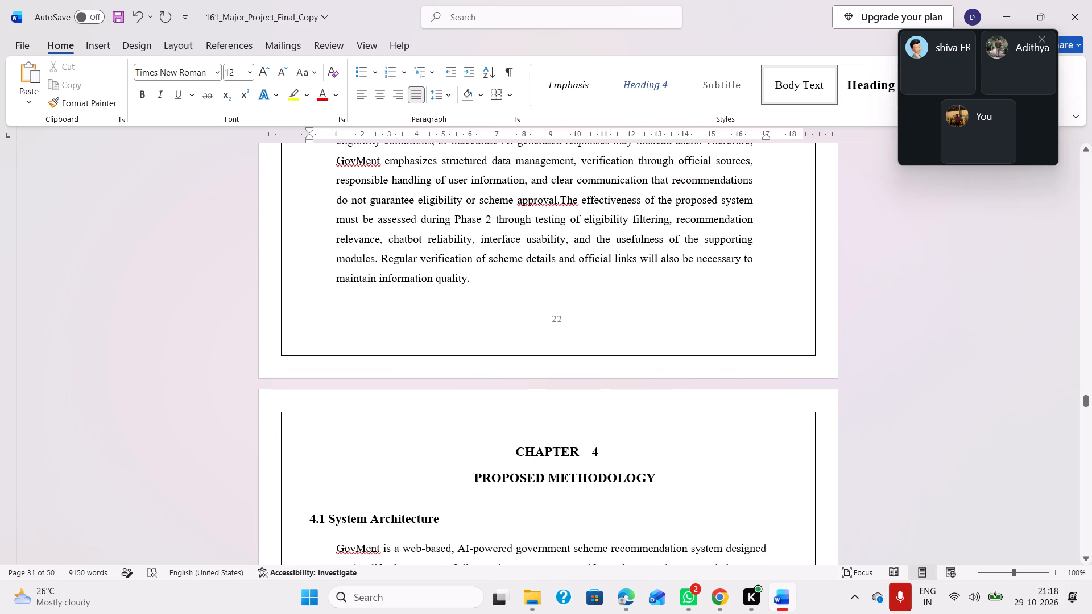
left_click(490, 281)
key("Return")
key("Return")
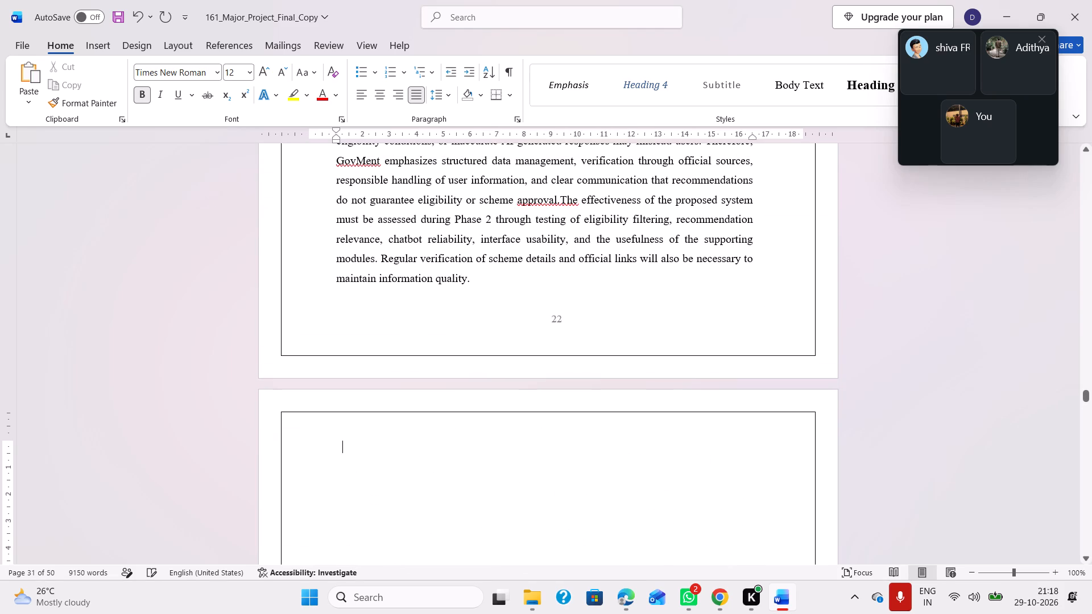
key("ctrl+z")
Insert two blank lines after the 3.6 section text to push the 3.7 Research Gap heading down on its page.
scroll(490, 281, "up", 2)
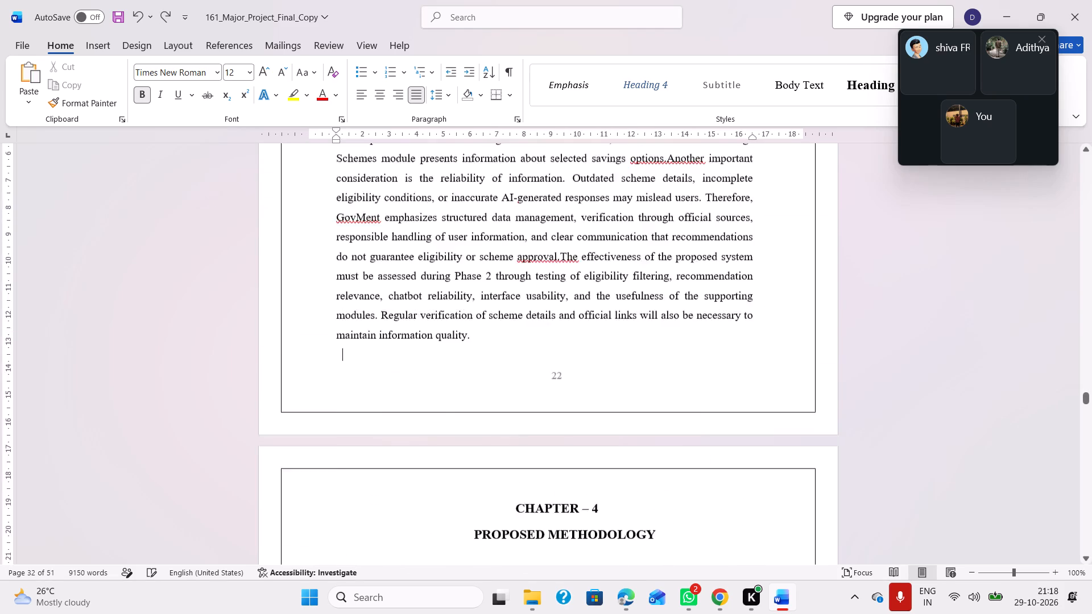
scroll(490, 281, "up", 3)
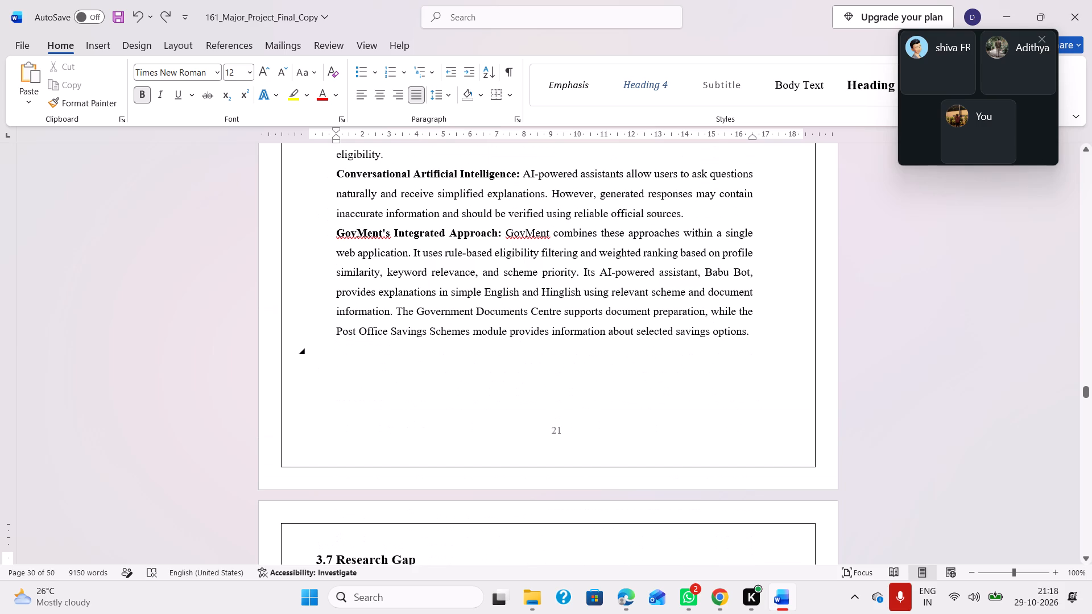
left_click(754, 334)
key("Return")
key("Return")
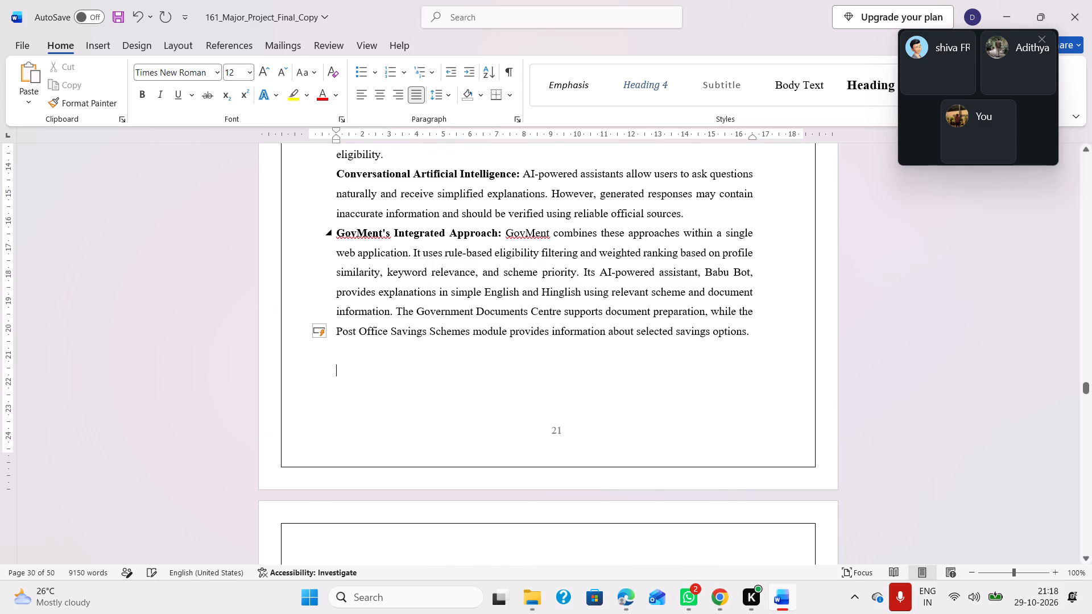
Insert one blank line above the 3.6 Review of Related Approaches heading.
scroll(754, 334, "down", 2)
scroll(754, 334, "up", 6)
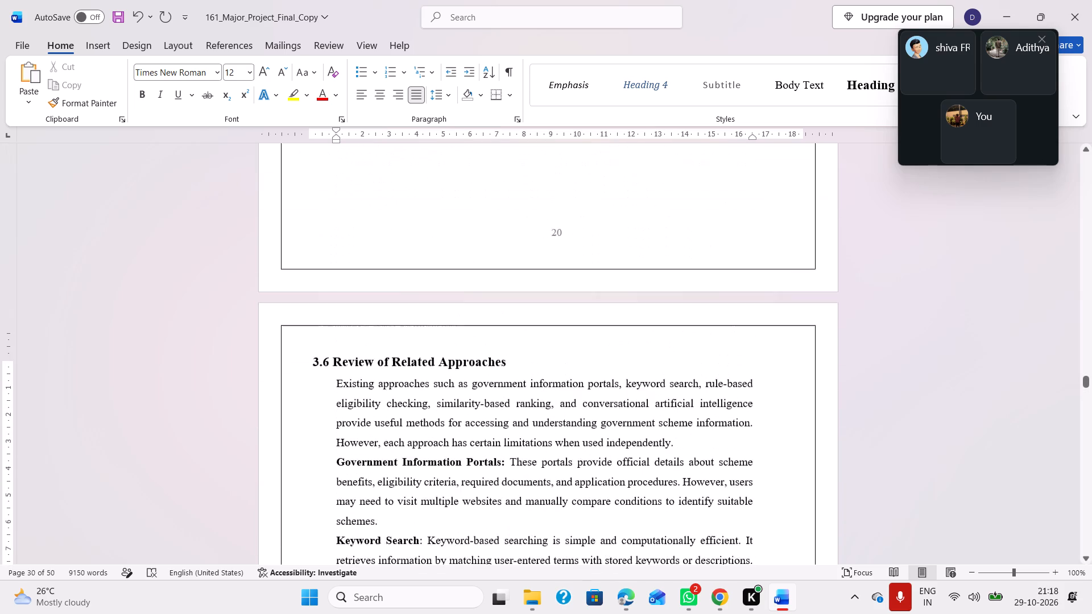
scroll(754, 334, "up", 1)
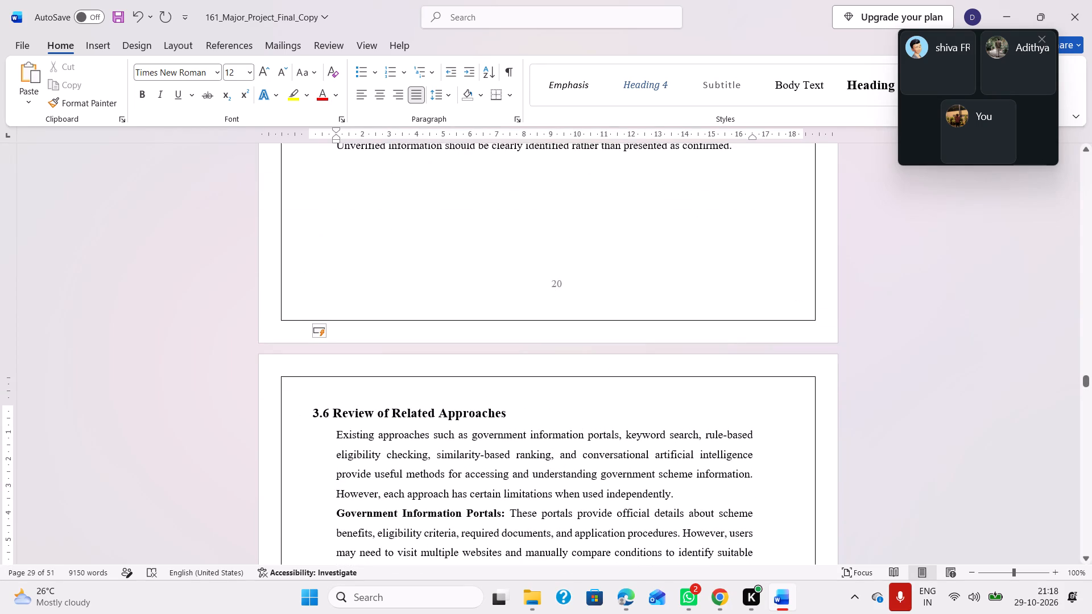
left_click(503, 253)
key("Return")
Insert one blank line above the 3.5 Structured Government Information heading and one above the 3.4 Comparison of Existing Approaches heading.
scroll(503, 253, "up", 1)
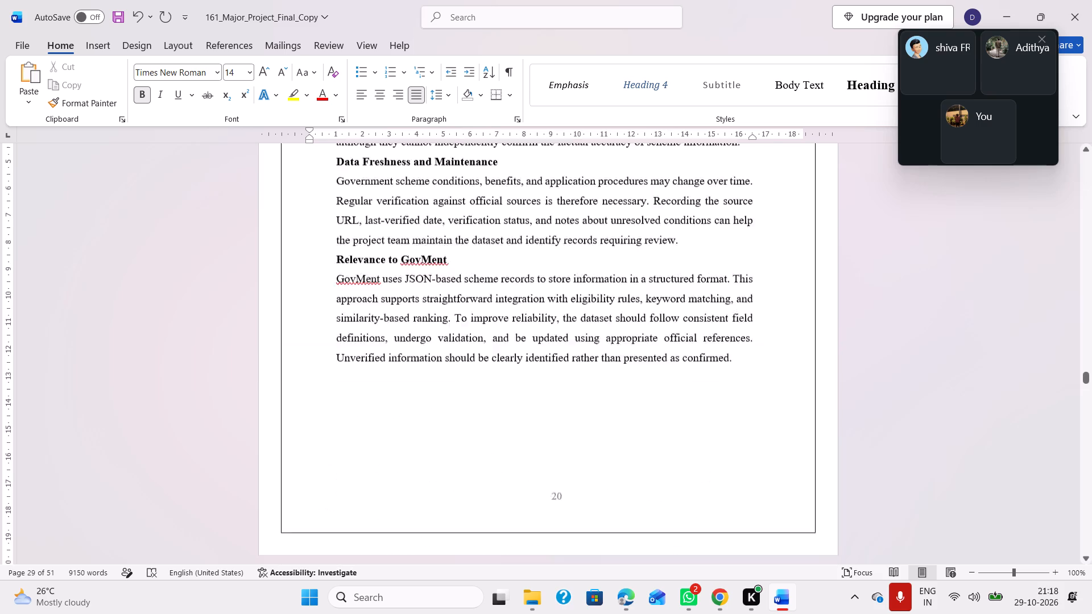
scroll(503, 253, "up", 2)
scroll(479, 180, "up", 1)
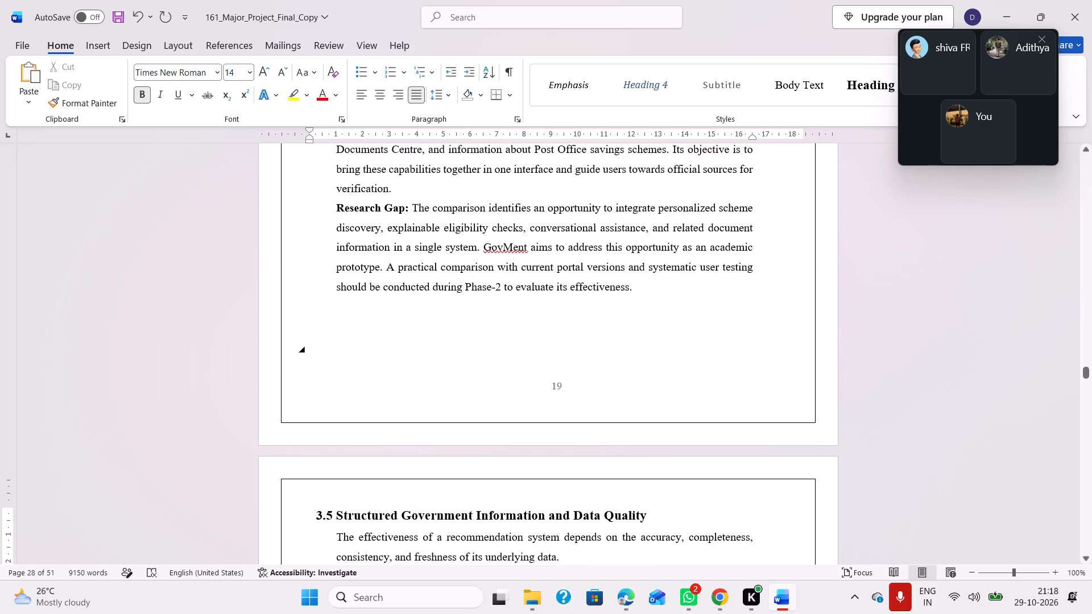
left_click(577, 354)
key("Return")
scroll(577, 354, "up", 3)
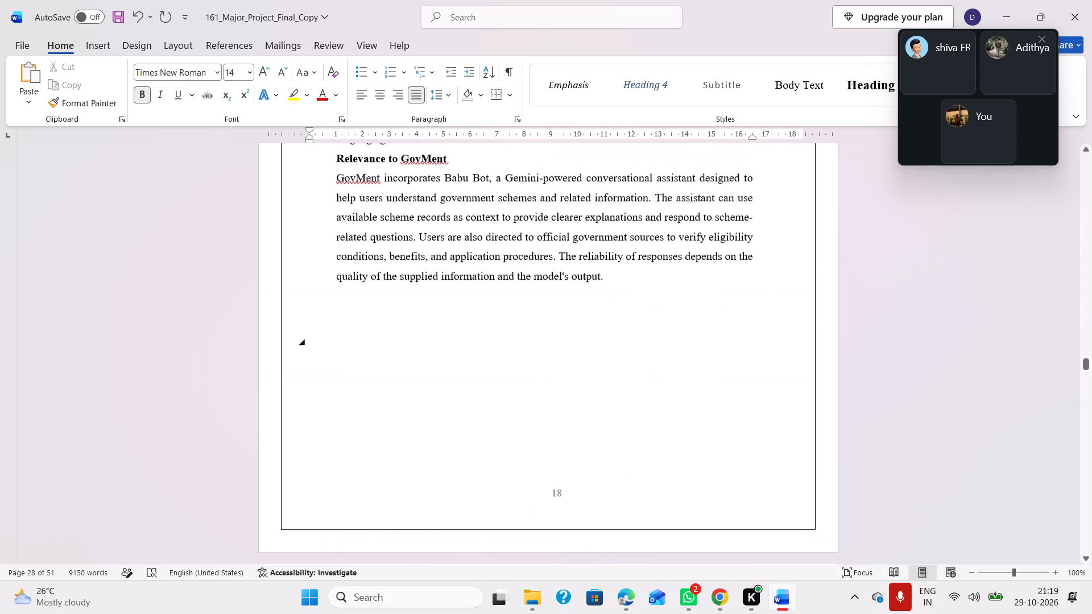
left_click(477, 439)
key("Return")
Insert one blank line above the 3.3 Conversational Assistants heading and one above the 3.2 Recommender Systems and Ranking heading.
scroll(477, 439, "down", 3)
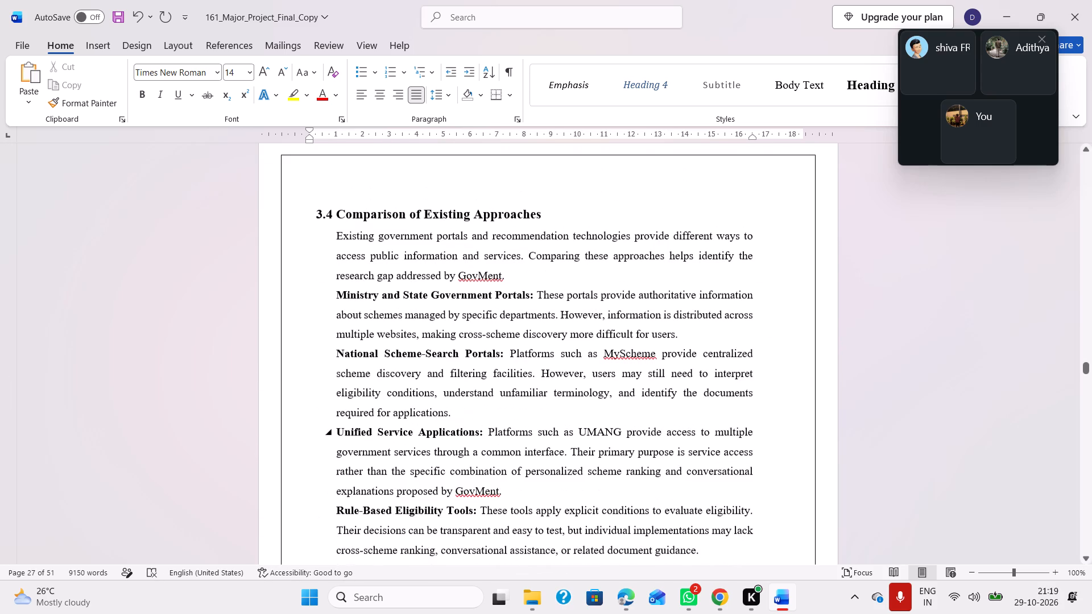
scroll(477, 439, "up", 8)
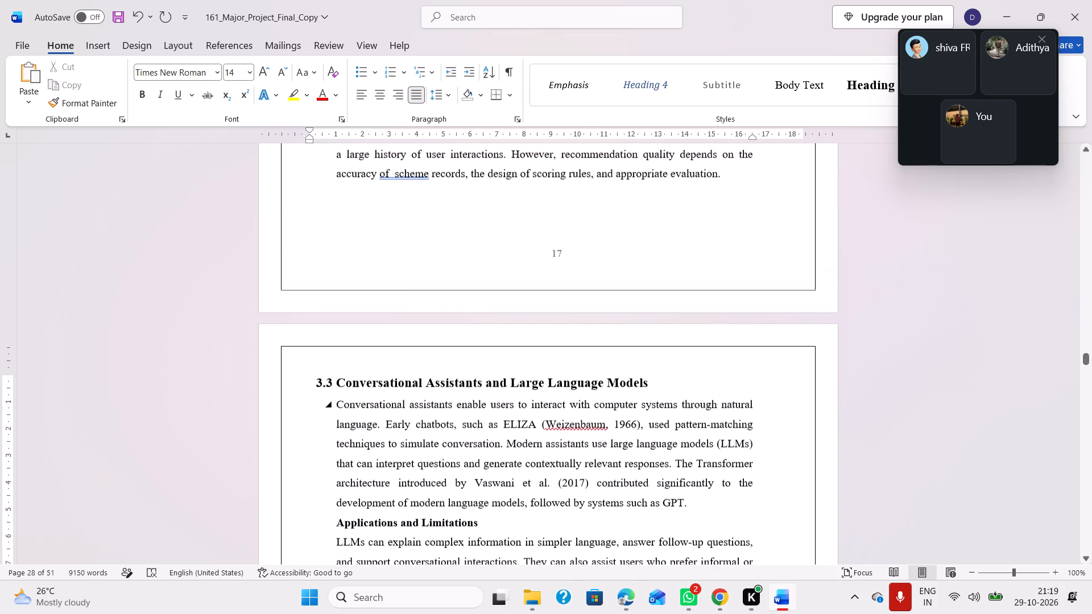
left_click(511, 235)
key("Return")
scroll(511, 235, "up", 3)
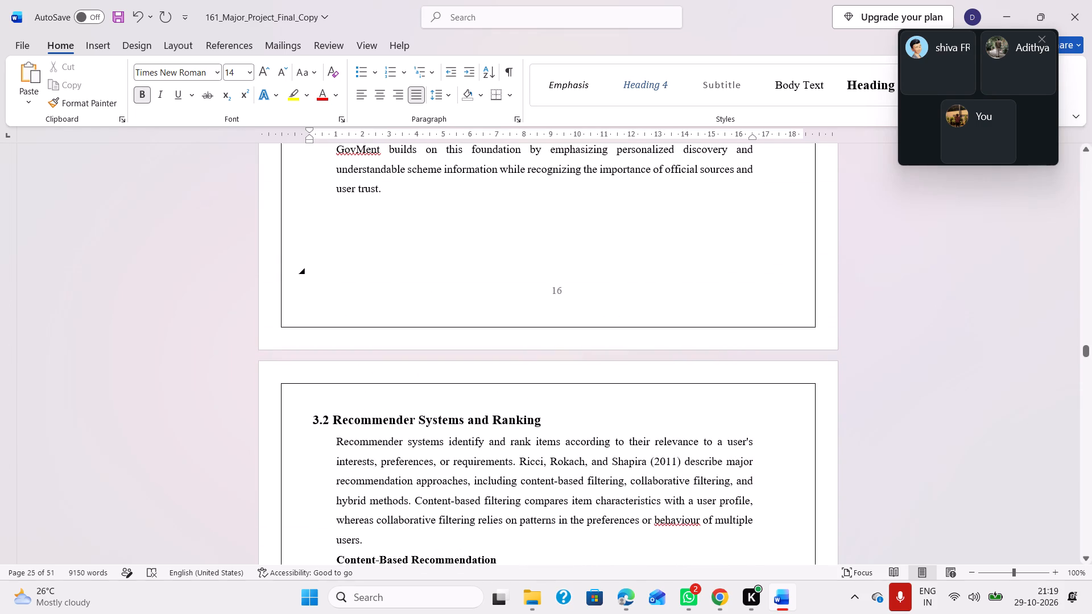
left_click(437, 276)
key("Return")
Insert one blank line above the 2.8 Risk Analysis heading.
scroll(437, 276, "up", 4)
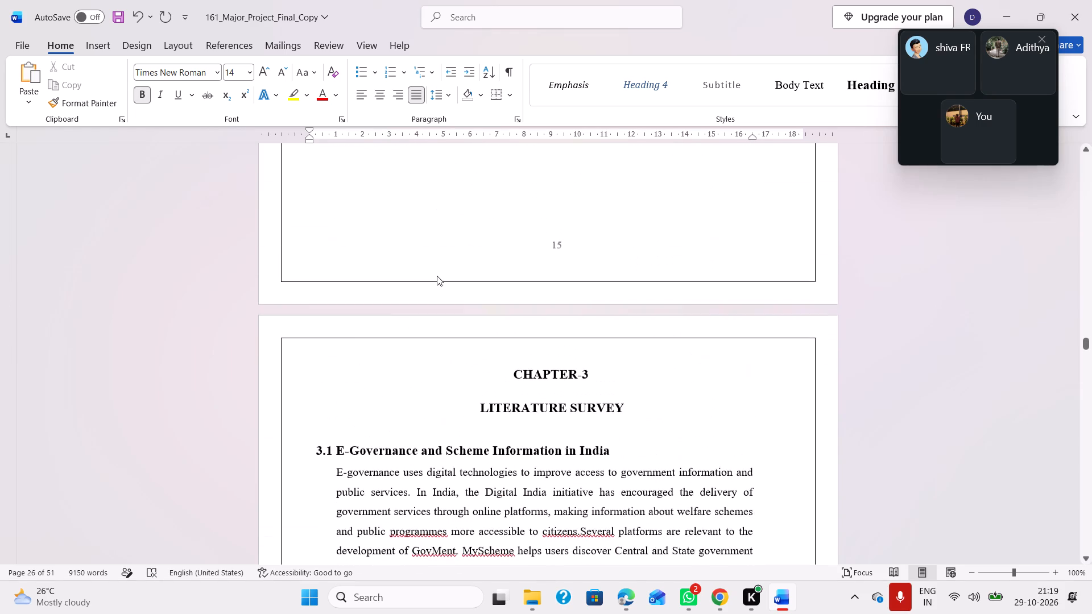
scroll(435, 245, "up", 3)
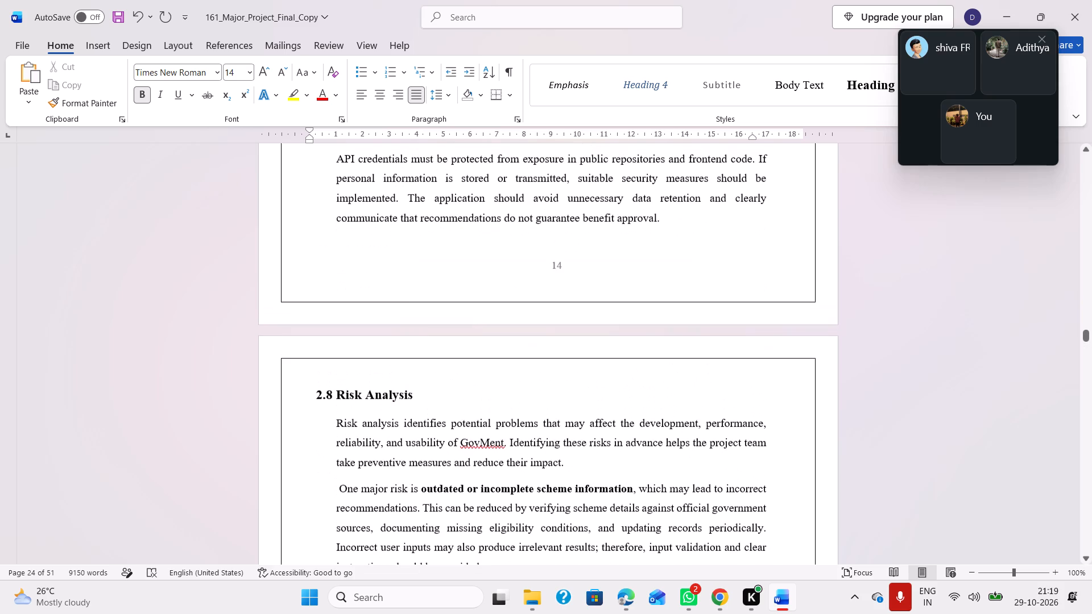
left_click(403, 243)
key("Return")
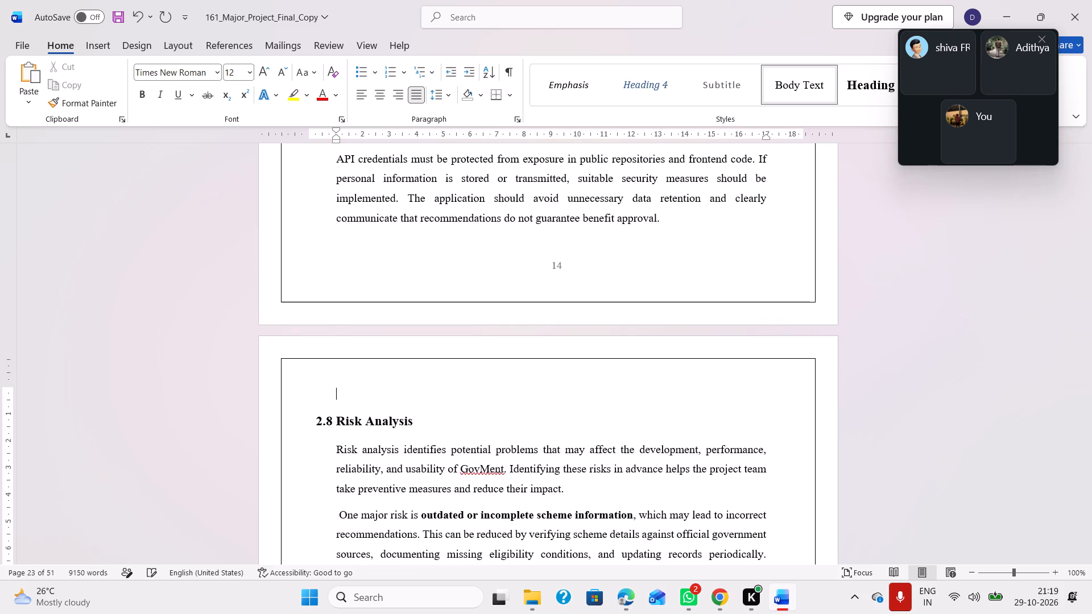
Insert one blank line above the Legal Feasibility Assessment subheading, after the Data Protection and Privacy text.
scroll(403, 243, "up", 5)
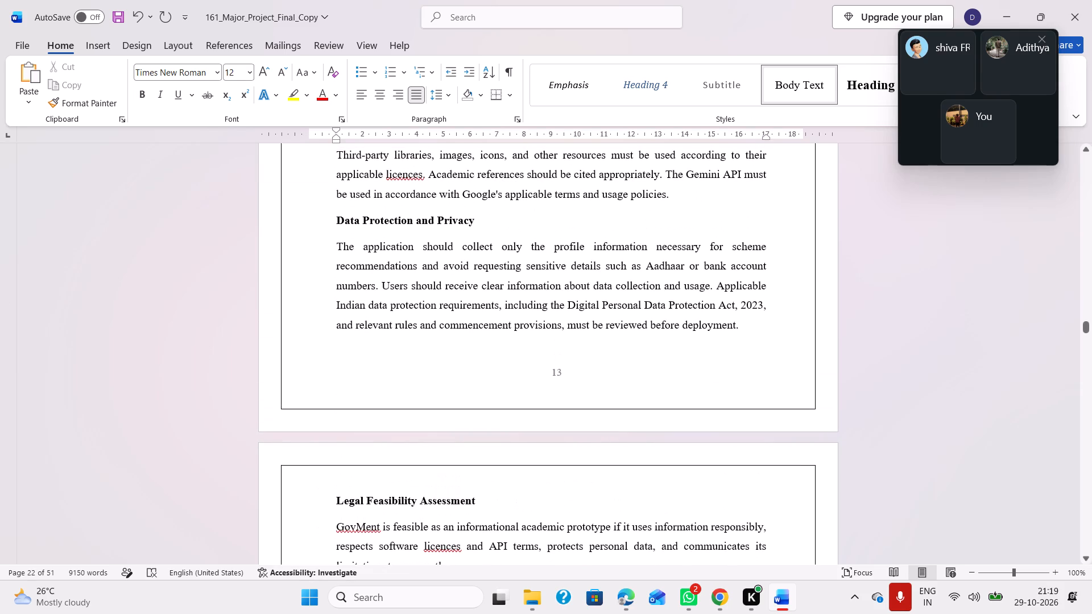
left_click(392, 350)
key("Return")
Delete the extra blank lines above the 2.6 Legal and Regulatory Feasibility heading and insert one in their place.
scroll(392, 350, "up", 4)
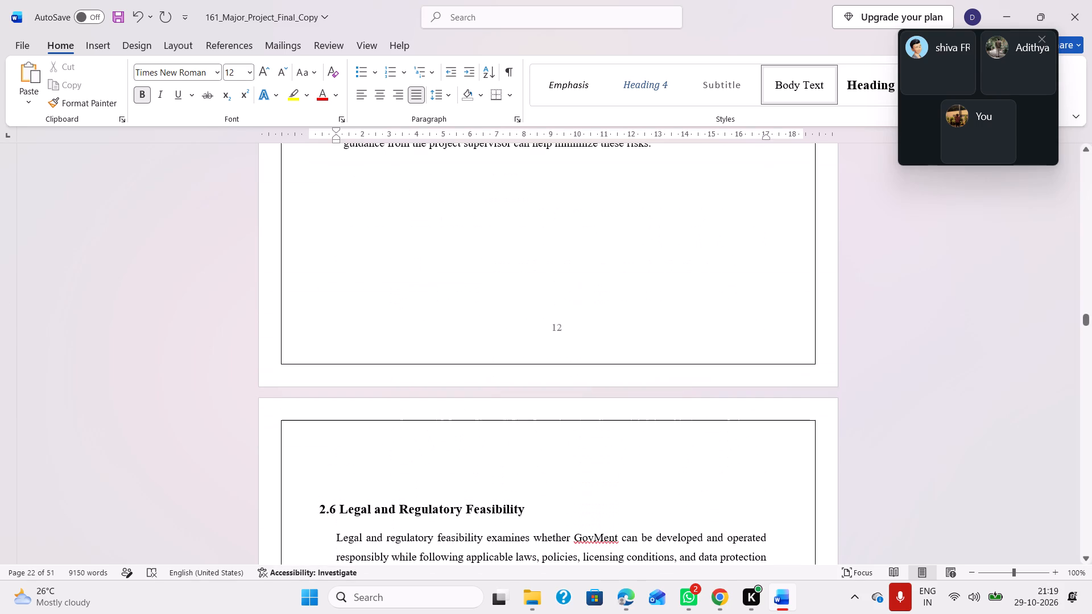
left_click(357, 492)
key("BackSpace")
key("BackSpace")
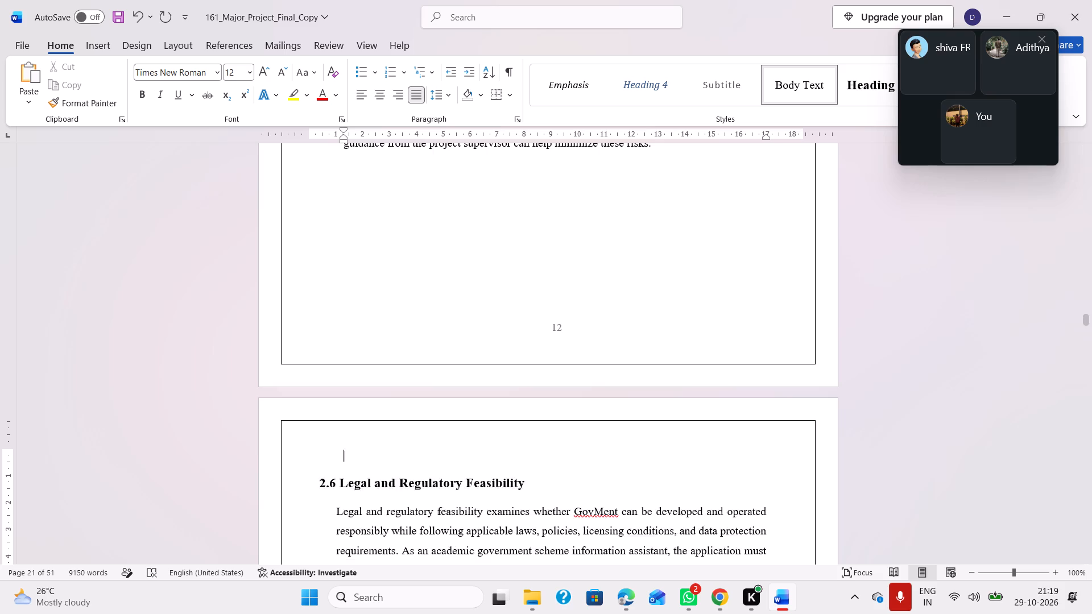
key("Return")
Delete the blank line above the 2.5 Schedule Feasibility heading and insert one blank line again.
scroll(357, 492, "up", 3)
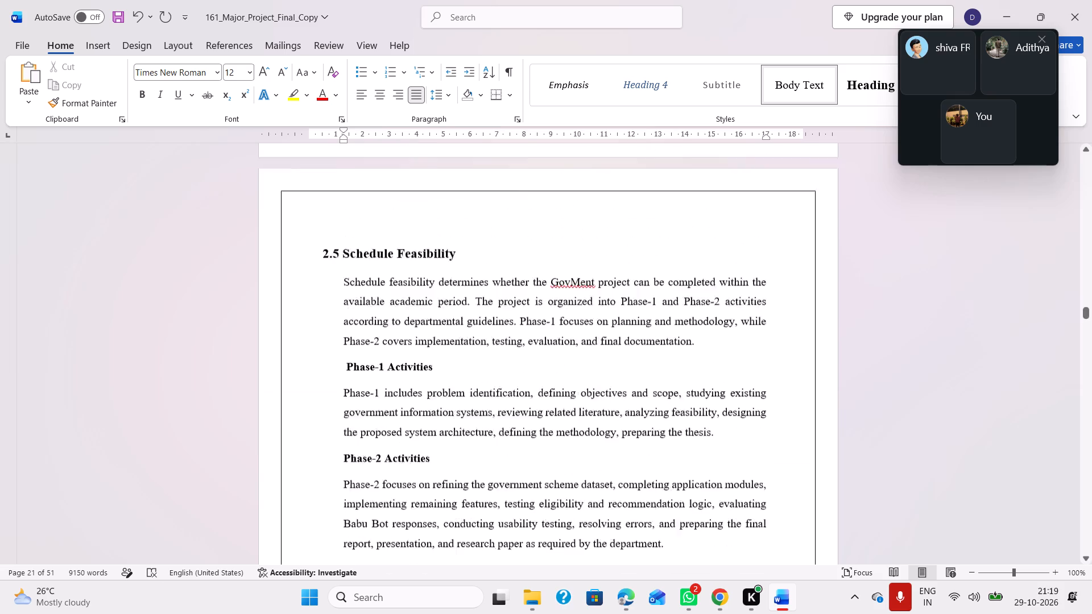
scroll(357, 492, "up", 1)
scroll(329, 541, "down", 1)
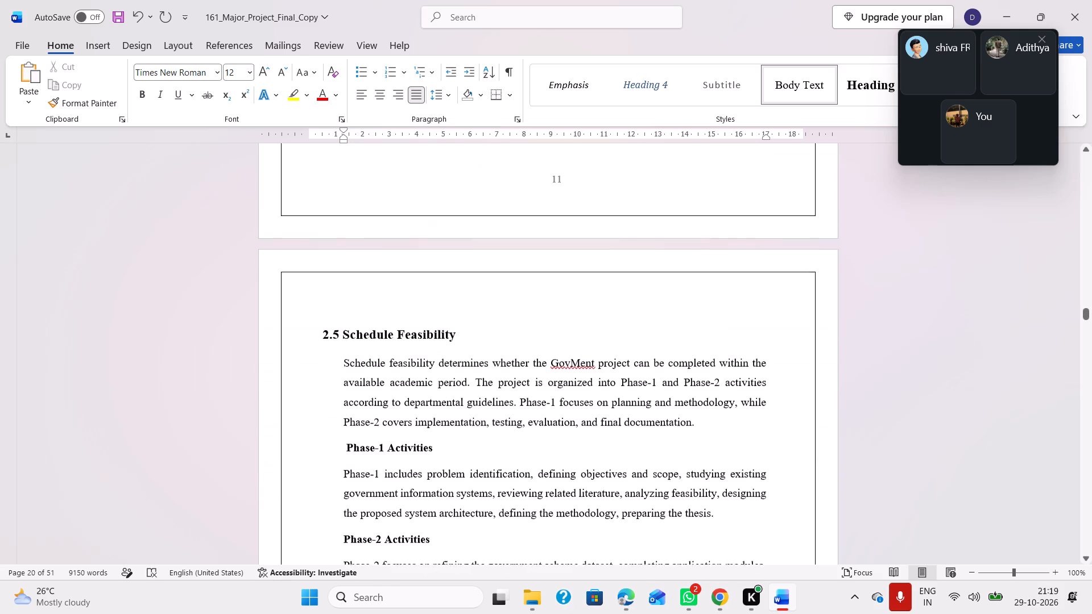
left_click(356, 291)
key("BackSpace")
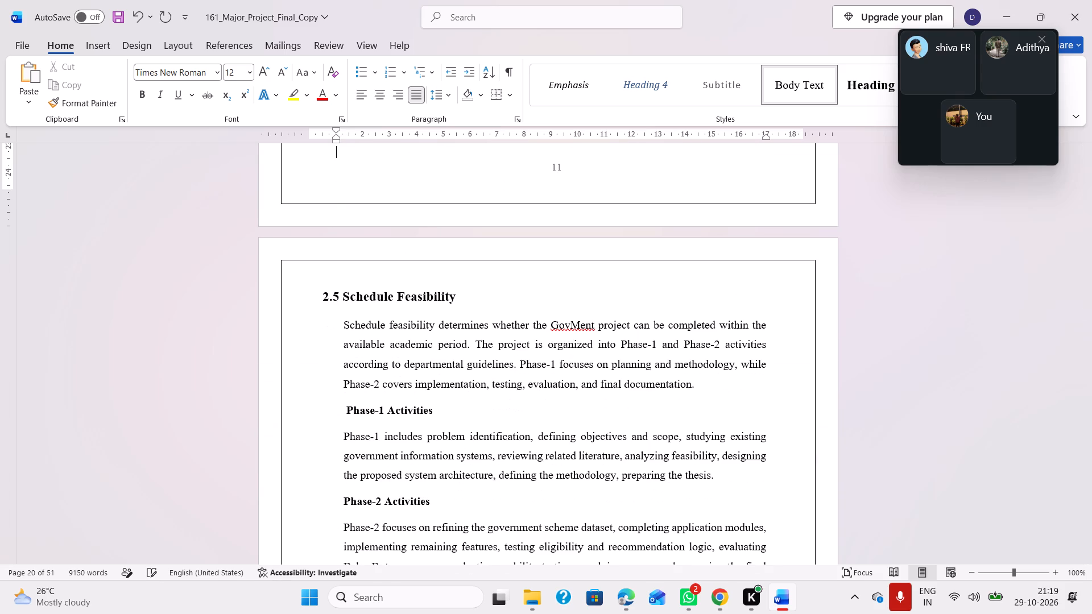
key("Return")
Insert one blank line above the 2.2 Technical Feasibility heading.
scroll(356, 291, "up", 5)
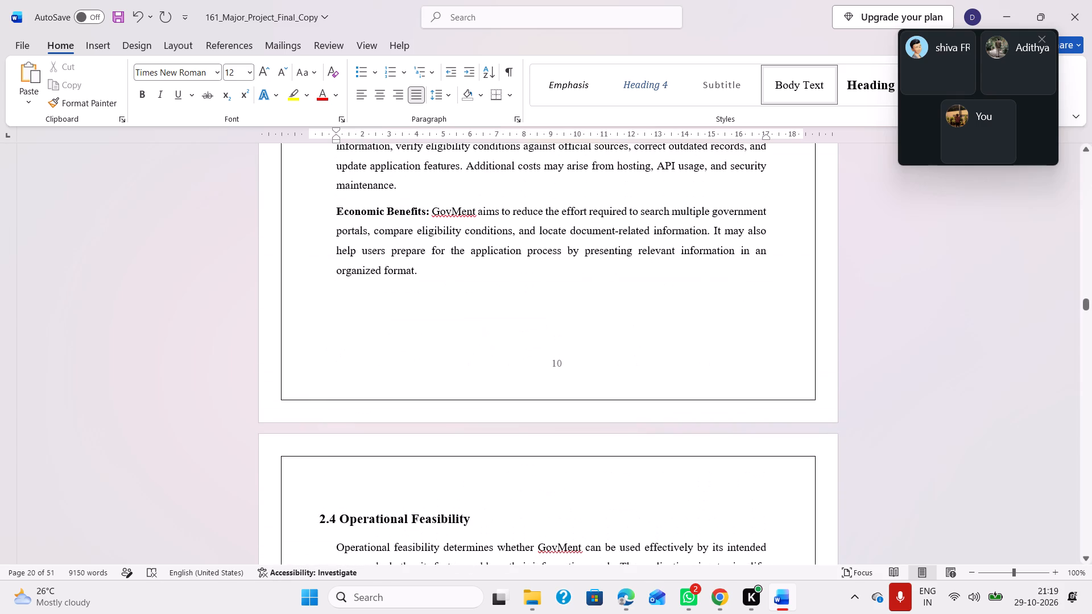
scroll(365, 480, "up", 3)
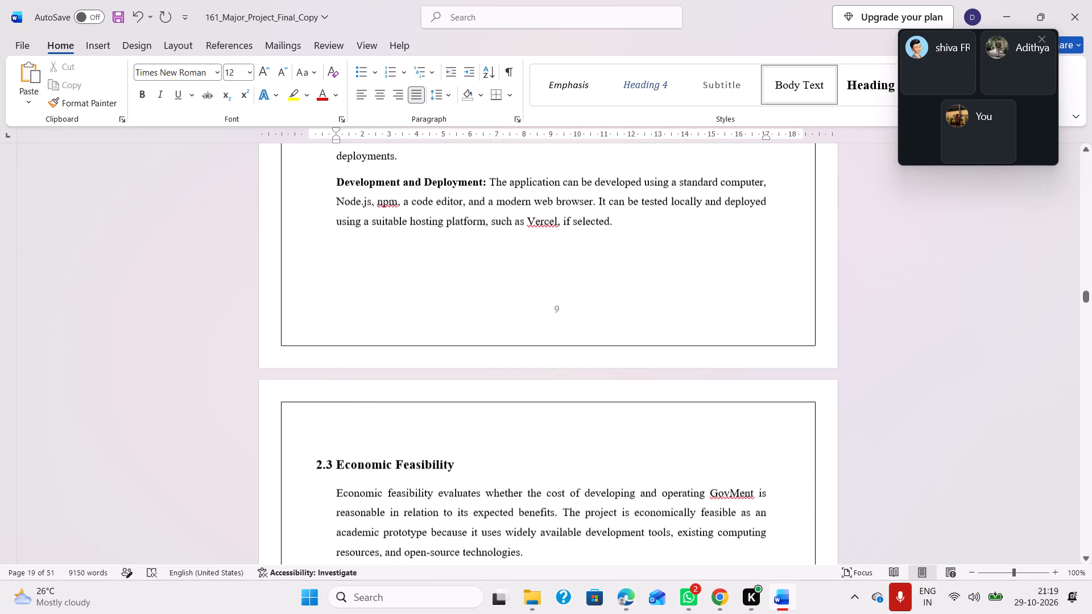
scroll(404, 467, "up", 4)
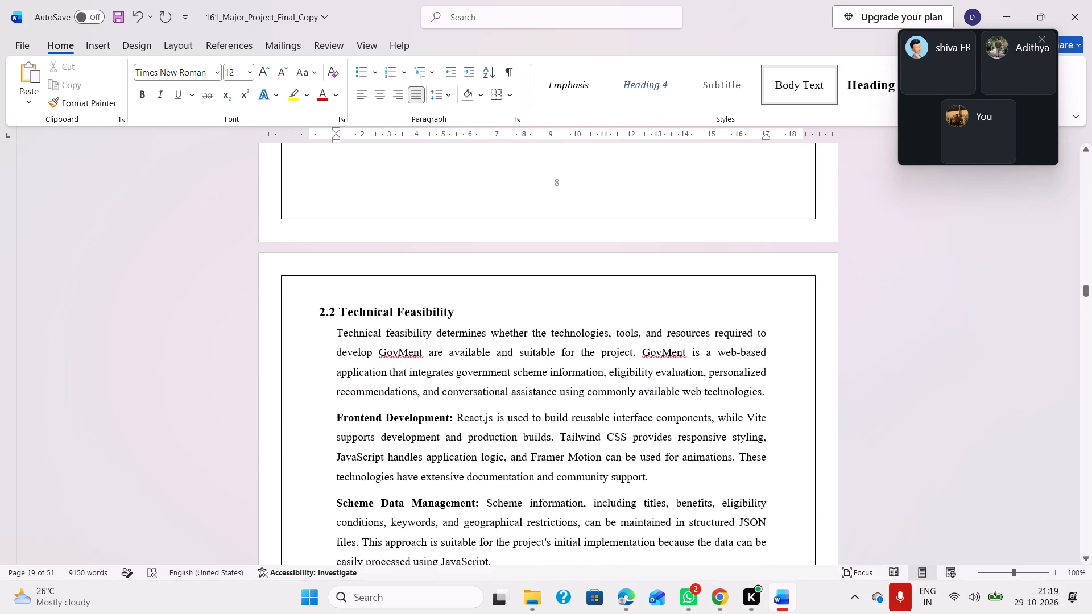
scroll(404, 467, "up", 1)
left_click(479, 289)
key("Return")
Insert one blank line above the 1.8 Organization of the Thesis heading.
scroll(479, 289, "up", 1)
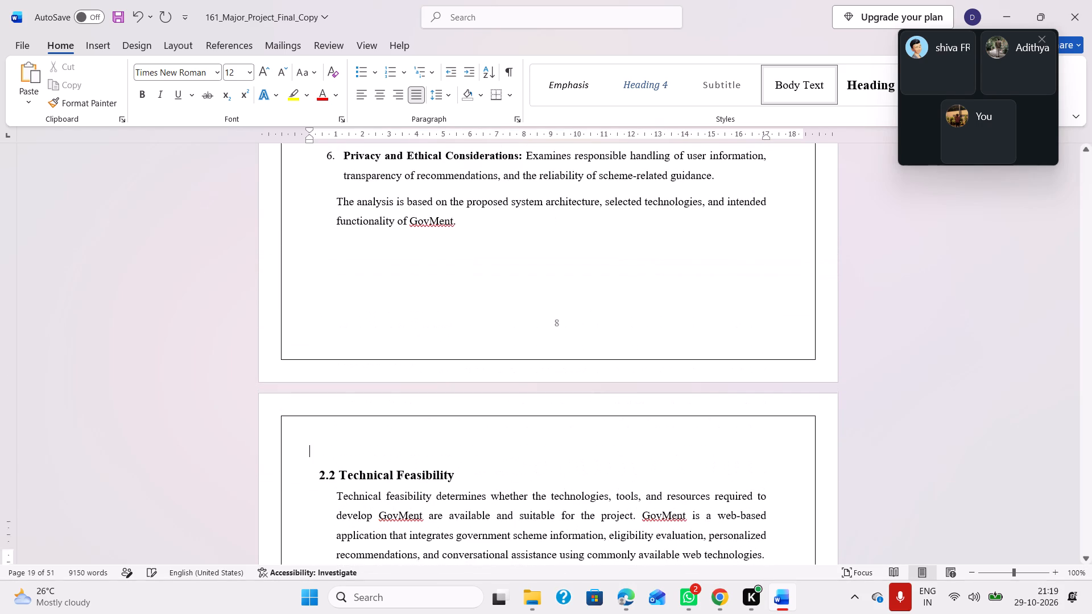
scroll(479, 289, "up", 8)
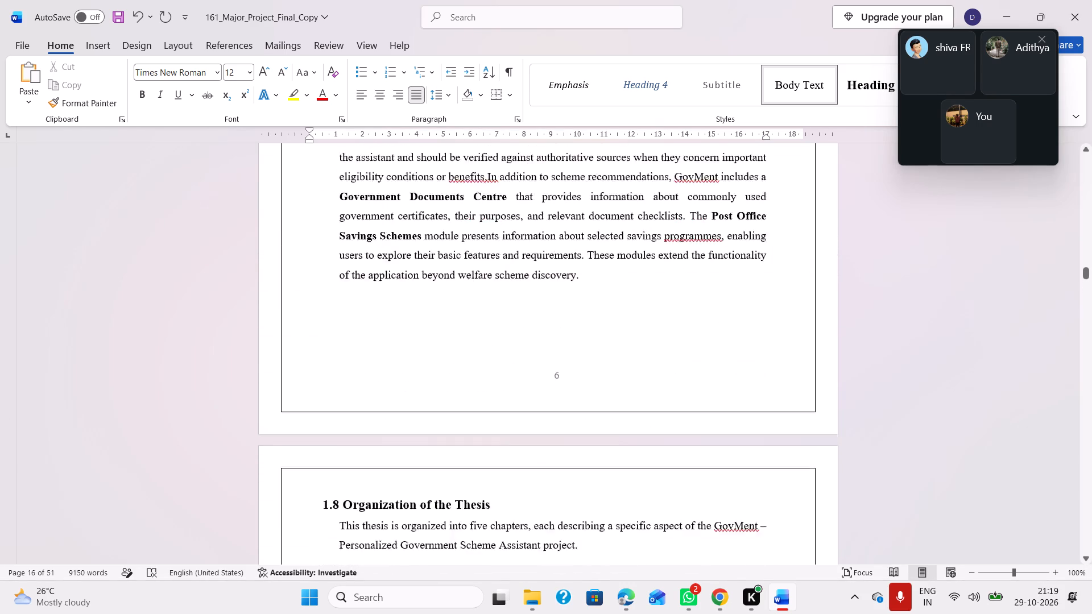
scroll(479, 289, "up", 1)
scroll(479, 289, "down", 1)
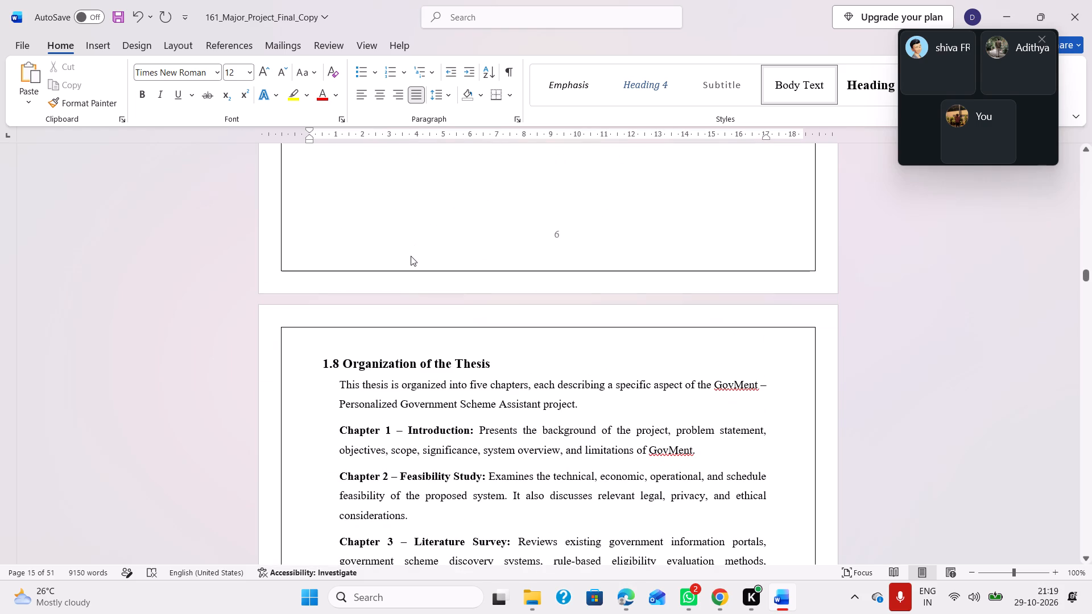
left_click(411, 256)
key("Return")
Insert one blank line above the 1.7 System Overview heading.
scroll(440, 223, "up", 2)
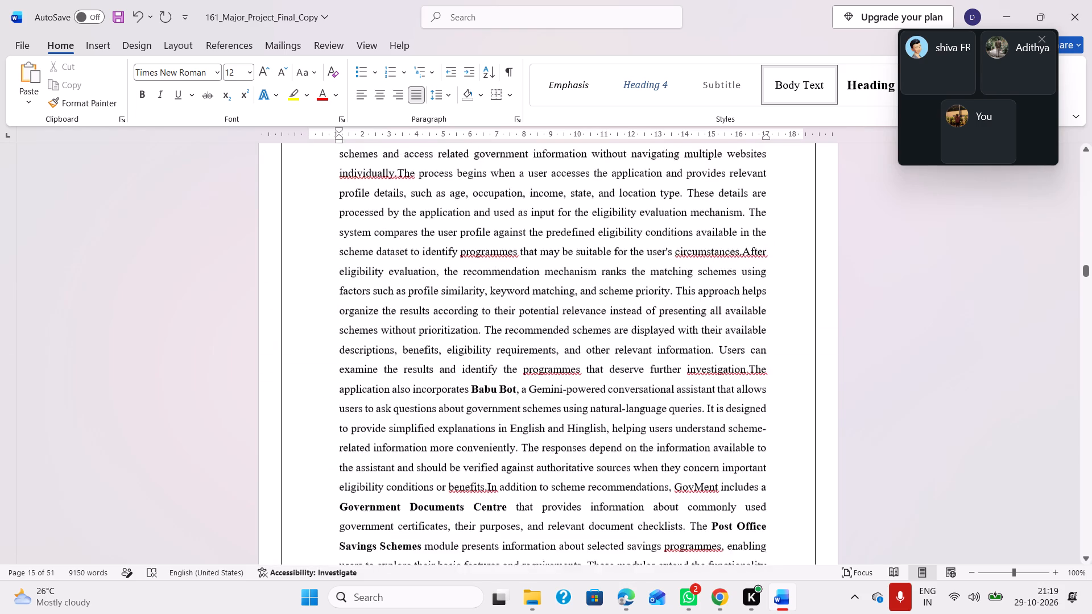
scroll(440, 223, "up", 3)
left_click(408, 275)
key("Return")
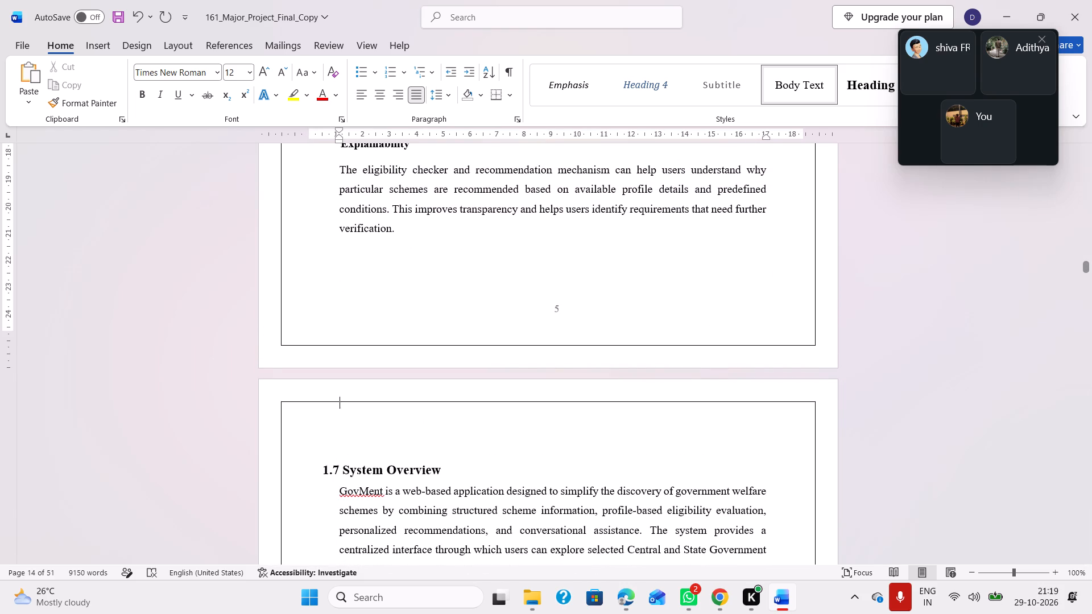
Review the heading spacing and page breaks in the earlier Chapter 1 sections, including 1.5 Scope of the project and 1.6 Significance of the Project.
scroll(408, 275, "up", 4)
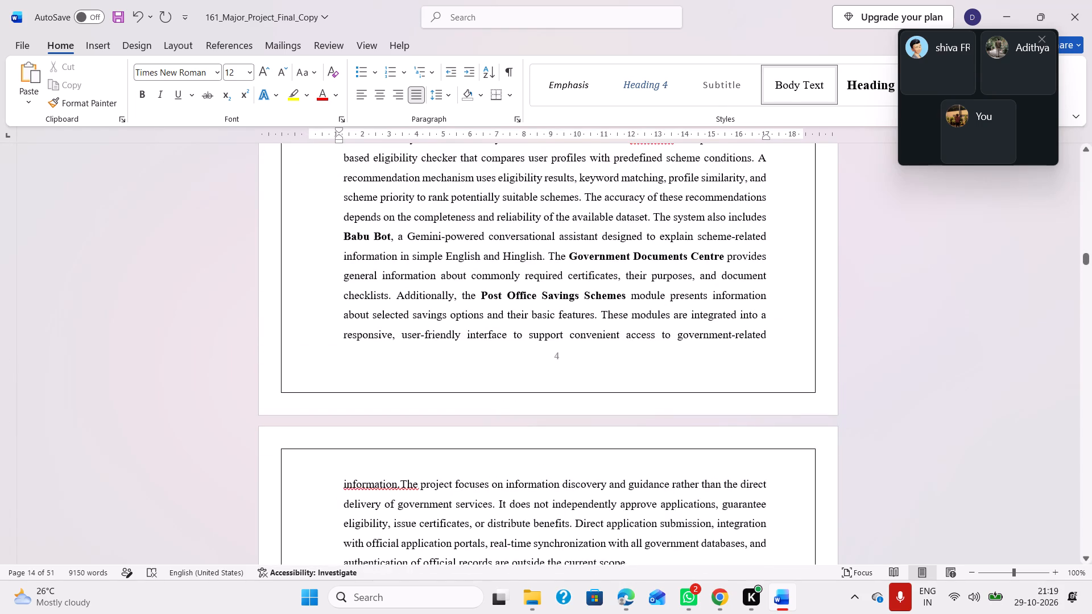
scroll(408, 275, "up", 7)
scroll(408, 275, "down", 1)
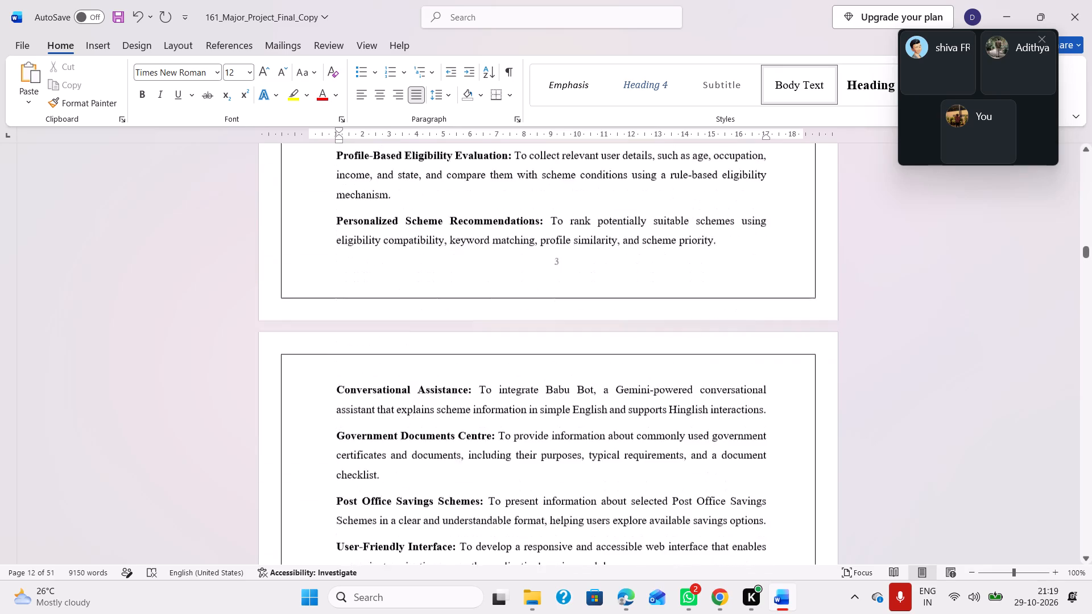
scroll(408, 275, "up", 1)
scroll(549, 201, "down", 4)
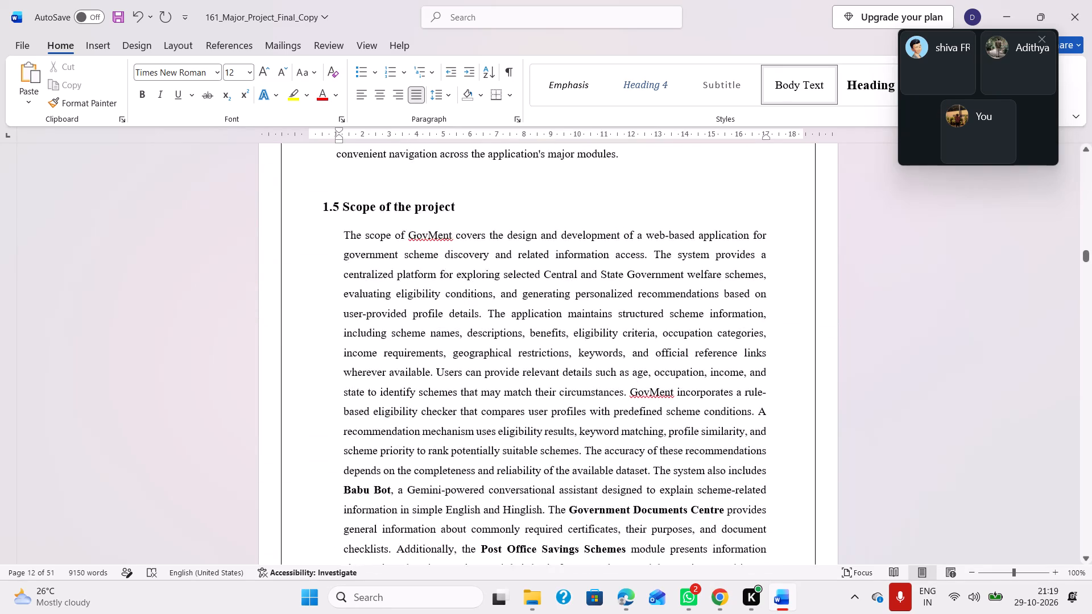
scroll(549, 201, "down", 1)
scroll(549, 201, "up", 1)
scroll(549, 201, "down", 2)
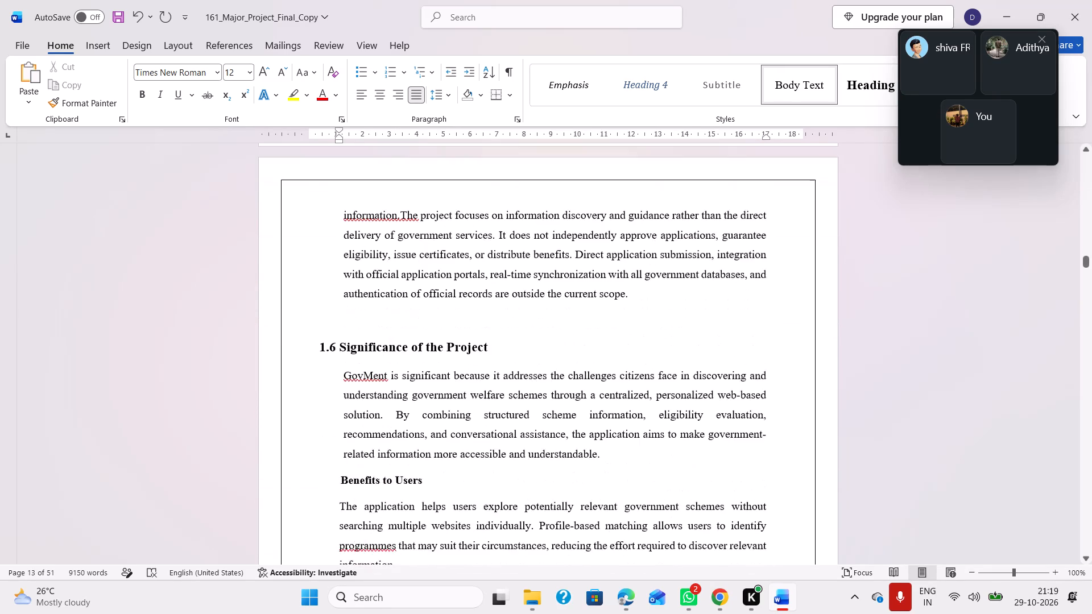
scroll(549, 201, "up", 6)
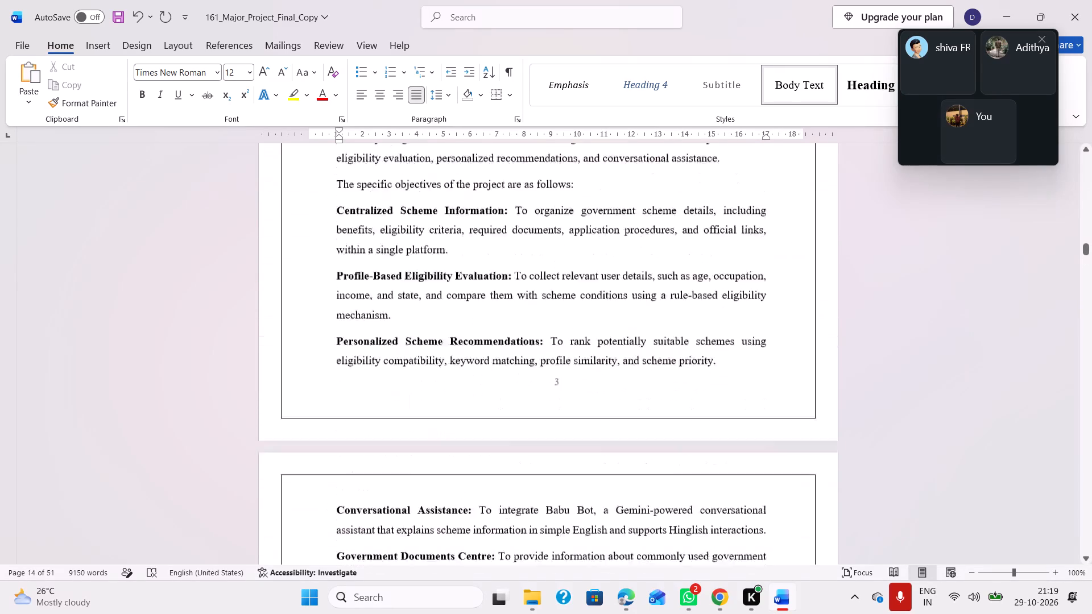
scroll(549, 201, "up", 1)
scroll(507, 356, "up", 1)
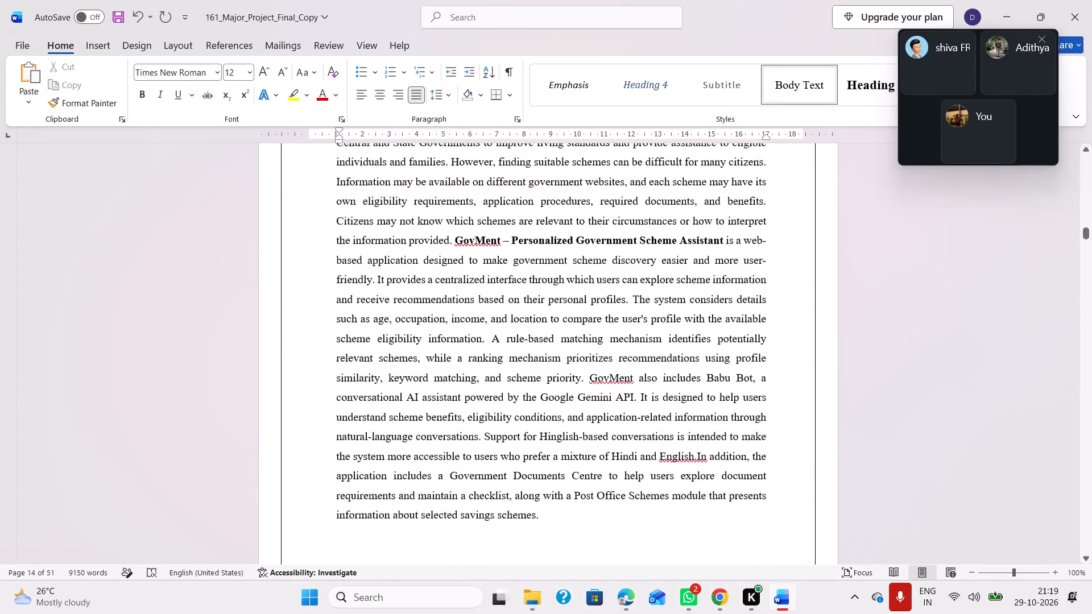
scroll(507, 356, "up", 1)
scroll(454, 273, "up", 3)
scroll(454, 273, "down", 11)
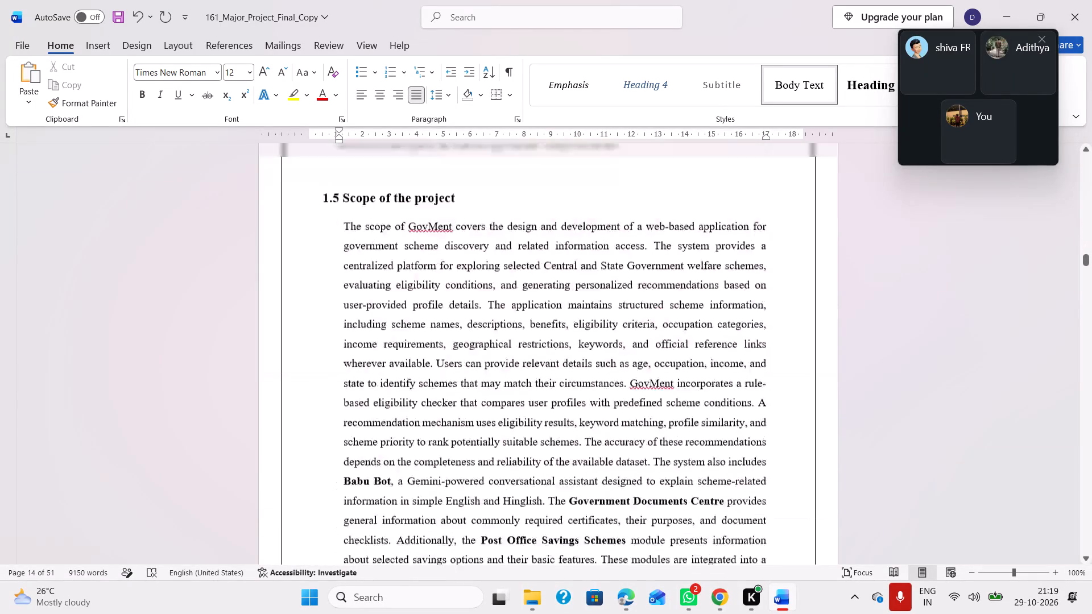
Open the print preview of the report around sections 1.5 Scope of the project and 1.6 Significance of the Project.
scroll(454, 273, "up", 1)
scroll(454, 273, "down", 3)
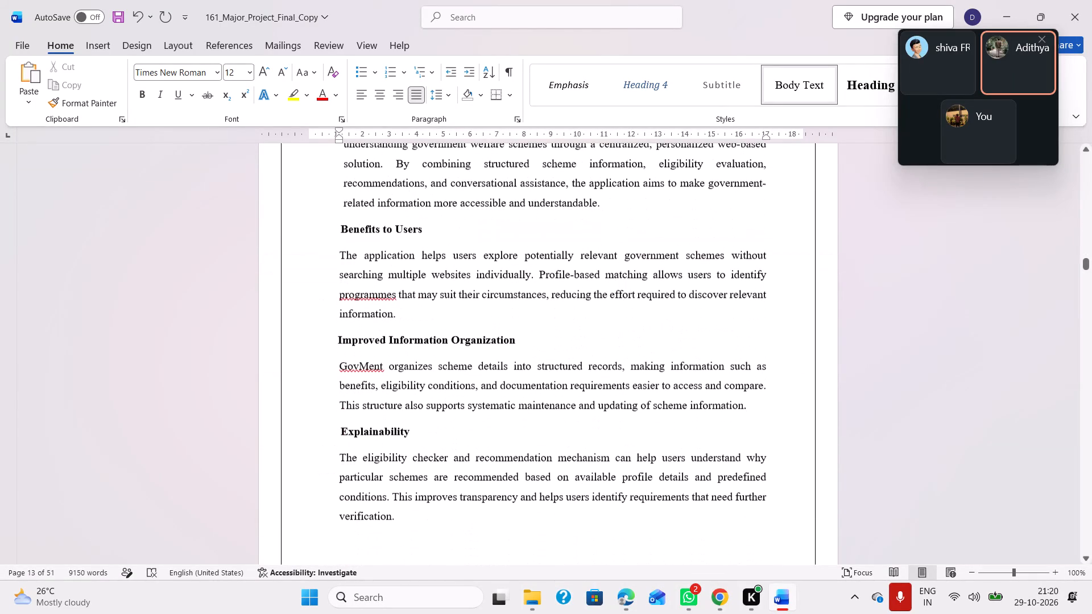
key("ctrl+p")
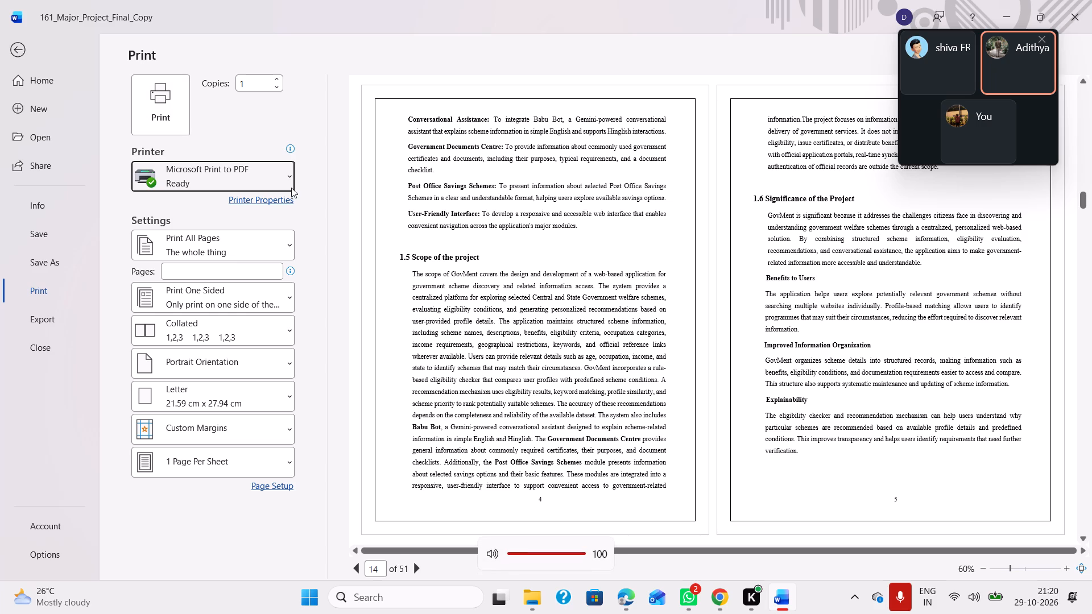
Switch to the ongoing WhatsApp voice call.
left_click(689, 600)
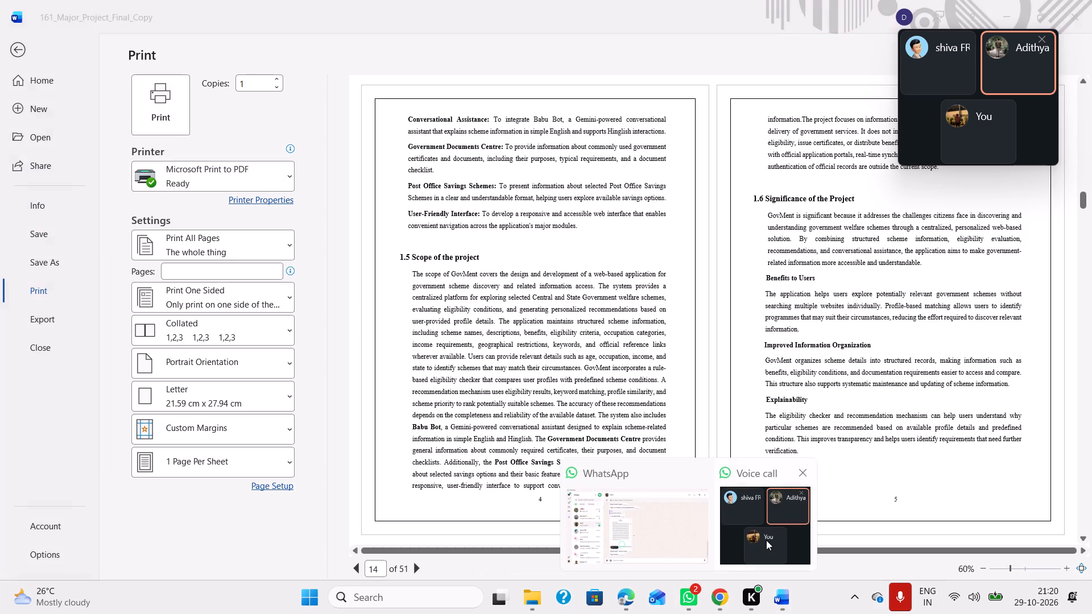
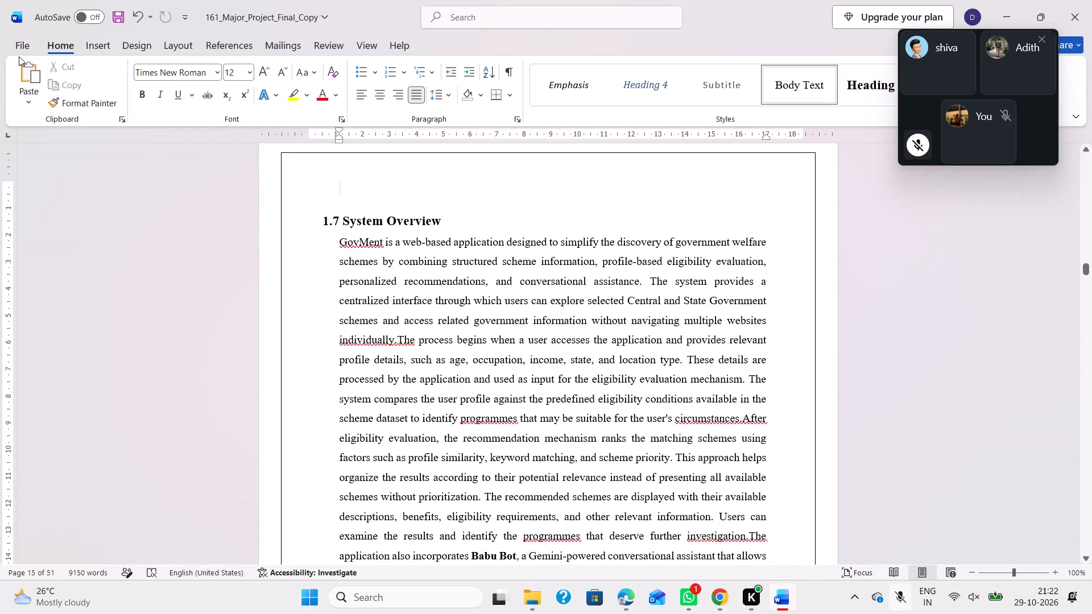
Remove the extra blank line above the 1.7 System Overview heading so the heading starts at the top of its page.
scroll(161, 63, "up", 2)
key("BackSpace")
key("BackSpace")
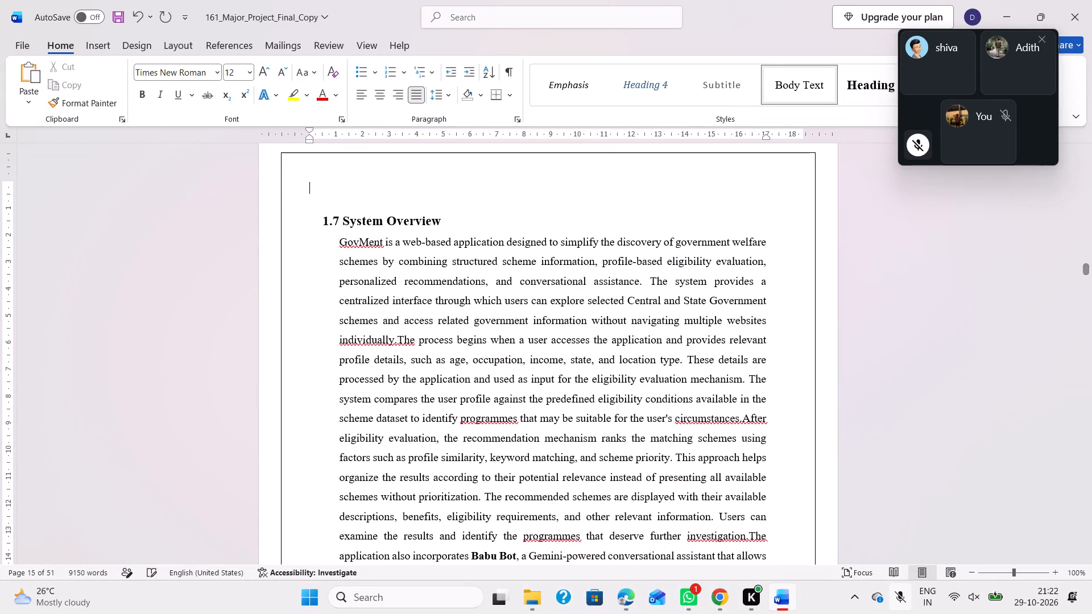
scroll(441, 186, "up", 2)
scroll(367, 308, "down", 2)
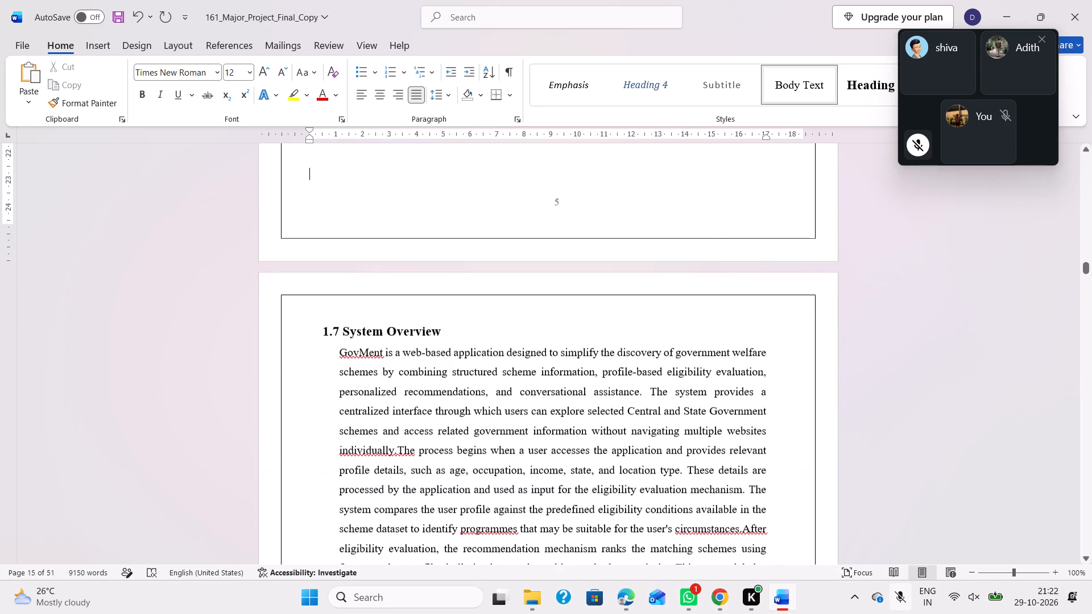
Insert one blank line above the 1.7 System Overview heading at the start of its page.
key("Return")
scroll(345, 273, "up", 4)
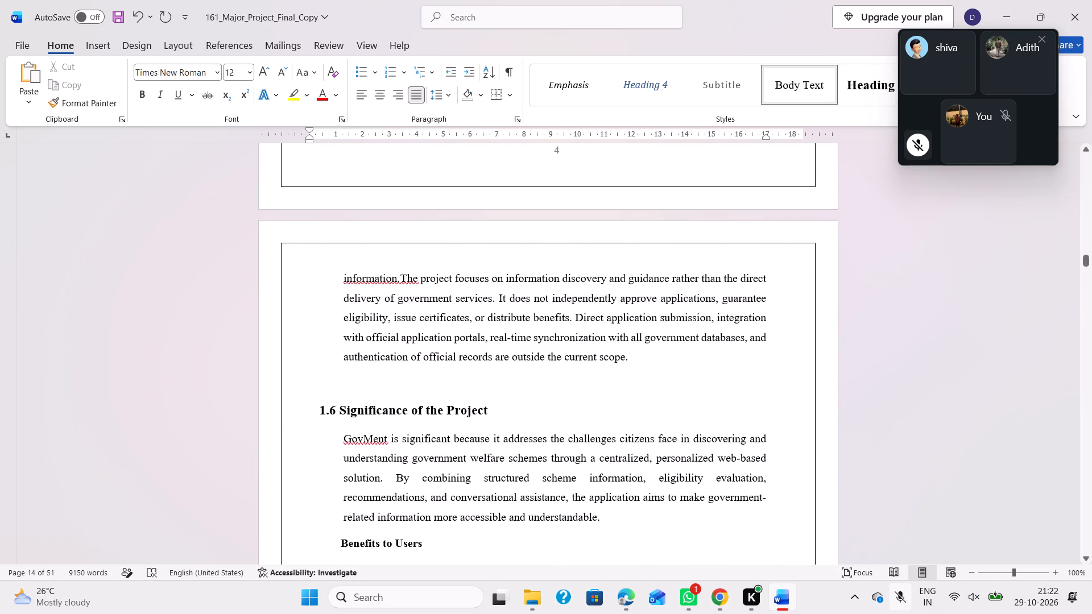
scroll(367, 321, "down", 4)
left_click(336, 518)
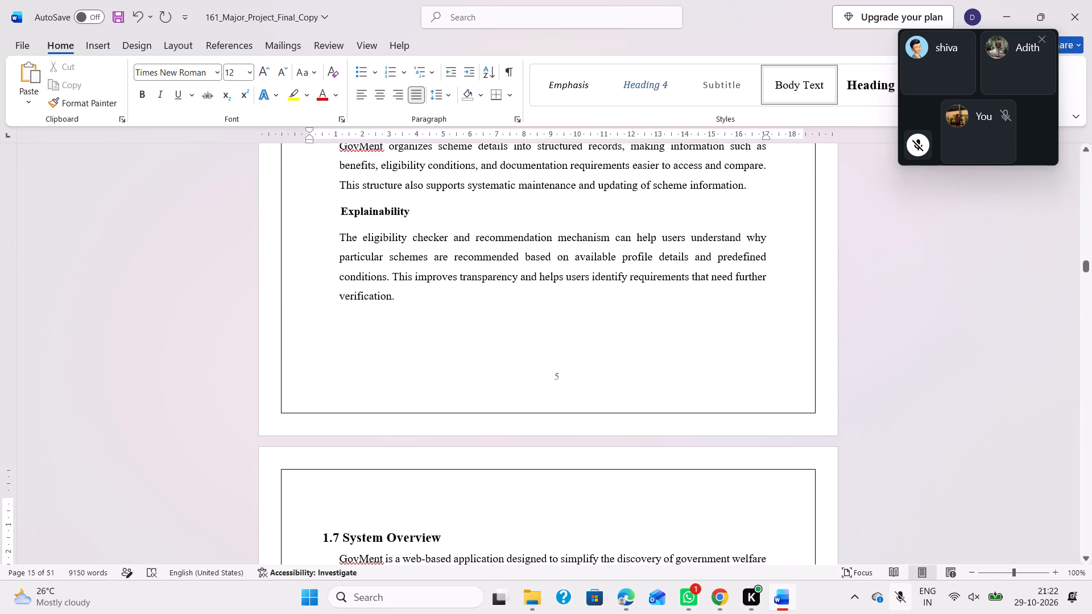
key("Up")
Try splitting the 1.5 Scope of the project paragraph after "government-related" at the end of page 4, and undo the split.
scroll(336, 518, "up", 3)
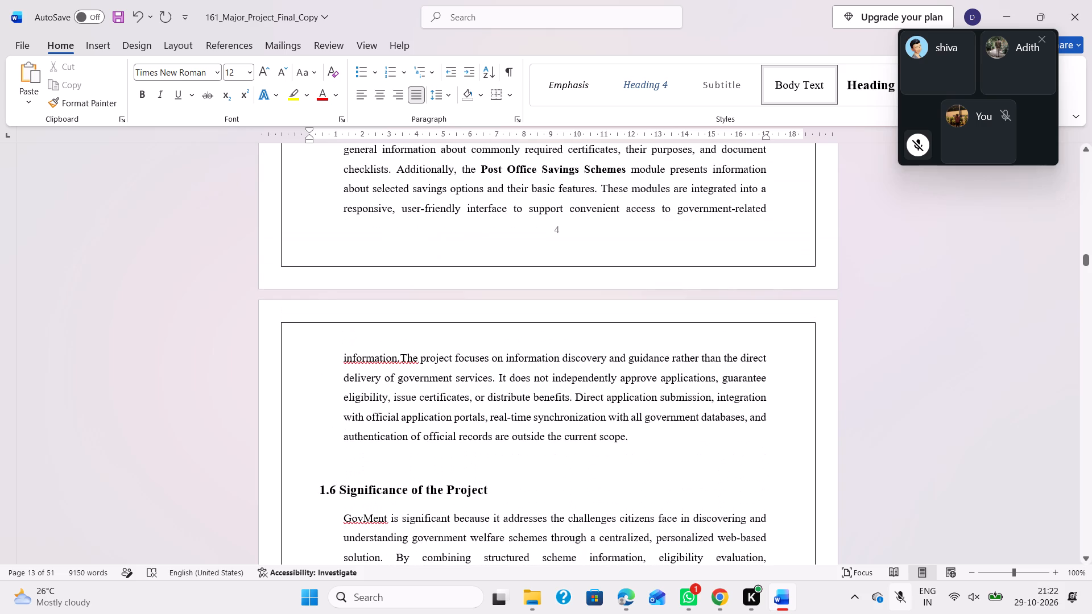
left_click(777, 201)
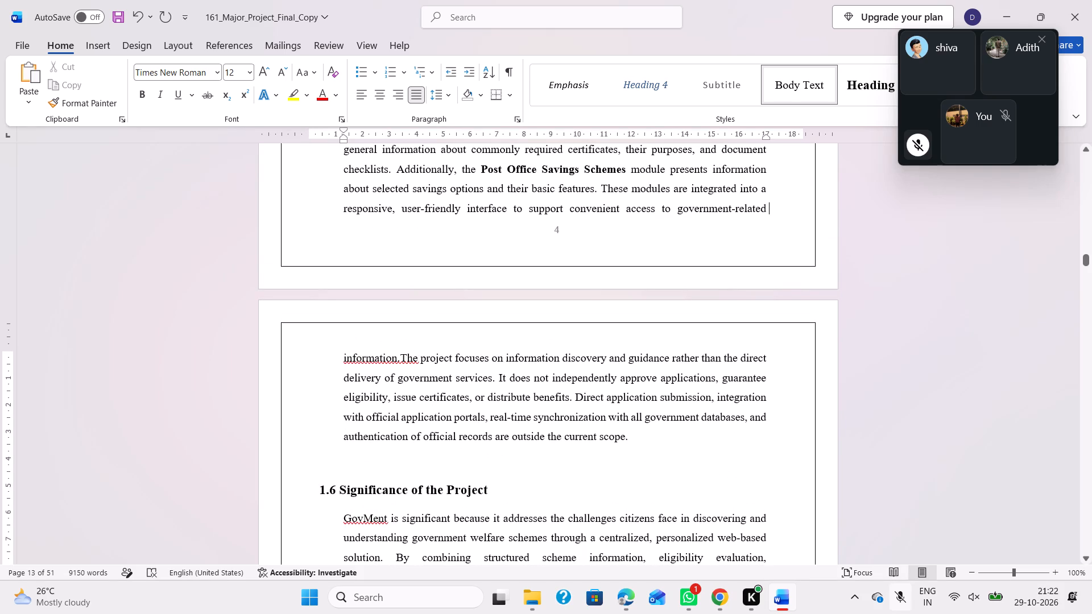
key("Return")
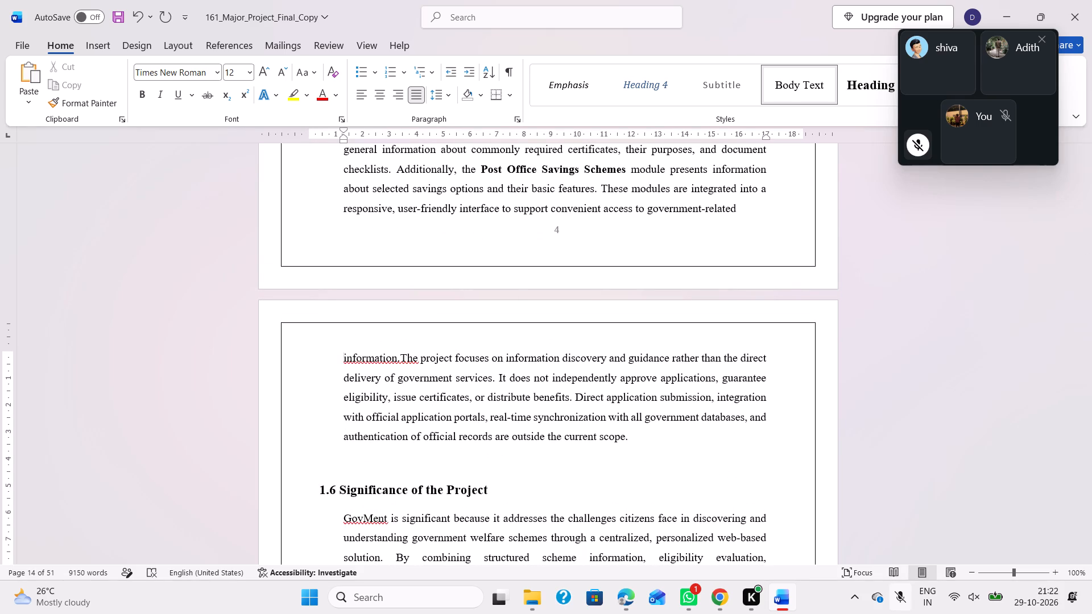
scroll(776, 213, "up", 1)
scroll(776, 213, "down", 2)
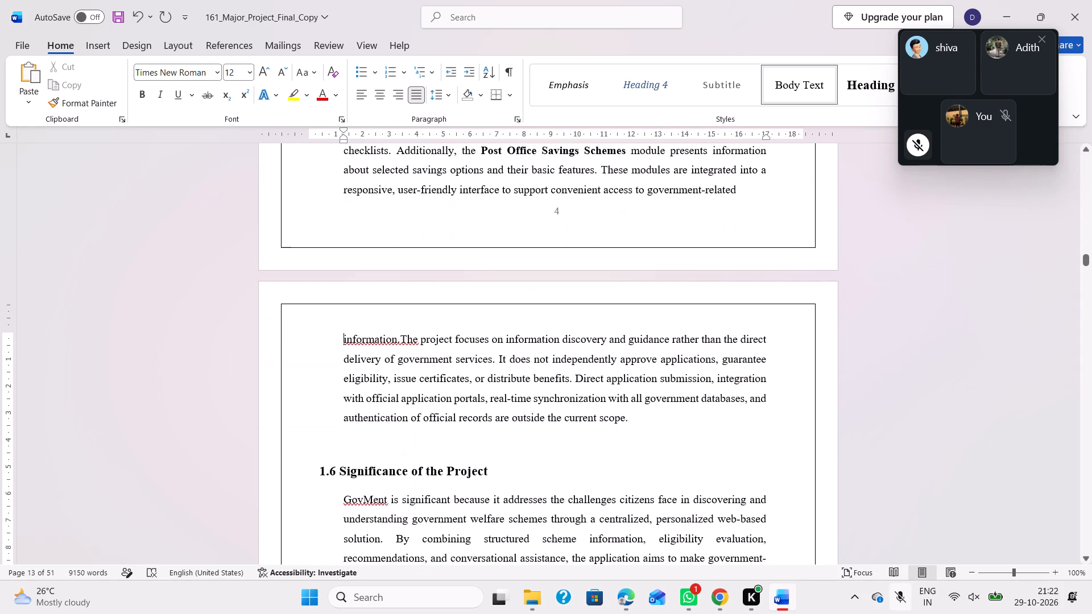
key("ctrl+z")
Review the heading spacing and page breaks across Chapter 1, from 1.1 Outline of the Project through 1.7 System Overview.
scroll(776, 213, "up", 4)
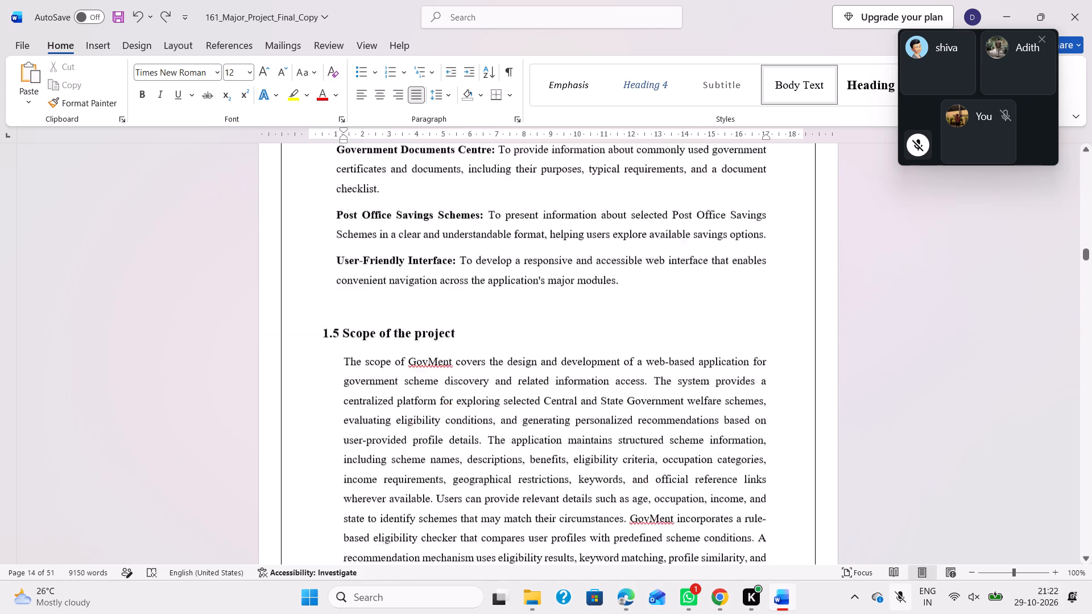
scroll(776, 213, "up", 1)
scroll(668, 354, "up", 1)
scroll(548, 441, "up", 2)
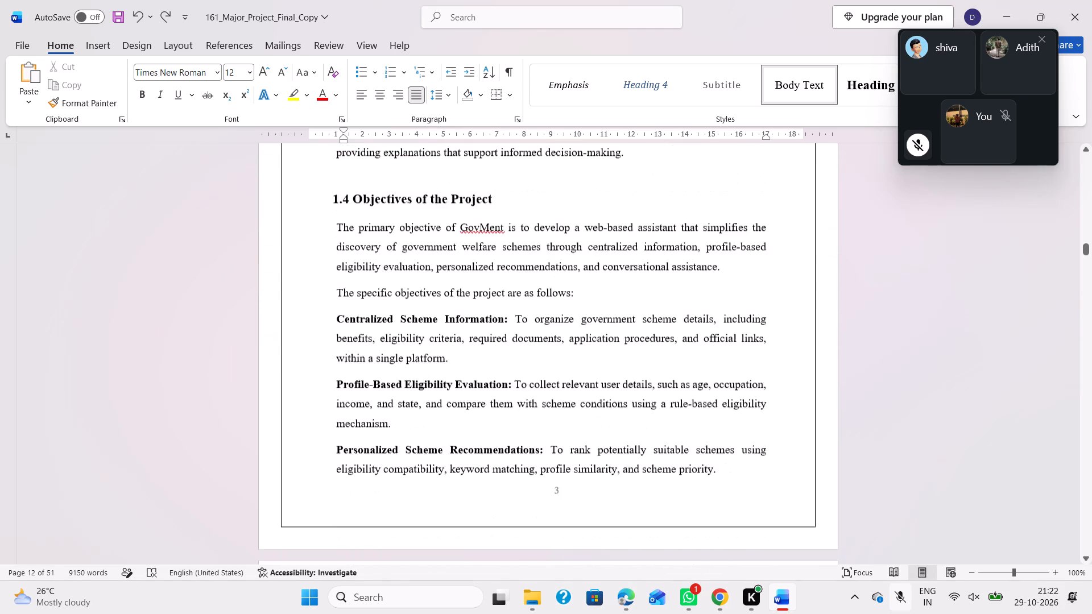
scroll(548, 441, "up", 7)
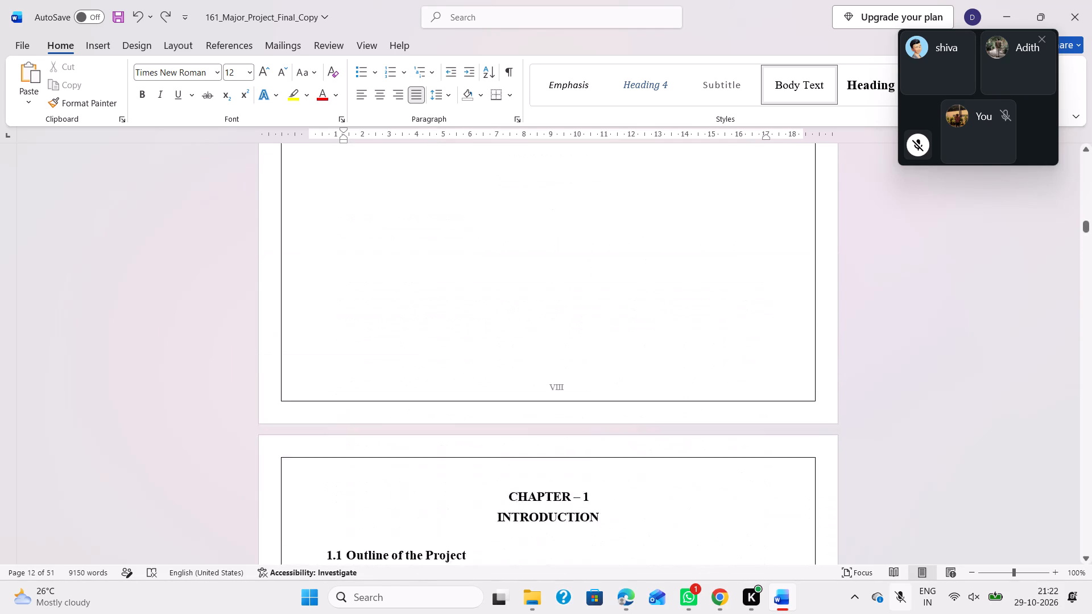
scroll(548, 441, "up", 2)
scroll(548, 441, "down", 3)
scroll(548, 441, "up", 5)
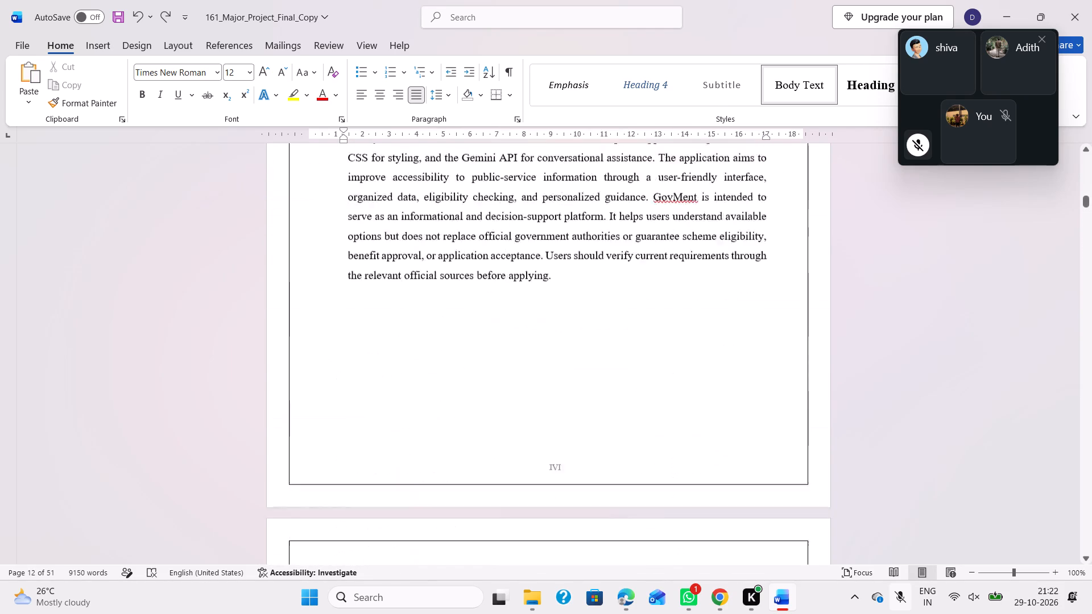
scroll(548, 441, "down", 12)
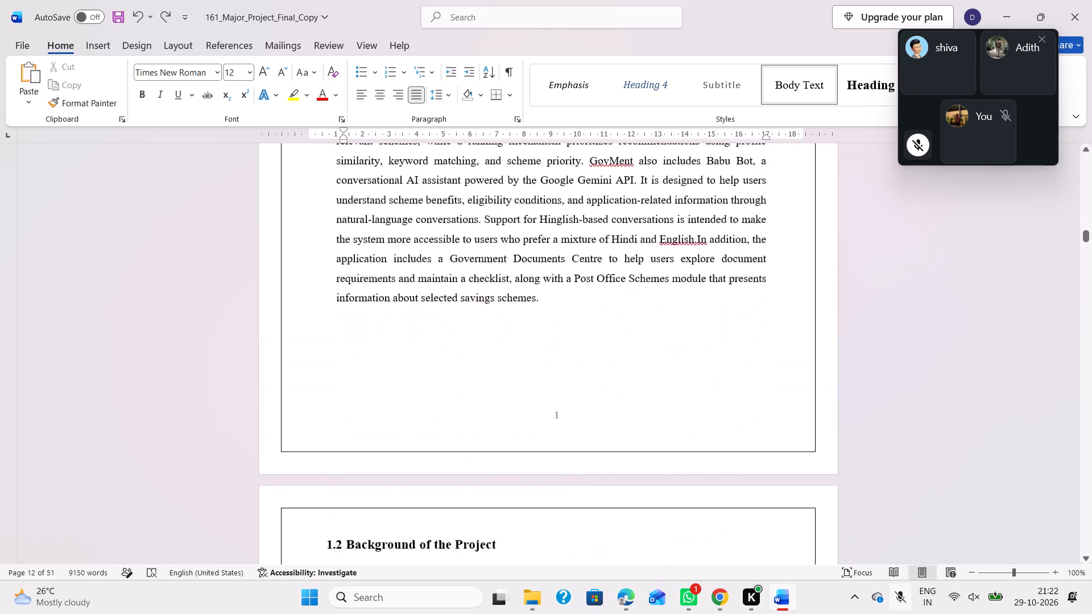
scroll(548, 441, "up", 1)
scroll(548, 441, "down", 4)
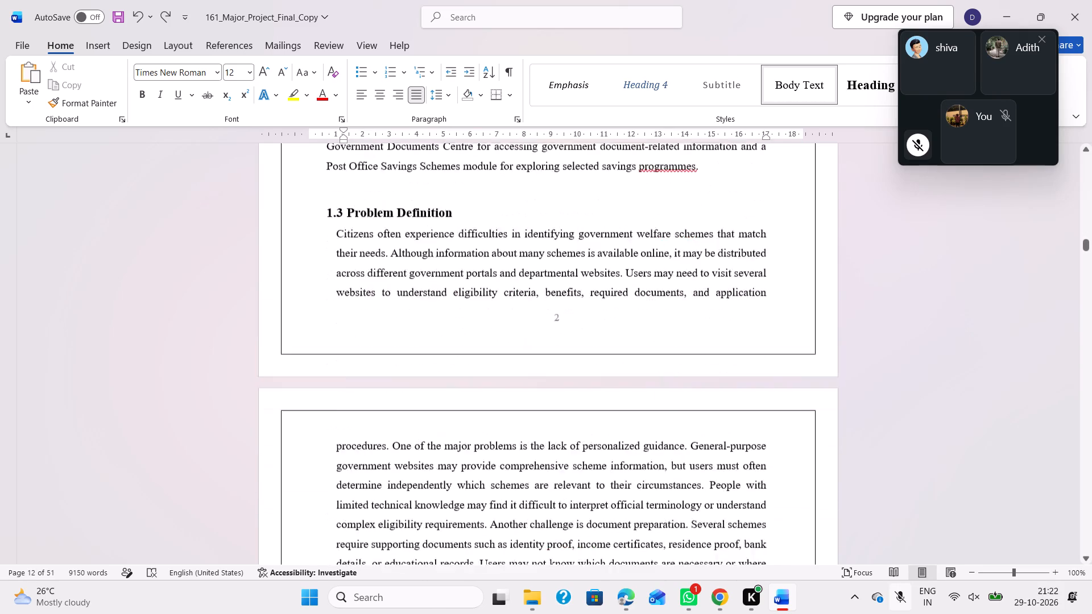
scroll(548, 441, "down", 7)
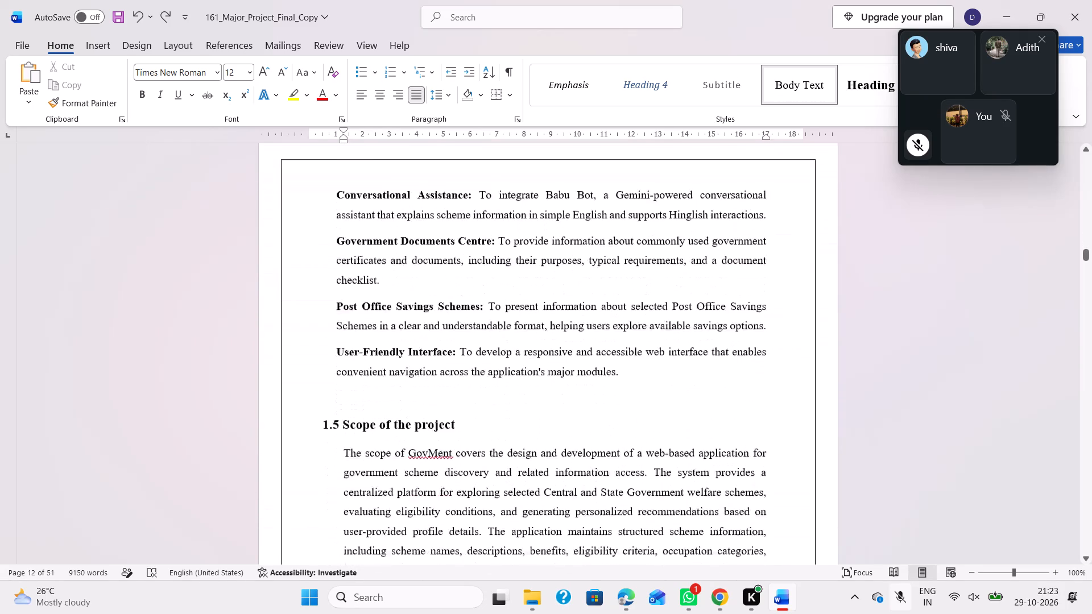
scroll(548, 441, "down", 8)
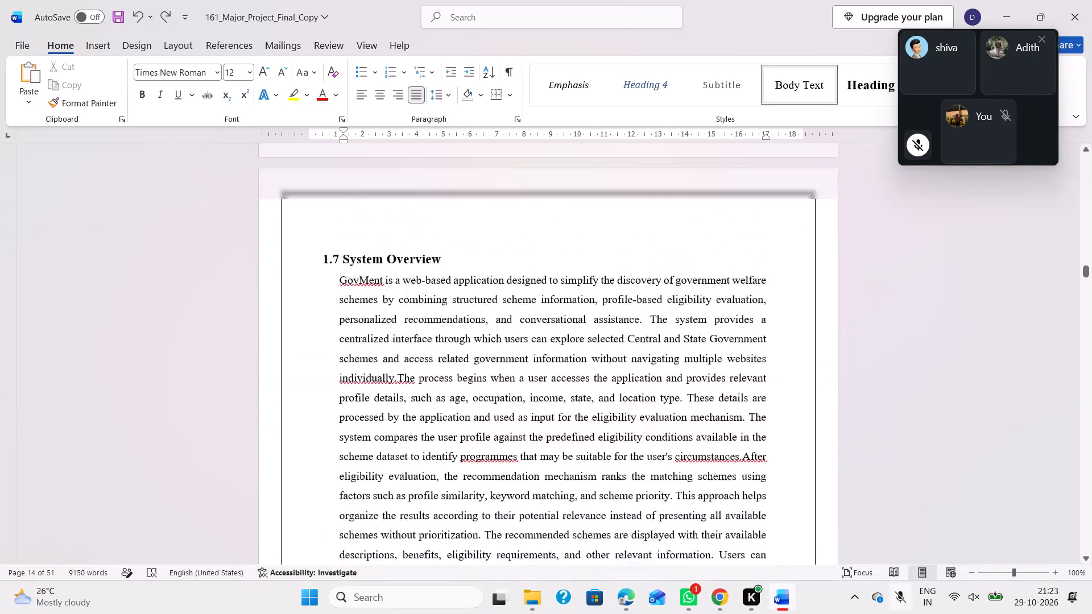
Remove the extra blank space above the 1.8 Organization of the Thesis heading, leaving a single blank line.
scroll(548, 441, "down", 1)
scroll(548, 441, "up", 2)
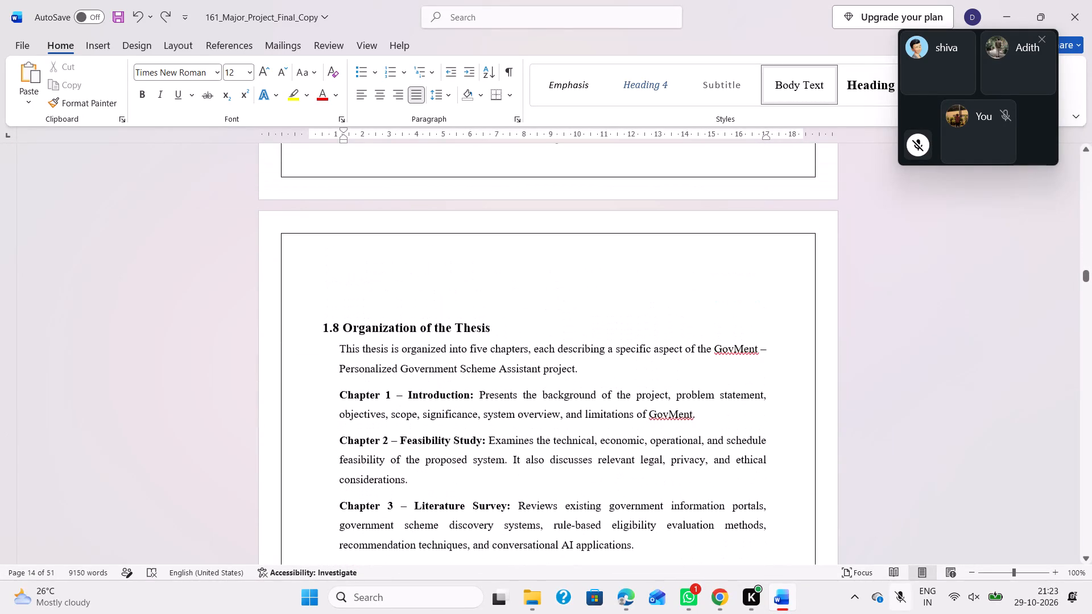
left_click(356, 304)
key("BackSpace")
key("BackSpace")
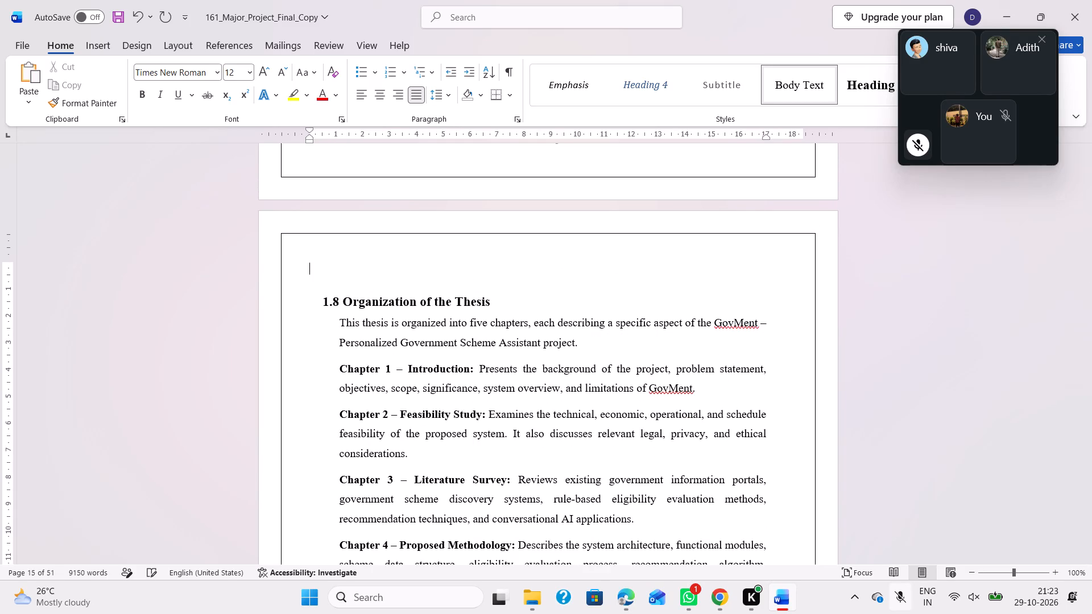
key("BackSpace")
key("Return")
Remove the extra blank space above the 2.2 Technical Feasibility heading, leaving a single blank line.
scroll(356, 304, "down", 4)
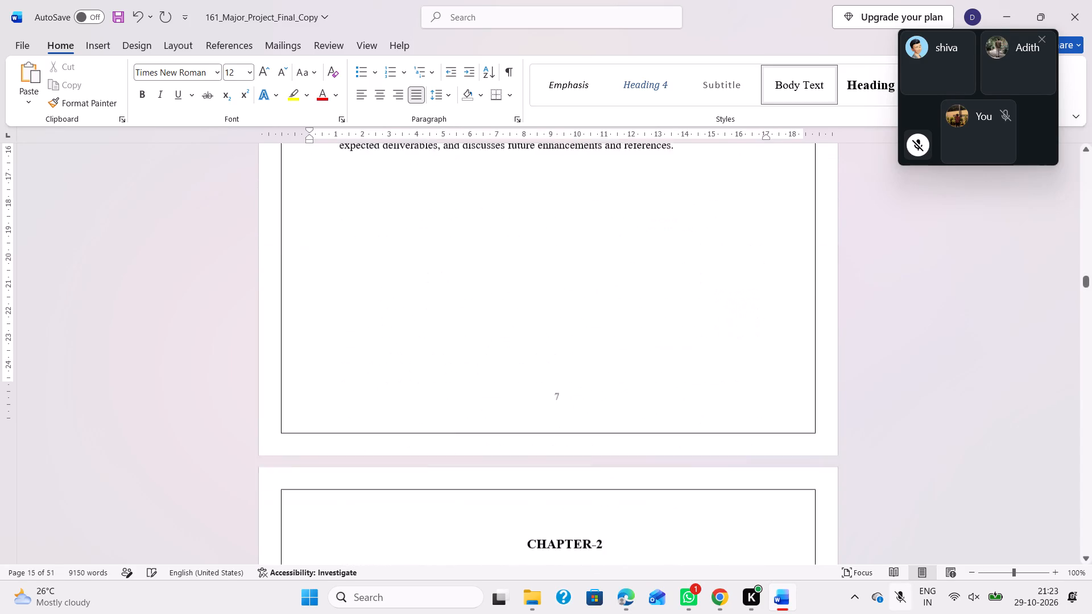
scroll(356, 304, "down", 6)
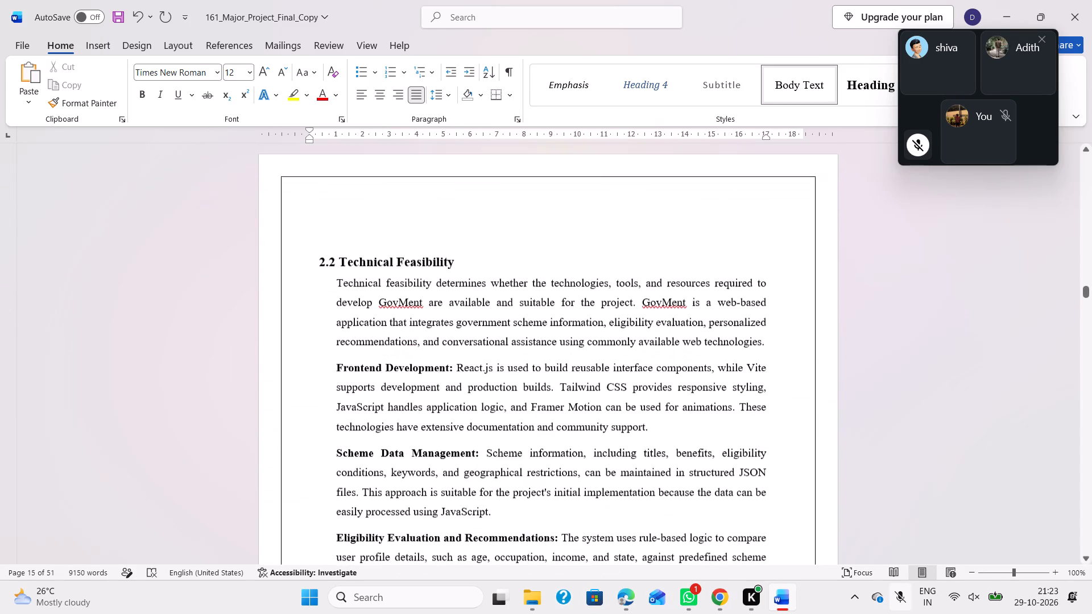
left_click(350, 219)
key("BackSpace")
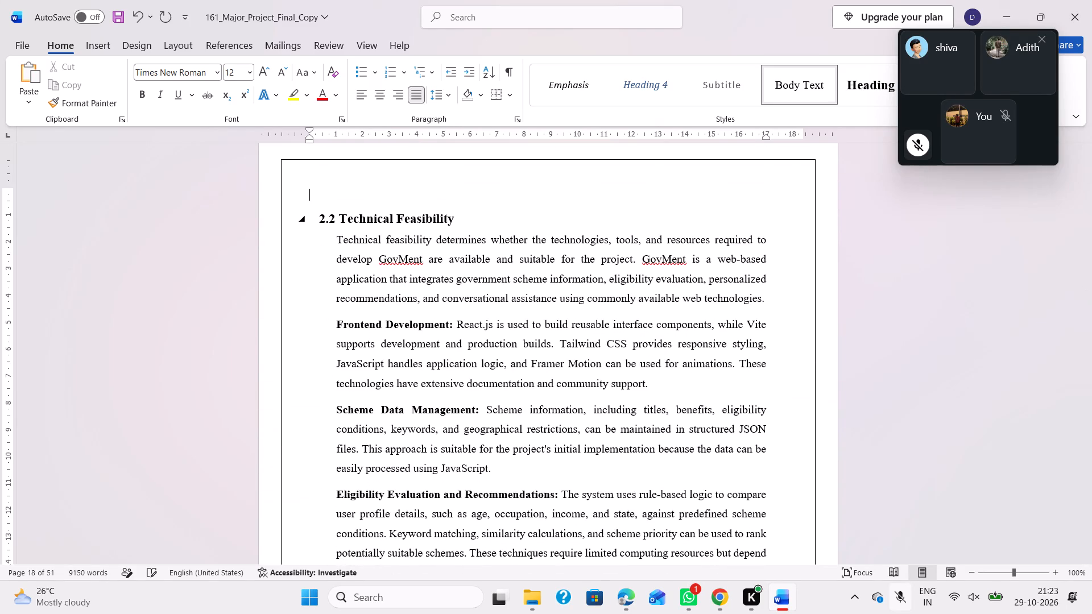
key("BackSpace")
key("Return")
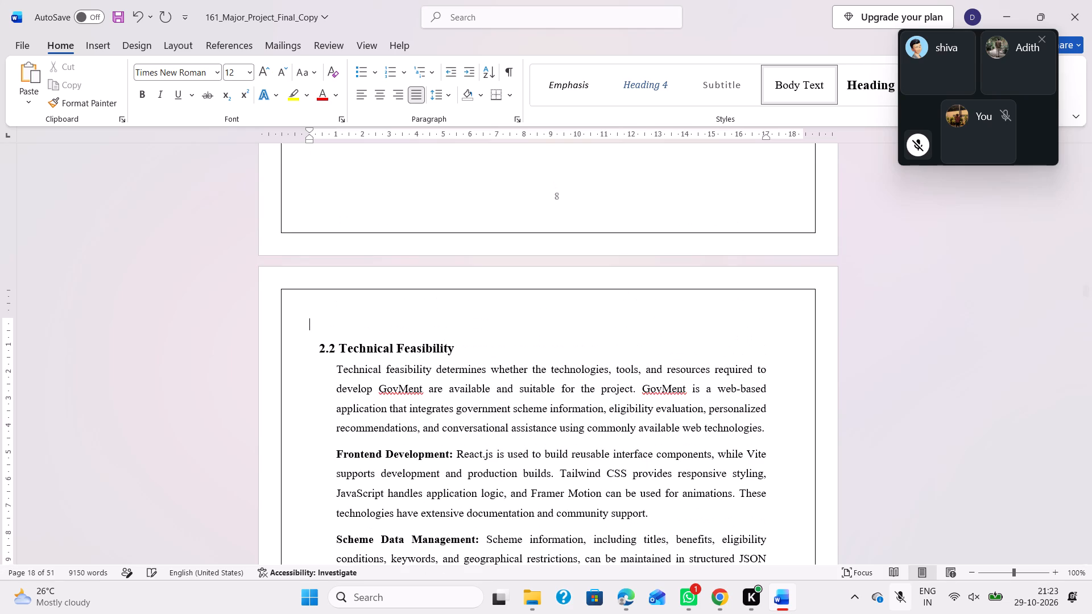
Check the heading spacing and page breaks in Chapter 2, from 2.2 Technical Feasibility through 2.5 Schedule Feasibility.
scroll(350, 219, "up", 3)
scroll(350, 219, "down", 5)
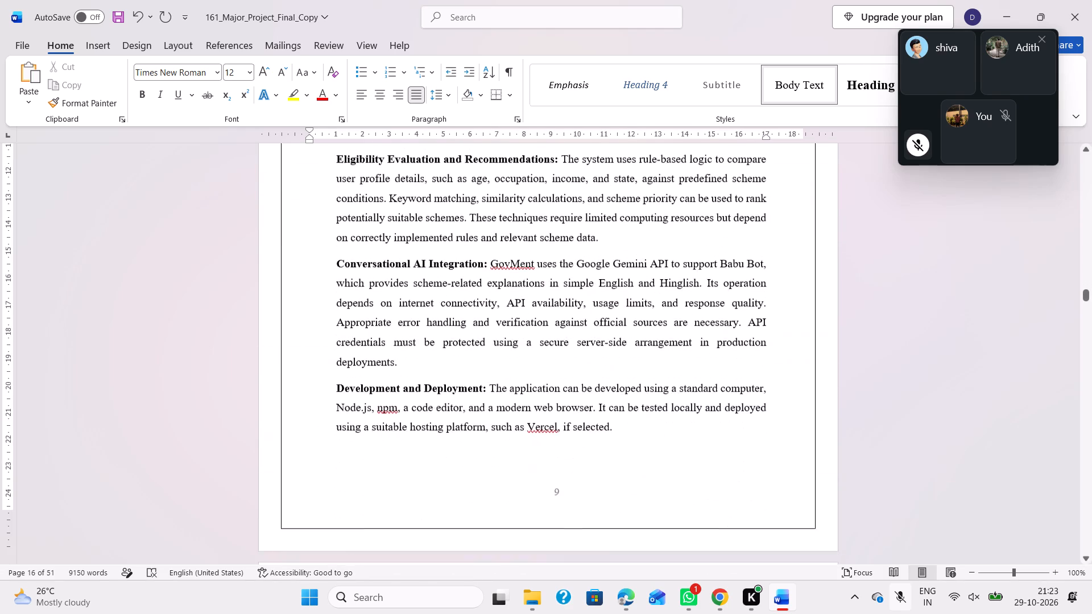
scroll(350, 219, "down", 1)
scroll(350, 219, "up", 4)
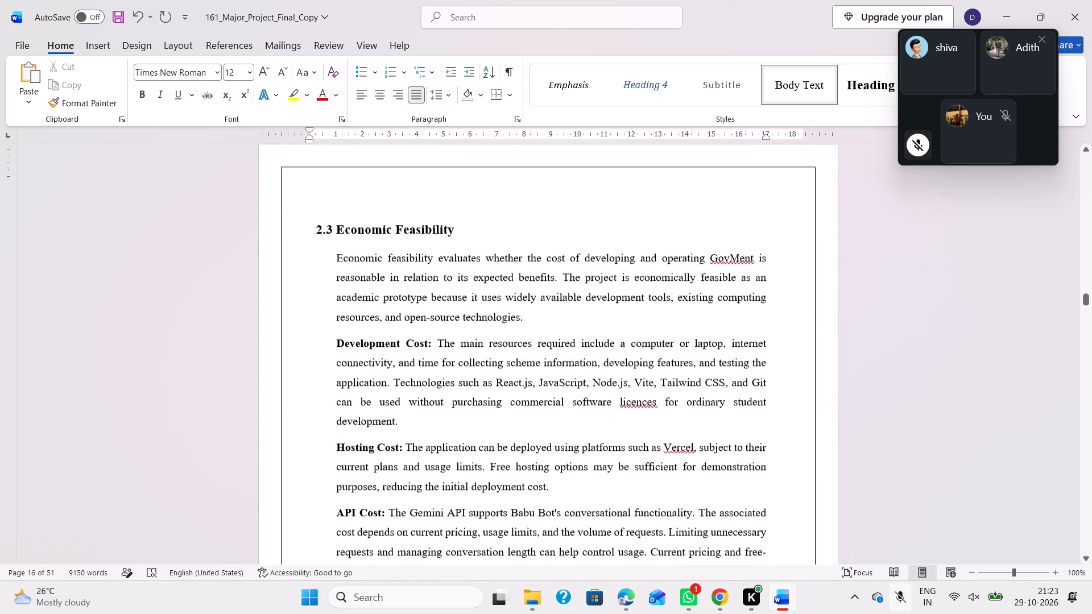
scroll(350, 219, "up", 1)
scroll(350, 219, "down", 5)
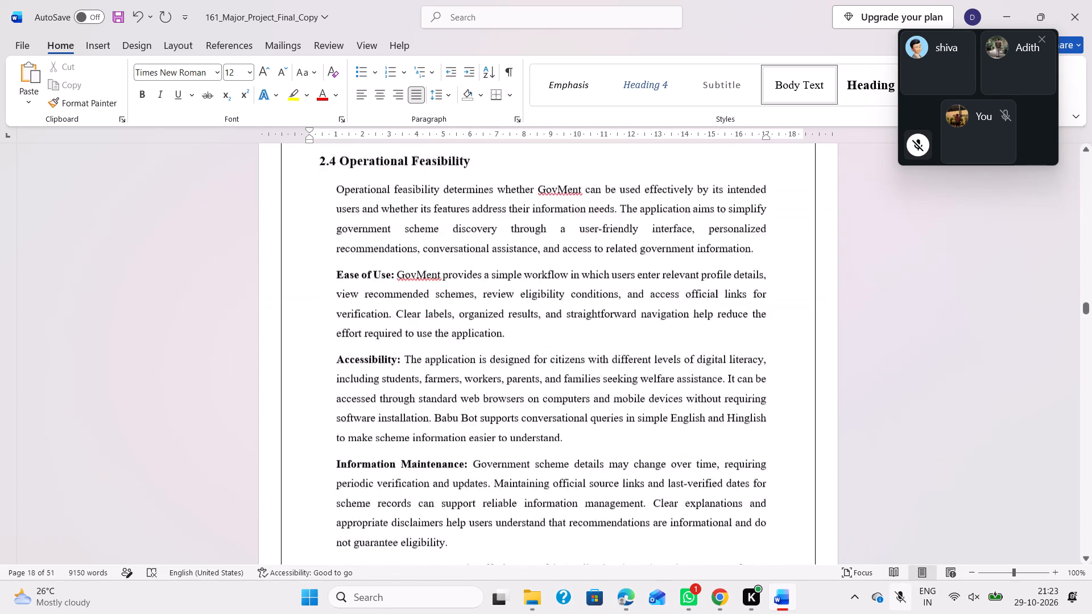
scroll(350, 219, "up", 1)
scroll(350, 219, "down", 5)
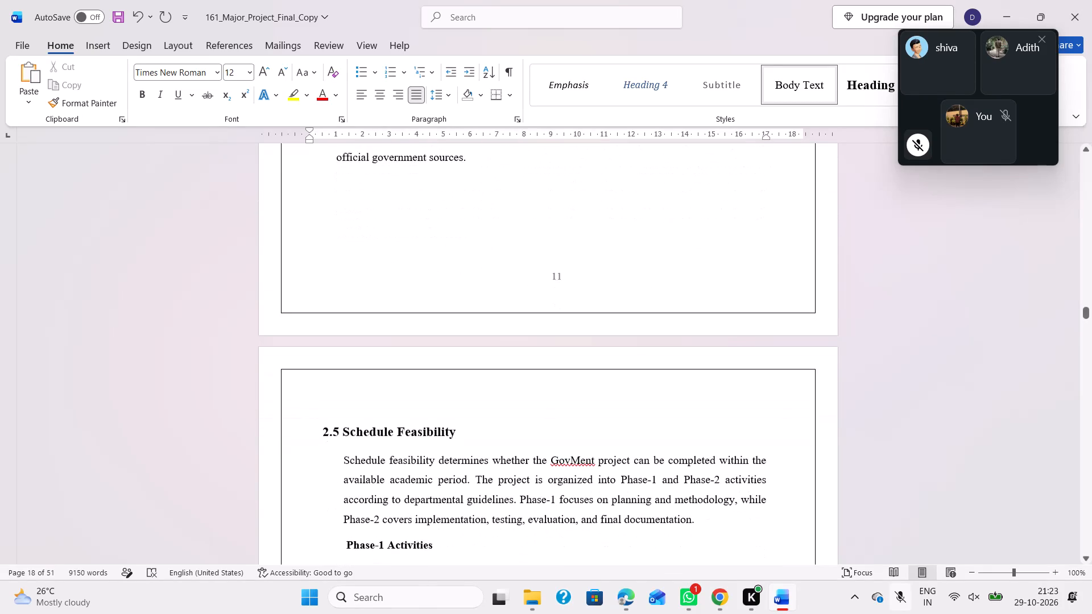
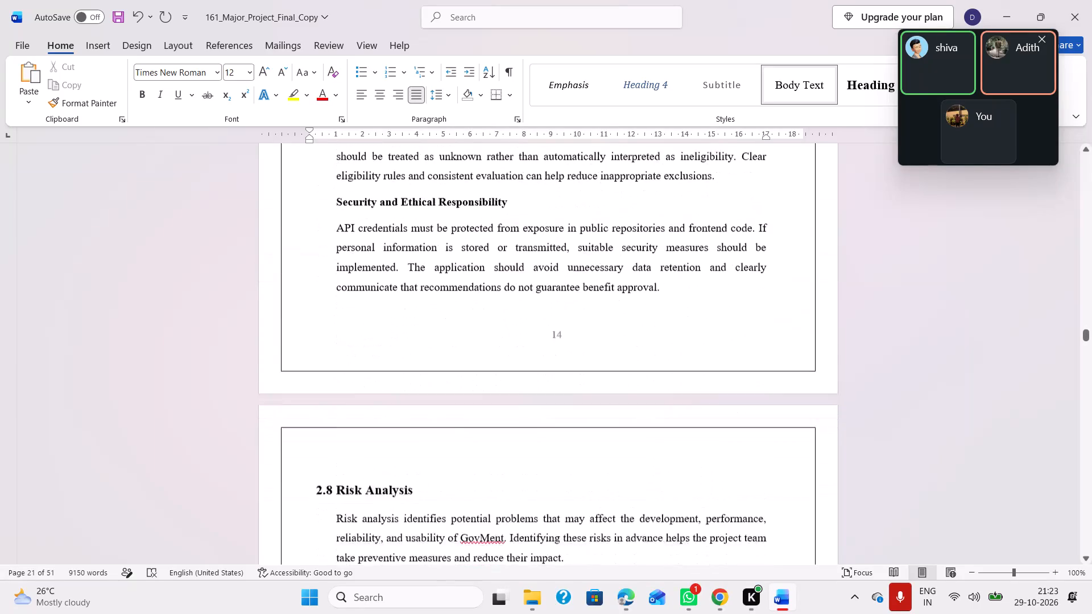
Check the heading spacing and page breaks from 2.8 Risk Analysis through 3.3 Conversational Assistants and Large Language Models.
scroll(390, 320, "down", 2)
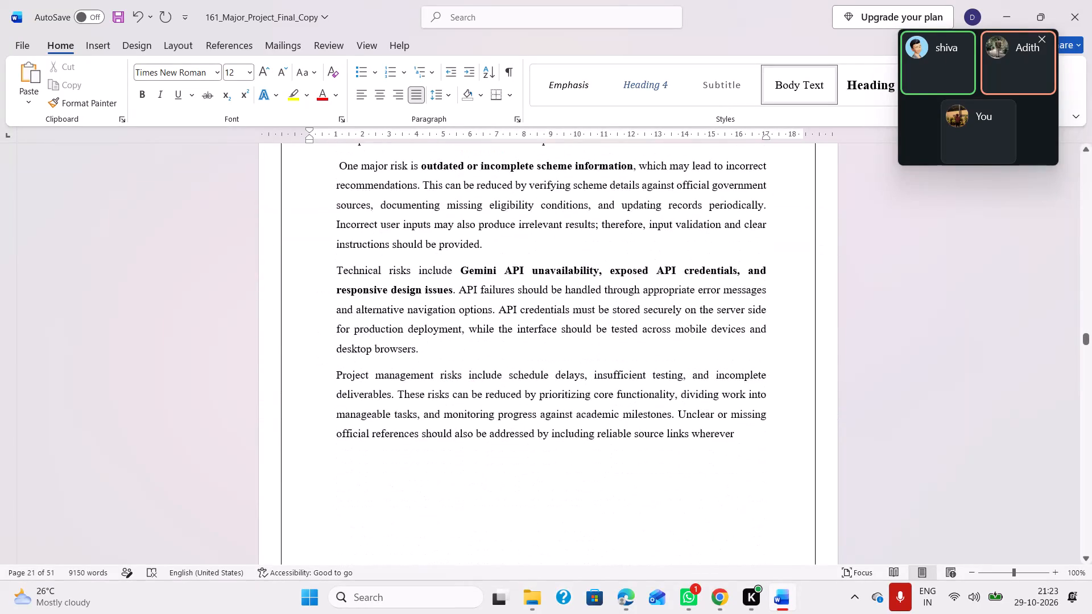
scroll(390, 320, "down", 6)
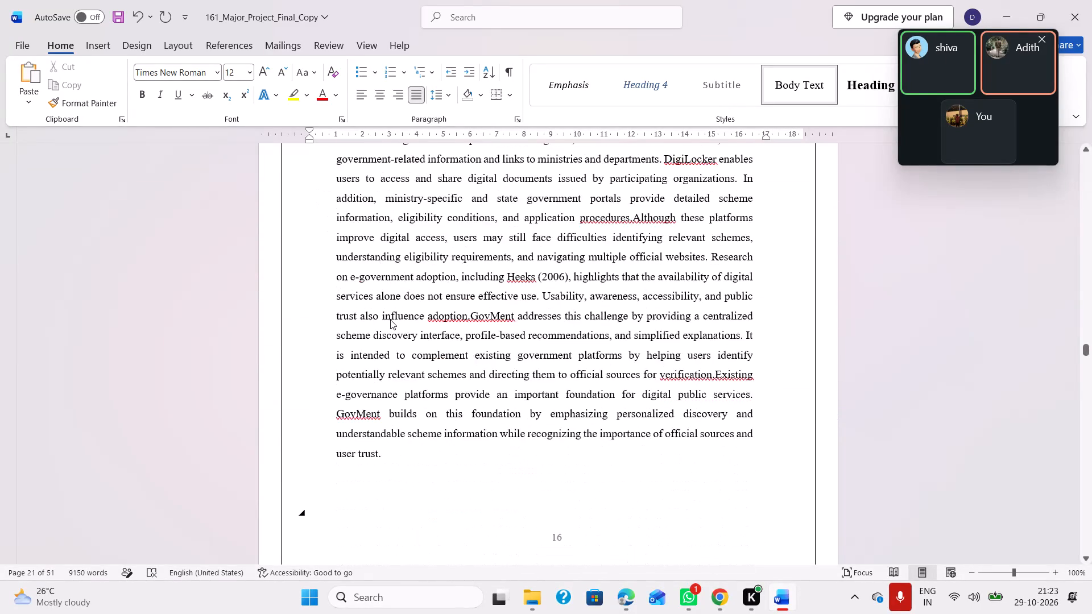
scroll(390, 320, "down", 5)
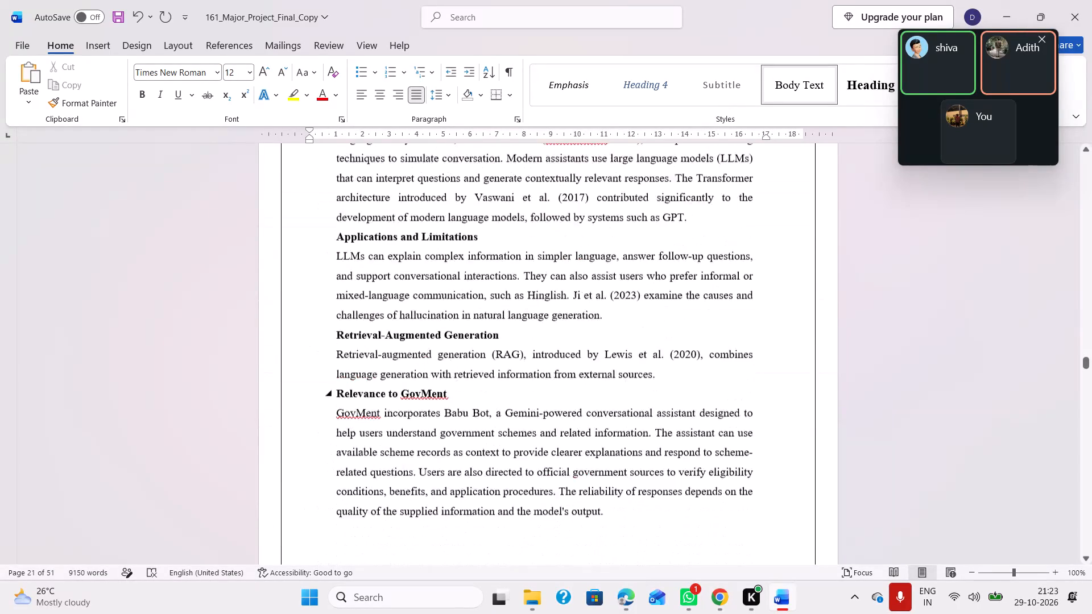
Insert a blank line above the Relevance to GovMent subheading in section 3.2.
scroll(390, 320, "up", 3)
scroll(531, 317, "up", 1)
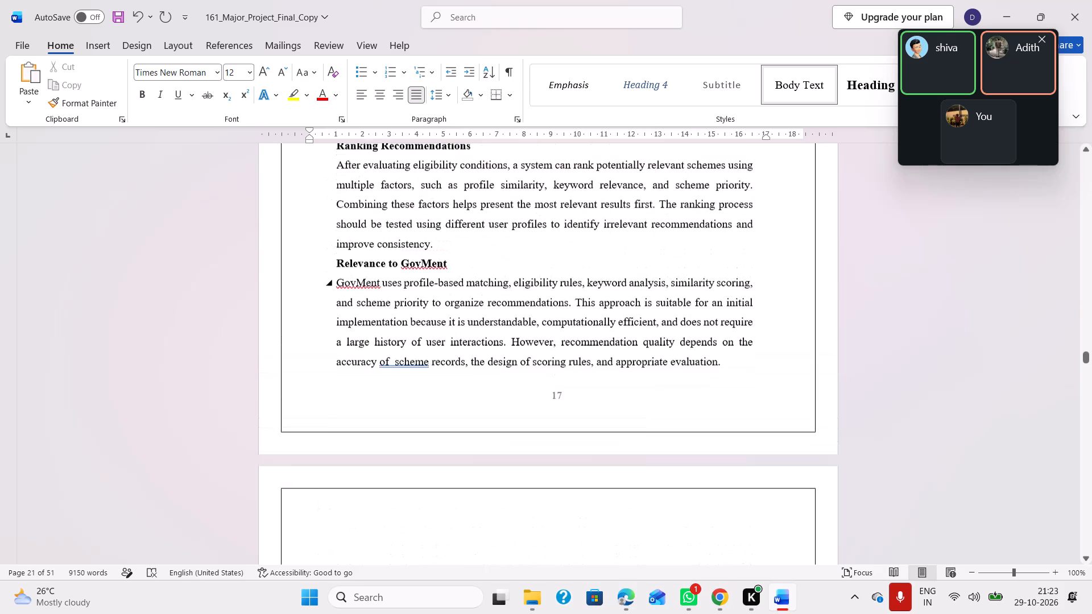
left_click(442, 254)
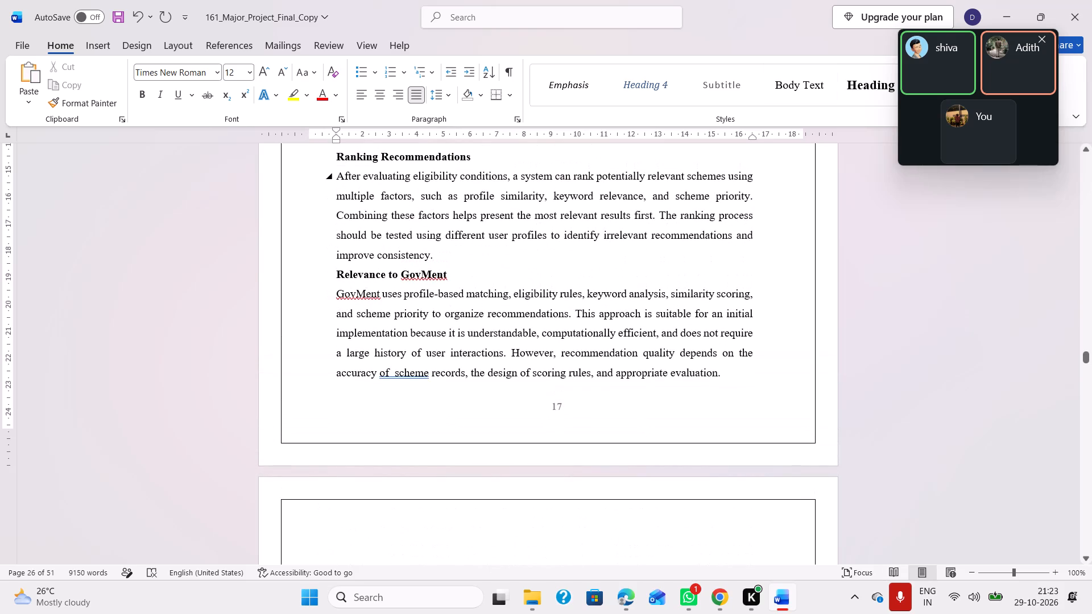
key("Return")
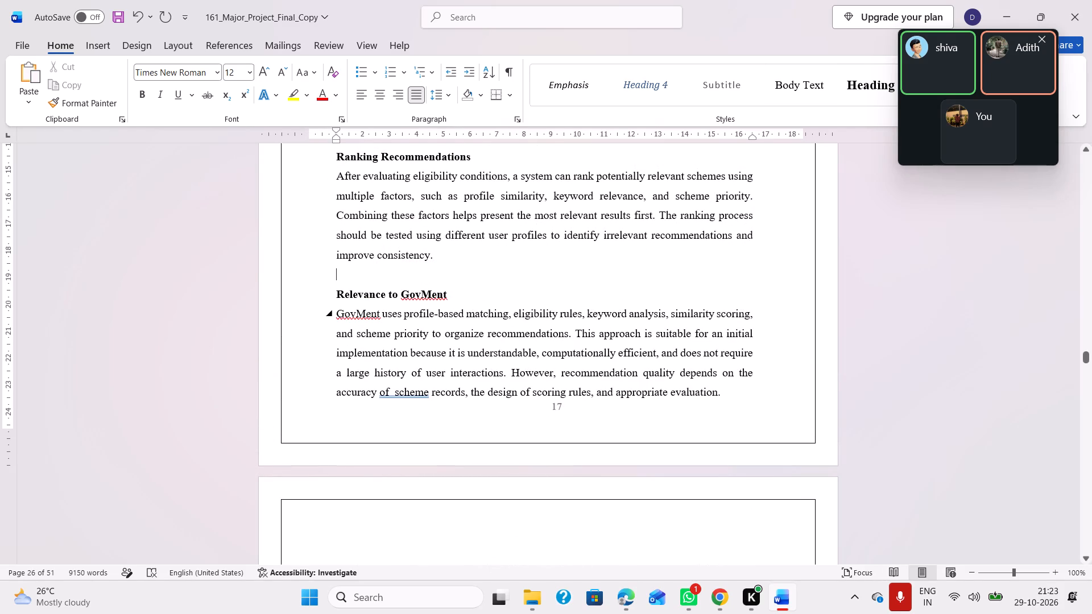
Delete the closing sentence beginning "However, recommendation quality depends" from section 3.2, ending the paragraph with a period after "user interactions".
left_click_drag(508, 371, 737, 401)
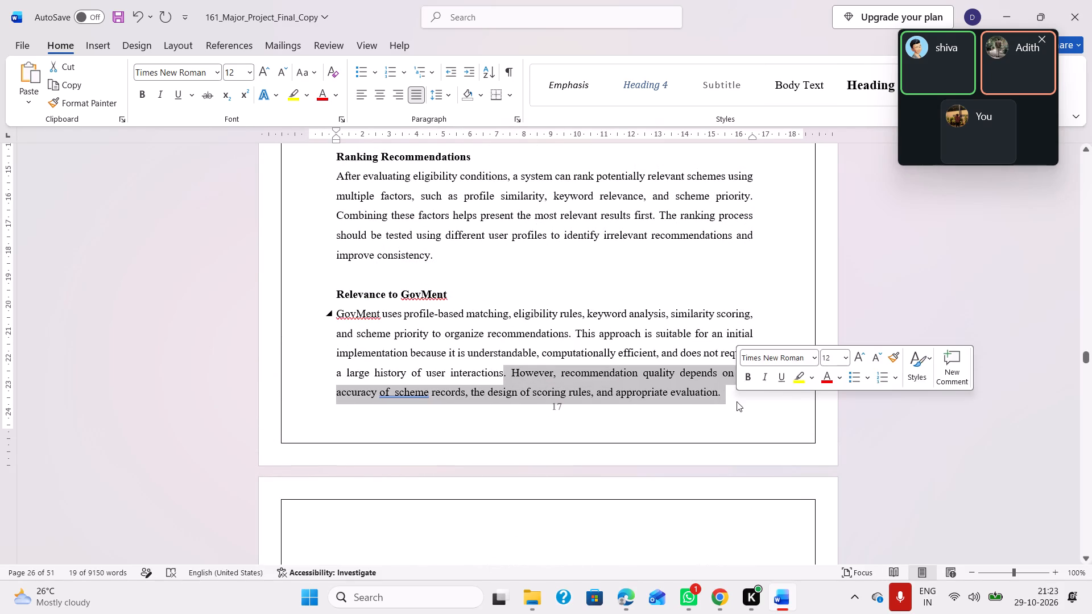
key("BackSpace")
key("period")
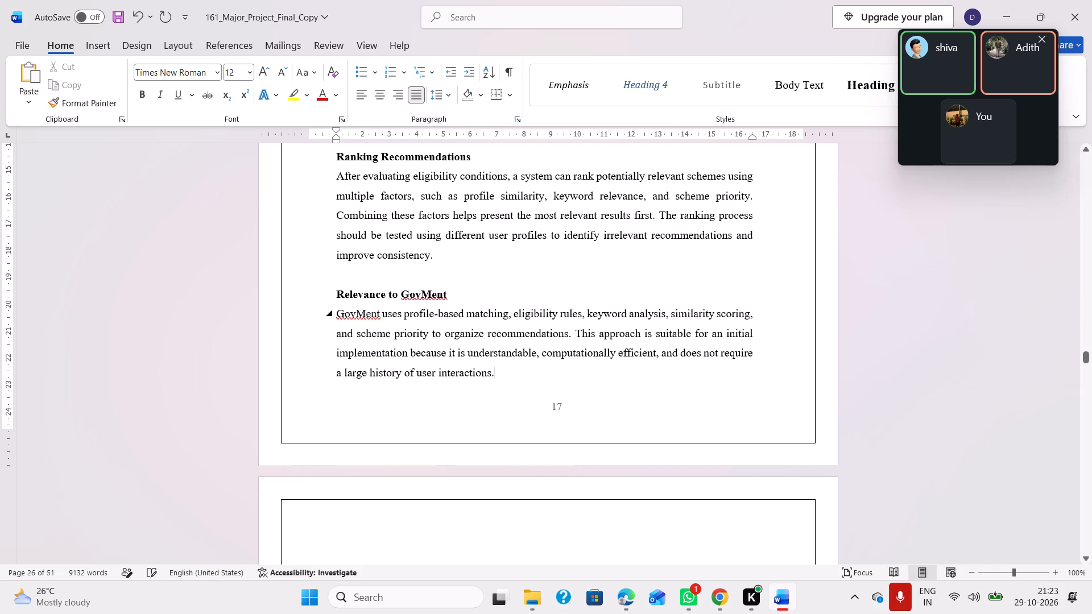
Insert a blank line above the Ranking Recommendations, Keyword Matching and Similarity, and Content-Based Recommendation subheadings in section 3.2.
scroll(725, 347, "up", 1)
scroll(533, 420, "up", 1)
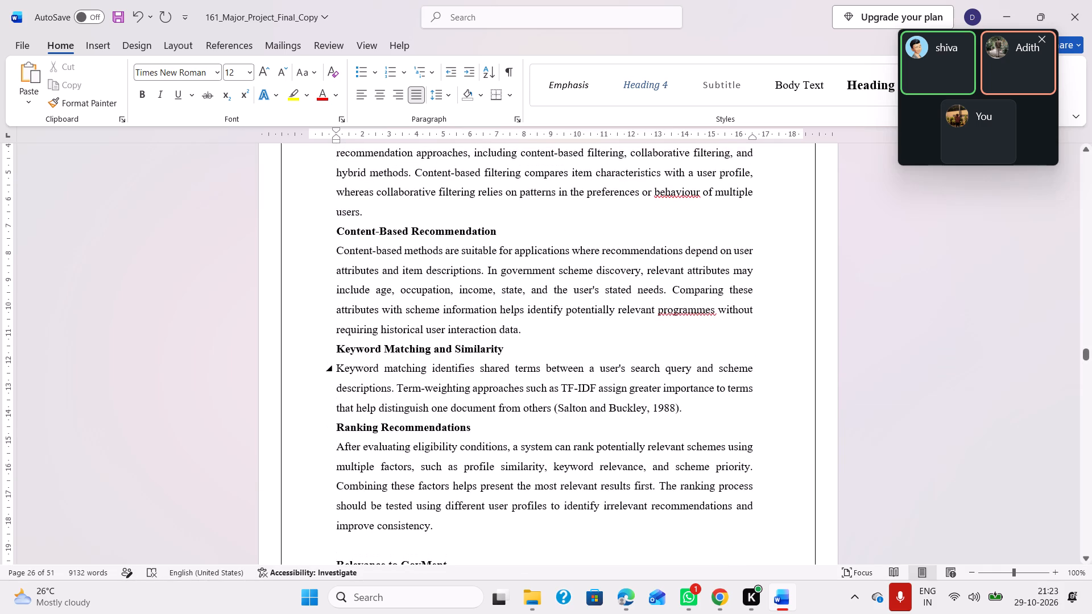
left_click(708, 409)
key("Return")
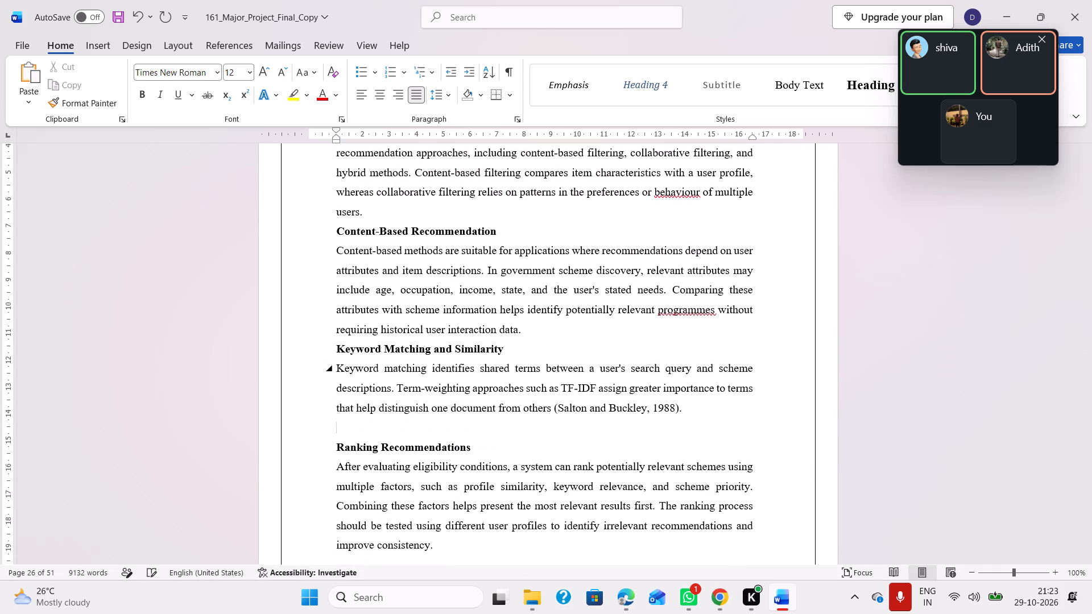
left_click(584, 327)
key("Return")
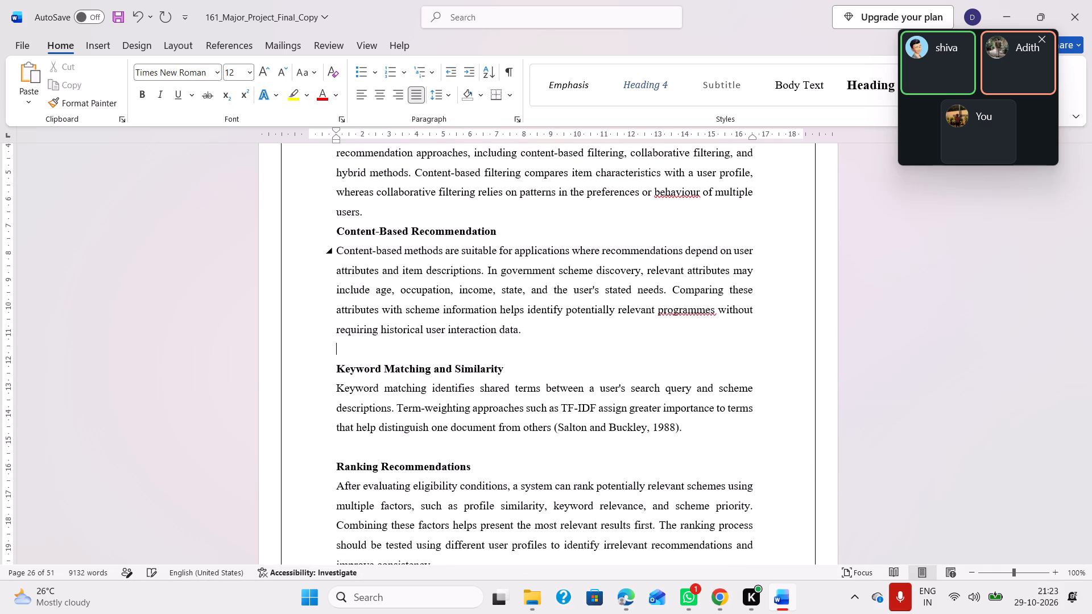
scroll(584, 327, "up", 1)
left_click(456, 310)
key("Return")
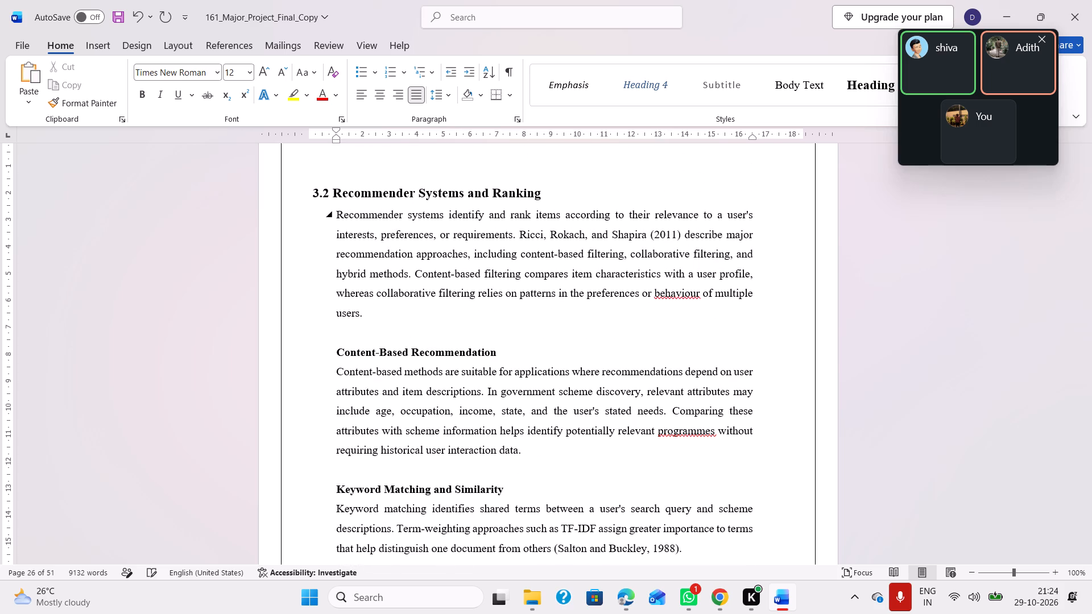
Remove the extra blank space above the 3.3 Conversational Assistants and Large Language Models heading, leaving a single blank line.
scroll(456, 310, "down", 2)
scroll(458, 245, "up", 1)
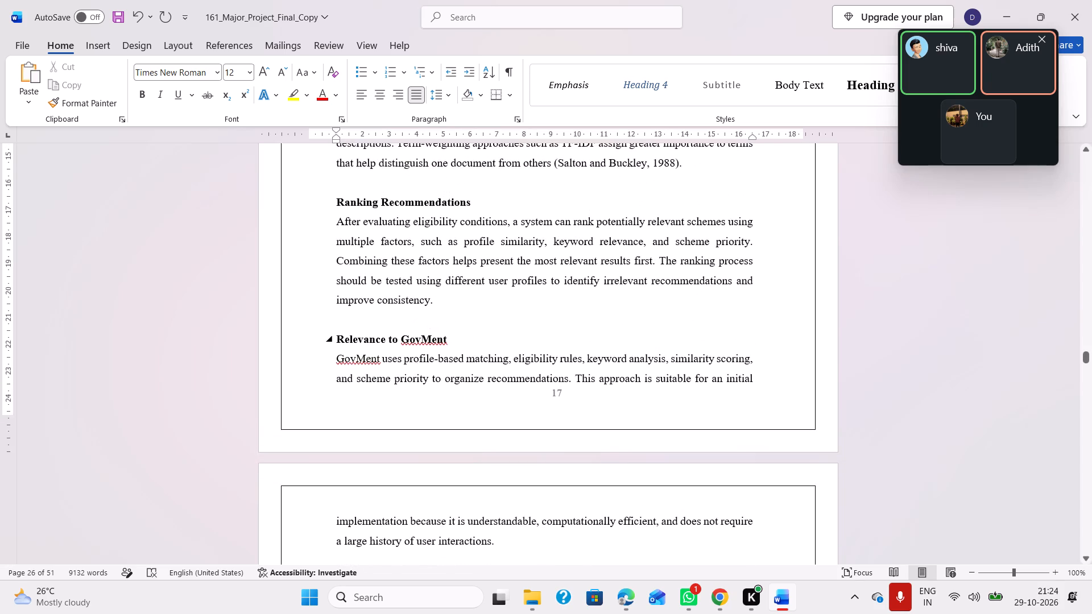
scroll(409, 343, "down", 3)
scroll(369, 271, "up", 1)
left_click(340, 346)
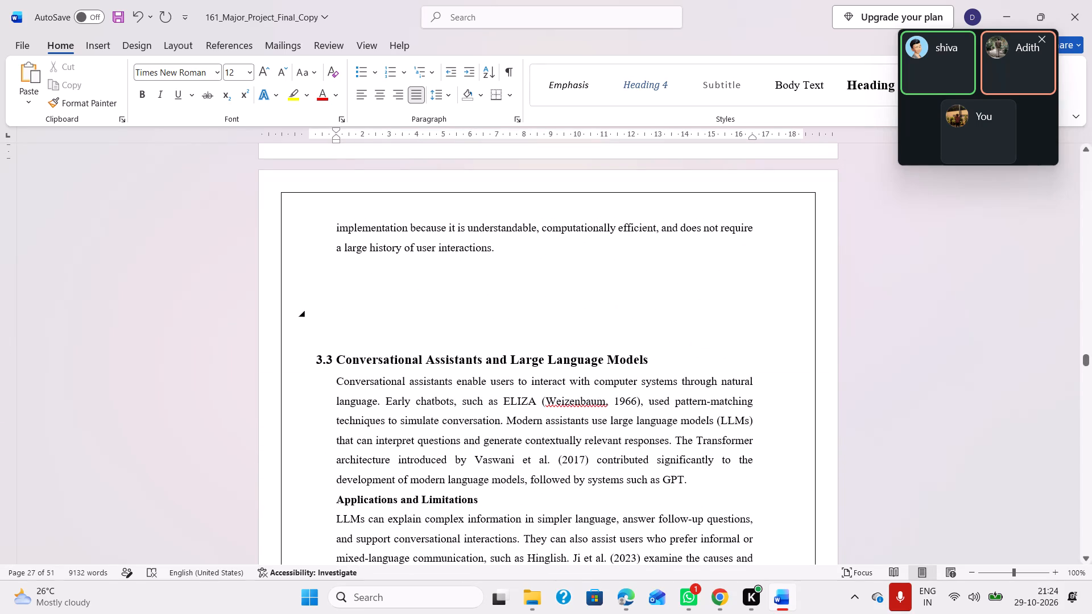
key("BackSpace")
key("BackSpace")
key("BackSpace")
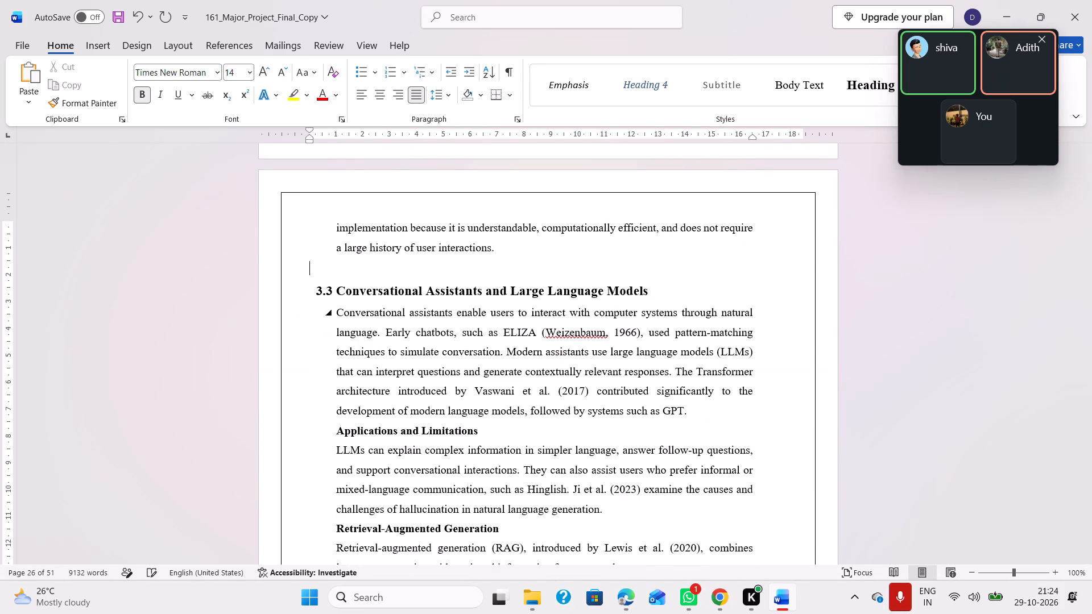
Remove the extra blank space above the 3.4 Comparison of Existing Approaches heading, leaving a single blank line.
scroll(340, 346, "down", 3)
scroll(398, 311, "down", 1)
left_click(361, 418)
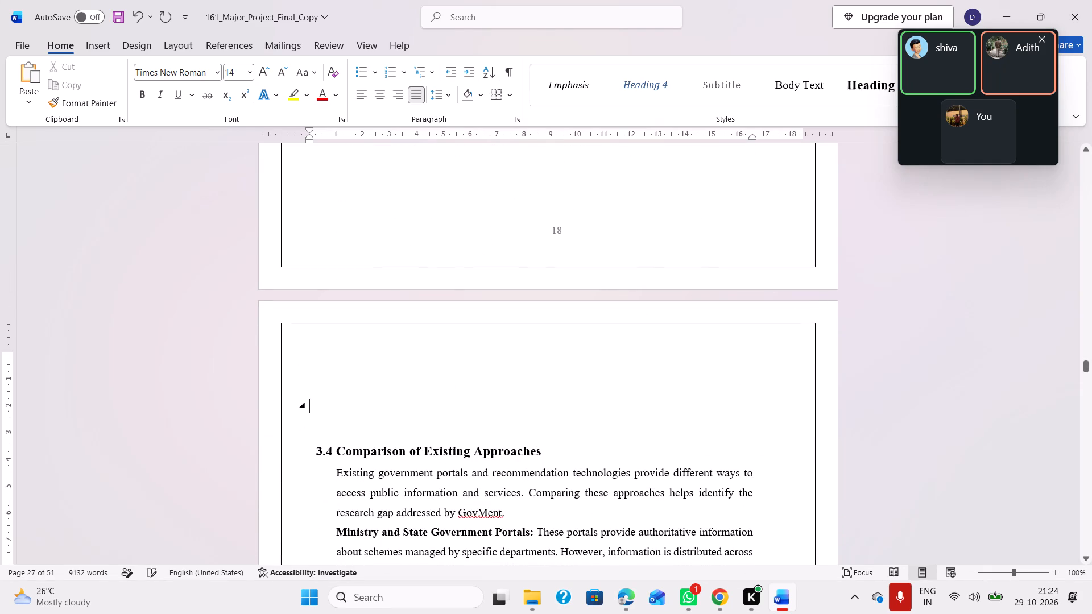
key("Down")
key("BackSpace")
key("BackSpace")
key("BackSpace")
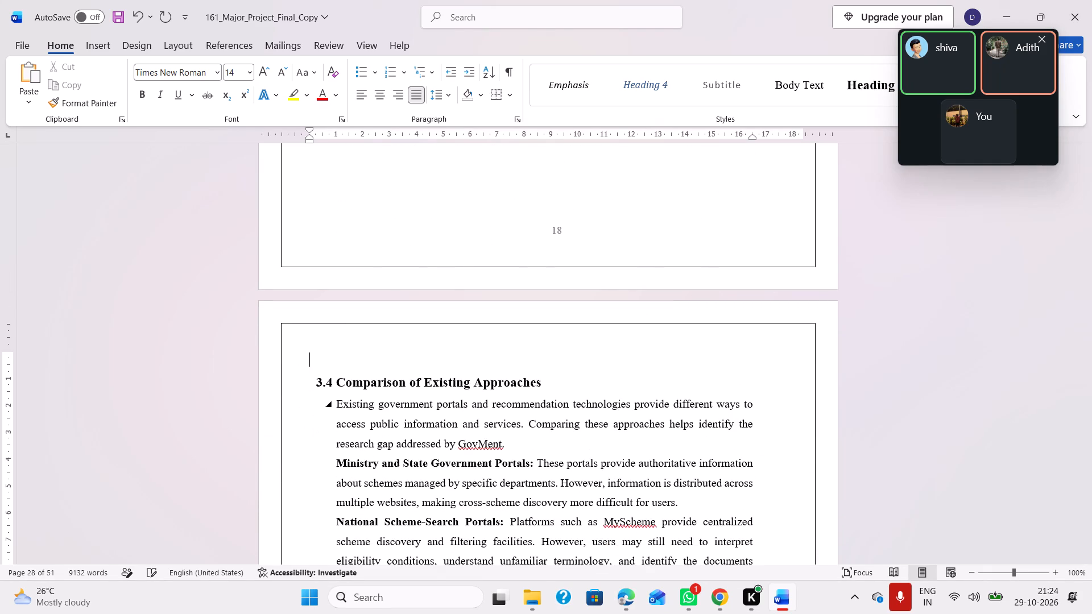
Remove the extra blank line above the 3.5 Structured Government Information and Data Quality heading, leaving a single blank line.
scroll(361, 418, "down", 3)
scroll(444, 372, "down", 2)
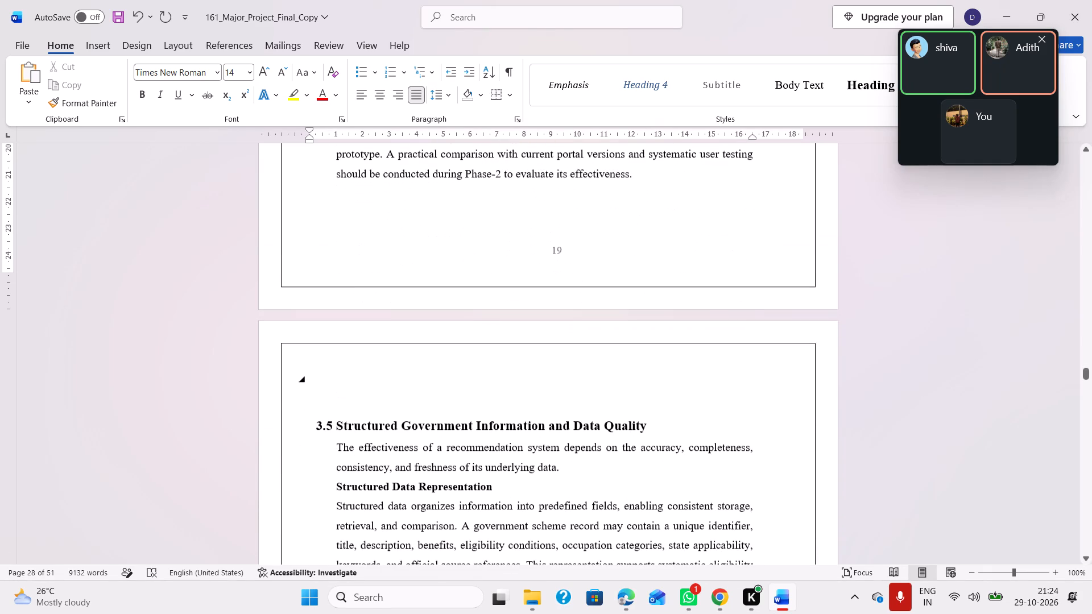
left_click(372, 395)
key("BackSpace")
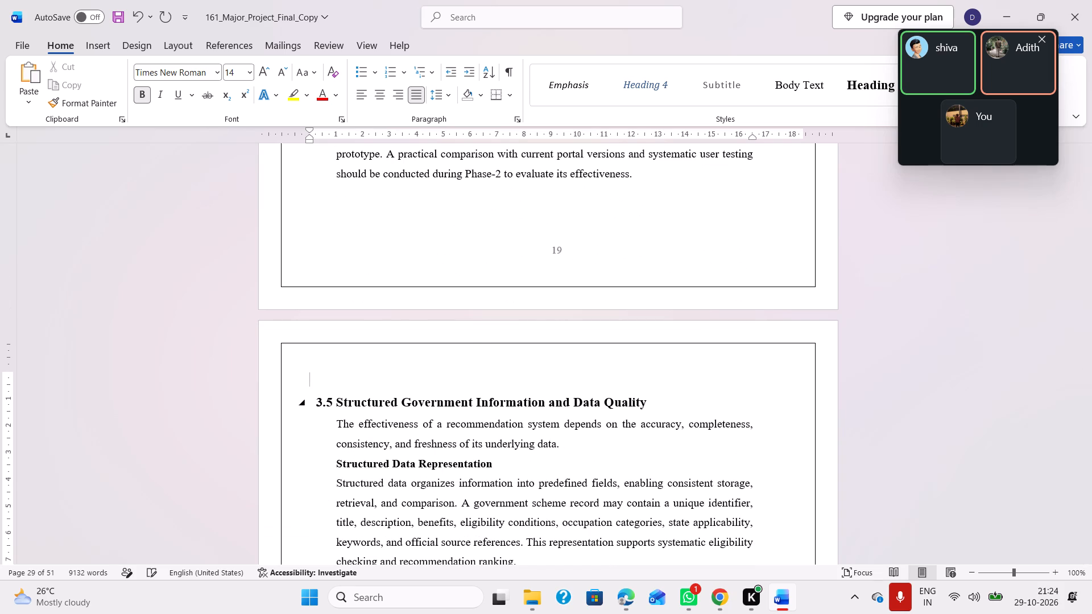
Insert a blank line above each subheading in section 3.5, from Structured Data Representation through Relevance to GovMent.
scroll(372, 395, "down", 3)
scroll(451, 360, "down", 1)
scroll(451, 360, "up", 2)
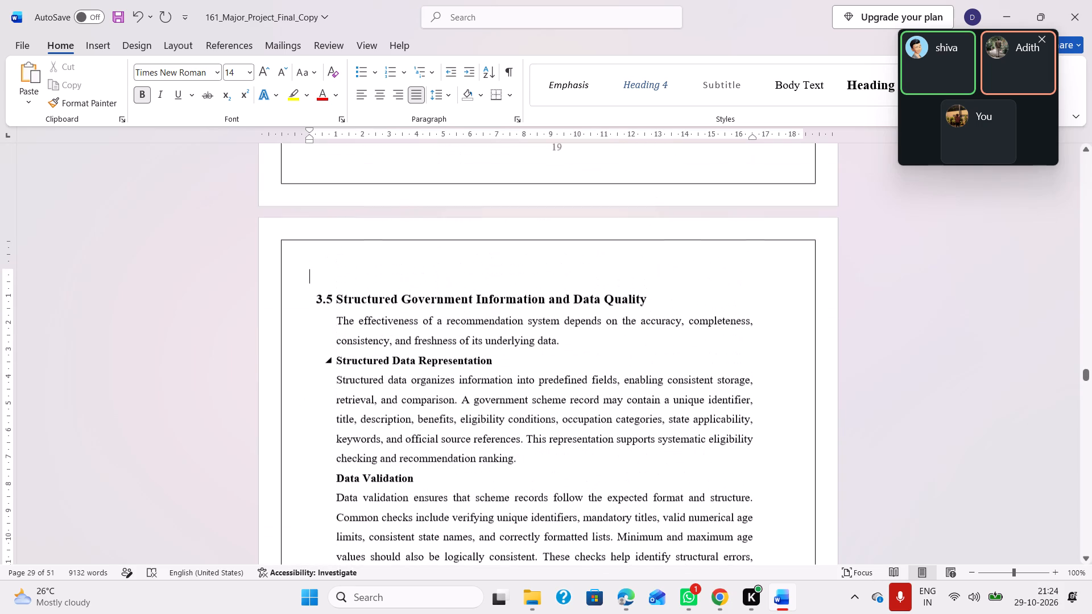
left_click(569, 342)
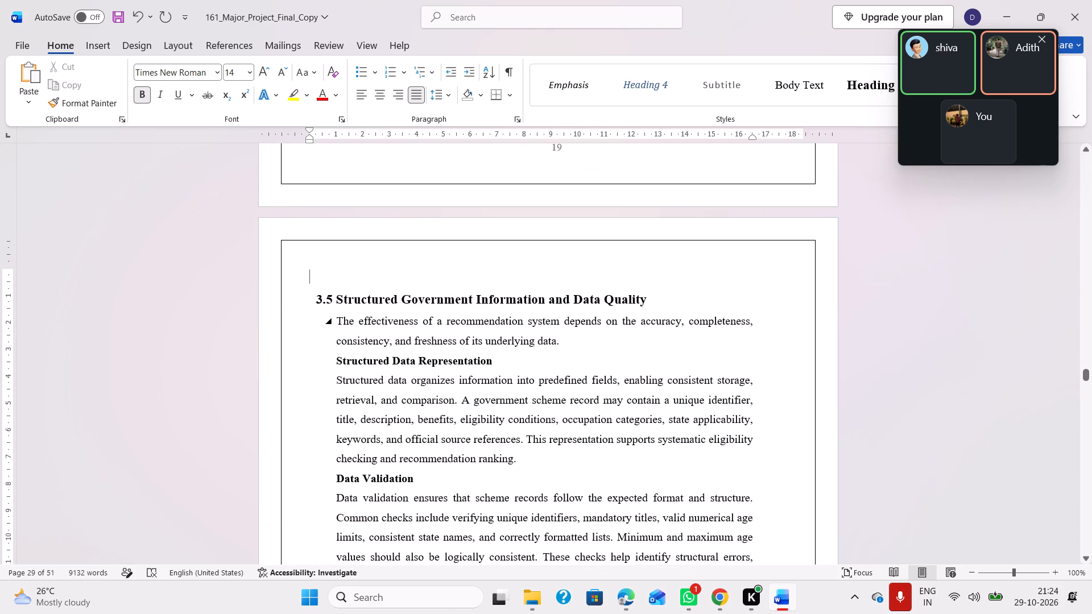
key("Return")
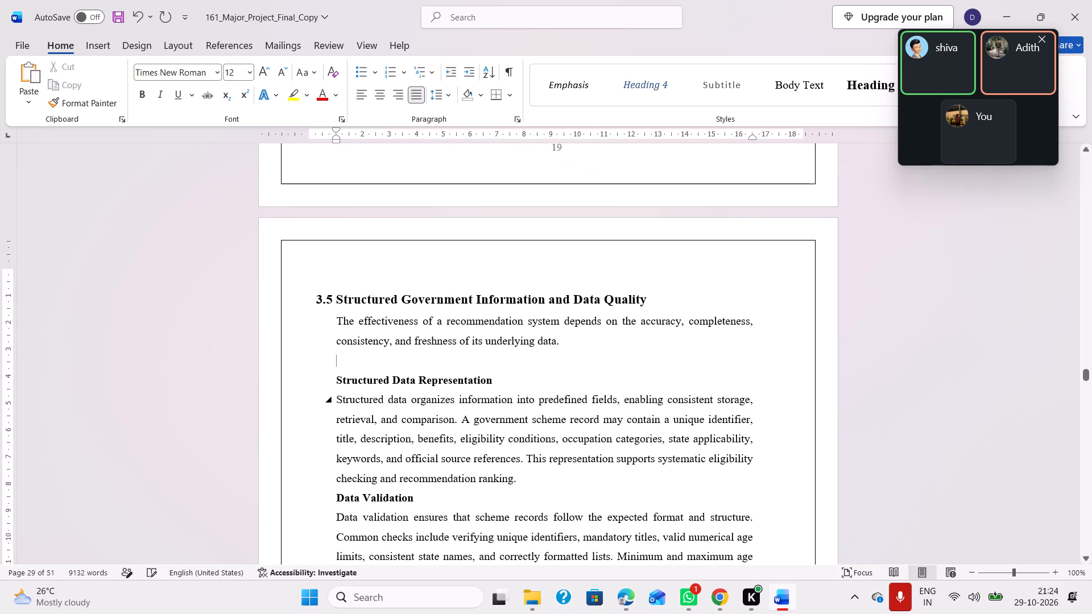
left_click(533, 484)
key("Return")
scroll(533, 484, "down", 1)
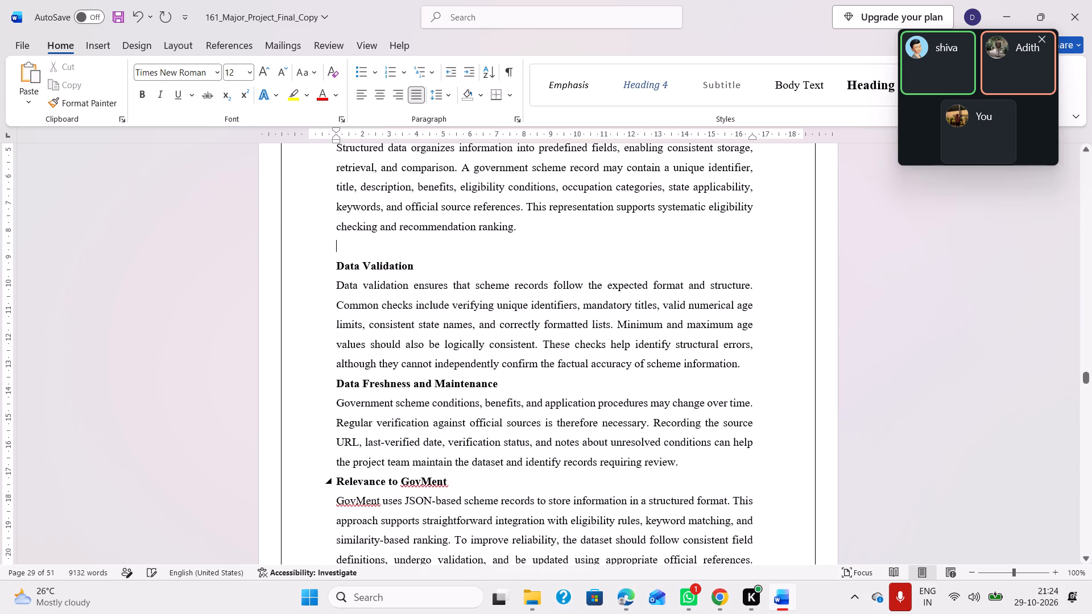
left_click(750, 363)
key("Return")
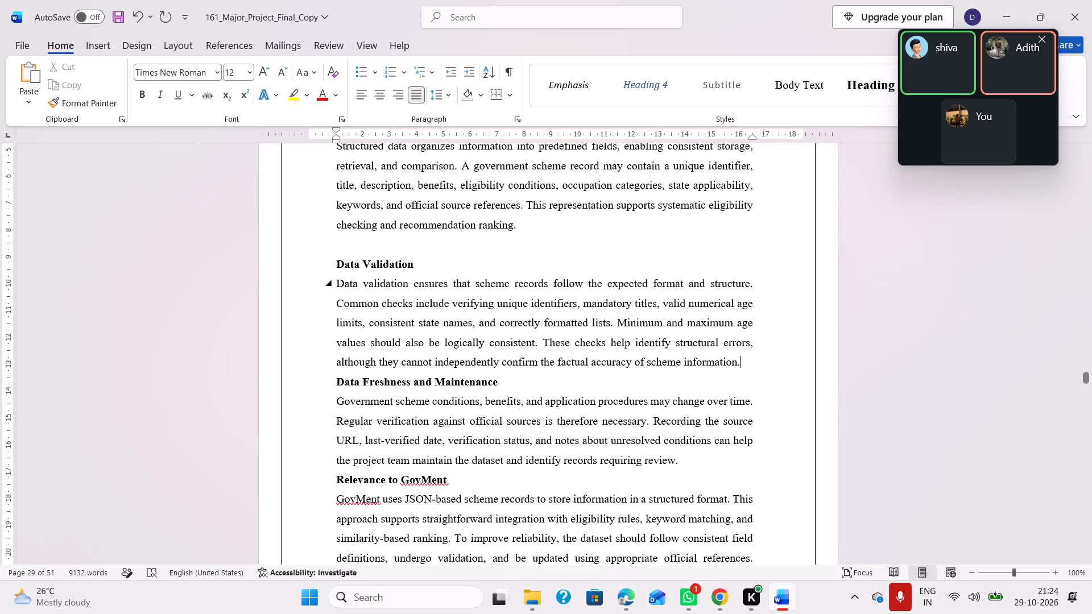
scroll(597, 400, "down", 1)
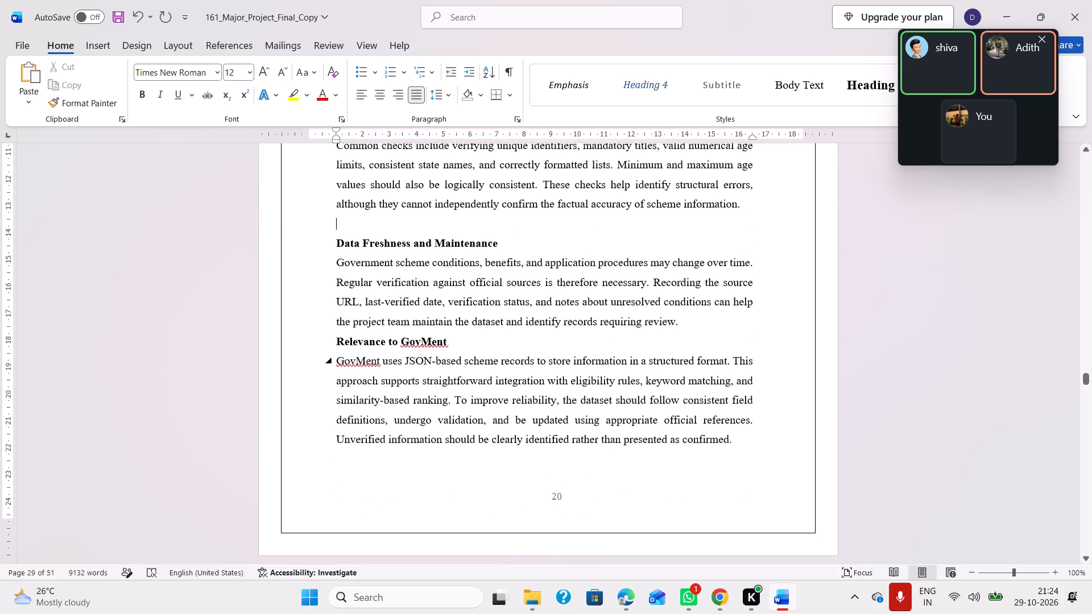
left_click(512, 344)
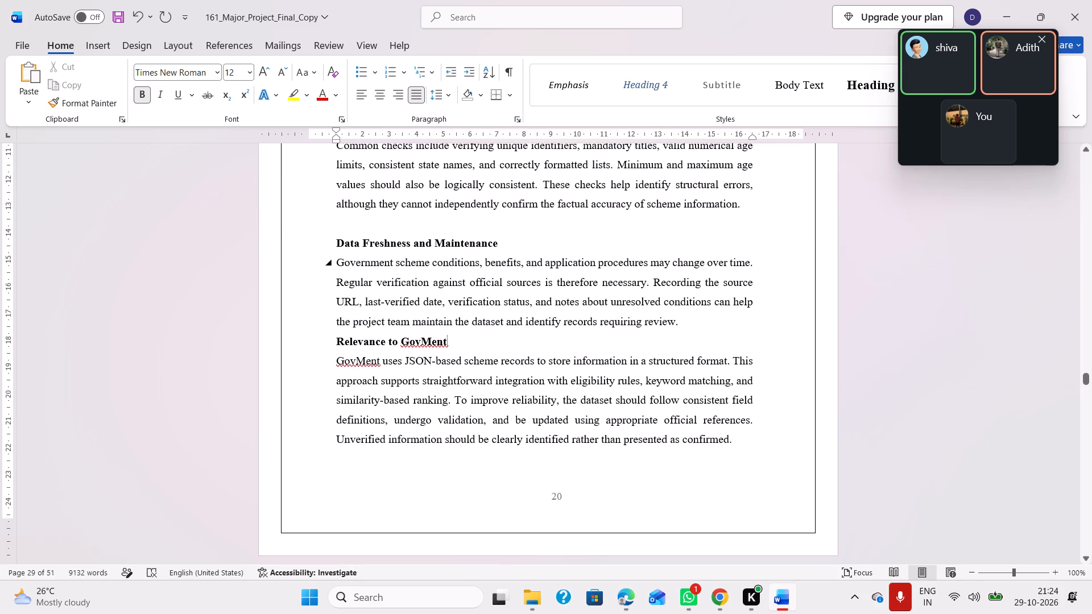
left_click(698, 319)
key("Return")
Remove the extra blank space above the 3.6 Review of Related Approaches heading, leaving a single blank line.
scroll(590, 351, "down", 6)
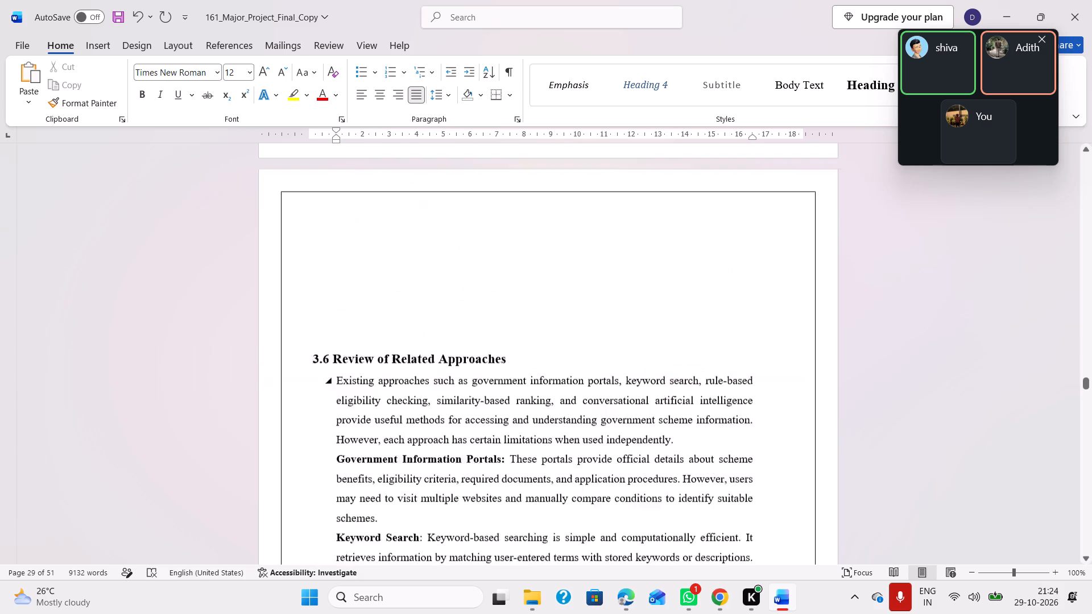
left_click(374, 287)
key("BackSpace")
key("BackSpace")
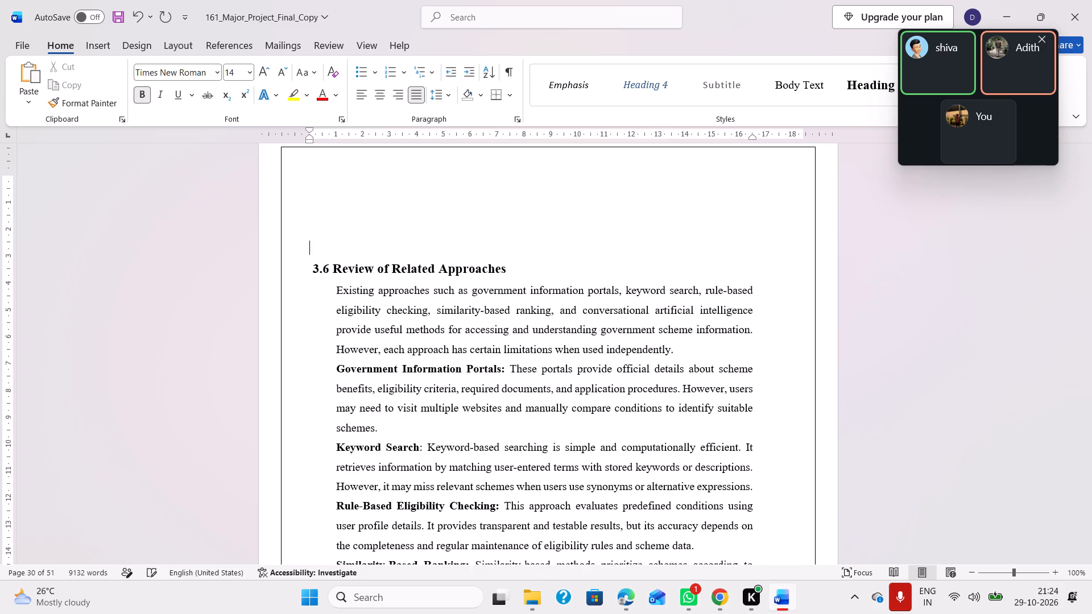
key("BackSpace")
key("BackSpace")
key("BackSpace")
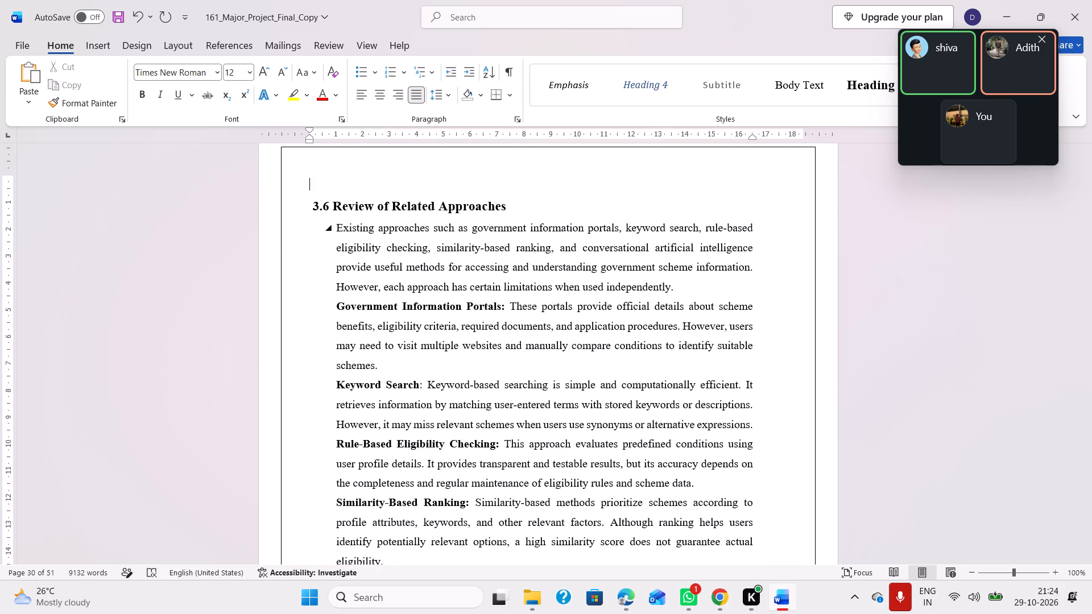
Remove the extra blank line above the 3.7 Research Gap heading, leaving a single blank line.
scroll(374, 287, "up", 1)
scroll(291, 299, "down", 7)
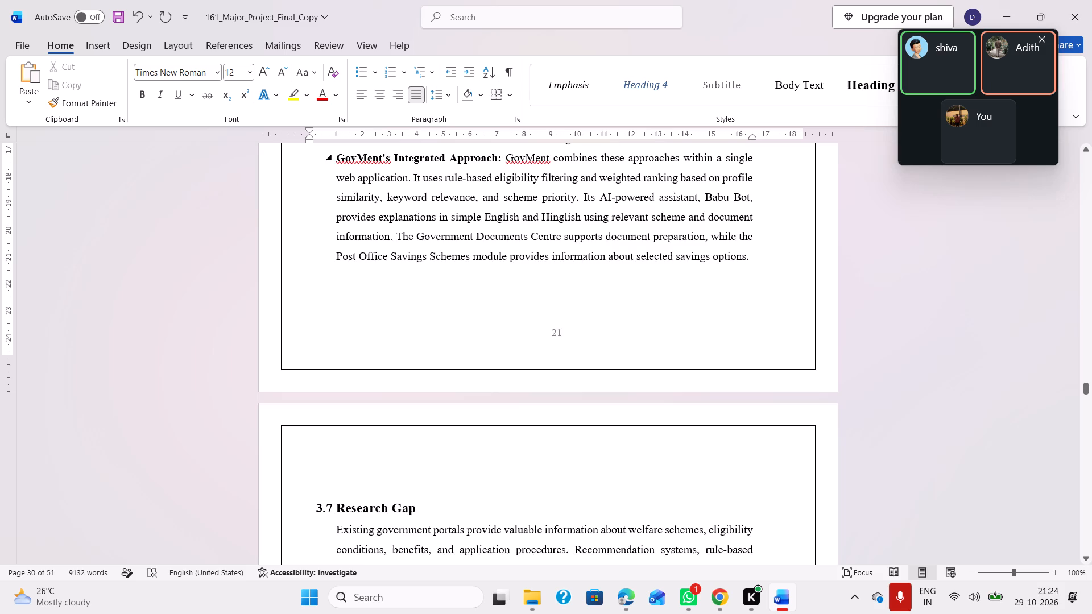
scroll(416, 267, "down", 1)
left_click(343, 344)
key("BackSpace")
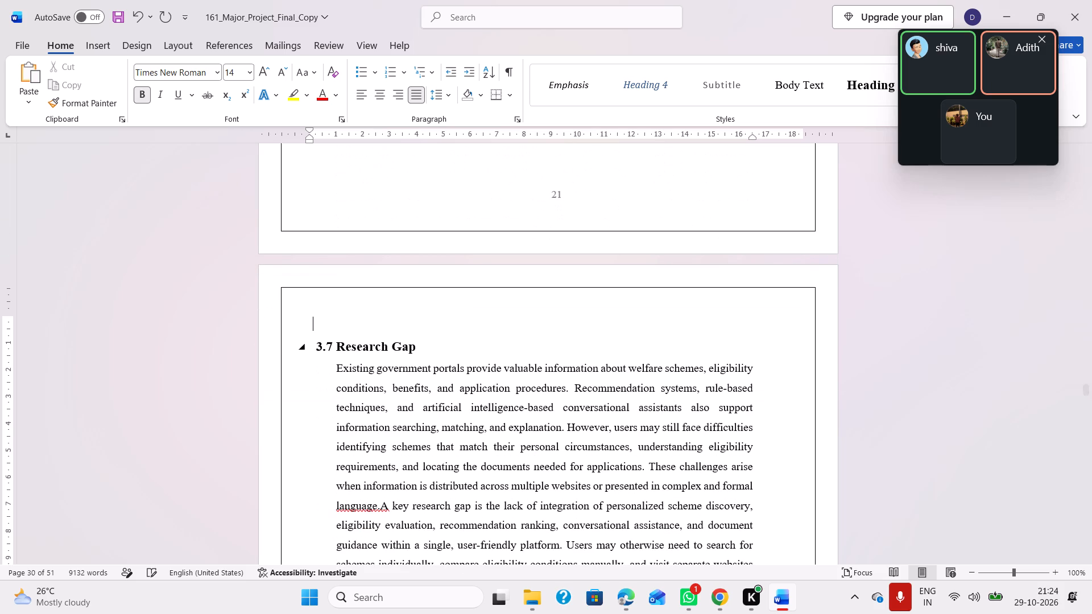
Delete the blank page between the end of section 3.7 and the start of Chapter 4.
scroll(343, 344, "down", 4)
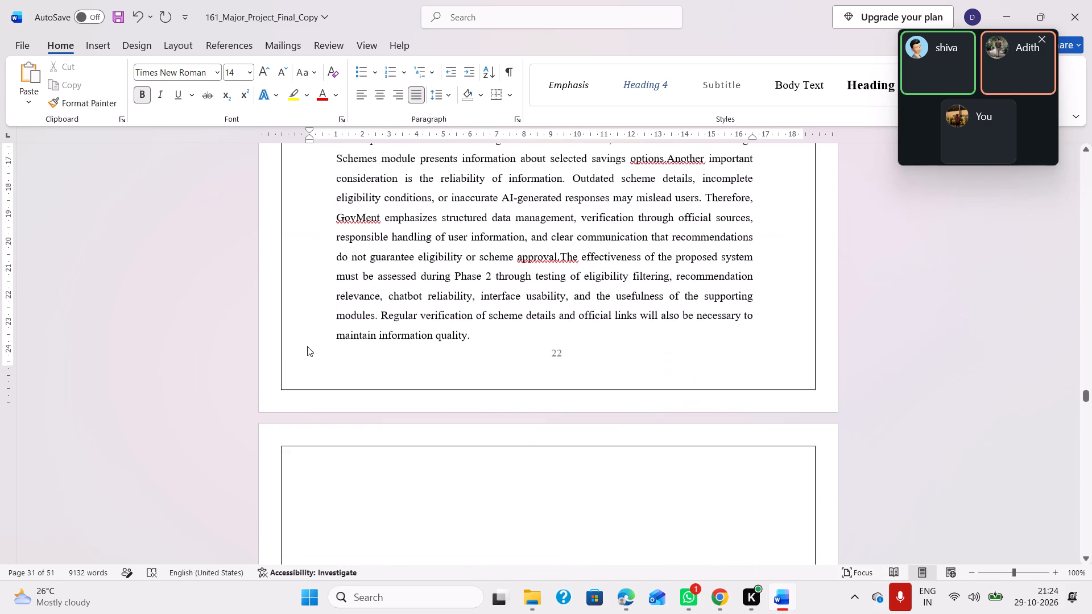
scroll(307, 346, "down", 2)
scroll(435, 341, "down", 5)
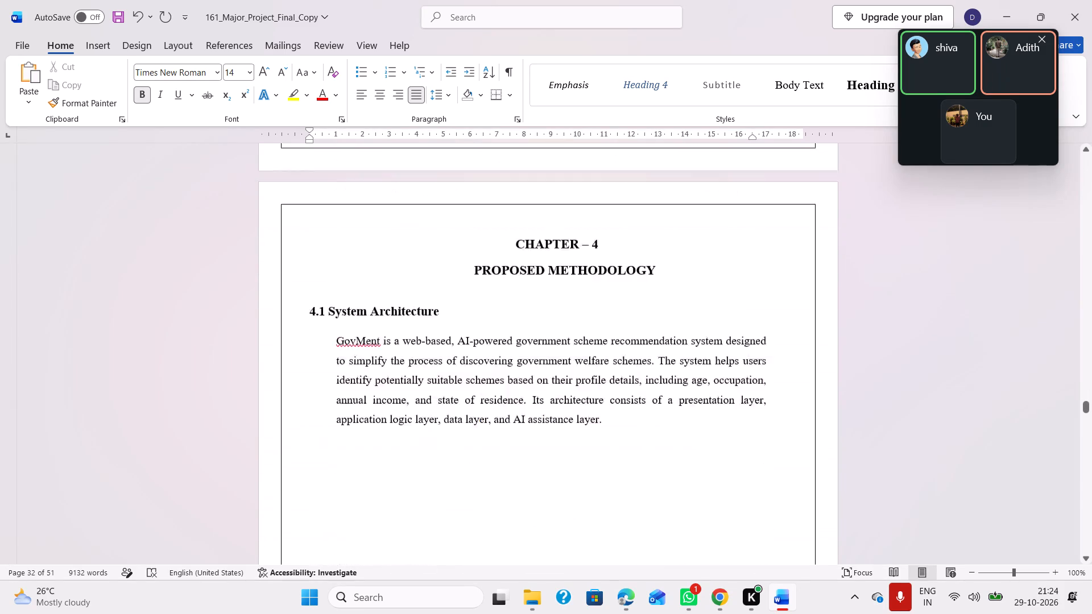
scroll(470, 319, "up", 4)
scroll(466, 370, "up", 2)
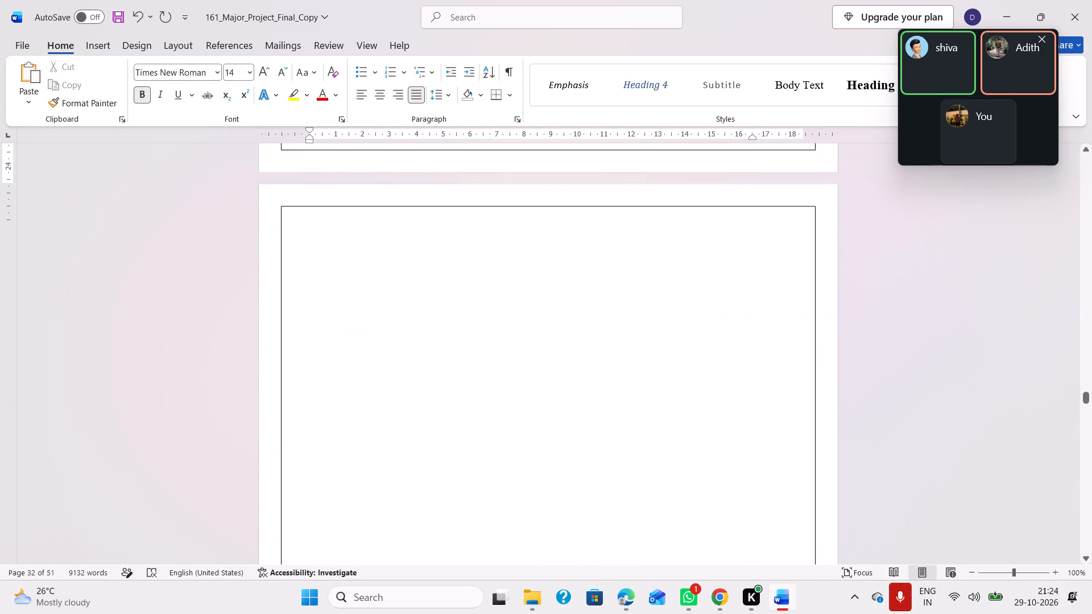
double_click(549, 358)
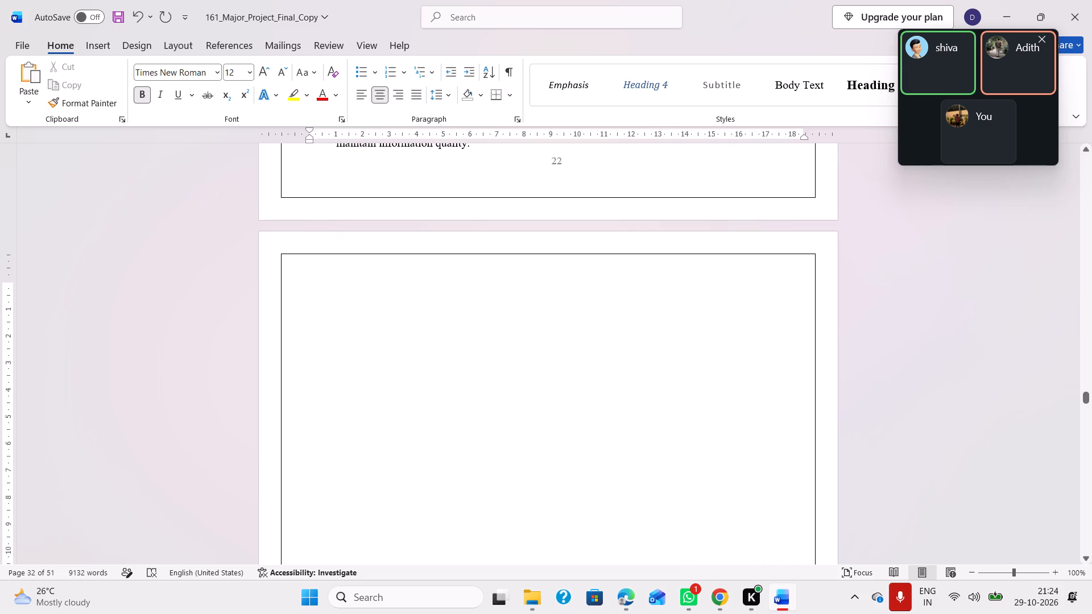
left_click(549, 358)
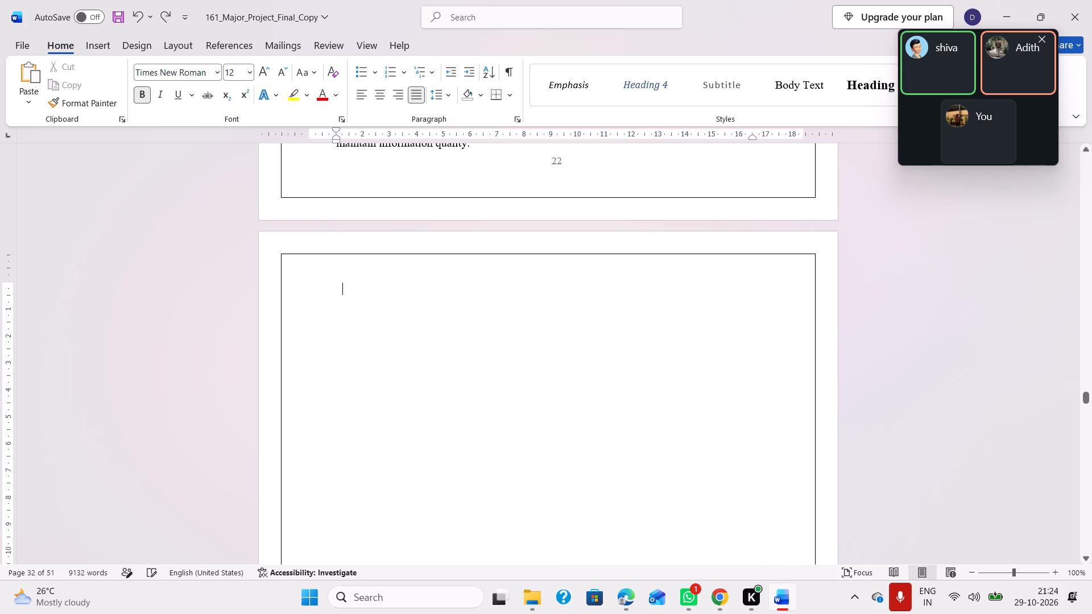
key("Delete")
key("Delete")
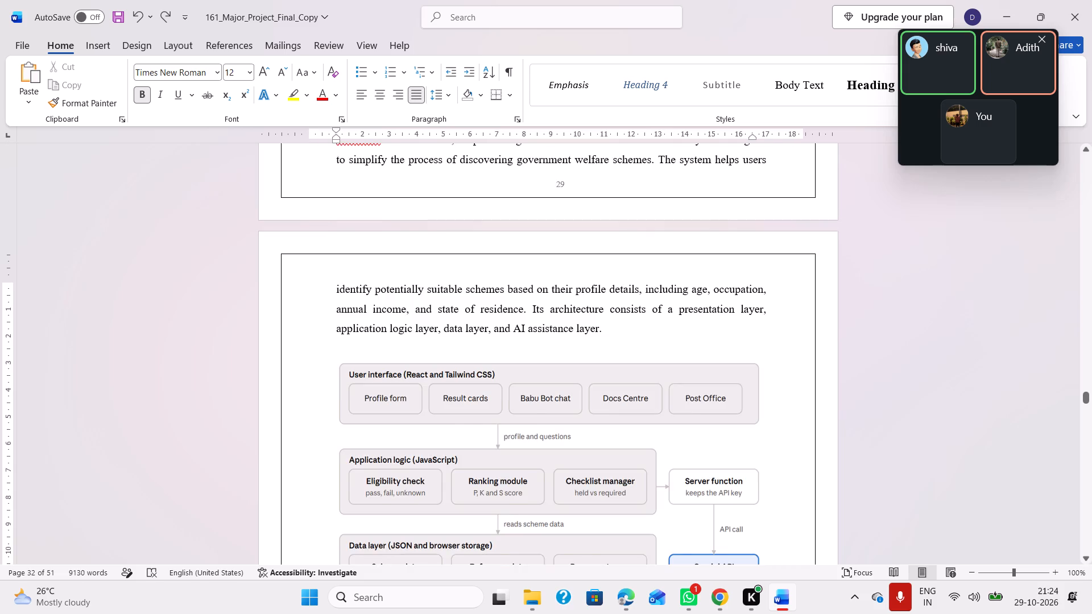
Insert blank lines above the CHAPTER – 4 heading to push the chapter title onto the page with section 4.1.
key("Return")
key("Return")
key("Return")
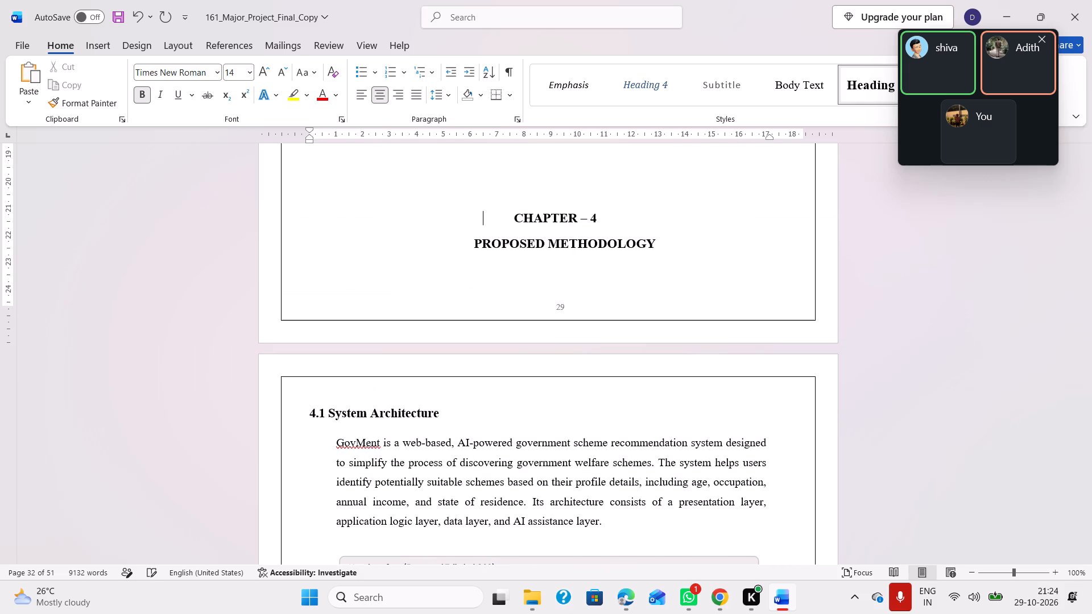
key("Return")
key("Return")
Shift the Figure 4.1 caption with ten leading spaces so it is centred beneath the system architecture diagram.
scroll(398, 325, "down", 3)
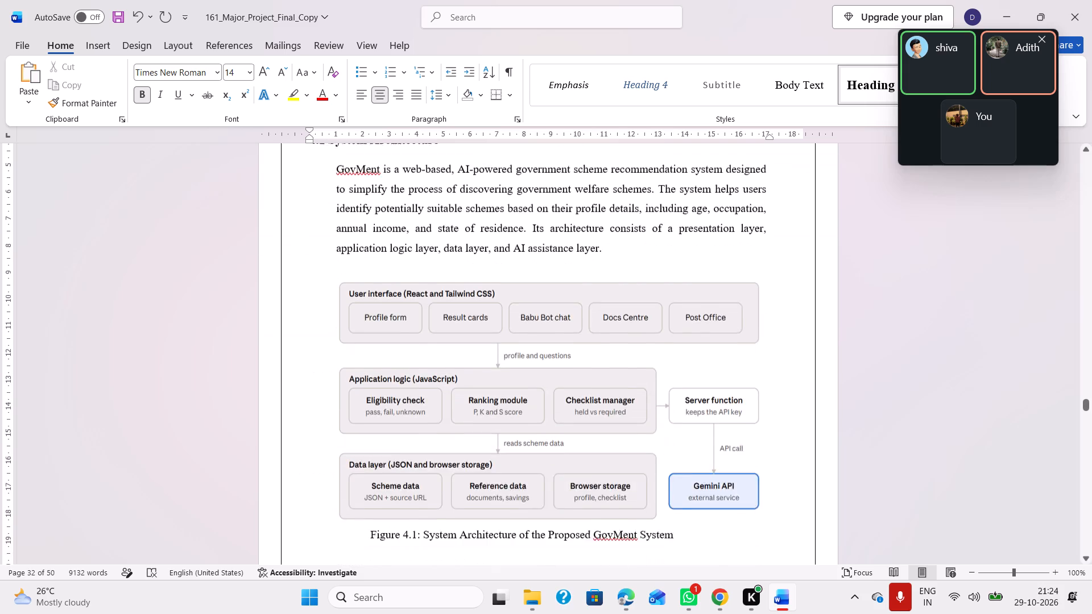
scroll(449, 251, "down", 2)
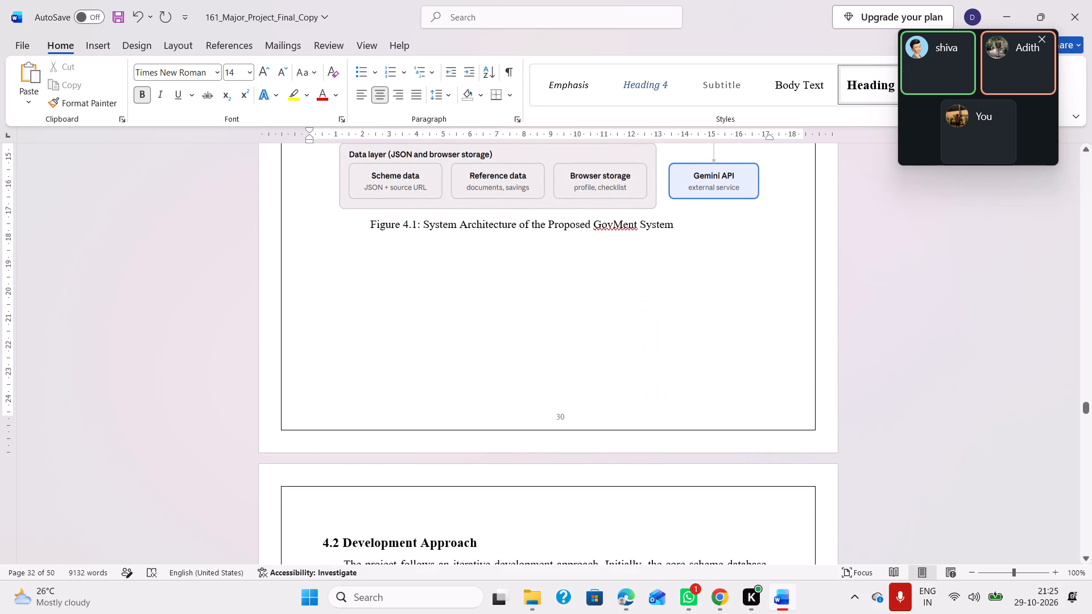
left_click(368, 223)
key("space")
key("space")
key("space")
key("space")
key("space")
key("space")
key("space")
key("space")
key("space")
key("space")
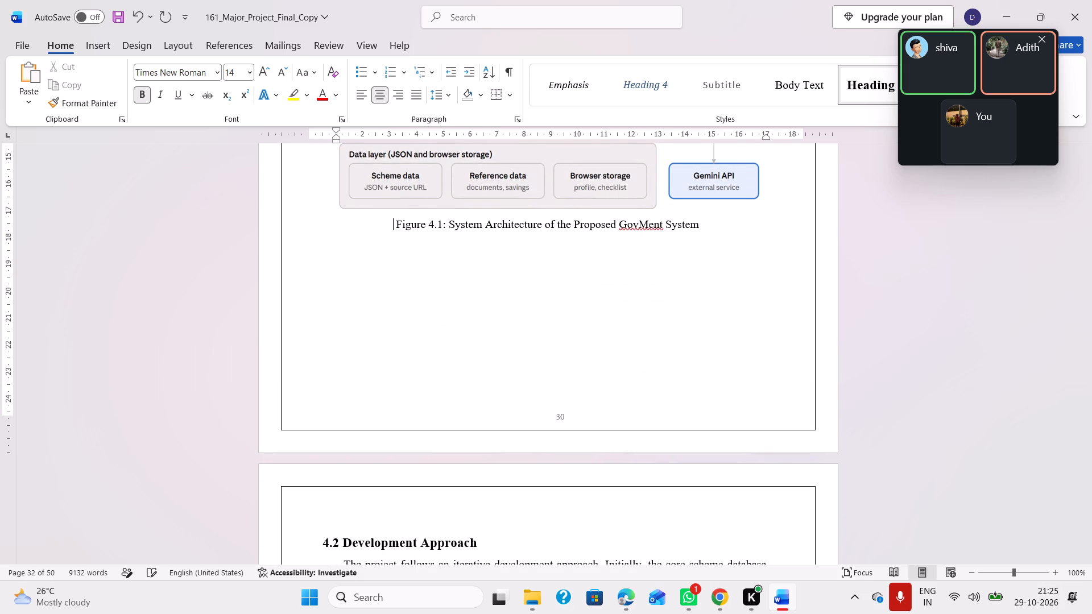
Reduce the blank space above the 4.3 Data Design heading to a single blank line.
scroll(455, 256, "down", 2)
scroll(382, 305, "down", 2)
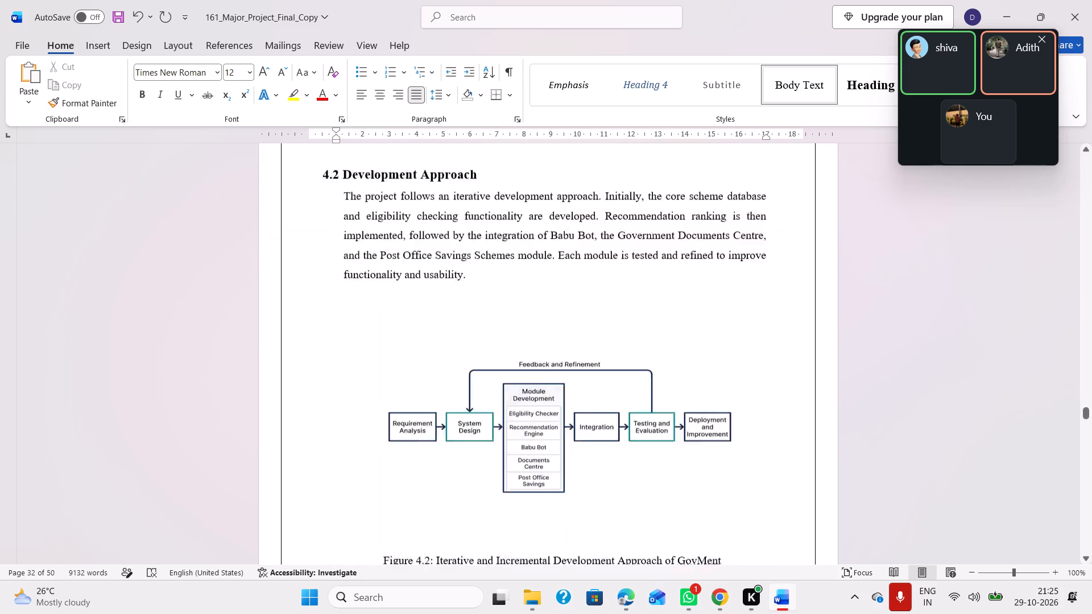
scroll(382, 305, "down", 1)
scroll(437, 326, "down", 3)
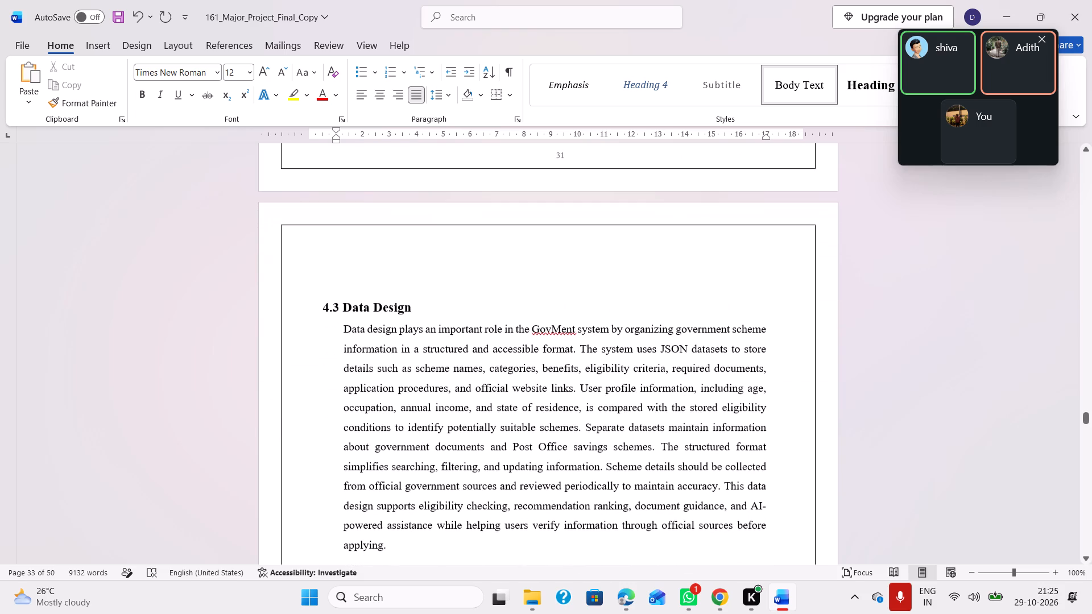
left_click(345, 280)
key("BackSpace")
key("BackSpace")
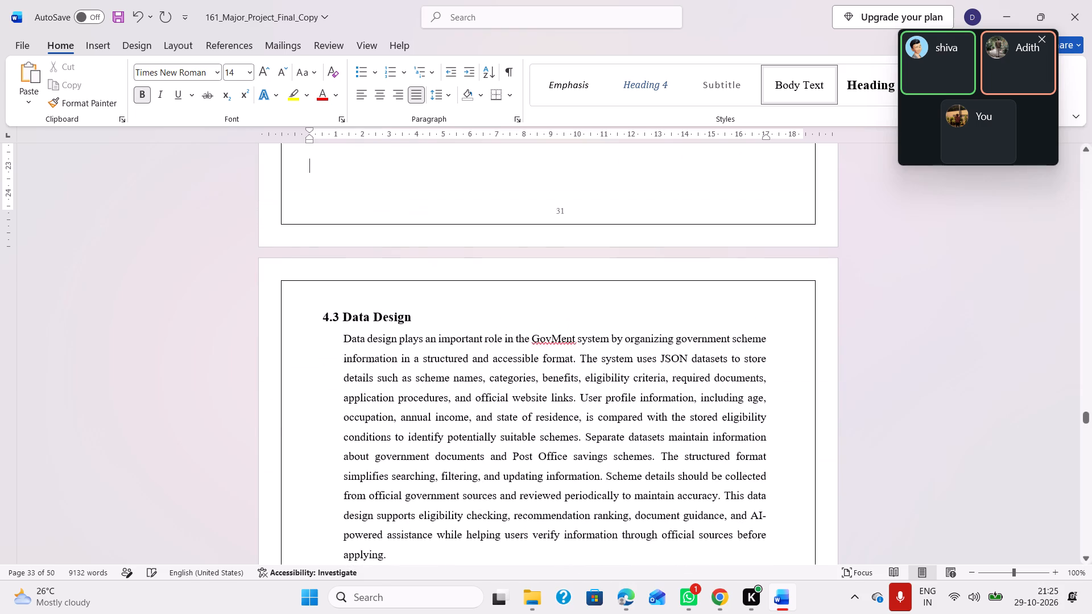
key("Return")
Review heading spacing, figures and page breaks from section 4.3 through section 4.13, the references and the diagrams that follow.
scroll(345, 280, "down", 3)
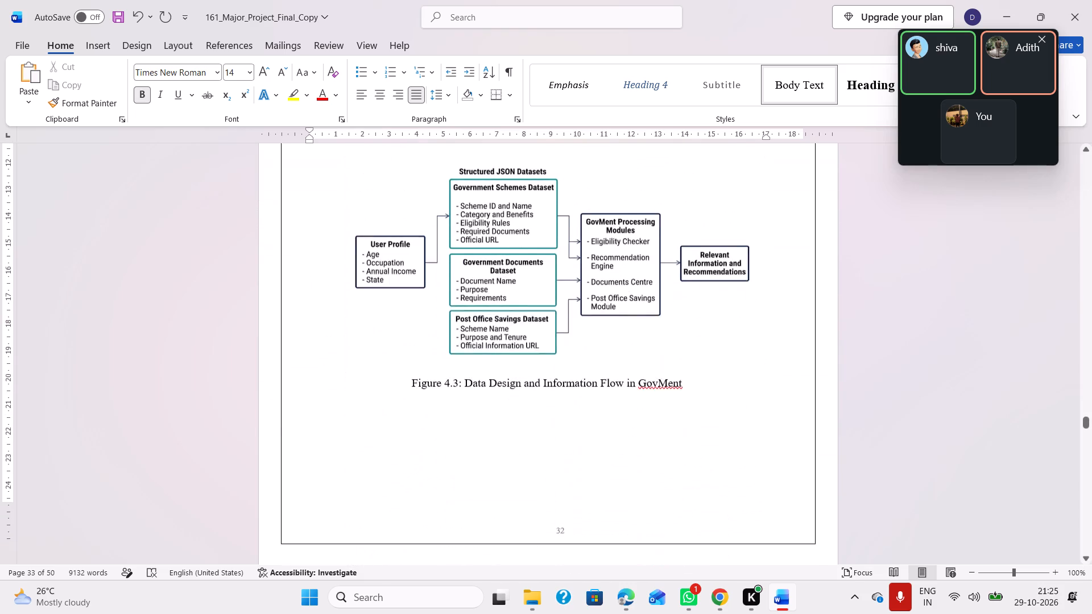
scroll(345, 280, "down", 2)
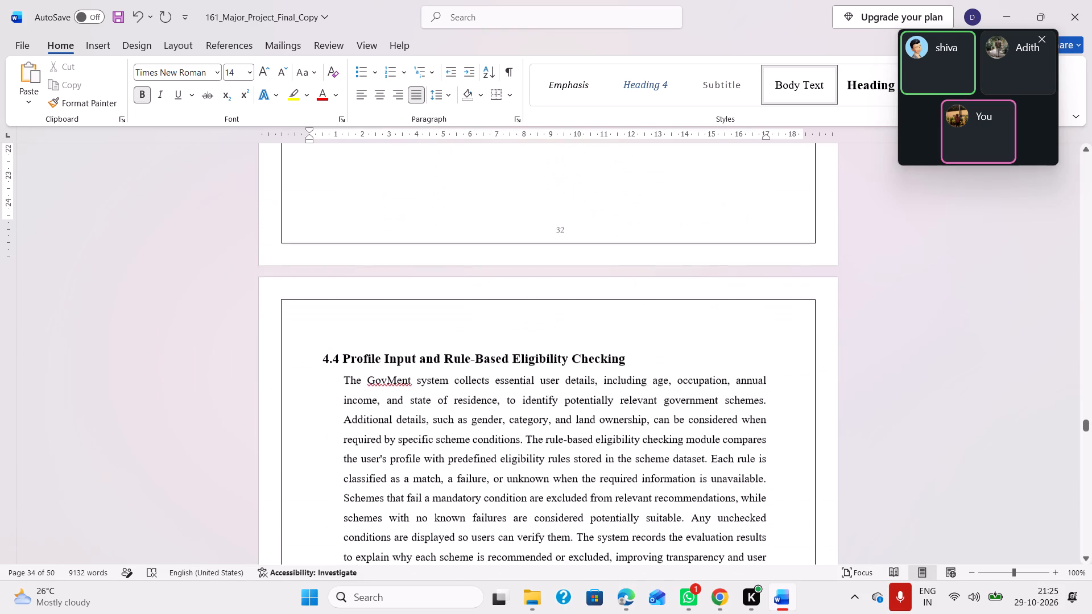
scroll(345, 280, "down", 5)
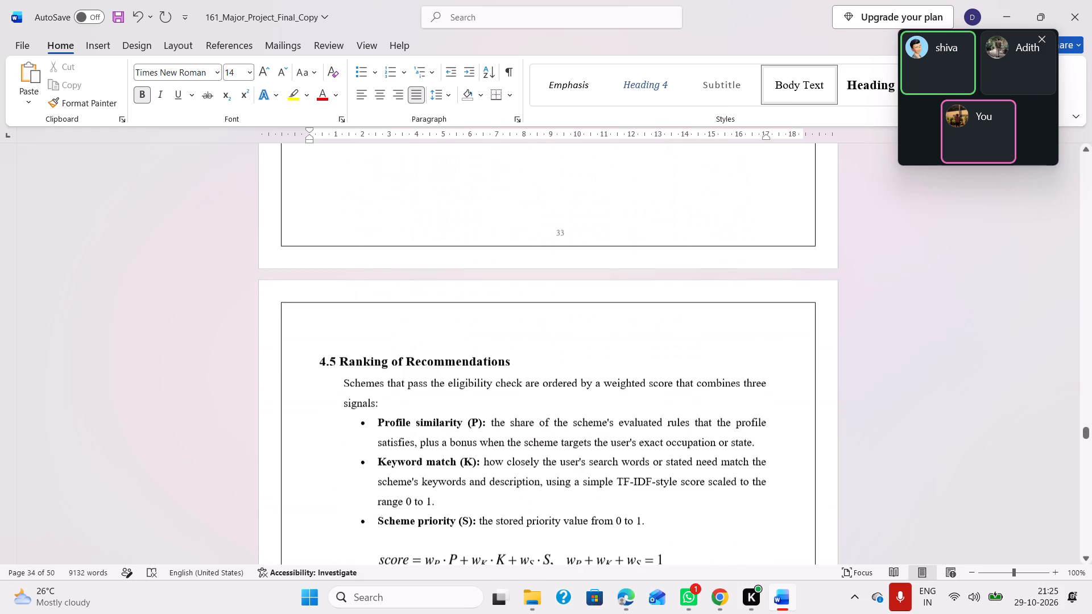
scroll(345, 280, "down", 3)
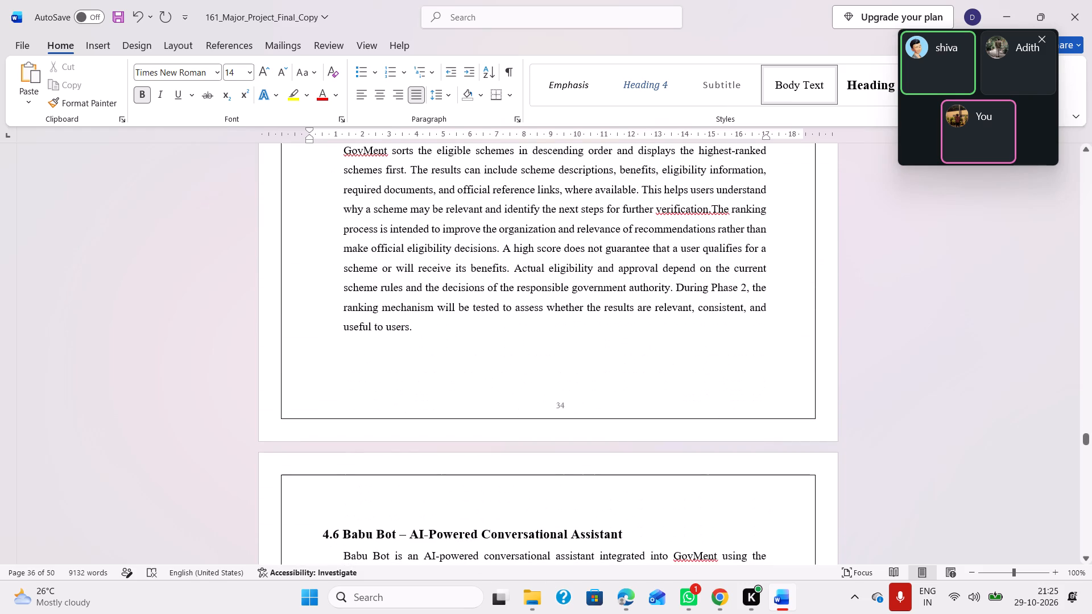
scroll(345, 280, "down", 1)
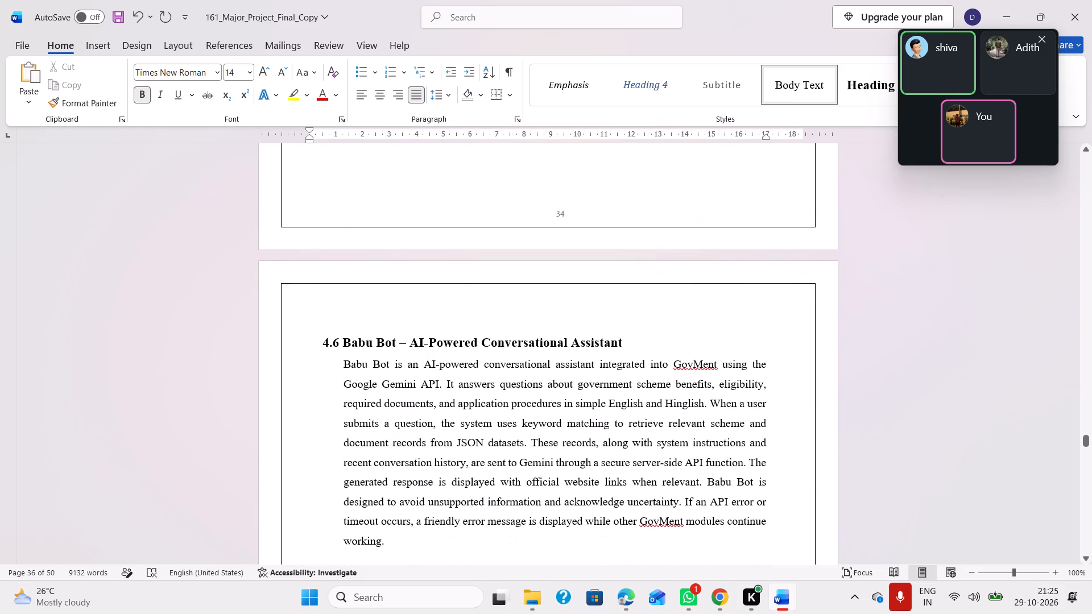
scroll(345, 280, "down", 6)
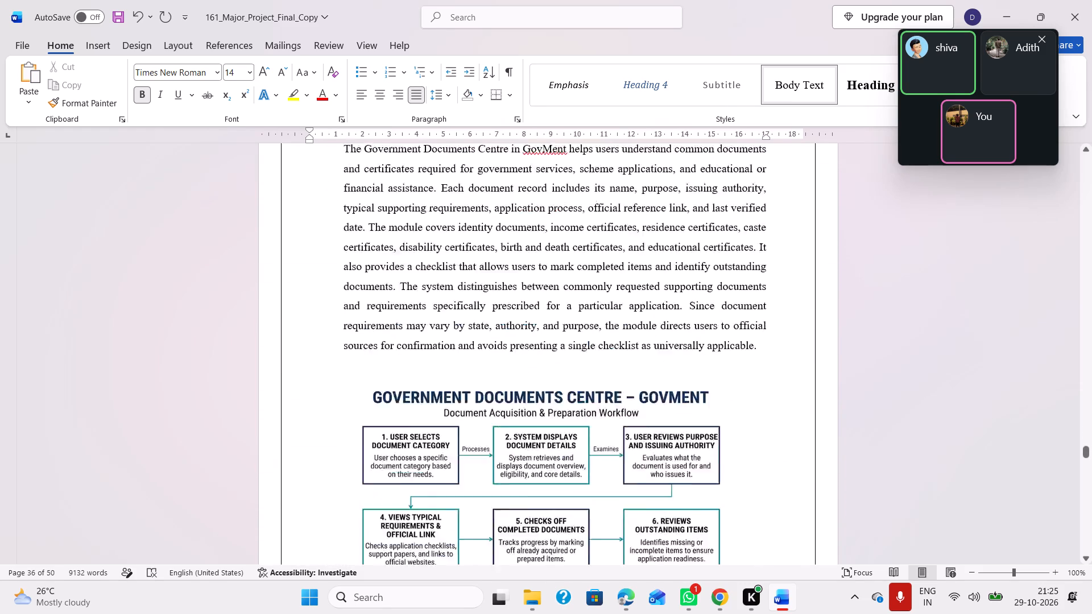
scroll(345, 280, "down", 4)
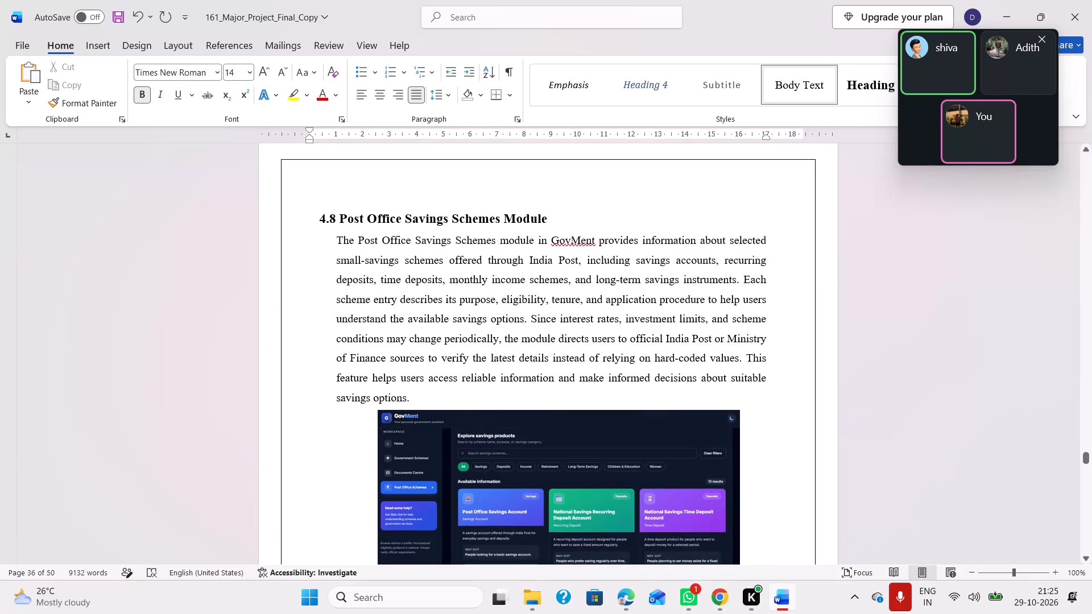
scroll(345, 280, "down", 2)
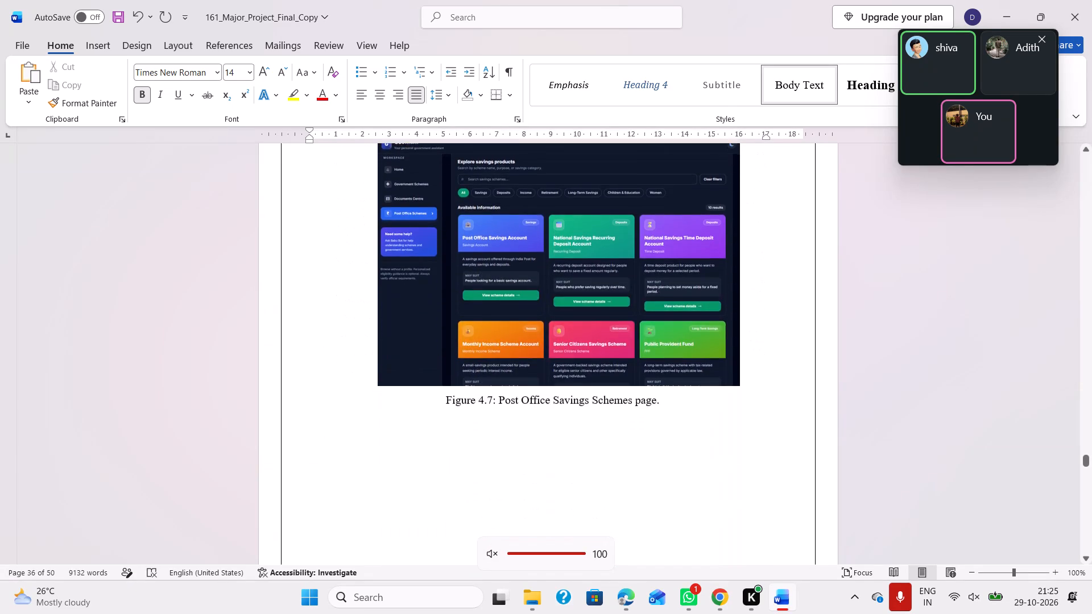
scroll(345, 280, "down", 3)
scroll(346, 200, "down", 3)
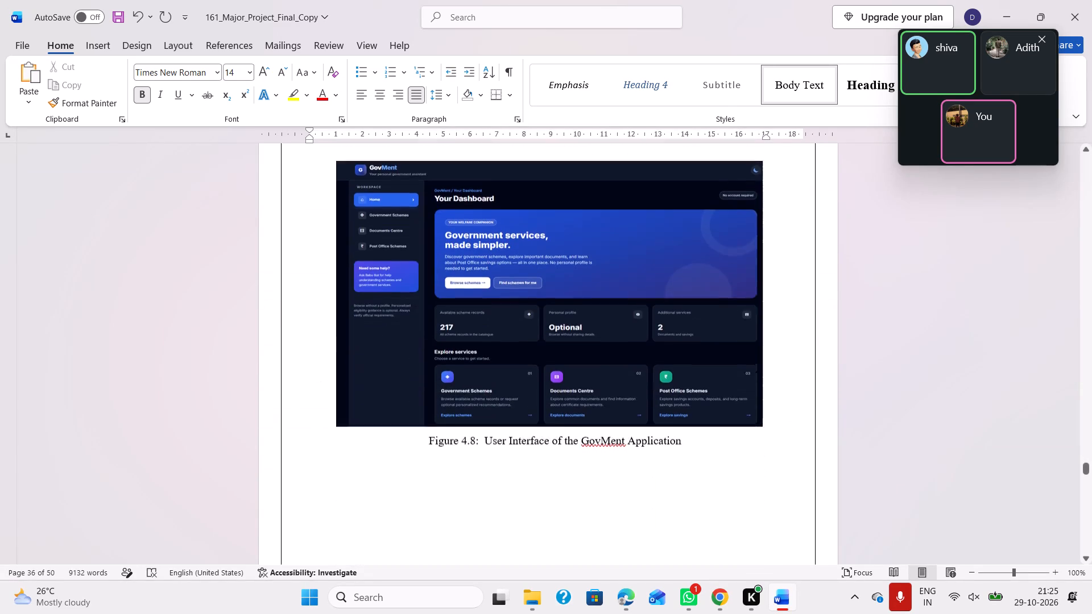
scroll(479, 299, "down", 3)
scroll(450, 364, "down", 4)
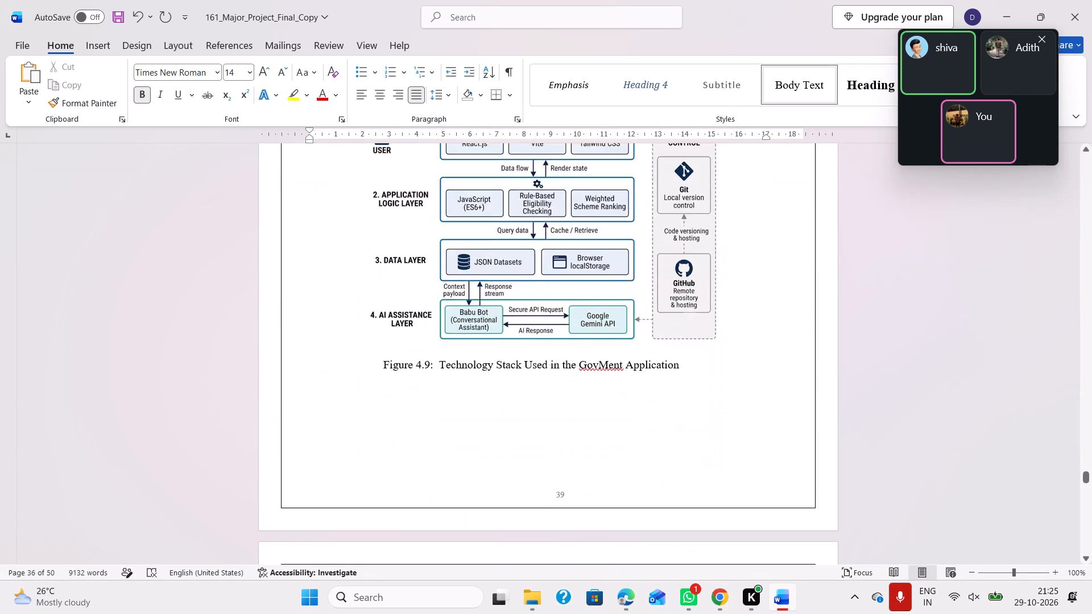
scroll(496, 322, "down", 5)
scroll(467, 422, "up", 1)
scroll(467, 422, "down", 4)
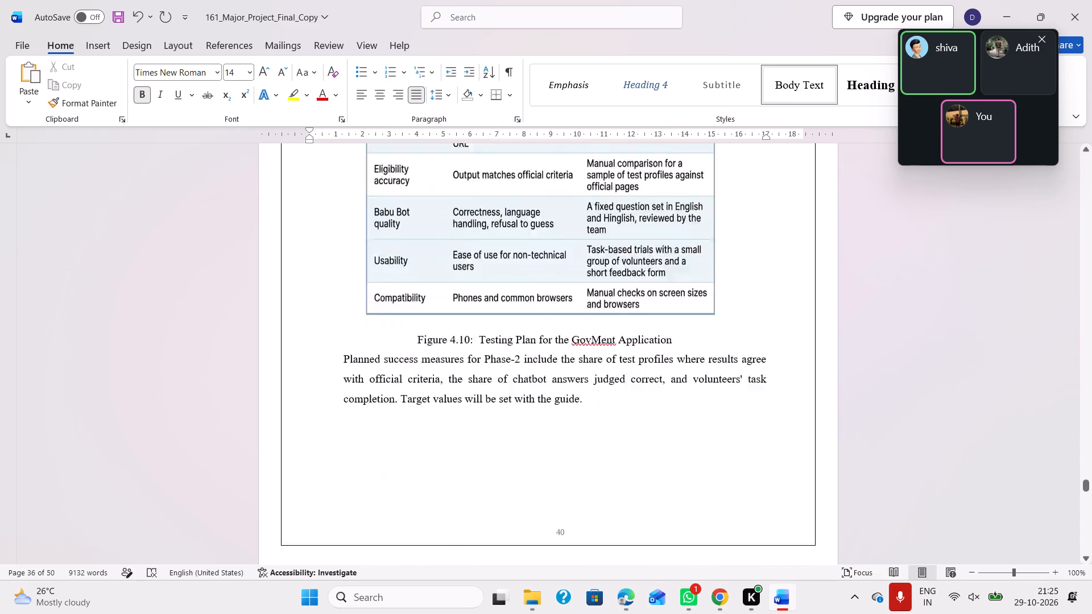
scroll(467, 422, "down", 2)
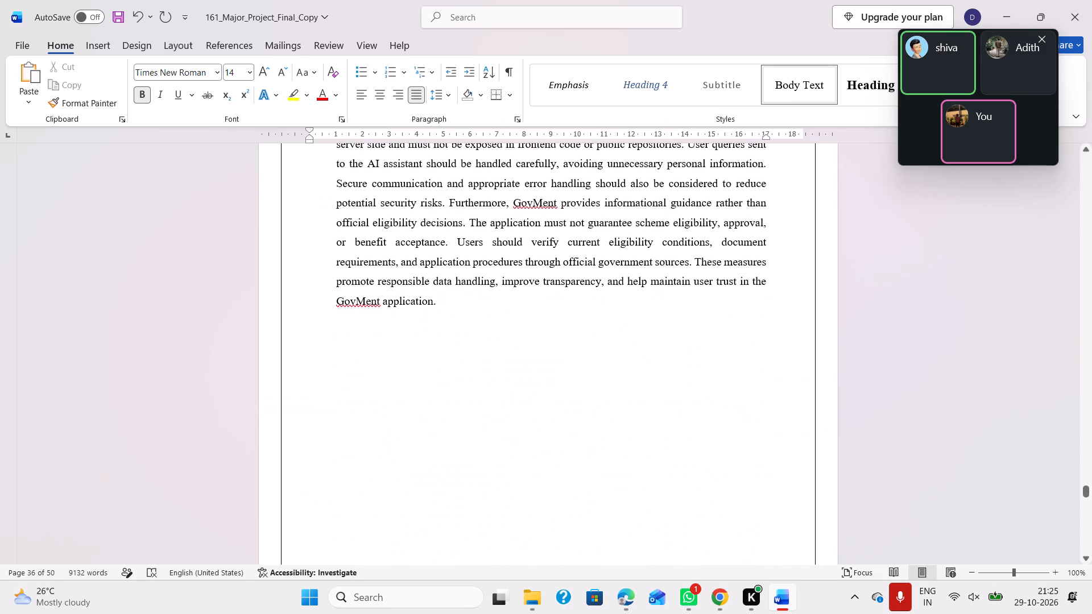
scroll(467, 422, "down", 2)
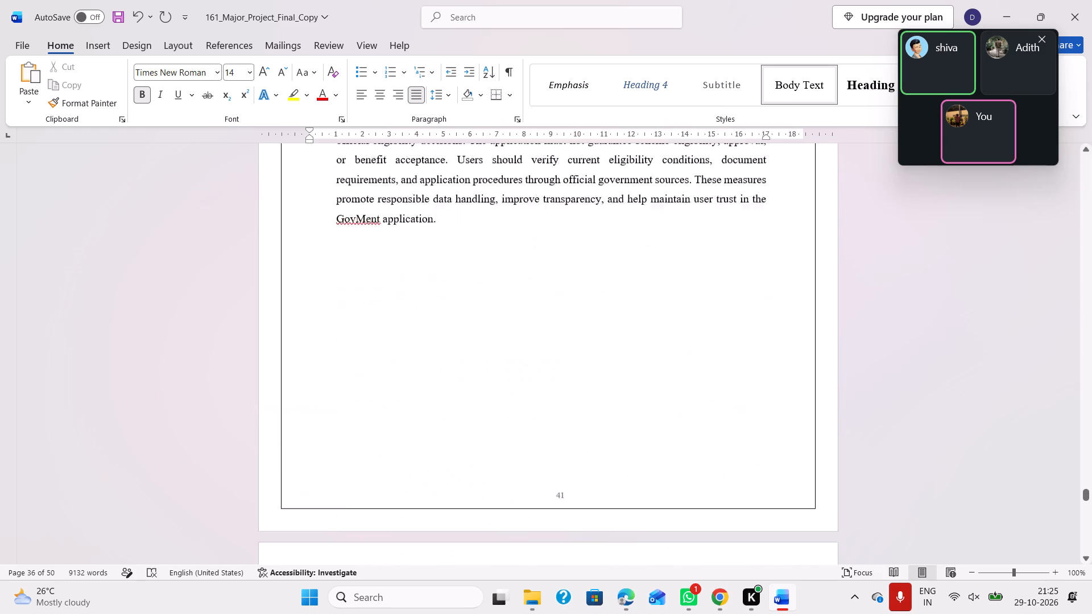
scroll(467, 422, "down", 2)
scroll(467, 422, "up", 2)
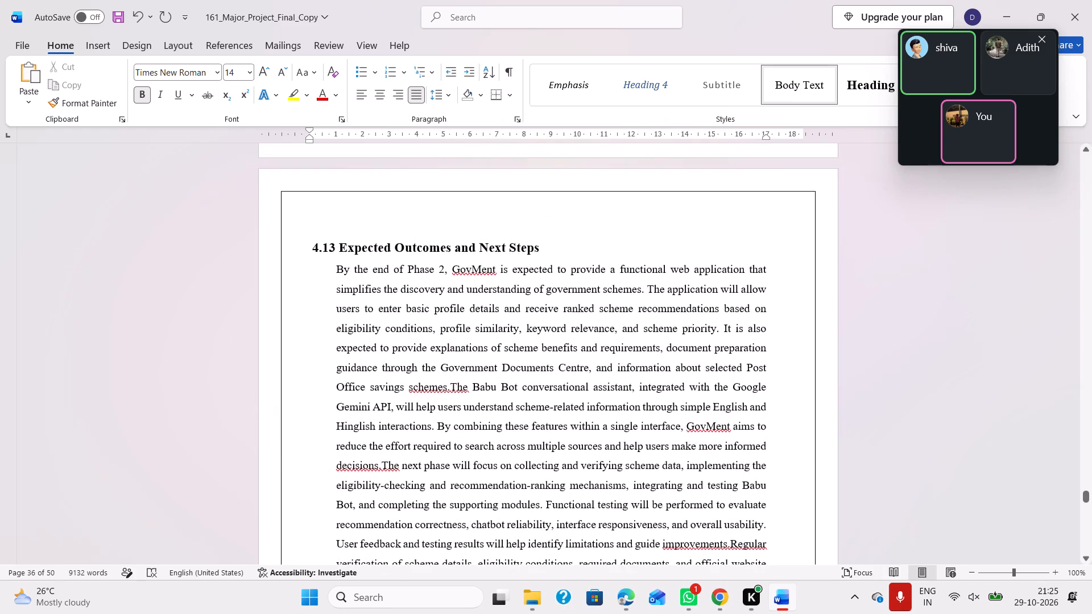
scroll(445, 356, "down", 9)
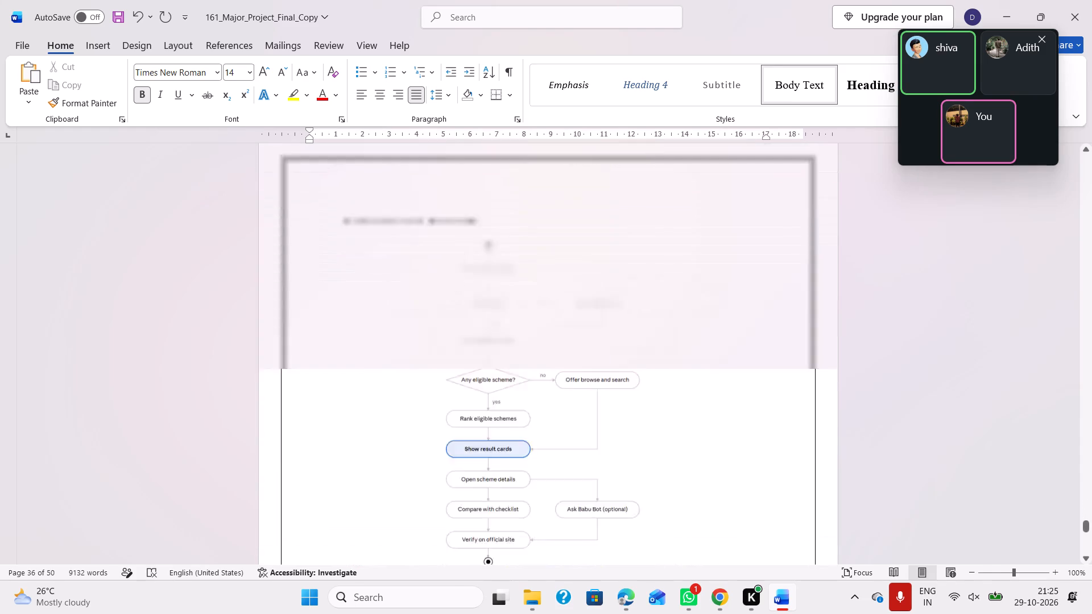
scroll(445, 356, "down", 2)
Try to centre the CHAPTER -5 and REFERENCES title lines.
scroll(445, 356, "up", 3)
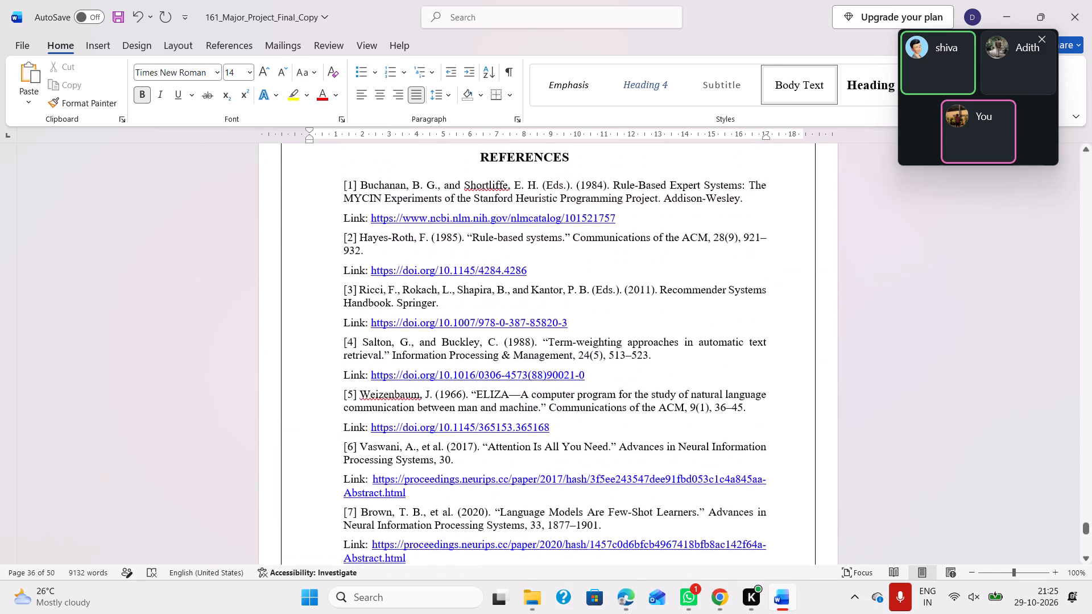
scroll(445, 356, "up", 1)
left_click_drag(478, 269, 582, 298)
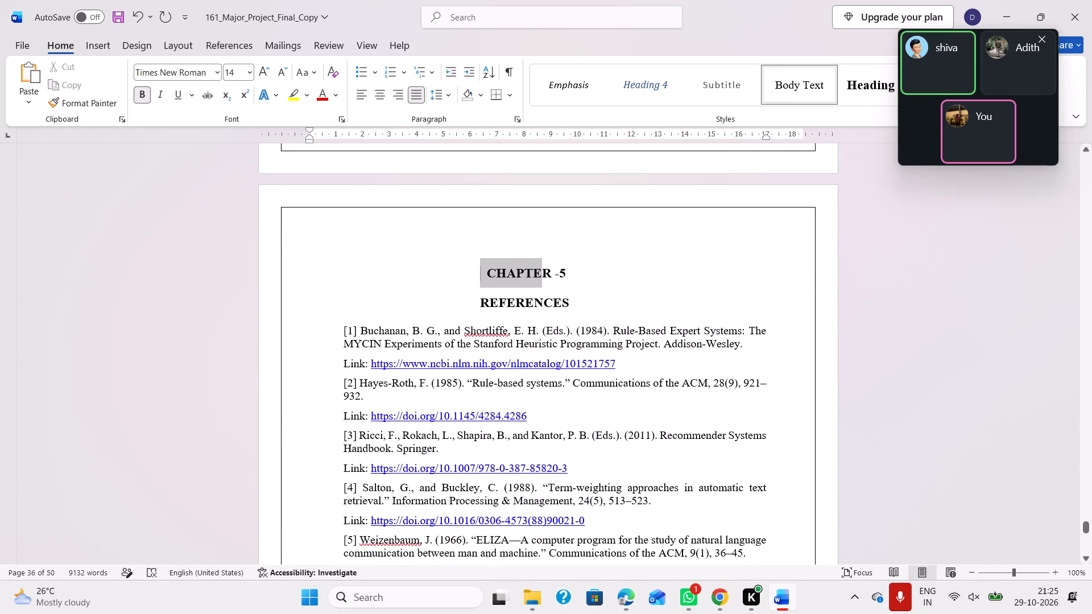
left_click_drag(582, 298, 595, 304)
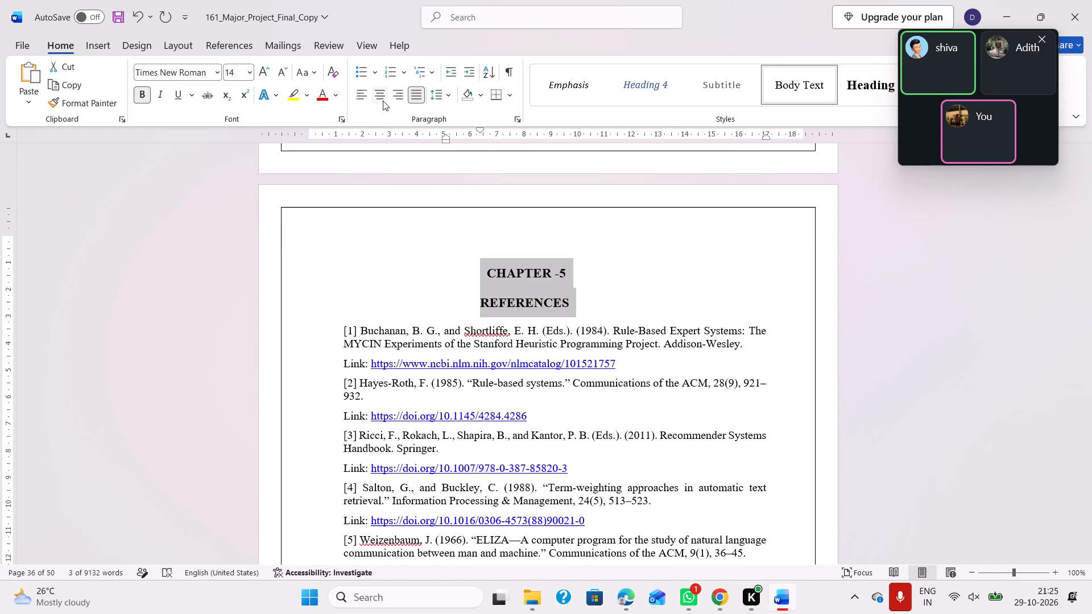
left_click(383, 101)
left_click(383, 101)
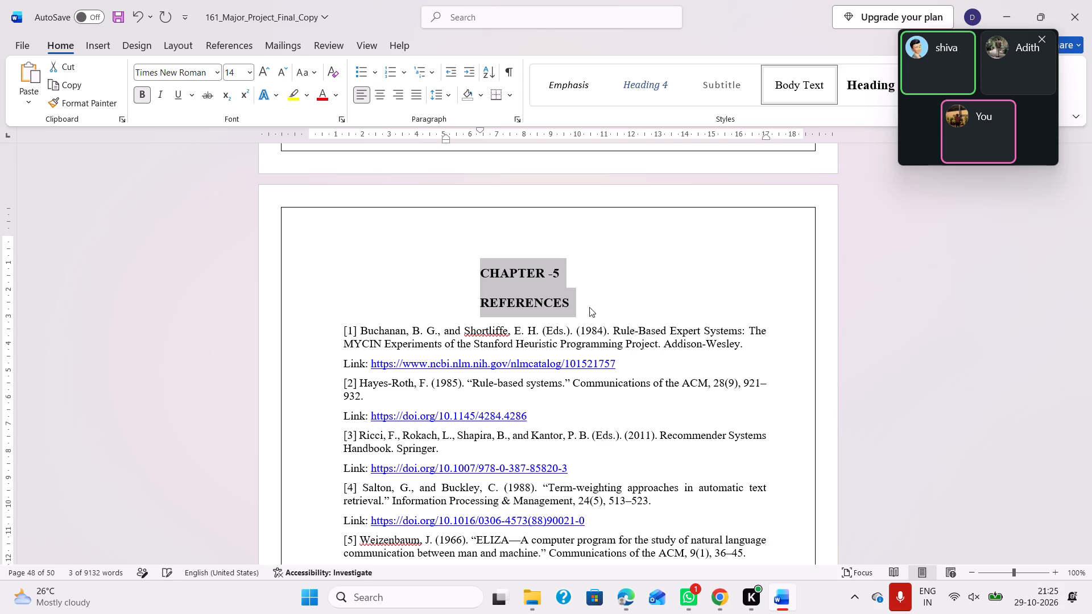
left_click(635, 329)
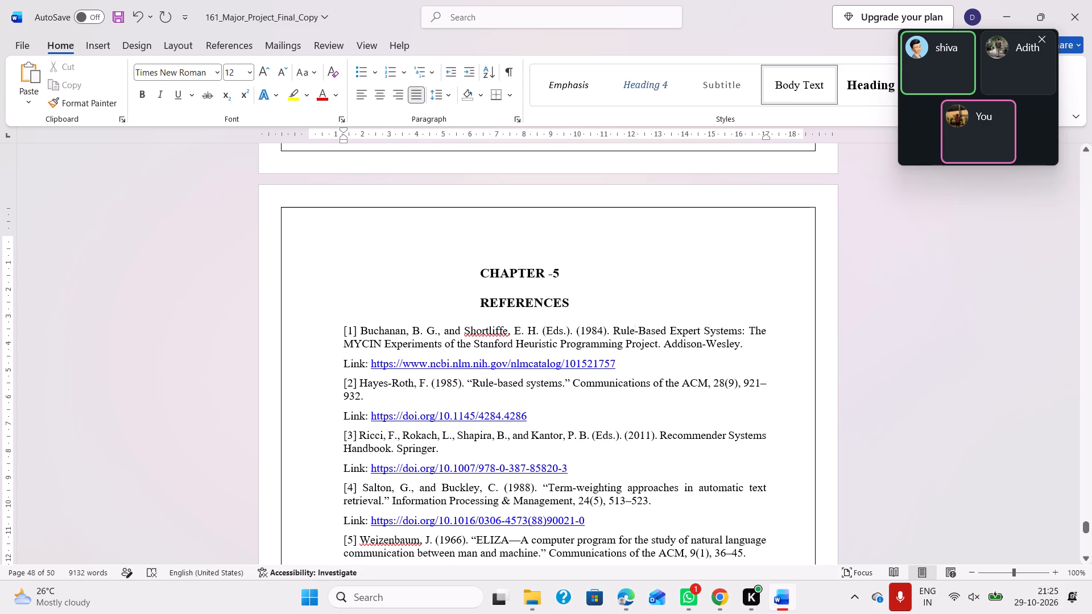
Add two leading spaces before CHAPTER -5 so that it sits centred above the REFERENCES title.
left_click(475, 271)
key("space")
key("space")
key("space")
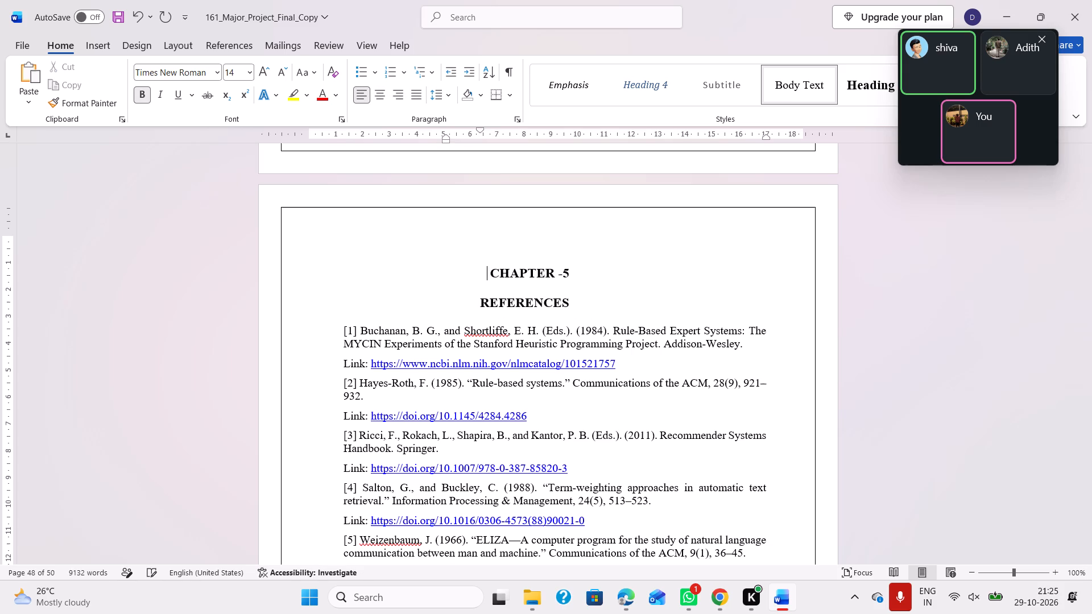
key("space")
key("BackSpace")
key("BackSpace")
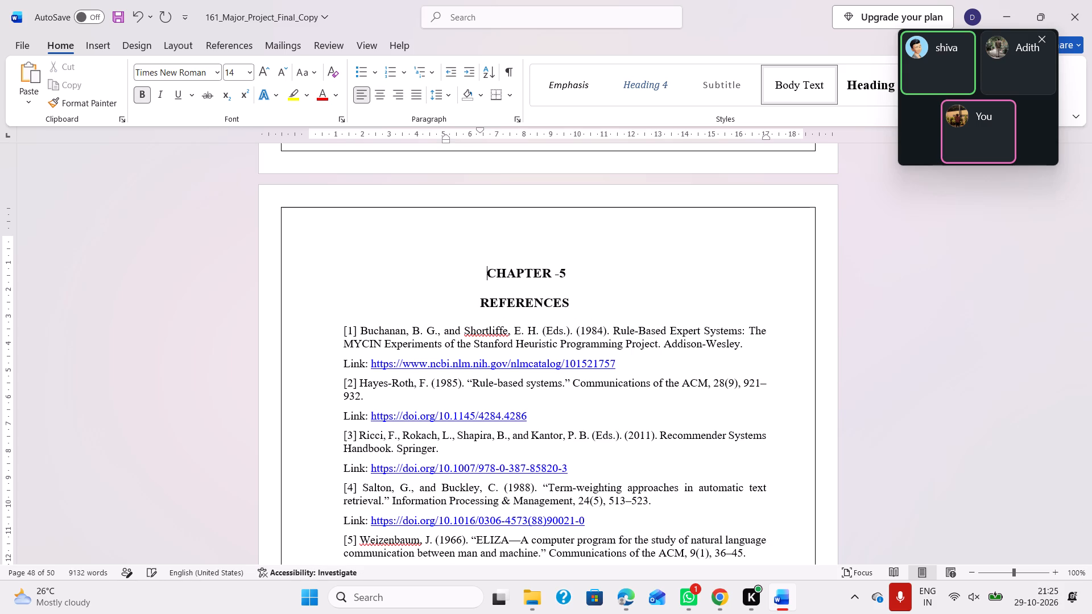
Review the layout from the references page back to the certificate and declaration pages at the front of the report.
scroll(549, 263, "up", 20)
scroll(549, 263, "up", 2)
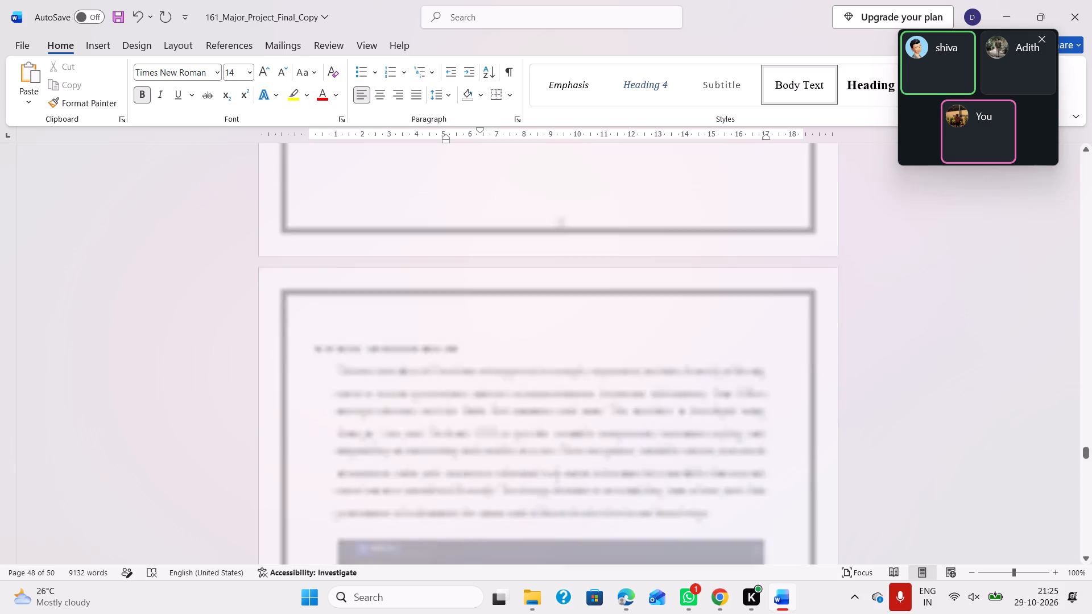
scroll(549, 263, "up", 20)
scroll(549, 263, "up", 8)
scroll(549, 263, "down", 9)
scroll(549, 263, "up", 2)
scroll(549, 263, "down", 7)
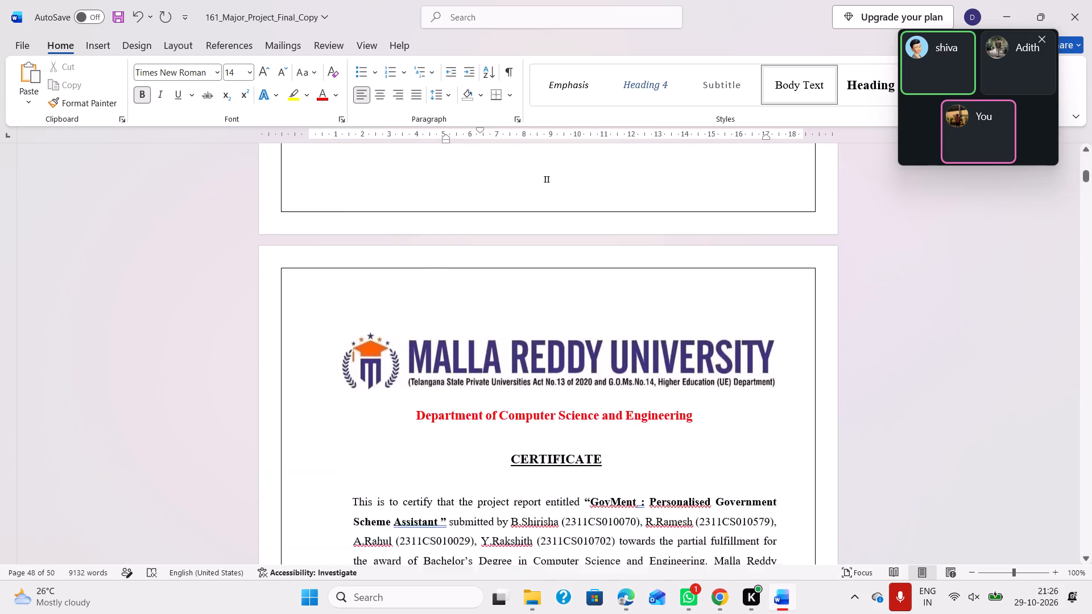
scroll(549, 263, "down", 3)
scroll(549, 263, "up", 3)
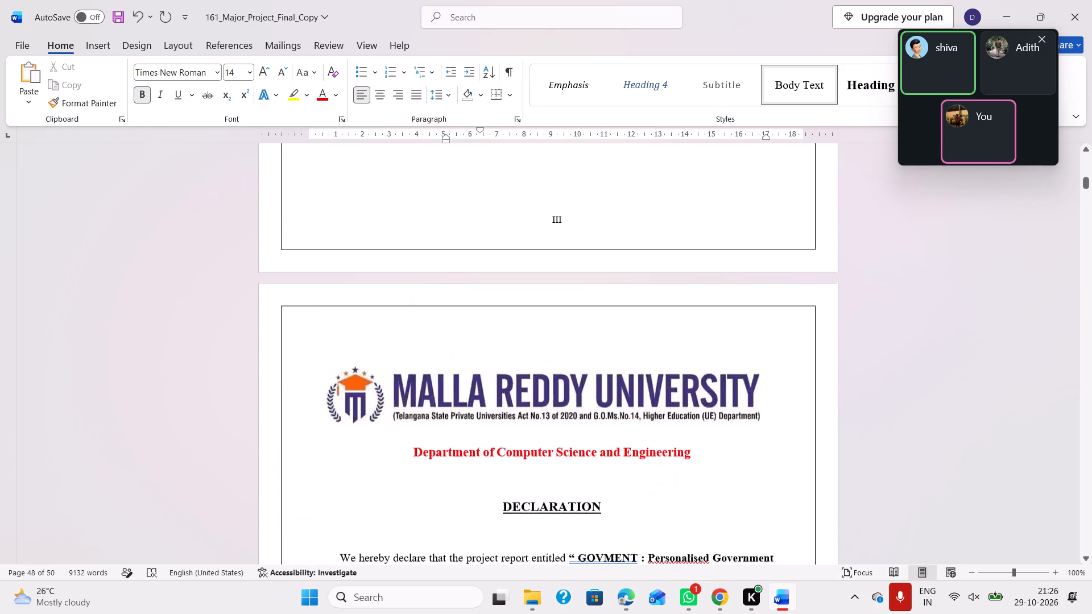
scroll(549, 263, "up", 3)
scroll(549, 263, "down", 1)
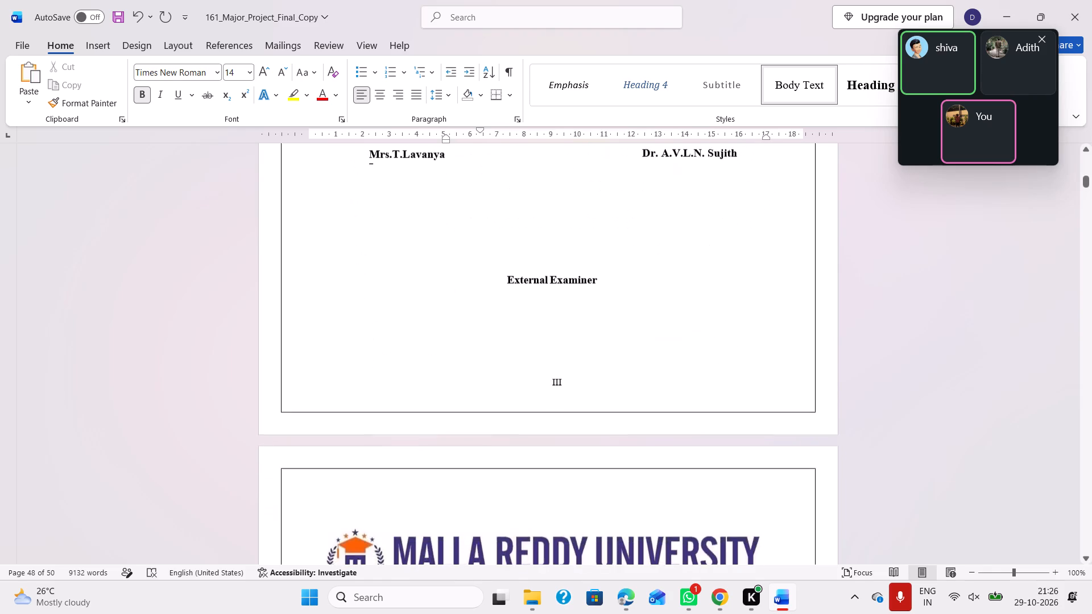
scroll(549, 263, "up", 1)
Add two line breaks after the internal guide's name in its text box on the certificate page.
left_click(463, 241)
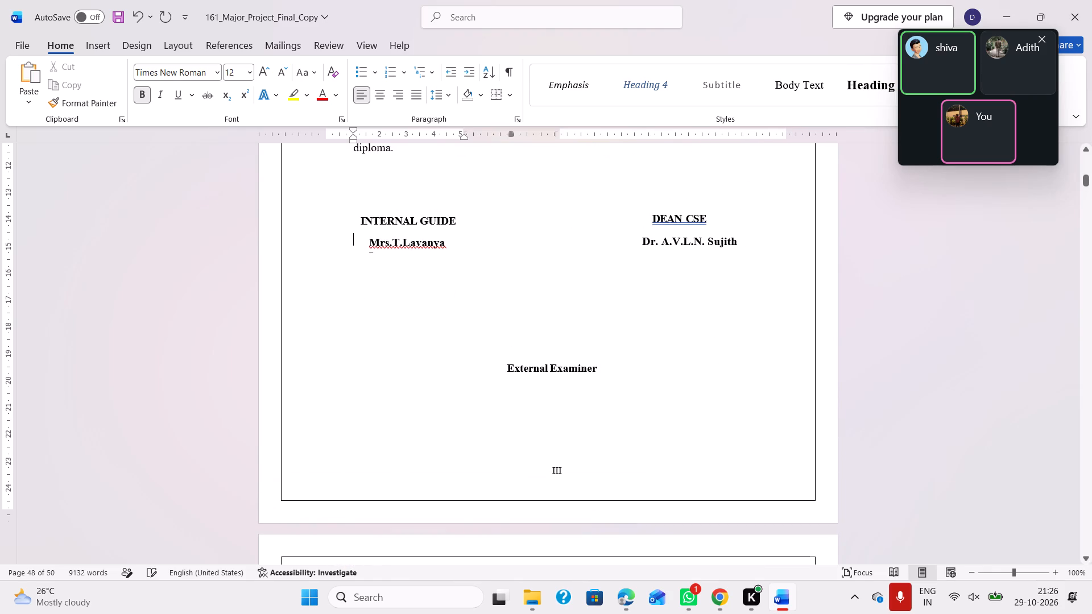
left_click(452, 243)
key("Return")
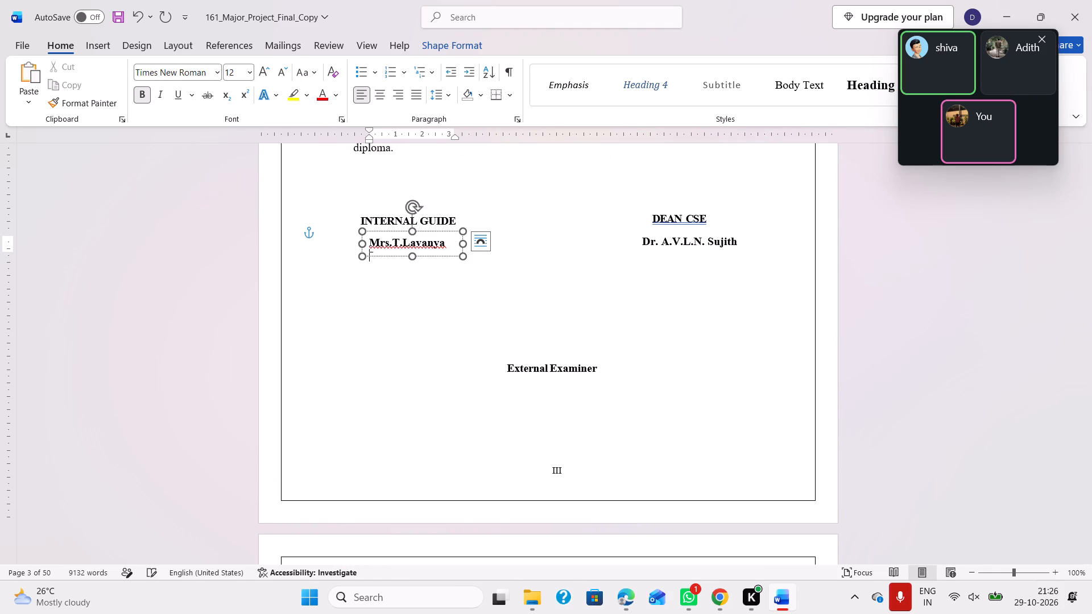
key("Return")
double_click(453, 325)
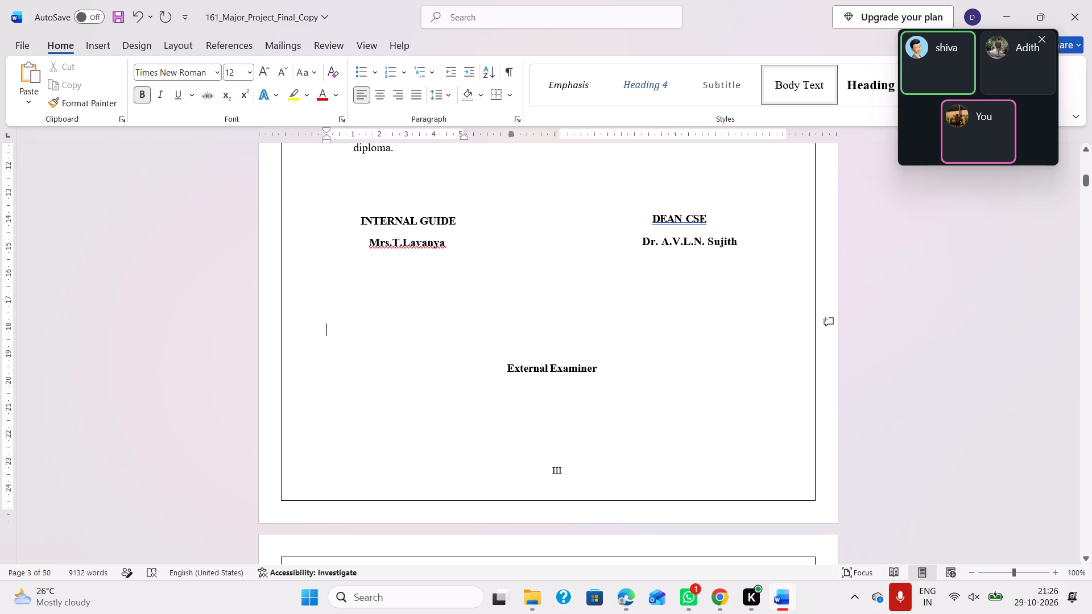
Review the layout of the declaration, acknowledgement, abstract and list of figures pages through to section 1.1.
scroll(663, 378, "down", 4)
left_click(660, 360)
scroll(660, 360, "down", 5)
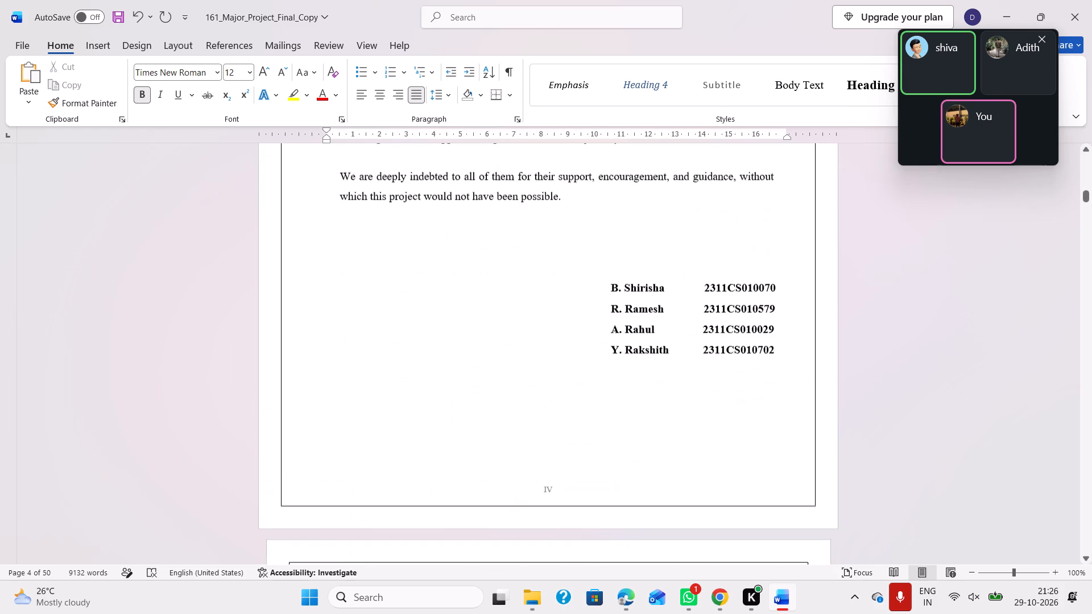
scroll(660, 360, "up", 1)
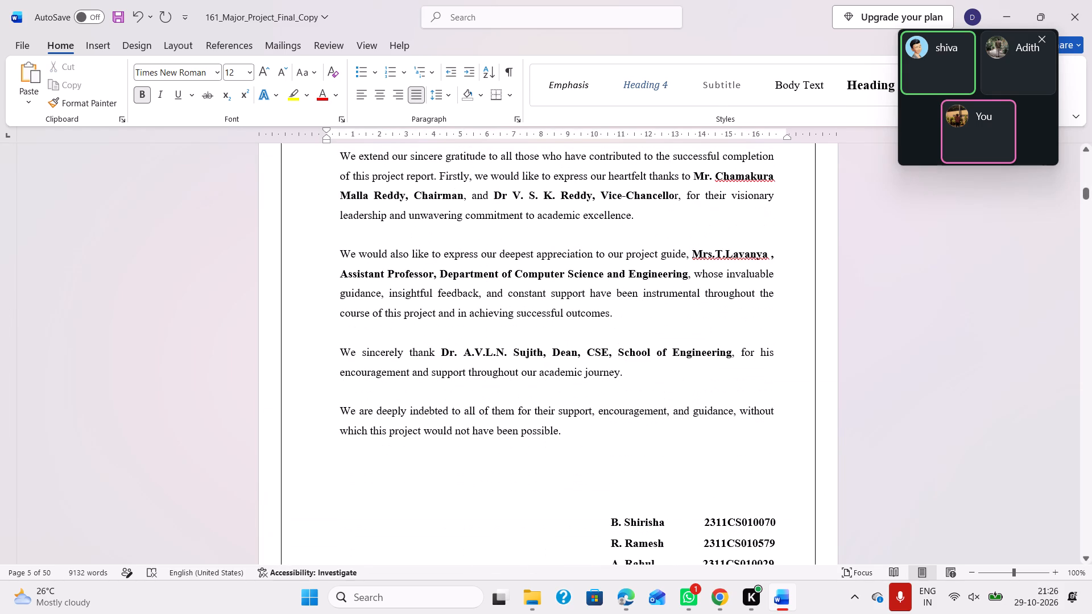
scroll(660, 360, "down", 5)
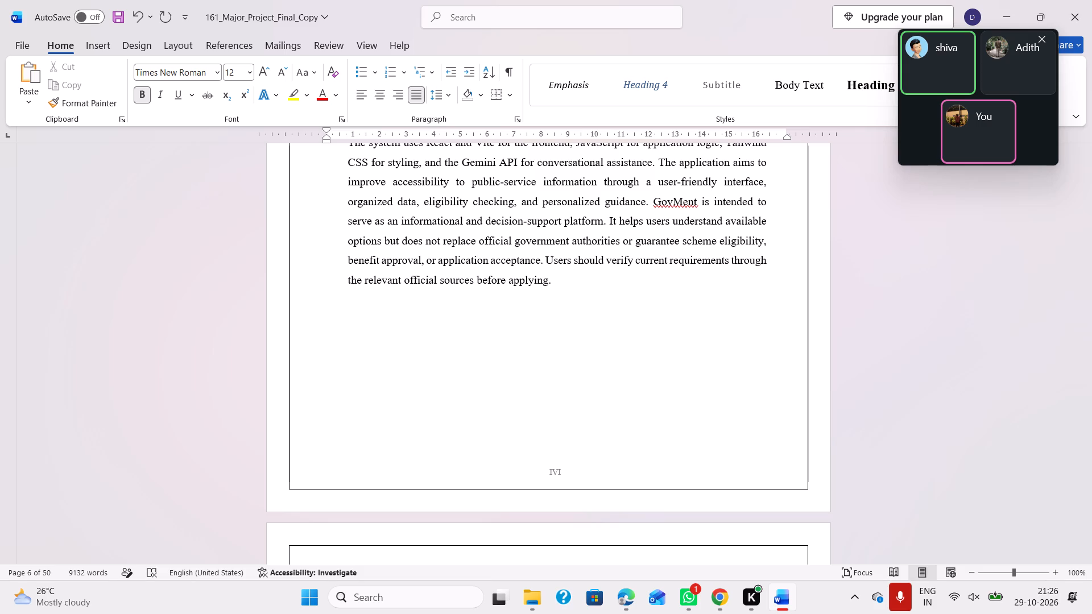
scroll(660, 360, "up", 3)
scroll(660, 360, "down", 3)
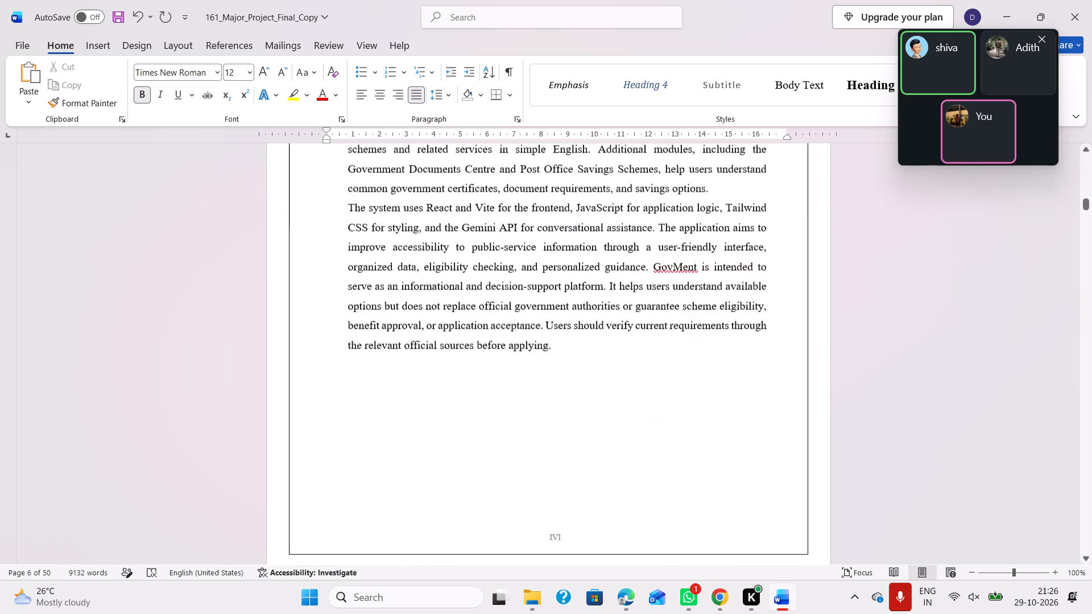
scroll(660, 360, "down", 12)
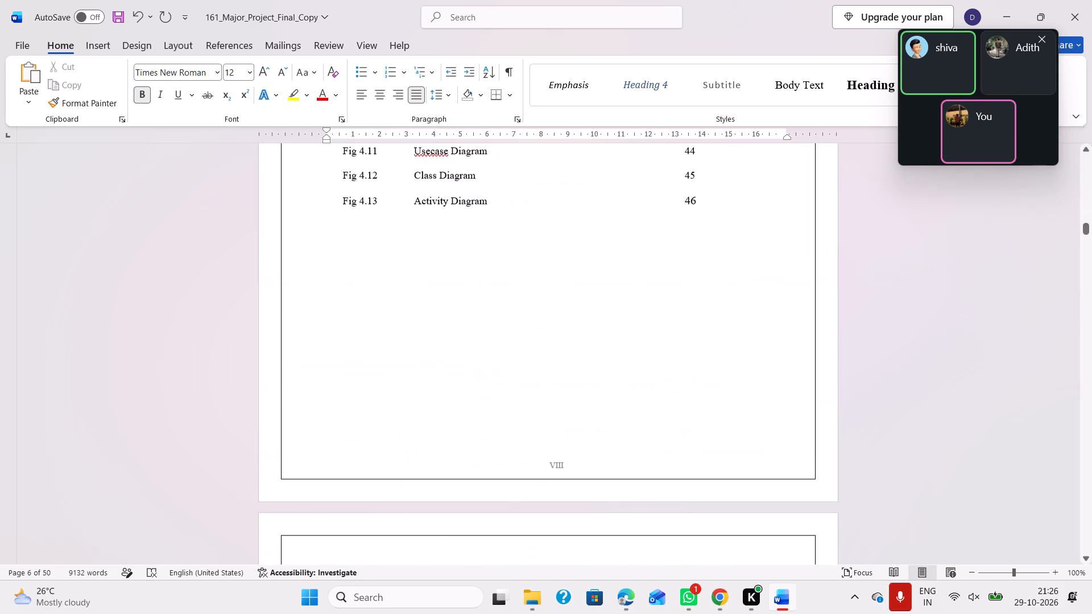
scroll(660, 360, "down", 4)
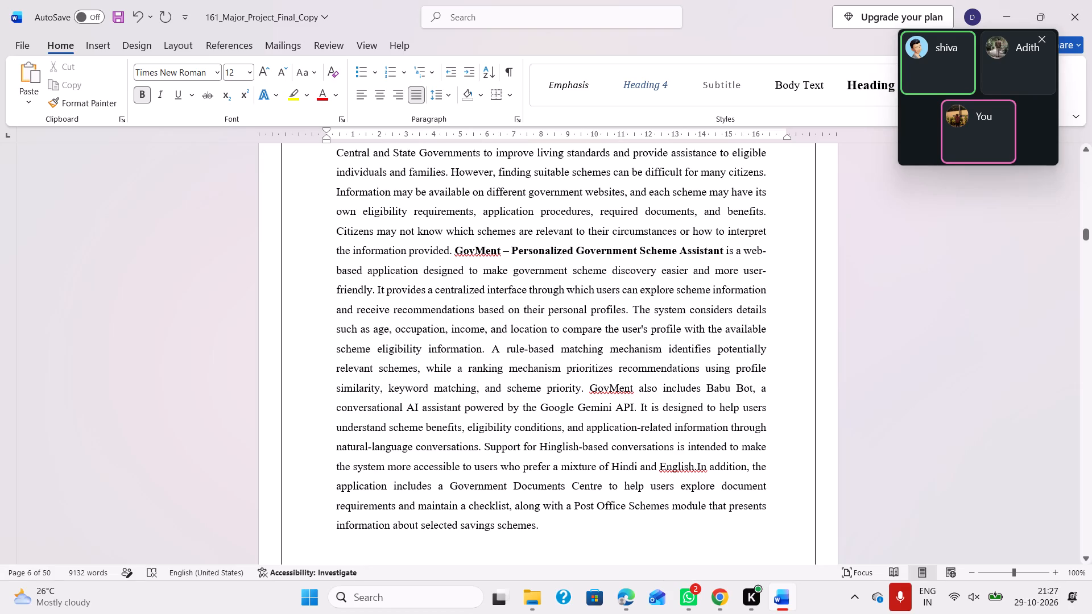
Insert a blank line above the 1.2 Background of the Project heading to push it onto the page with its text.
scroll(709, 302, "down", 4)
scroll(709, 302, "up", 1)
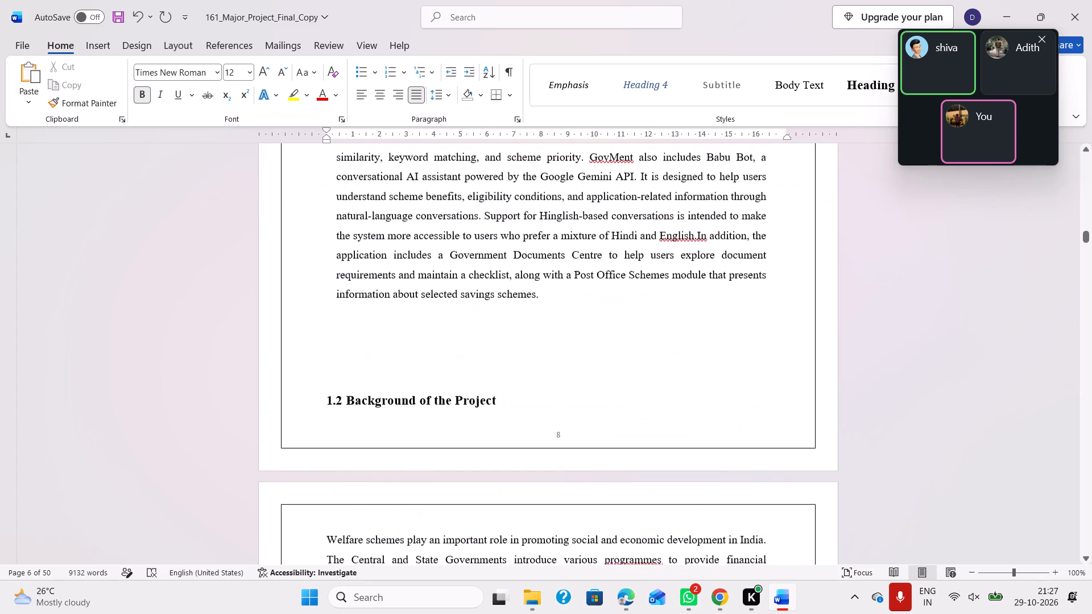
left_click(480, 356)
key("Return")
Review heading spacing and page breaks from section 1.2 through section 1.6.
scroll(480, 356, "down", 4)
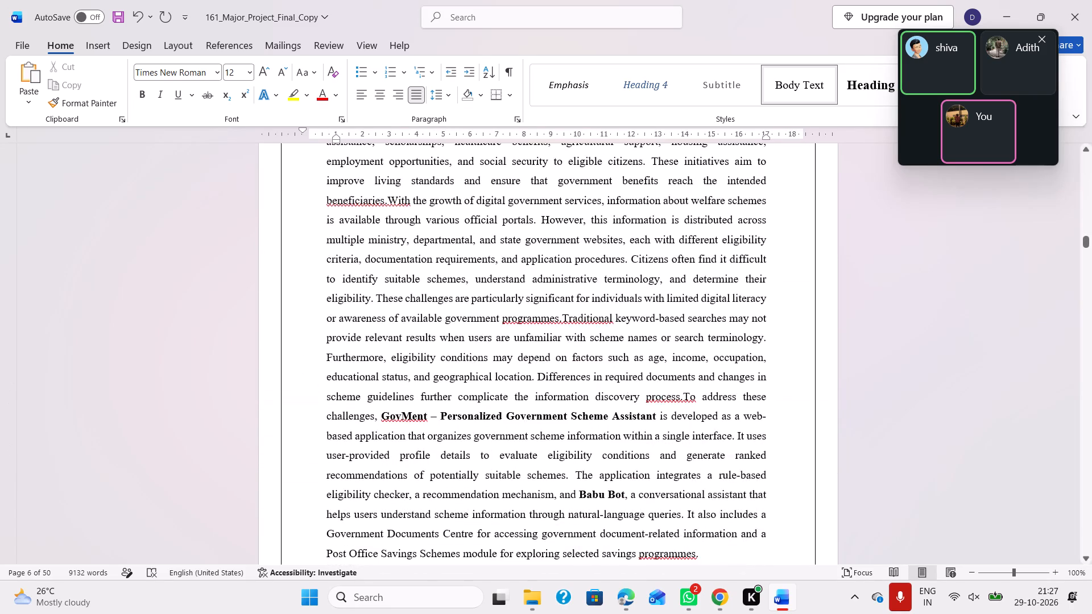
scroll(480, 356, "down", 3)
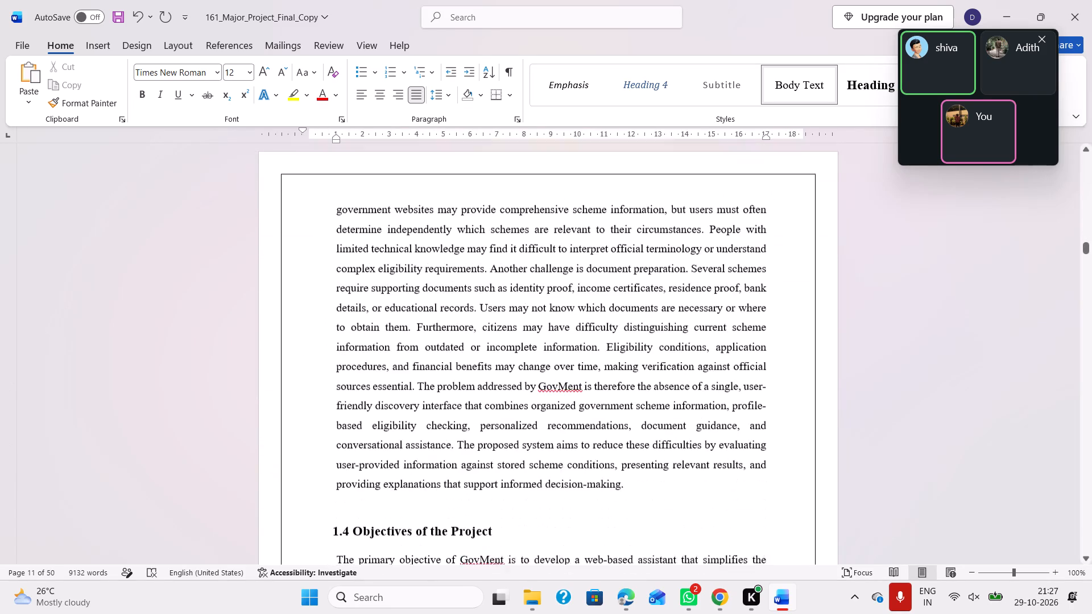
scroll(455, 320, "down", 5)
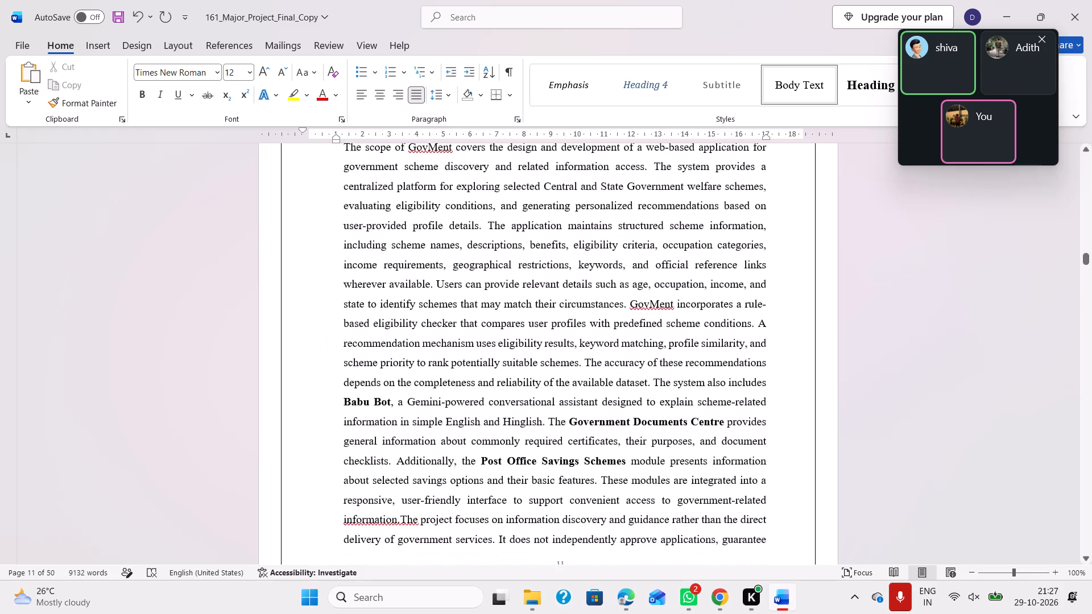
scroll(455, 320, "up", 1)
scroll(455, 320, "down", 4)
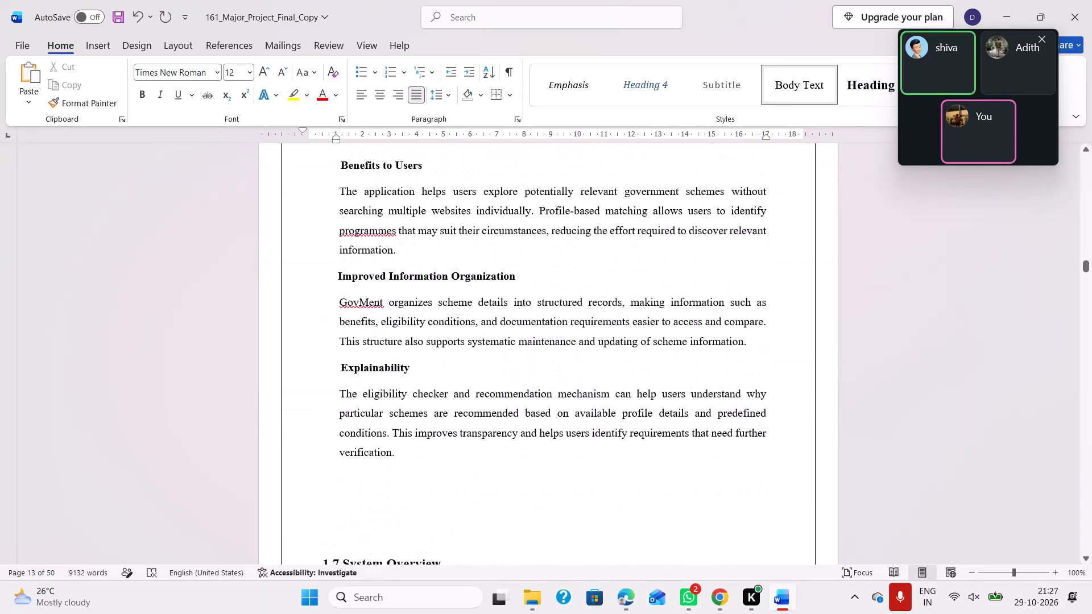
Insert two blank lines above the 1.7 System Overview heading to start it on the next page with space above.
scroll(455, 320, "up", 1)
scroll(455, 320, "down", 4)
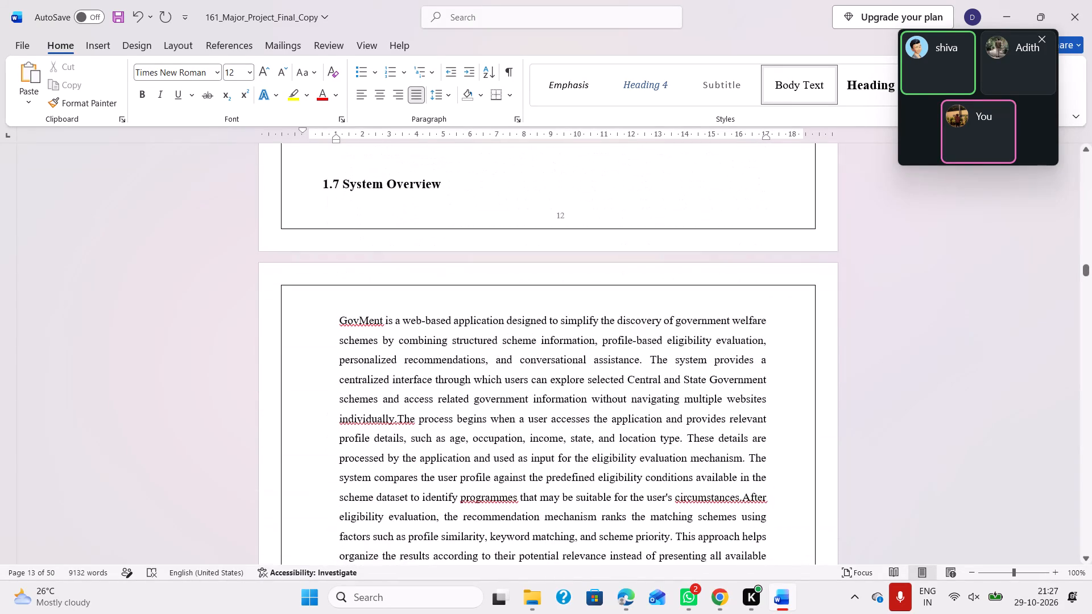
scroll(402, 204, "up", 1)
left_click(362, 283)
key("Return")
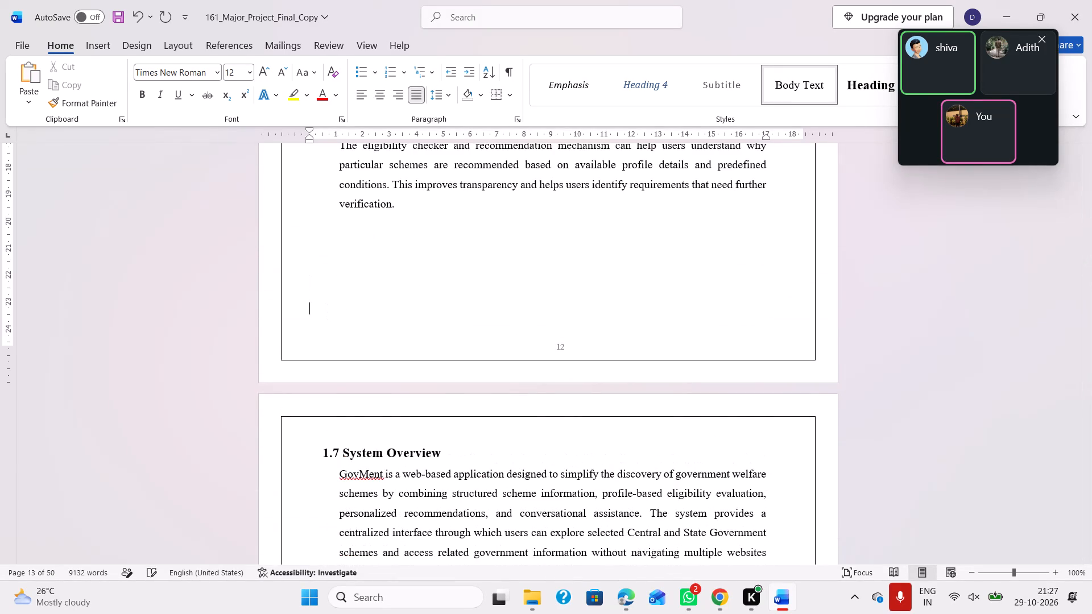
scroll(362, 283, "down", 3)
scroll(362, 283, "up", 2)
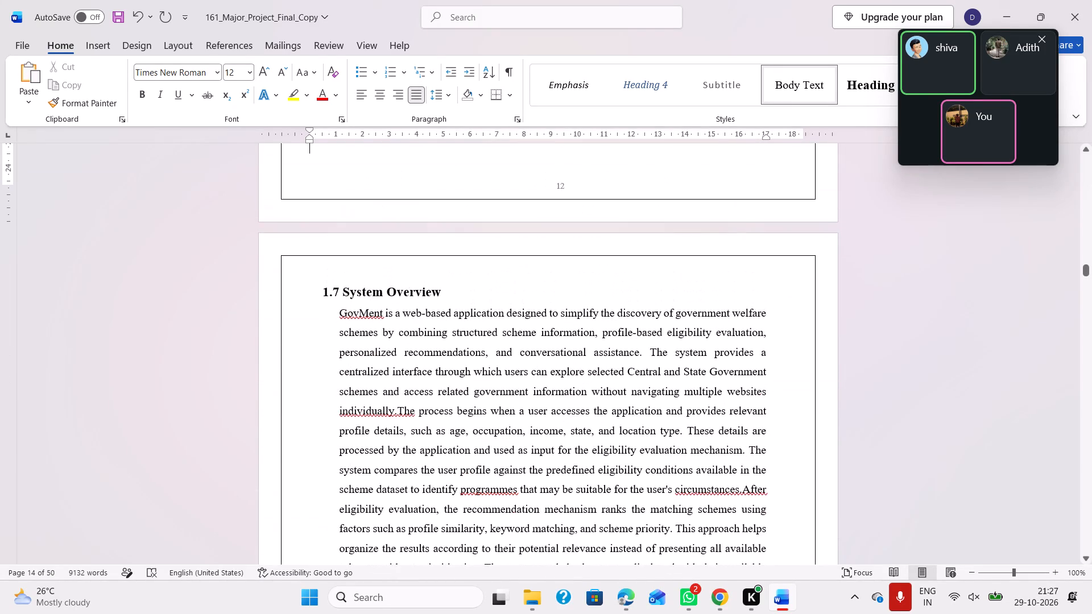
key("Return")
Insert a blank line after section 2.1 to add space above the 2.2 Technical Feasibility heading.
scroll(362, 283, "down", 6)
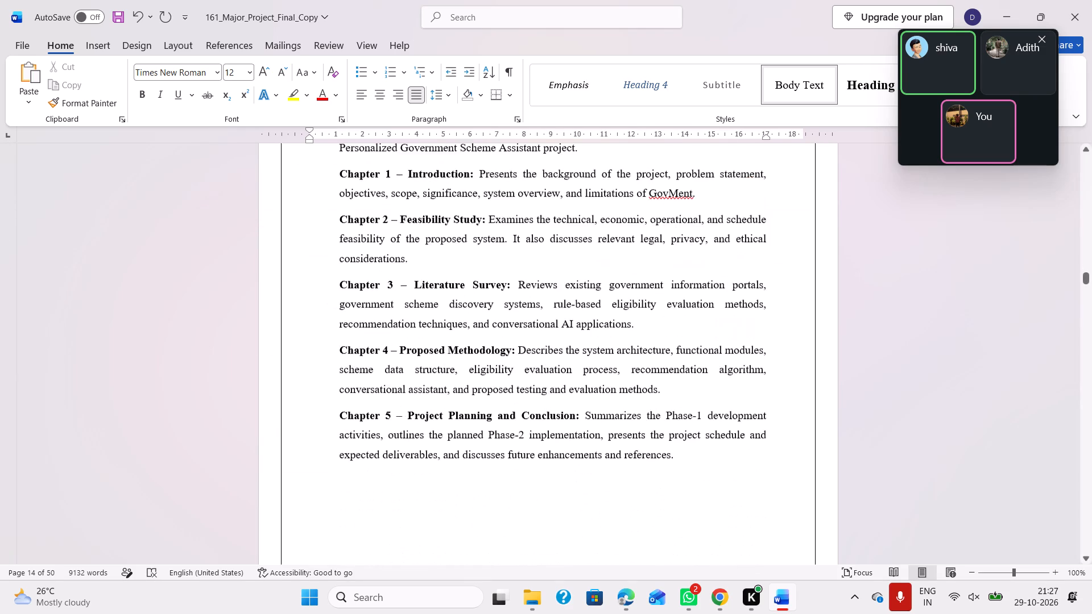
scroll(362, 283, "down", 3)
scroll(362, 283, "up", 2)
scroll(362, 283, "down", 4)
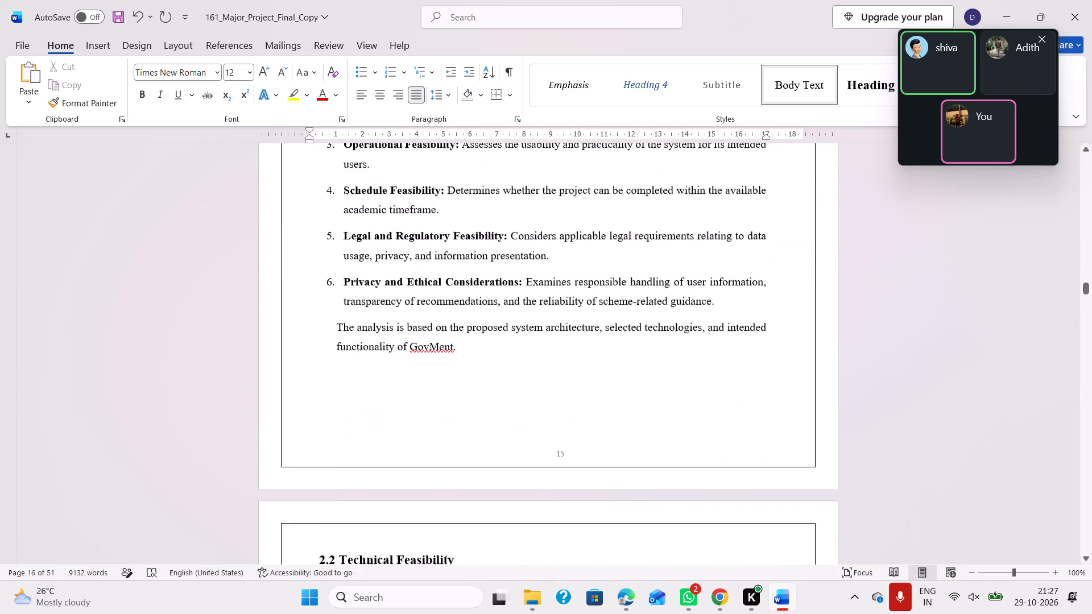
scroll(362, 283, "down", 2)
scroll(362, 283, "up", 1)
scroll(362, 283, "down", 1)
scroll(362, 283, "up", 2)
left_click(488, 310)
key("Return")
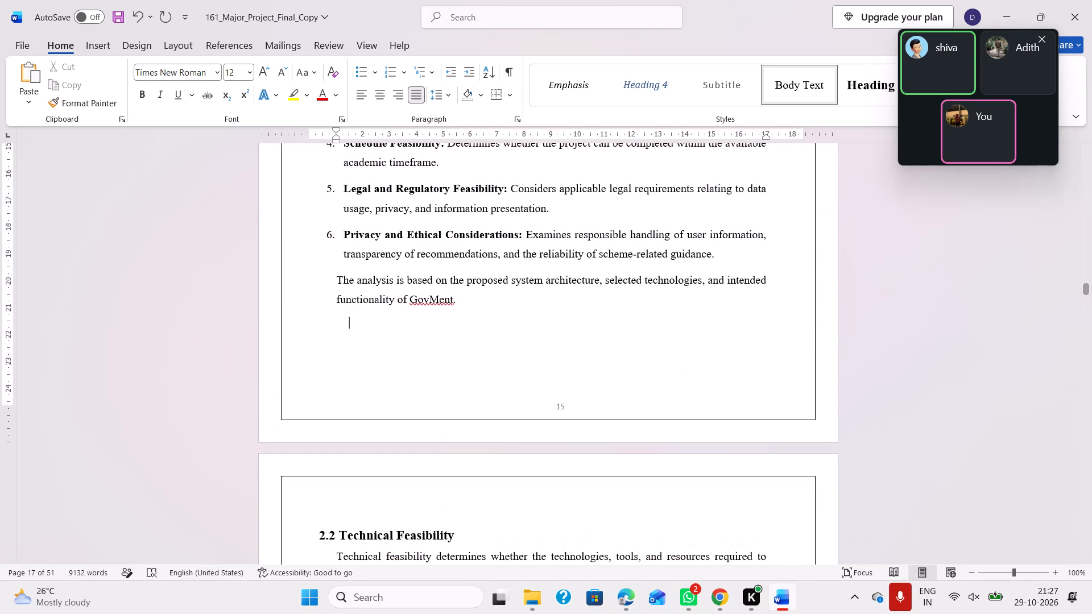
Review heading spacing and page breaks from section 2.2 through section 2.5.
scroll(488, 310, "down", 6)
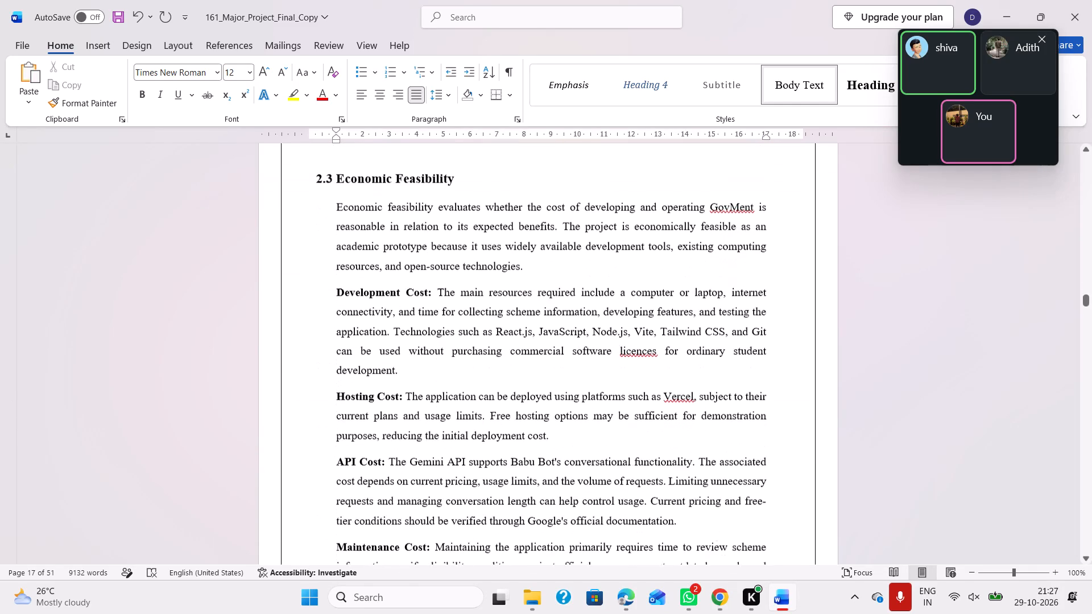
scroll(488, 310, "down", 5)
scroll(488, 310, "up", 1)
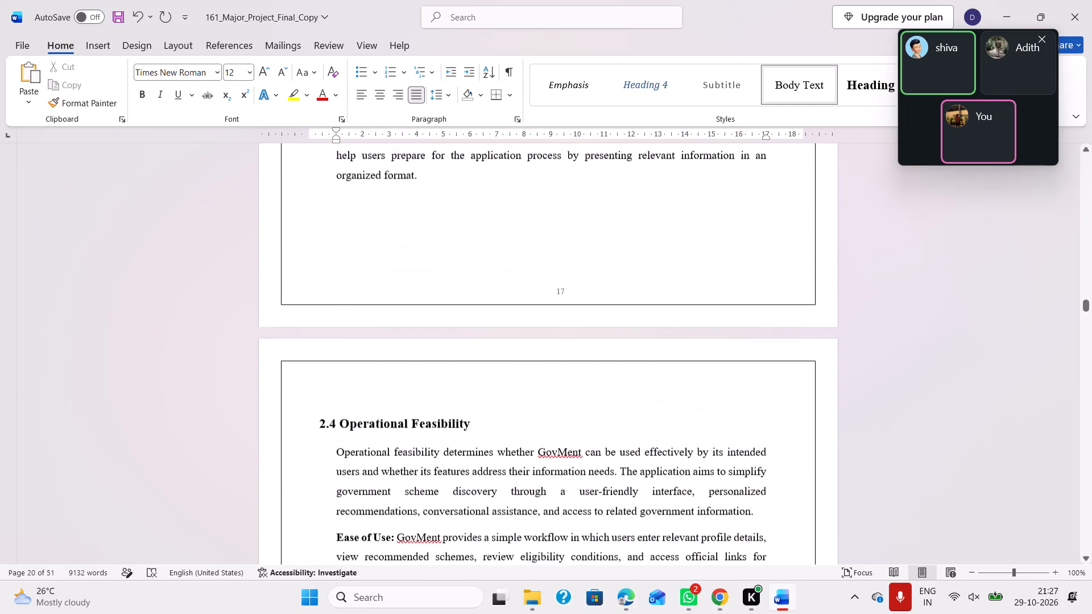
scroll(444, 316, "down", 5)
scroll(444, 316, "up", 1)
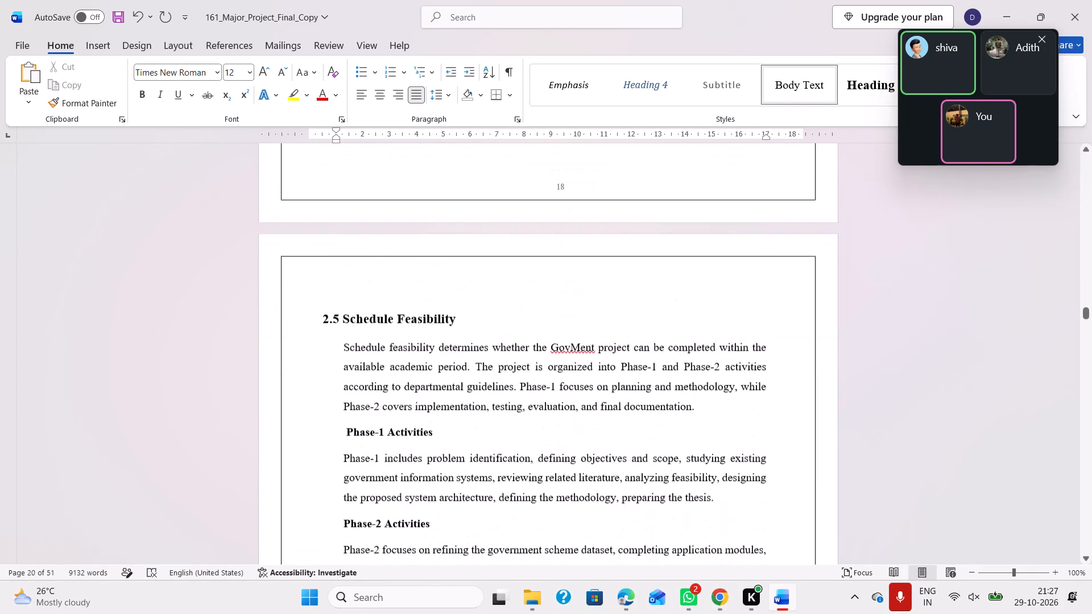
scroll(444, 316, "up", 1)
scroll(427, 309, "down", 4)
Insert a blank line at the end of section 2.5 to add space above the 2.6 Legal and Regulatory Feasibility heading.
scroll(427, 309, "down", 1)
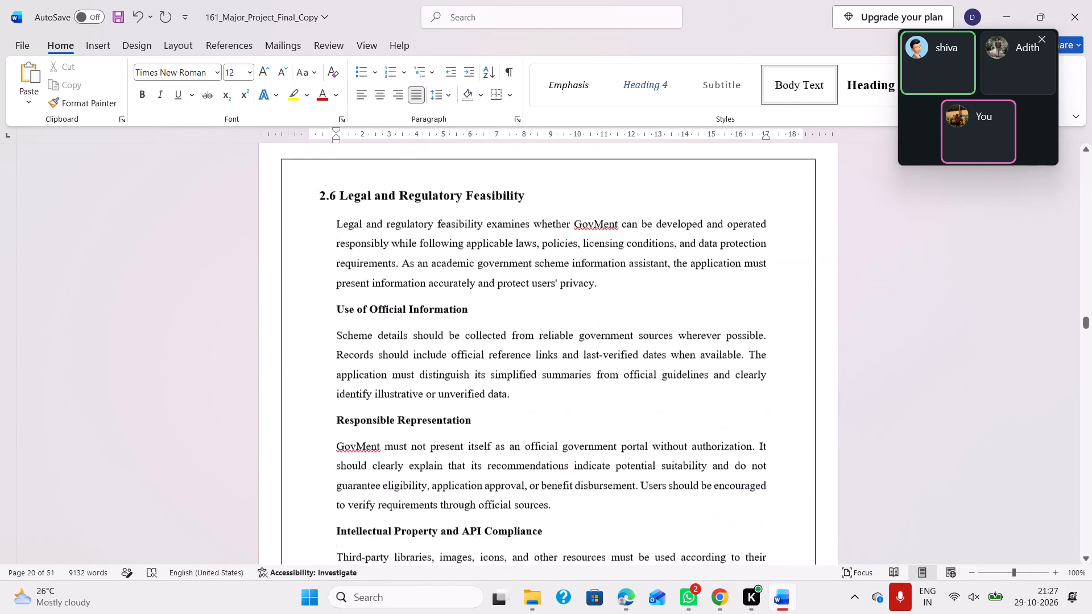
scroll(427, 309, "down", 1)
scroll(427, 309, "up", 2)
left_click(502, 246)
key("Return")
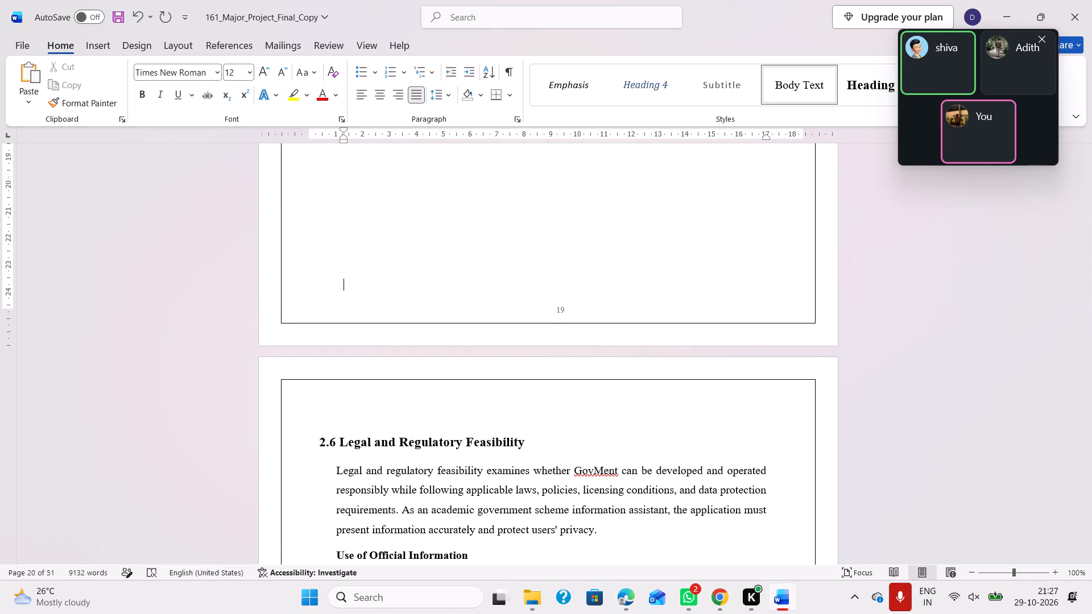
Review heading spacing and page breaks in sections 2.6 and 2.7 up to the end of chapter 2.
scroll(502, 246, "down", 3)
scroll(434, 306, "down", 7)
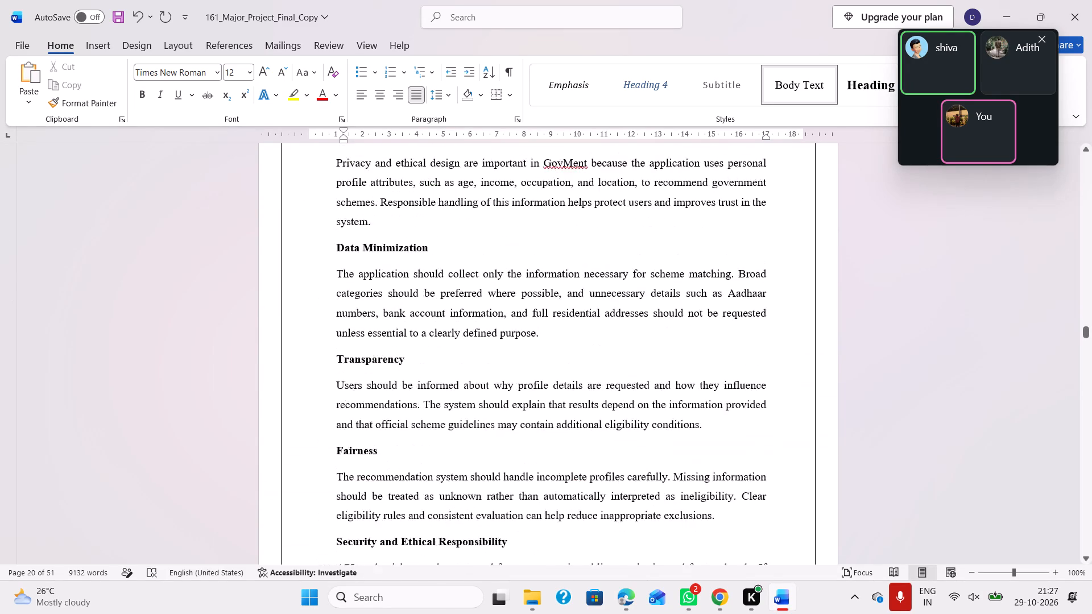
scroll(434, 306, "up", 1)
scroll(434, 306, "down", 1)
scroll(434, 306, "up", 1)
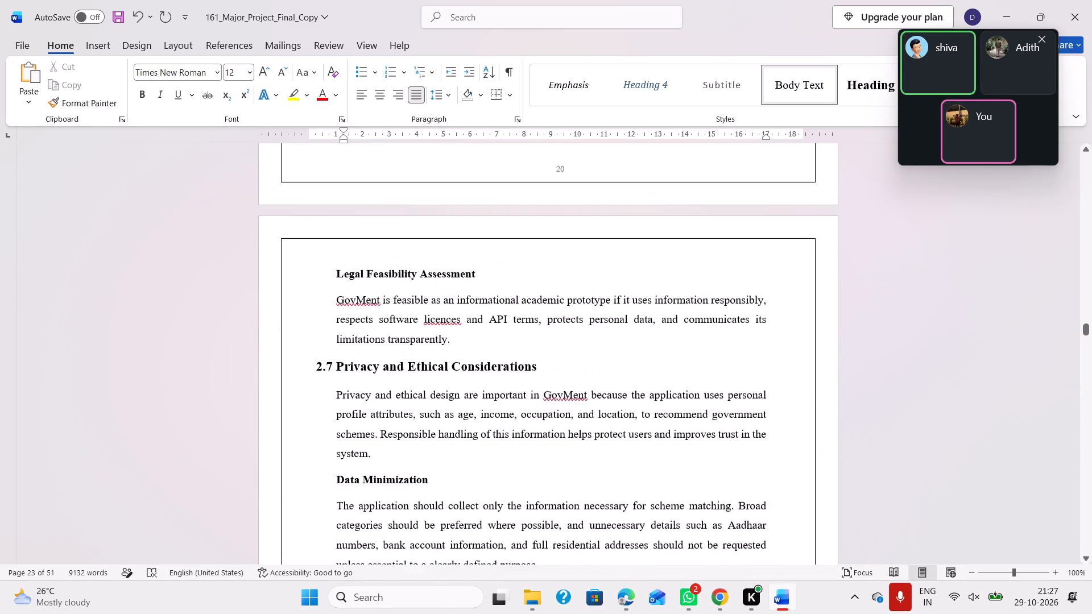
scroll(434, 306, "down", 6)
scroll(434, 306, "up", 1)
scroll(434, 306, "down", 4)
Review paragraph spacing, headings and page breaks from section 2.7 through chapter 3 up to section 3.6.
scroll(434, 306, "down", 1)
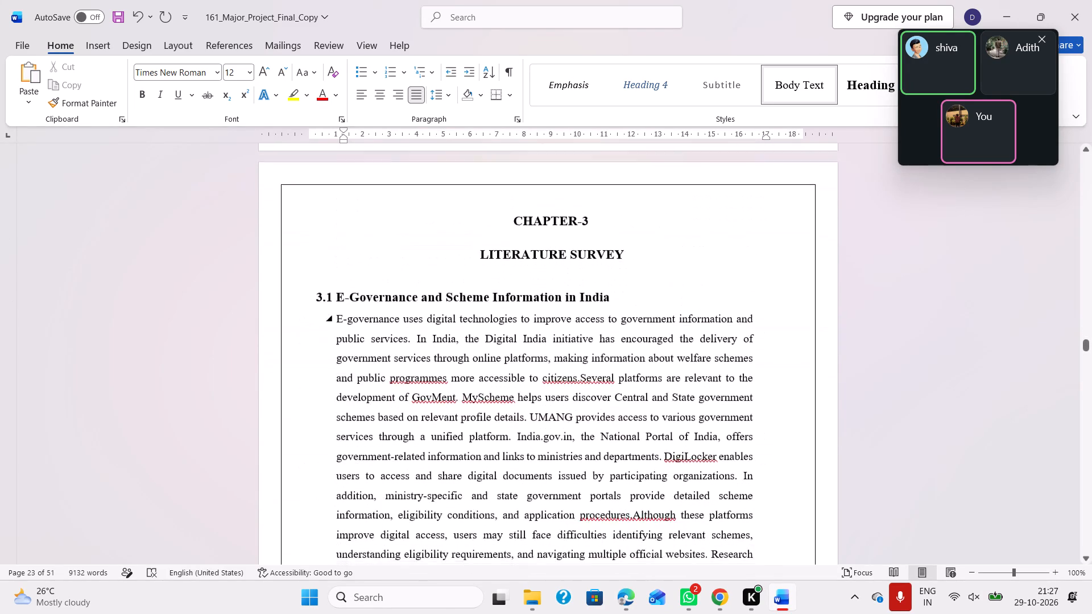
scroll(434, 306, "down", 10)
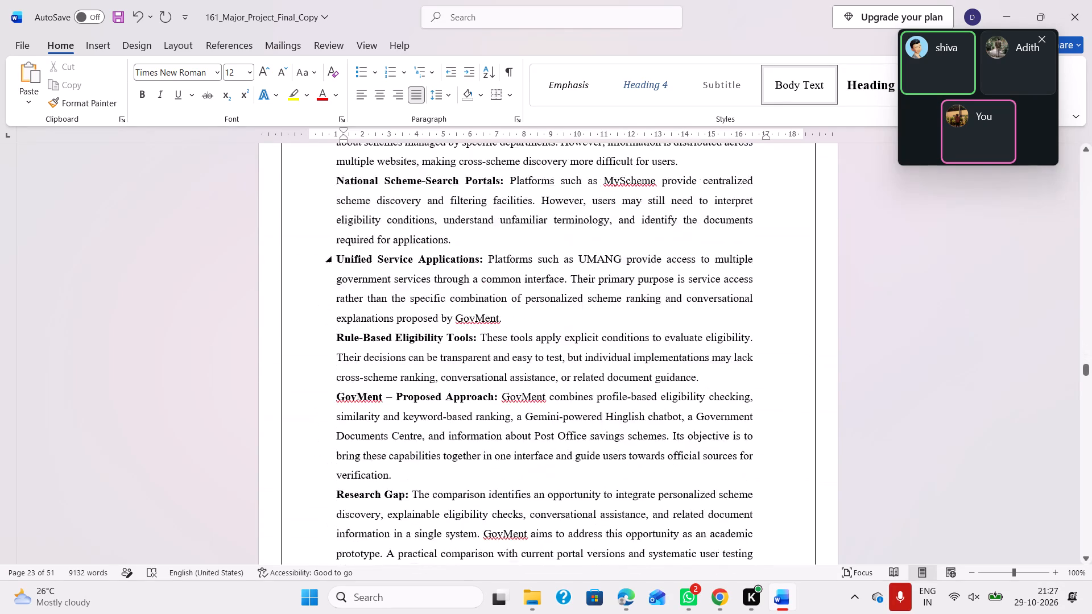
scroll(434, 306, "down", 4)
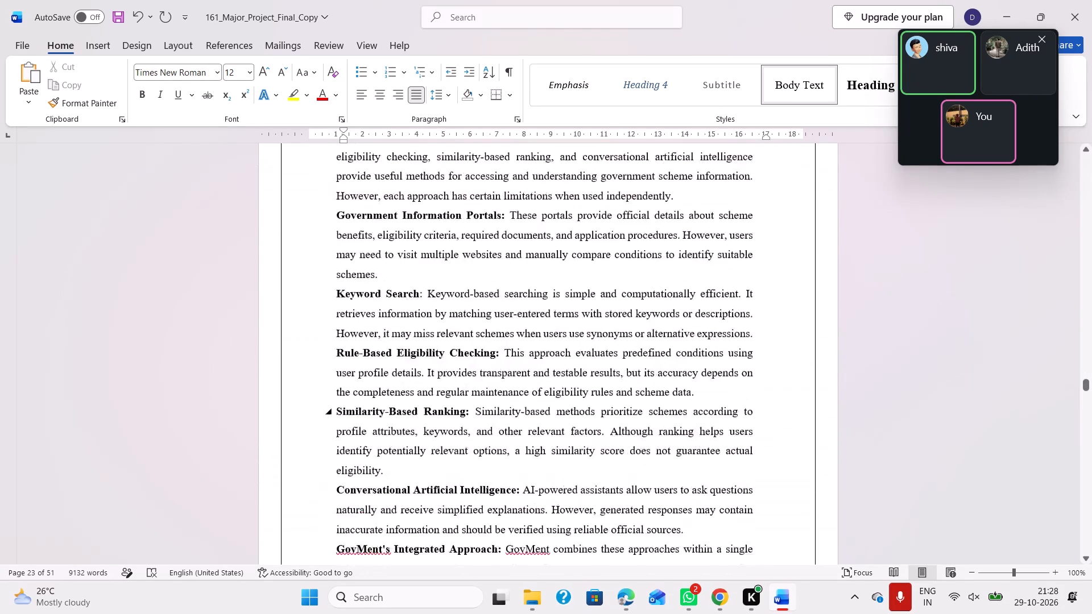
scroll(434, 306, "down", 2)
scroll(434, 306, "up", 6)
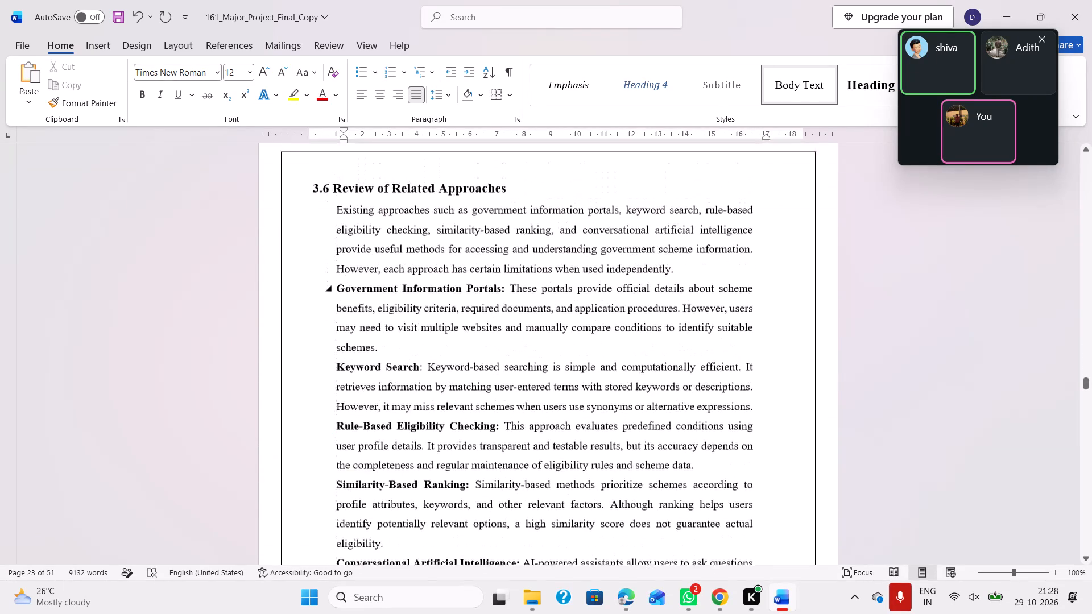
scroll(434, 306, "up", 1)
scroll(434, 306, "down", 1)
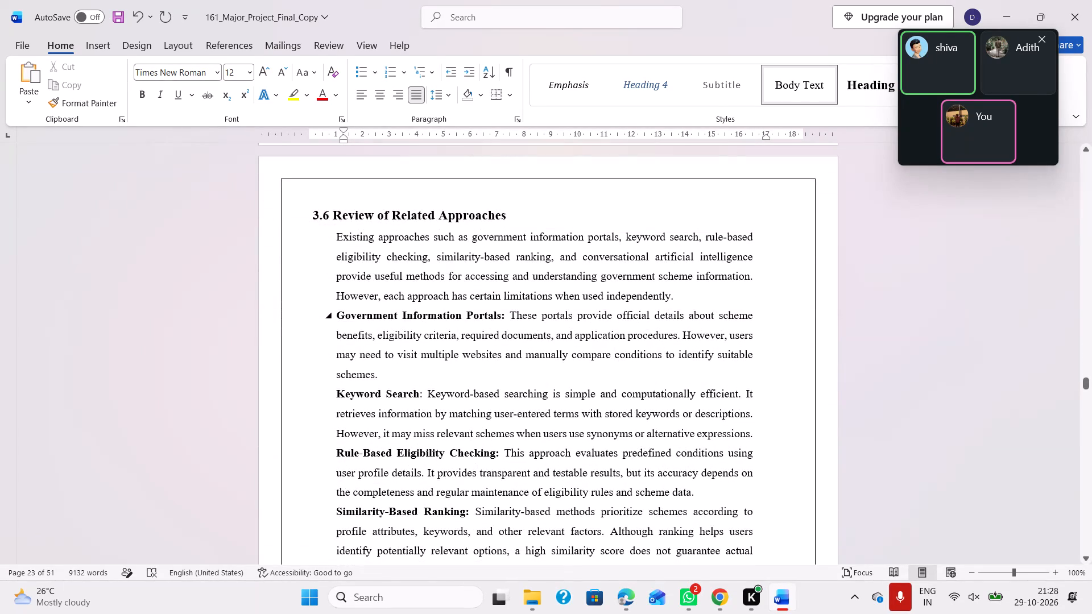
In section 3.6, insert a blank line after the introduction and after the Government Information Portals, Keyword Search and Rule-Based Eligibility Checking paragraphs.
left_click(686, 295)
key("Return")
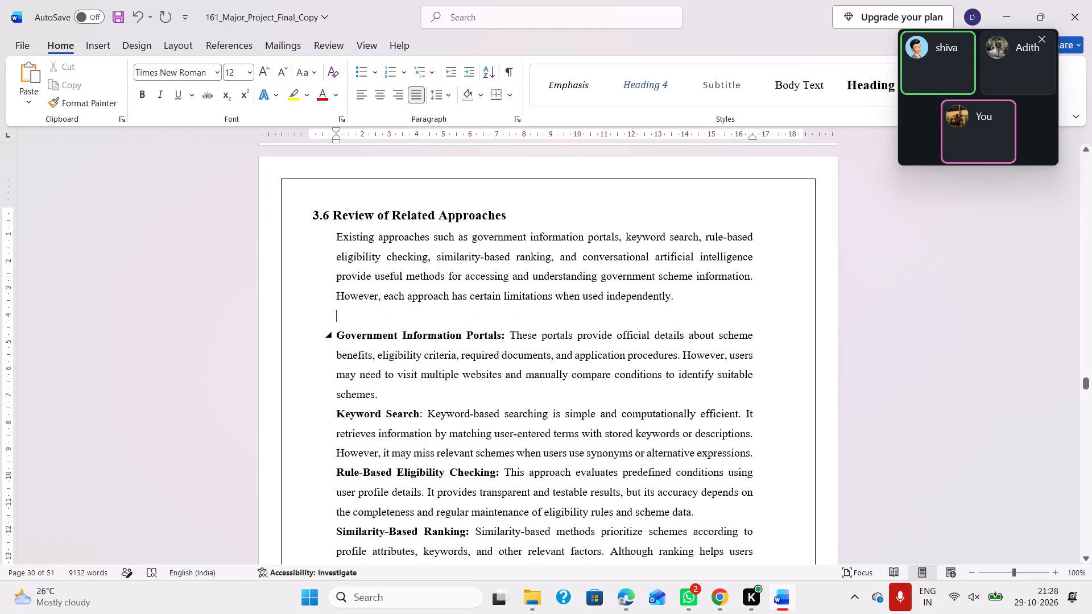
left_click(620, 395)
key("Return")
scroll(620, 395, "down", 1)
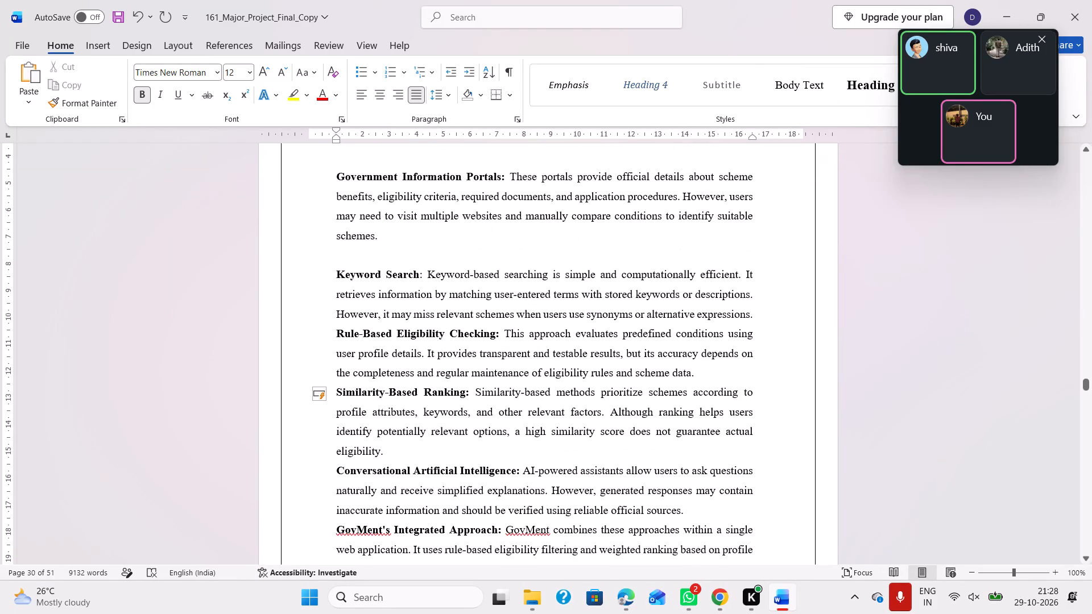
left_click(760, 312)
key("Return")
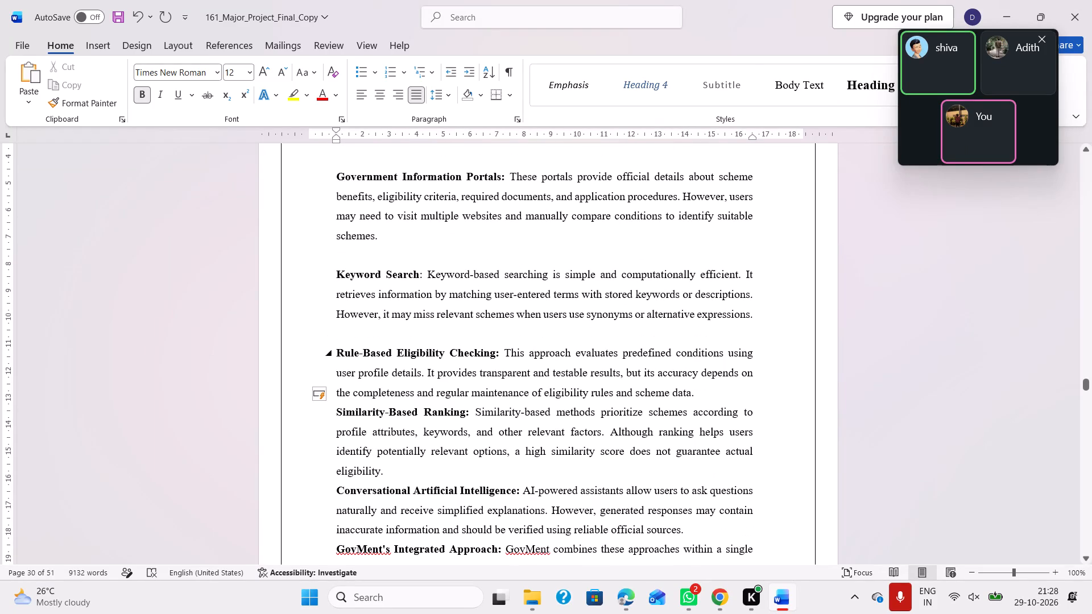
left_click(736, 388)
key("Return")
Insert two blank lines above the Conversational Artificial Intelligence paragraph and one above GovMent's Integrated Approach in section 3.6.
scroll(736, 388, "down", 1)
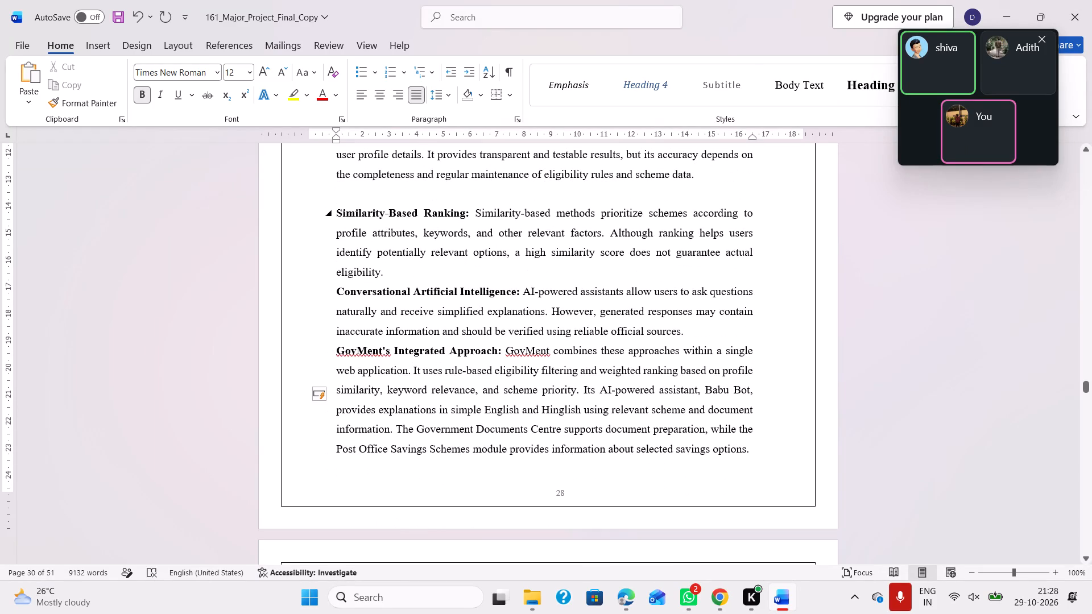
left_click(502, 282)
key("Return")
left_click(685, 350)
key("Return")
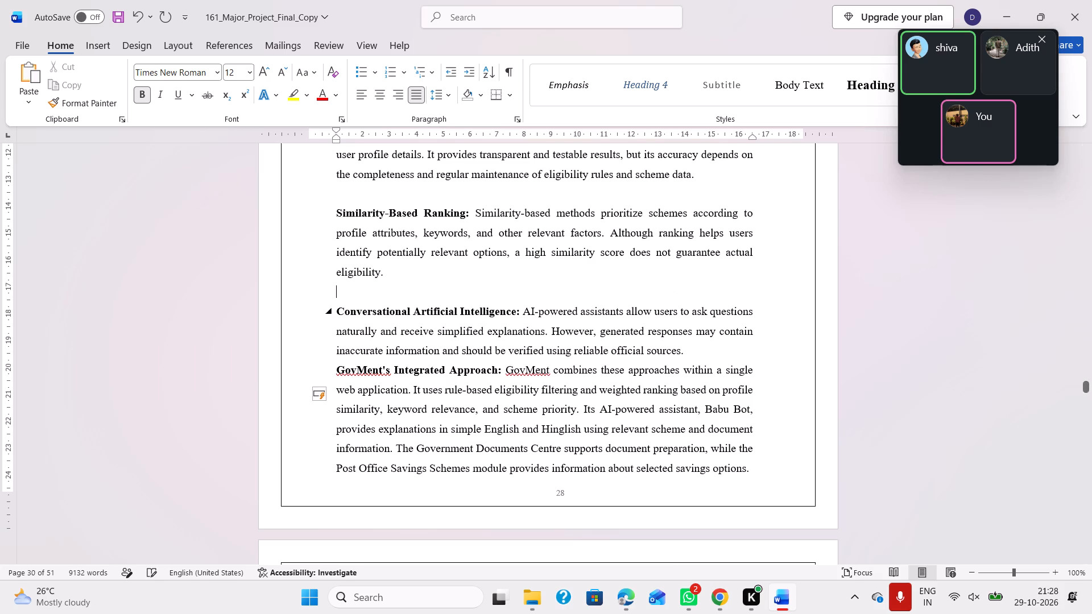
scroll(685, 350, "down", 1)
left_click(712, 263)
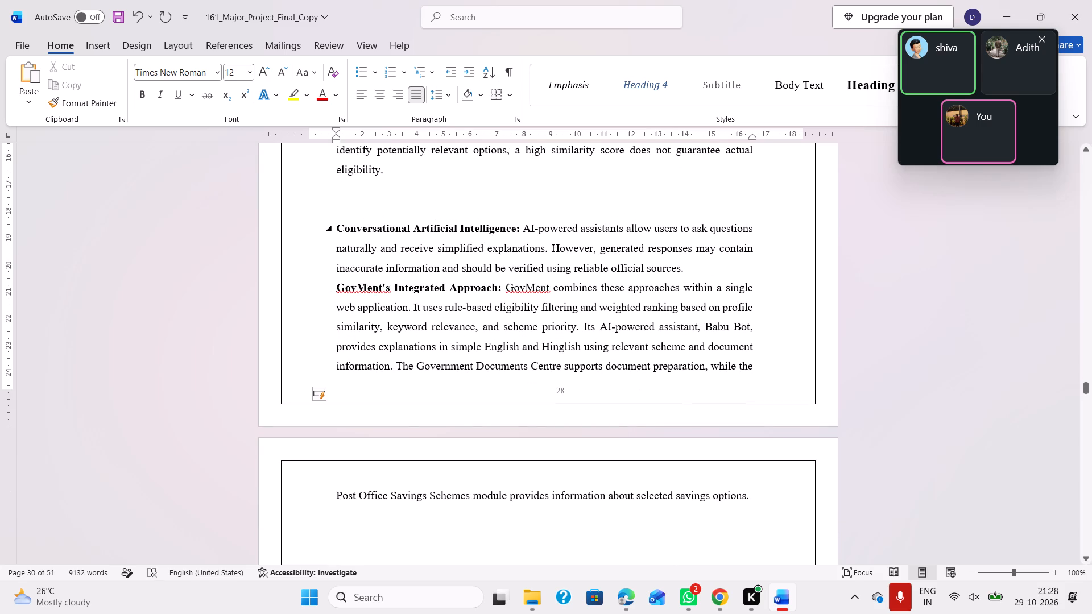
key("Return")
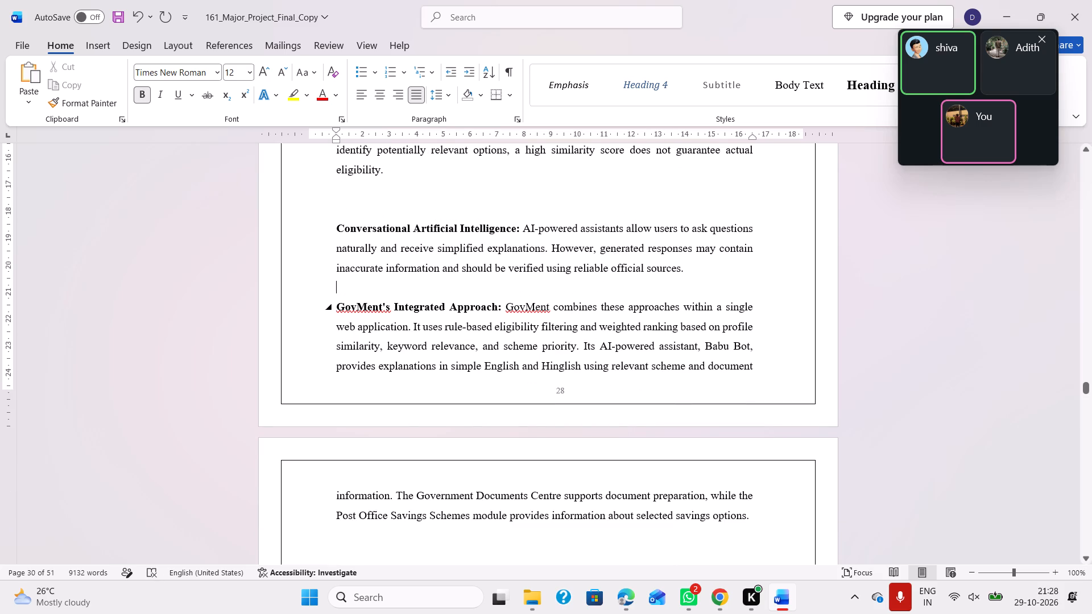
Delete the end of GovMent's Integrated Approach from "English and Hinglish" onward and close the sentence after "simple" with a period.
left_click_drag(518, 366, 648, 445)
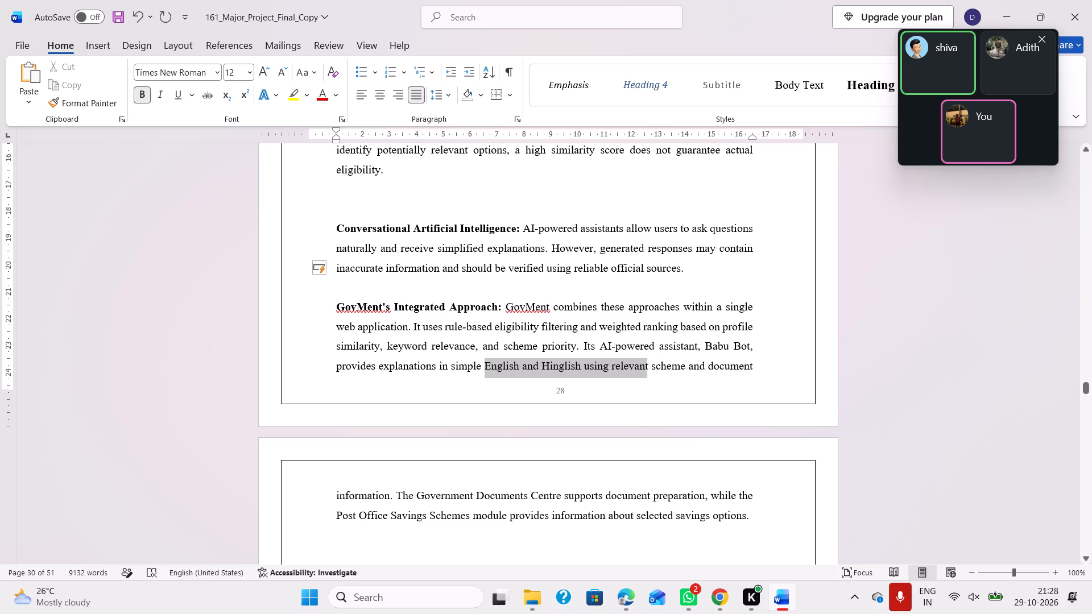
left_click_drag(648, 445, 762, 524)
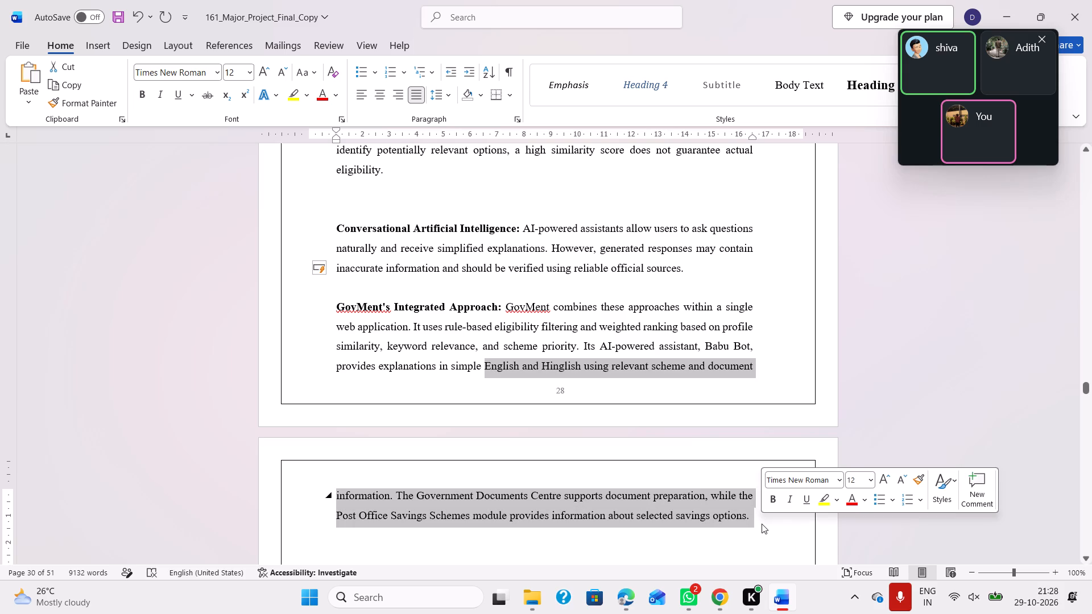
key("BackSpace")
key("BackSpace")
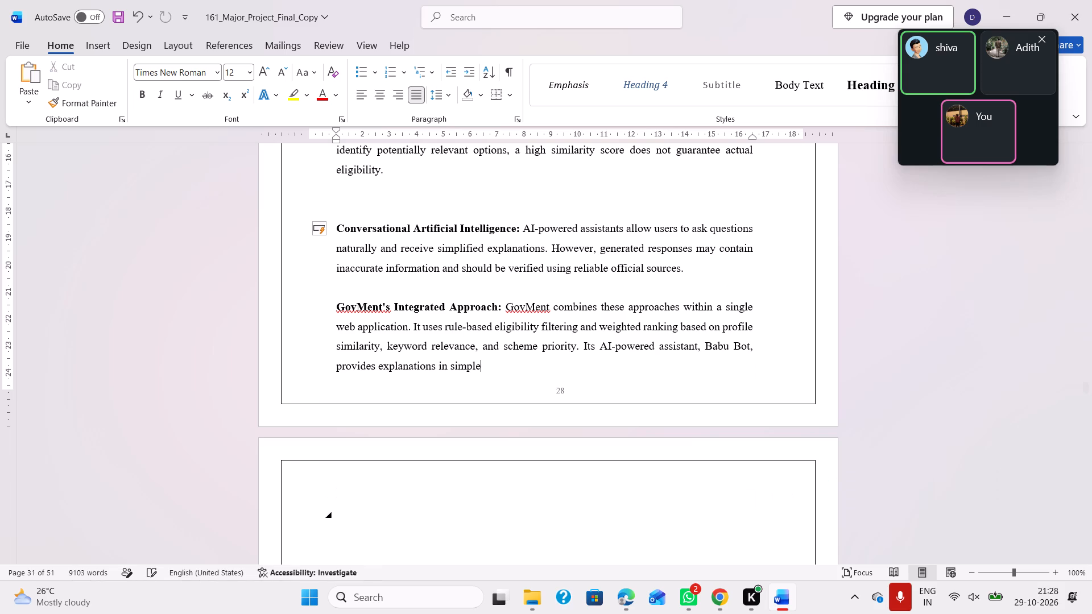
key("period")
Remove the extra blank lines above the 3.7 Research Gap heading, leaving one at the top of the page.
scroll(762, 524, "down", 2)
scroll(696, 408, "up", 1)
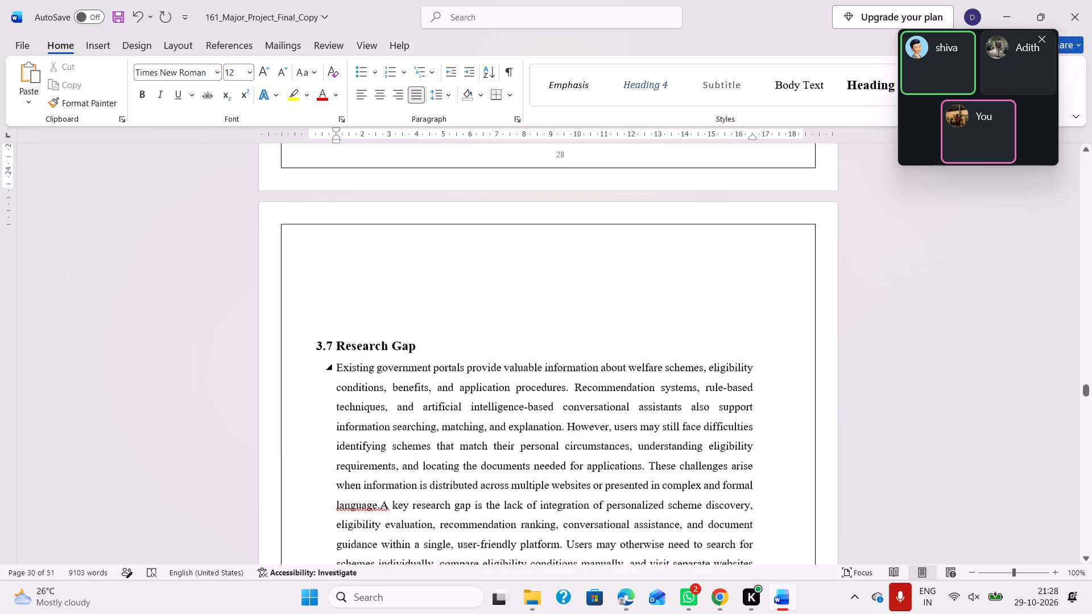
left_click(379, 358)
key("BackSpace")
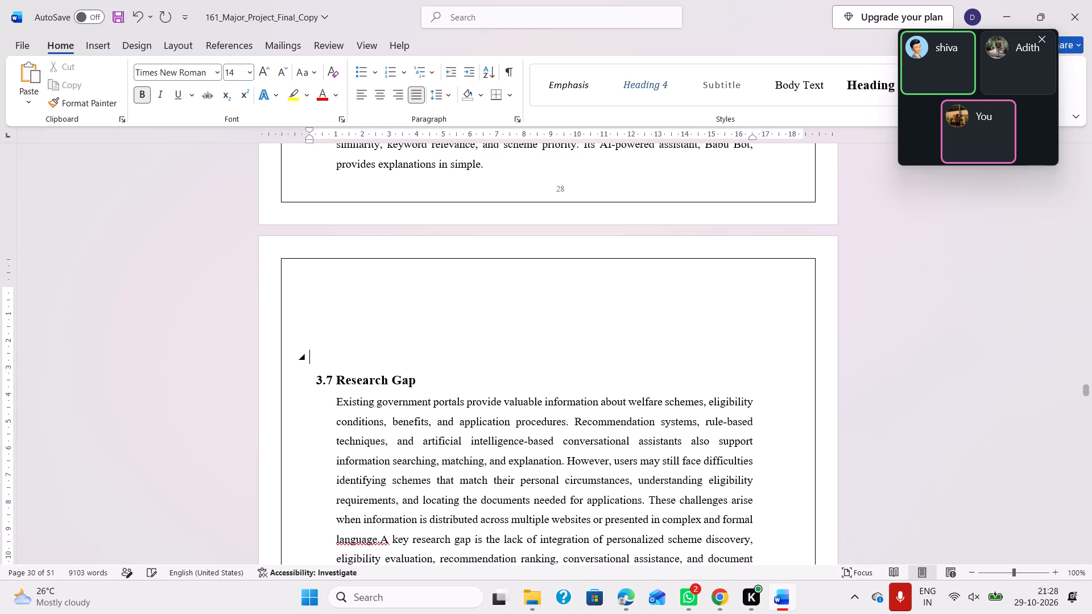
key("BackSpace")
key("BackSpace")
key("BackSpace")
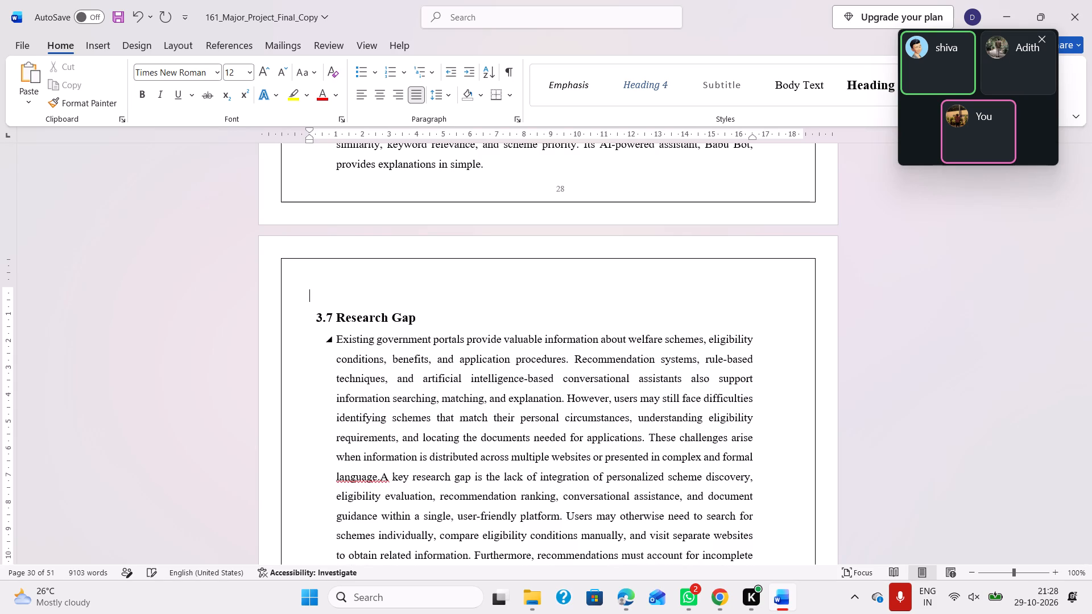
Delete the blank lines above the CHAPTER – 4 title so it starts at the top of its page.
scroll(379, 358, "down", 2)
scroll(415, 304, "down", 1)
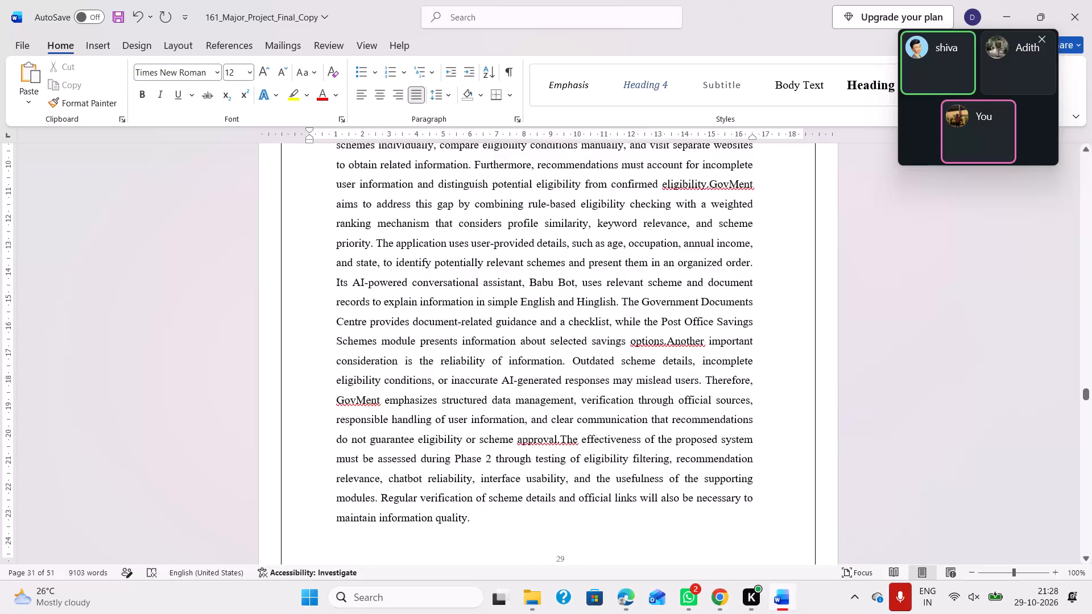
scroll(415, 304, "down", 1)
scroll(531, 323, "down", 1)
left_click(486, 322)
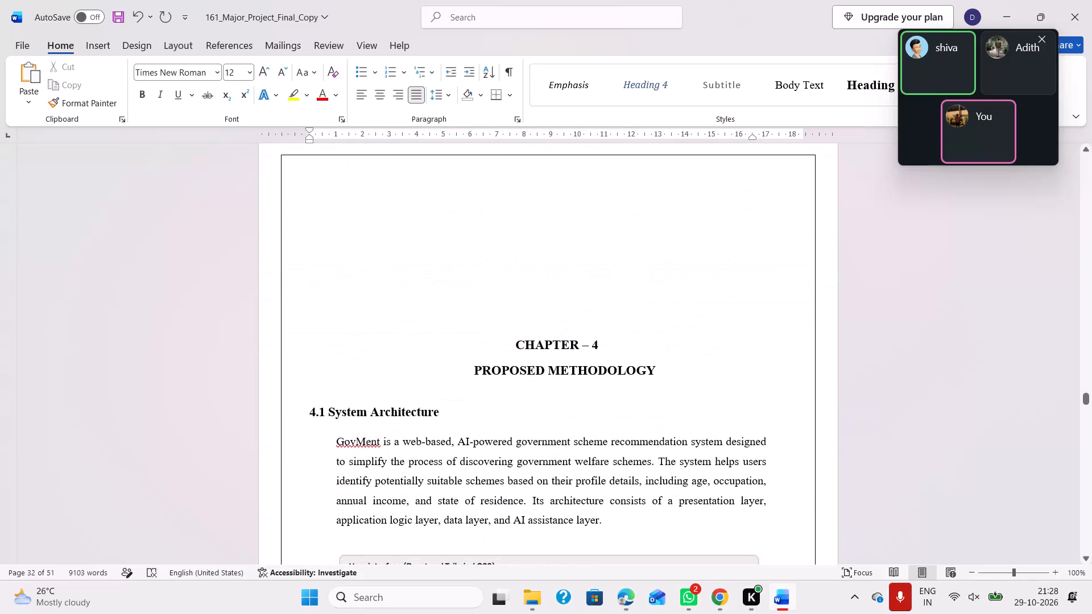
key("BackSpace")
key("BackSpace")
key("BackSpace")
key("BackSpace")
key("BackSpace")
key("BackSpace")
key("BackSpace")
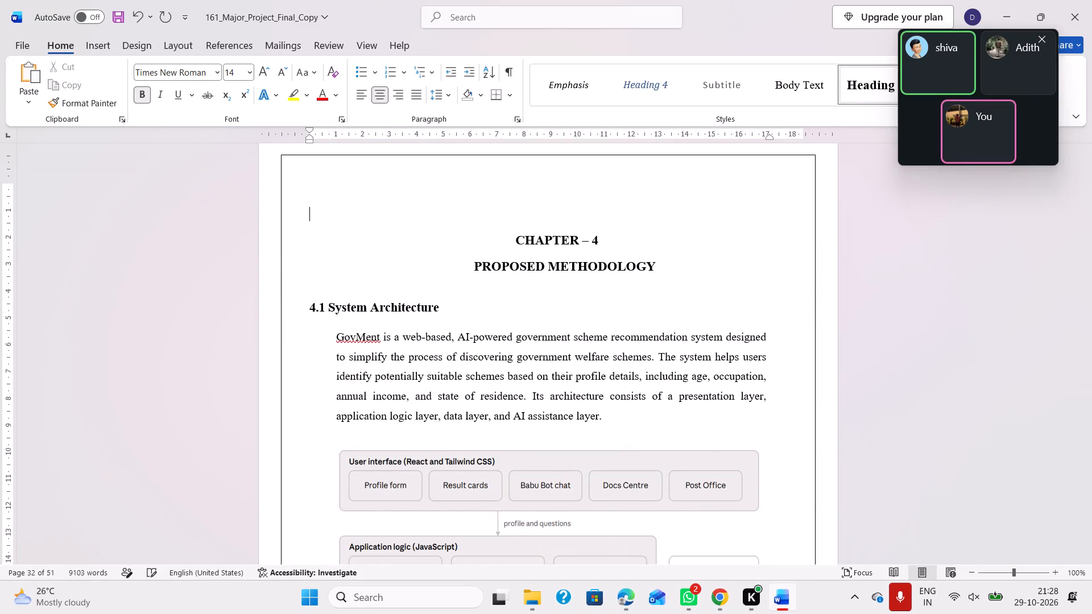
scroll(486, 322, "up", 1)
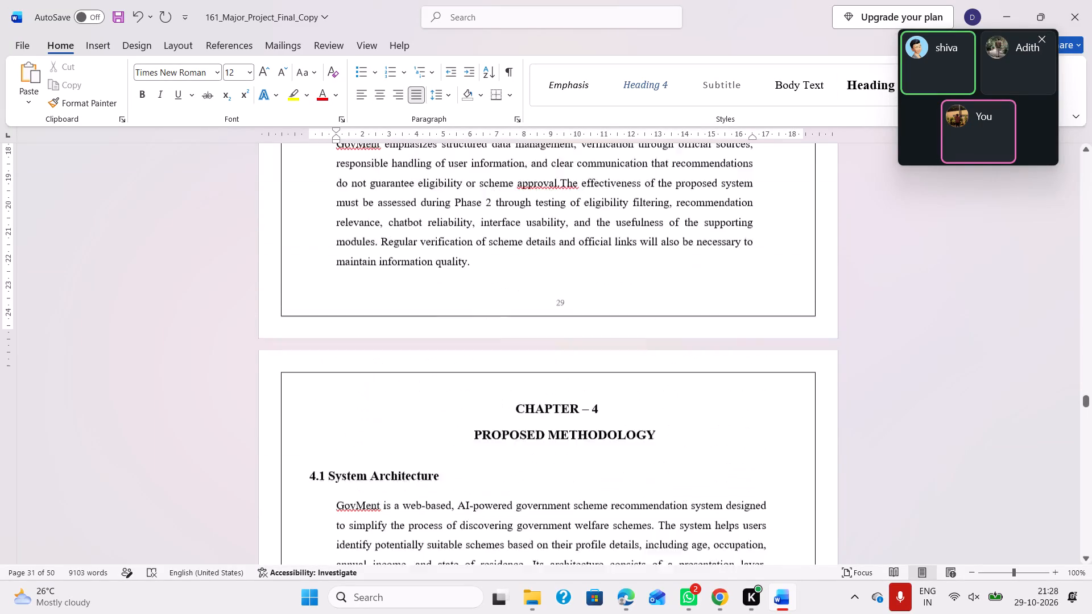
Review headings, figures and page breaks in chapter 4 from section 4.1 through the Figure 4.10 testing plan.
scroll(486, 322, "down", 8)
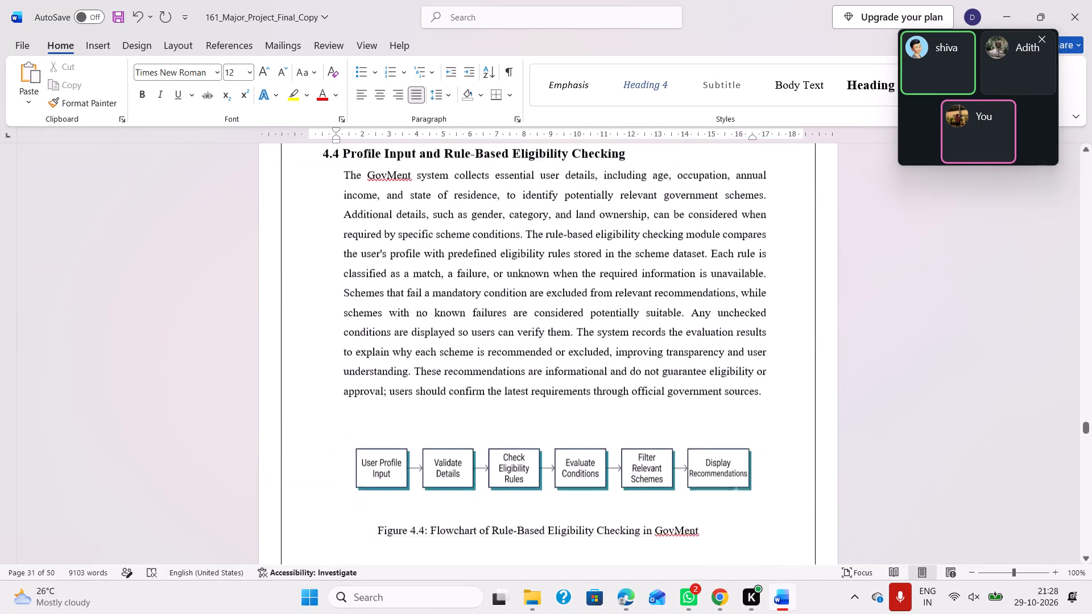
scroll(486, 322, "up", 1)
scroll(486, 322, "down", 4)
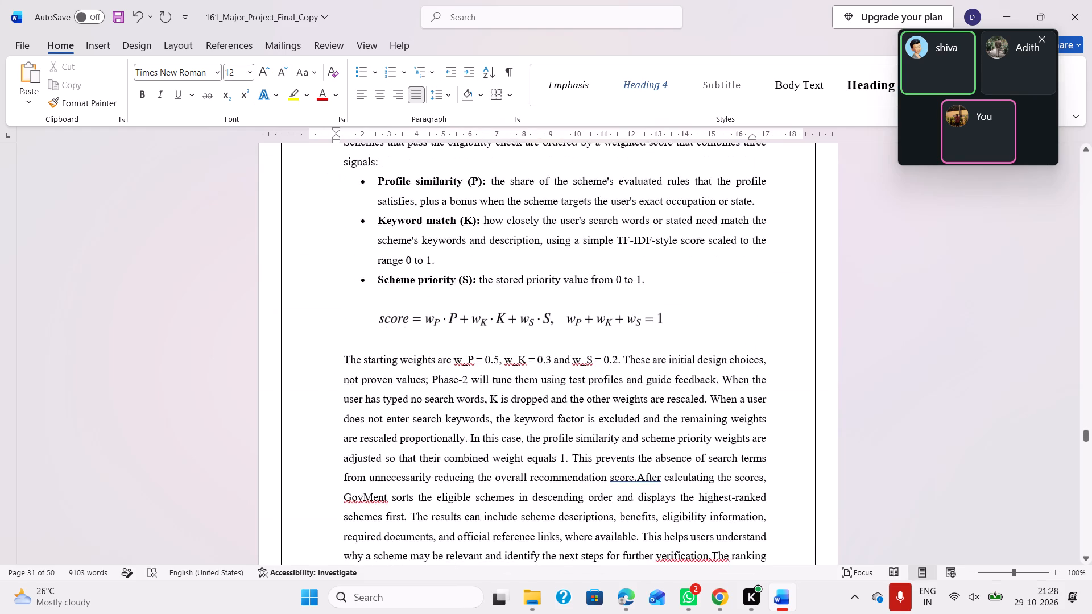
scroll(486, 322, "up", 2)
scroll(486, 322, "down", 6)
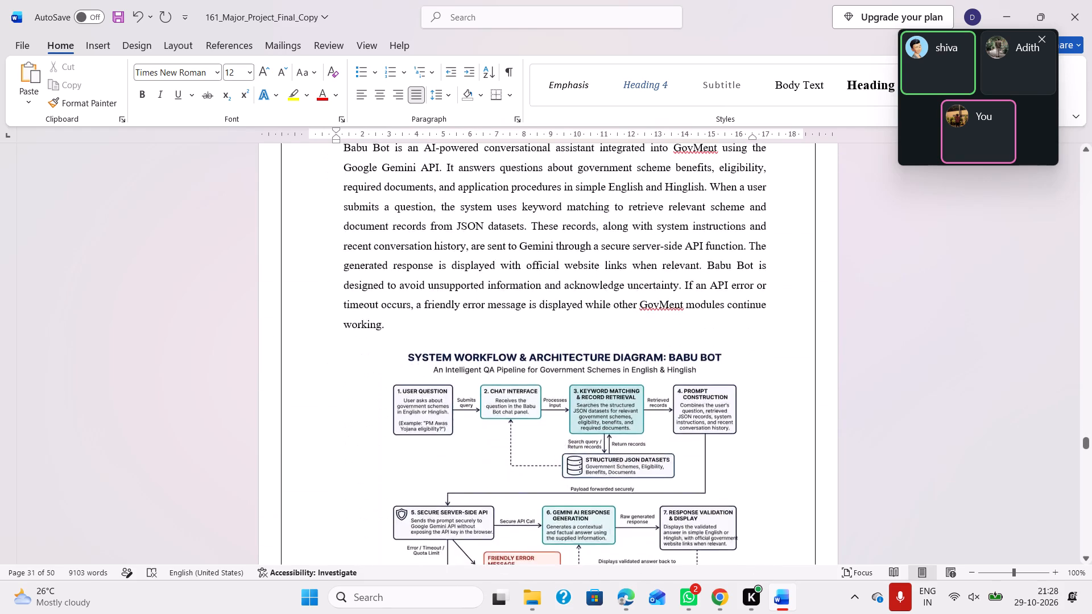
scroll(486, 322, "down", 7)
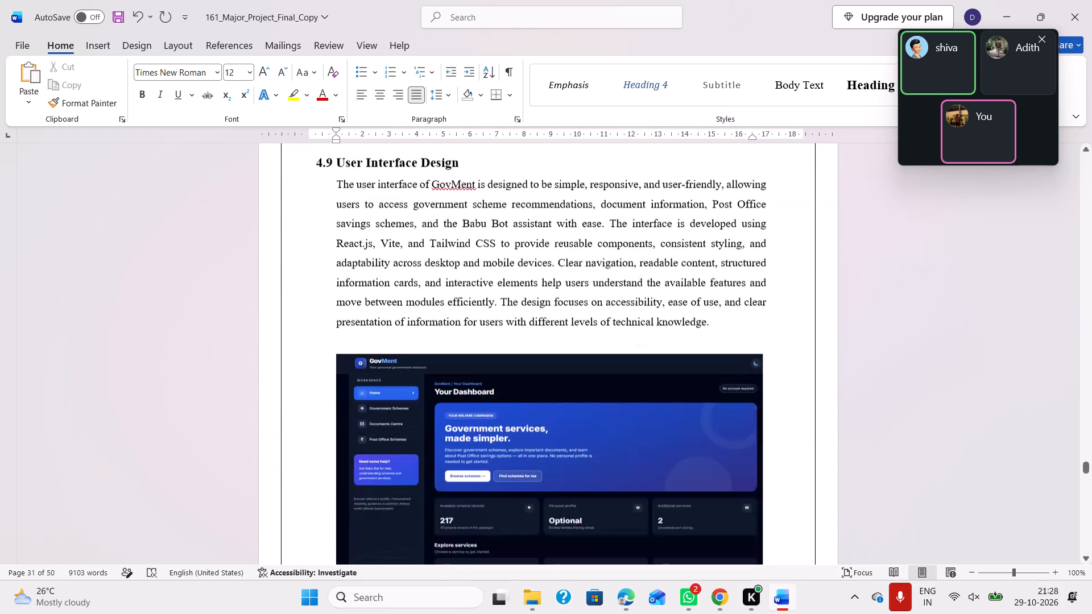
scroll(486, 322, "down", 6)
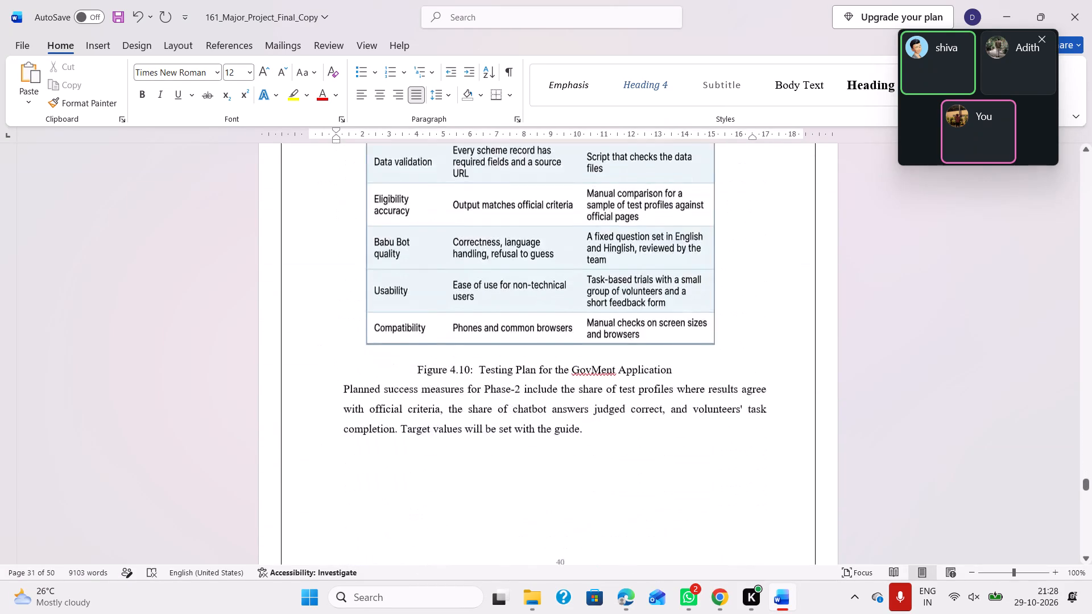
Review the remaining page layout from section 4.13 and the UML diagrams through the chapter 5 references.
scroll(486, 322, "down", 6)
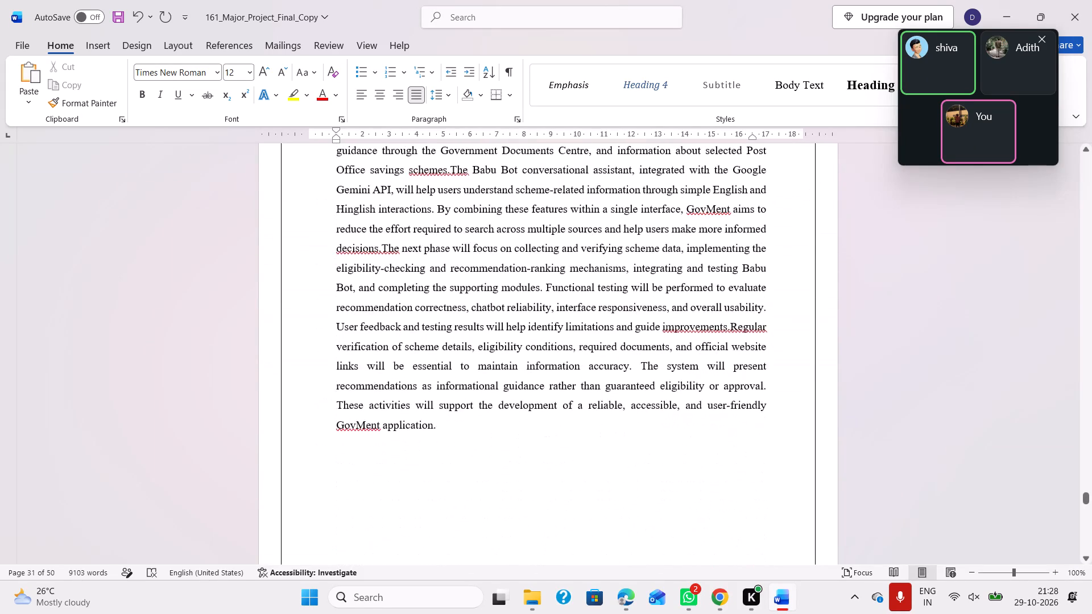
scroll(486, 322, "up", 2)
right_click(486, 322)
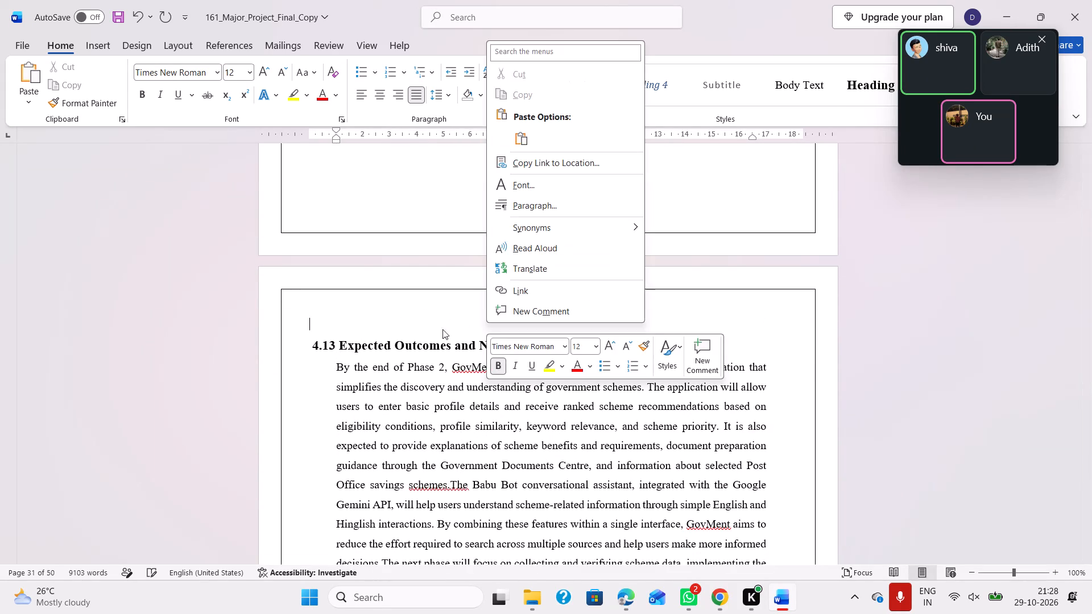
left_click(429, 330)
scroll(429, 330, "down", 6)
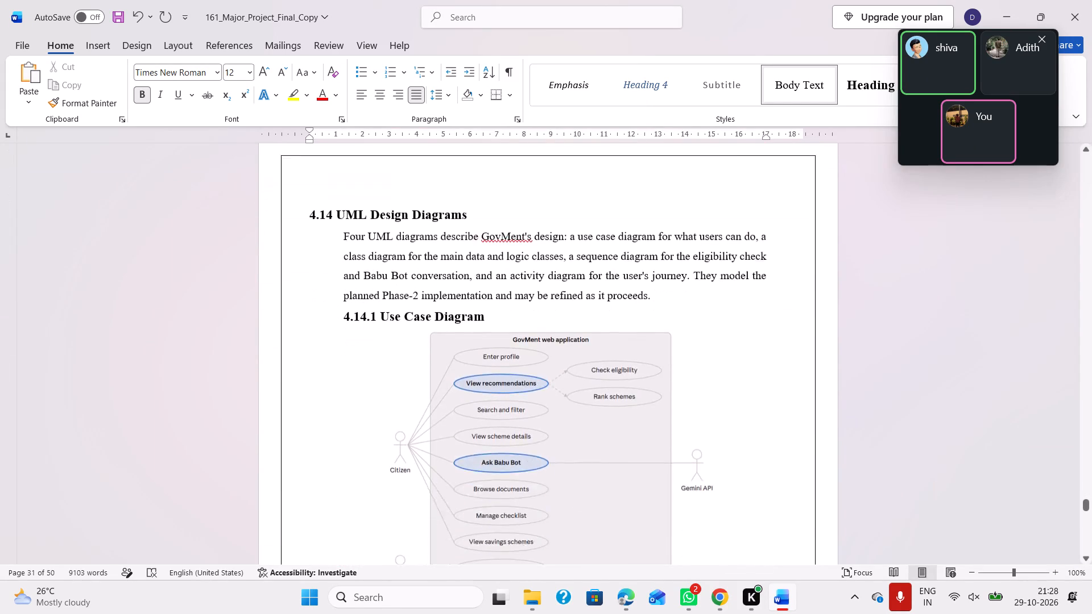
scroll(429, 330, "down", 5)
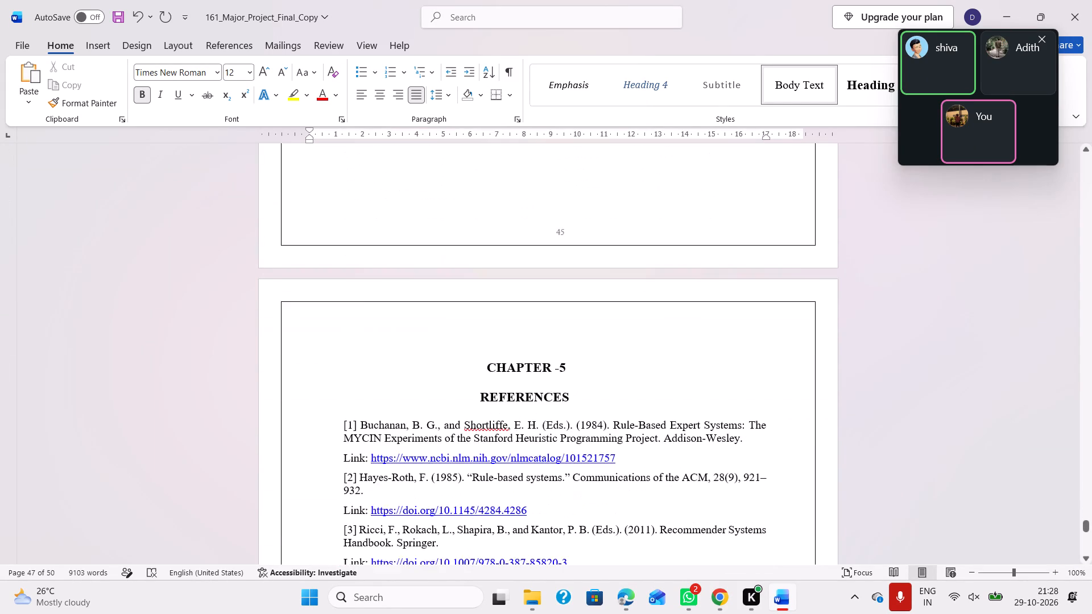
scroll(429, 330, "down", 5)
Print the whole report with Microsoft Print to PDF to the Desktop as "shiri(major) project.pdf", replacing the existing file.
key("ctrl+p")
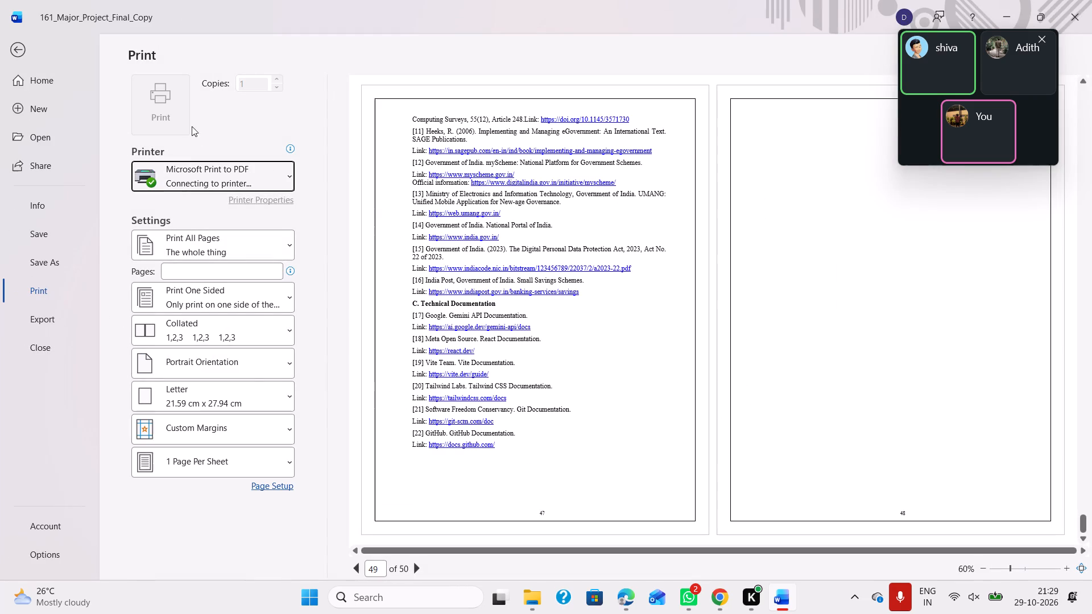
left_click(159, 103)
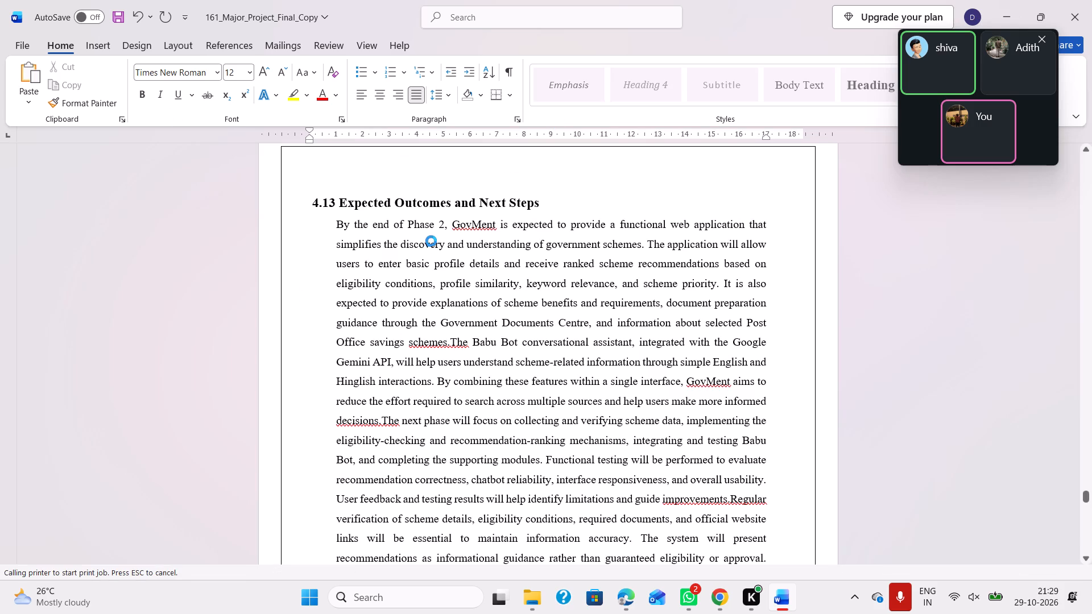
left_click(408, 235)
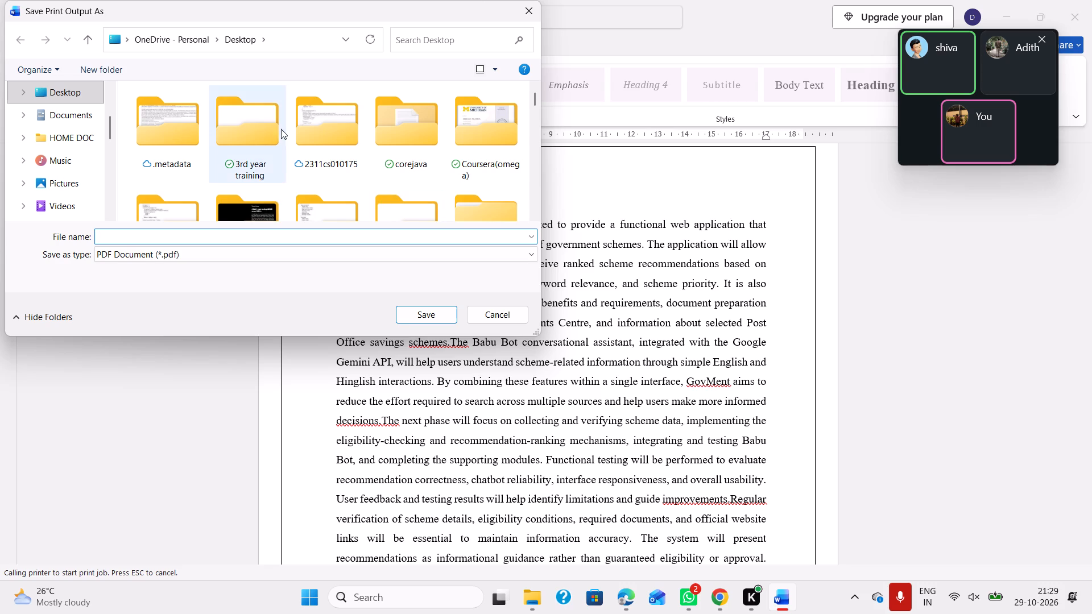
left_click(75, 122)
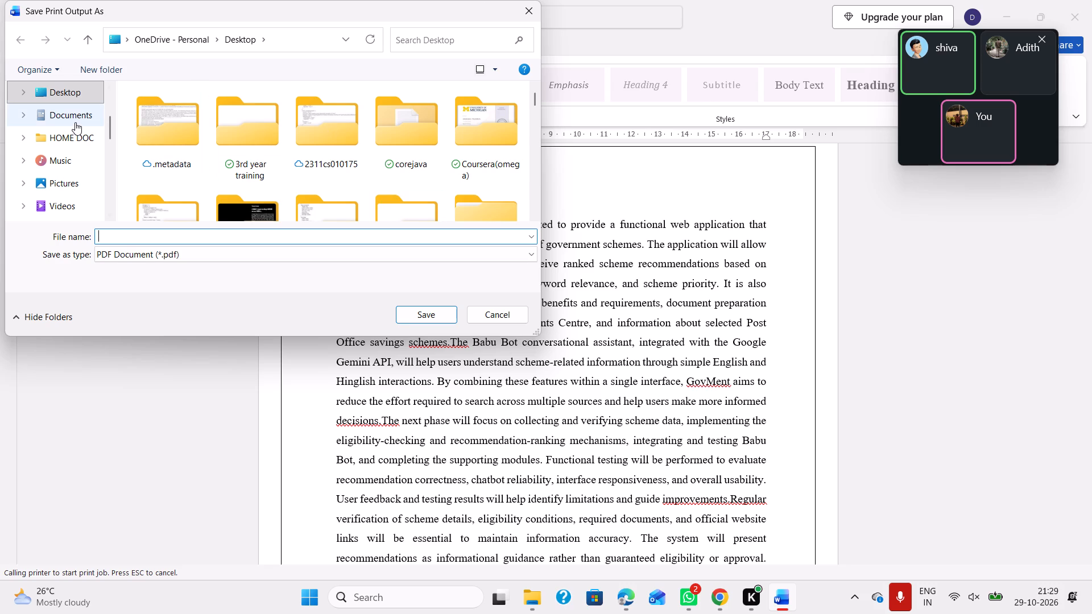
left_click(75, 109)
left_click(73, 89)
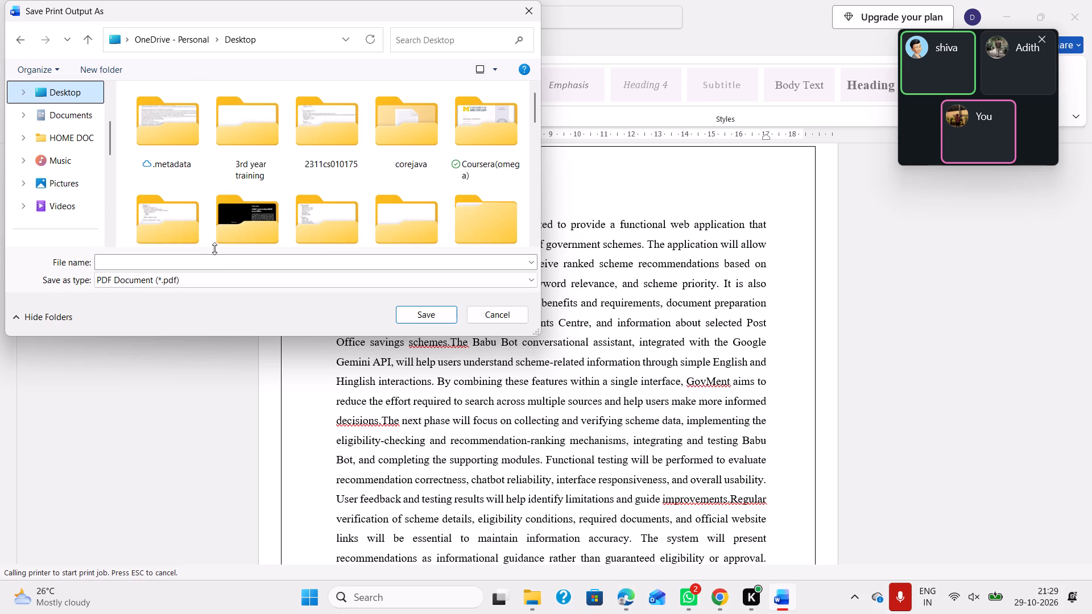
left_click(211, 264)
type("shiri")
left_click(163, 280)
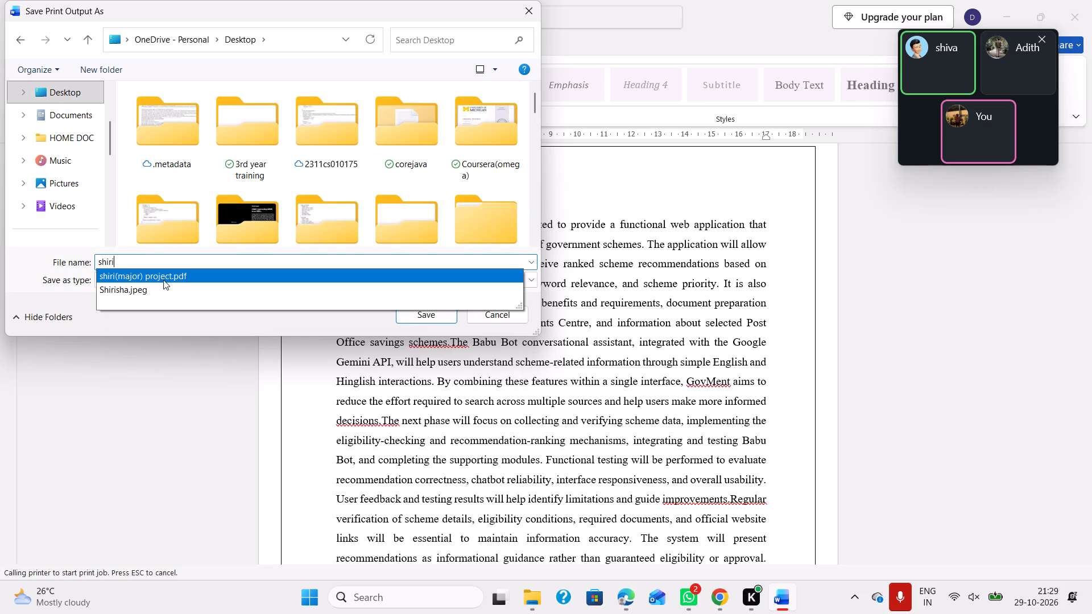
left_click(423, 317)
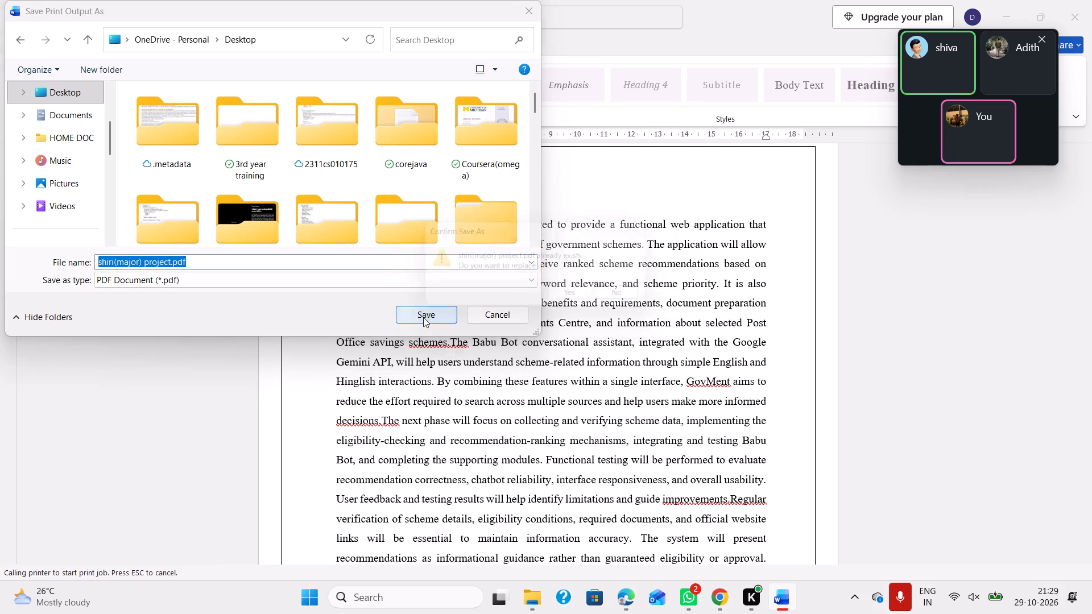
left_click(577, 298)
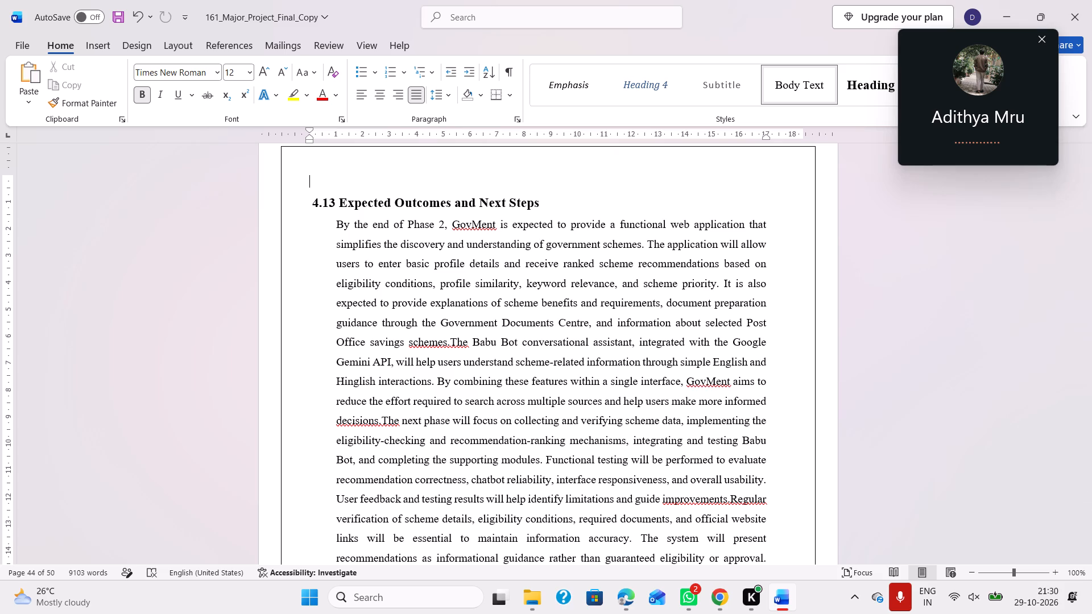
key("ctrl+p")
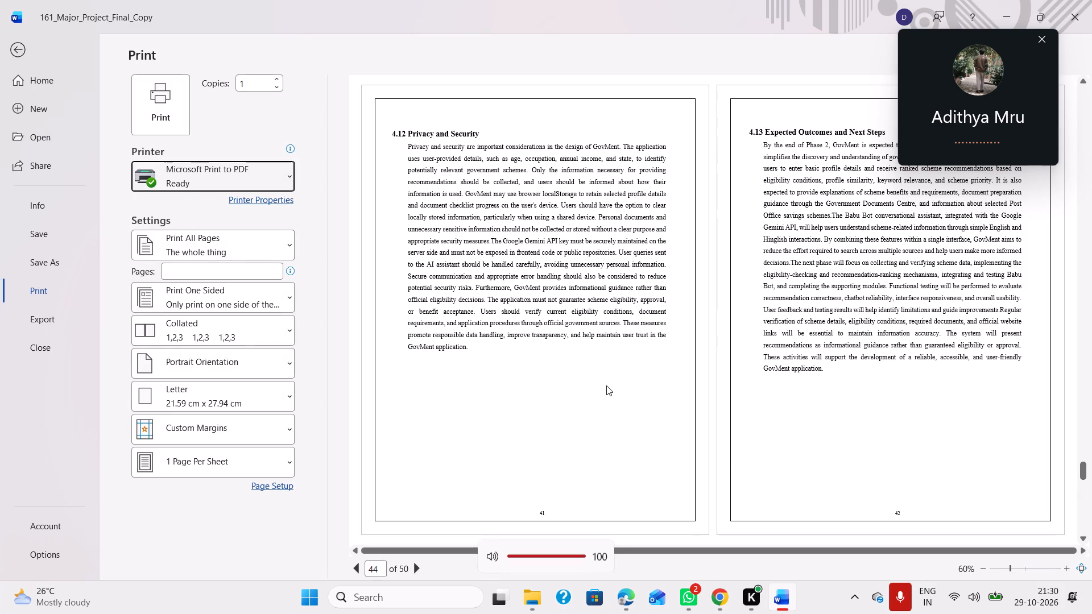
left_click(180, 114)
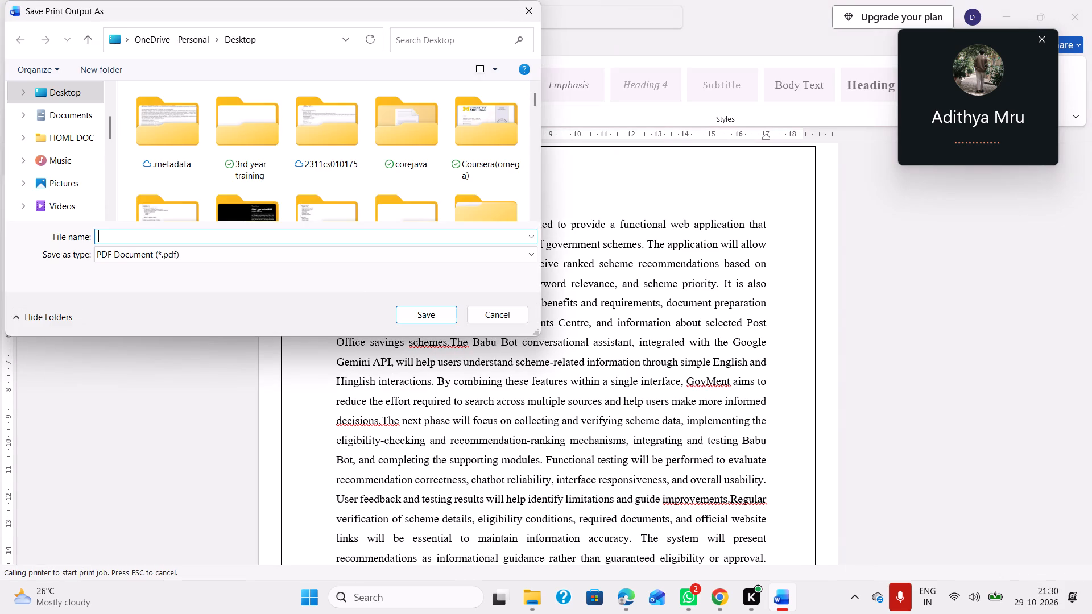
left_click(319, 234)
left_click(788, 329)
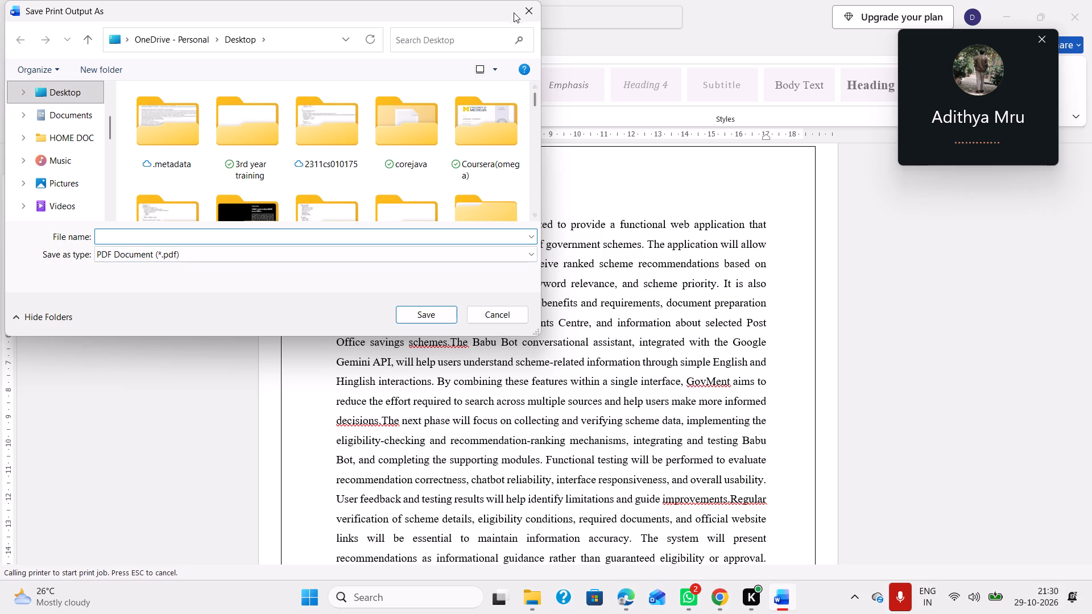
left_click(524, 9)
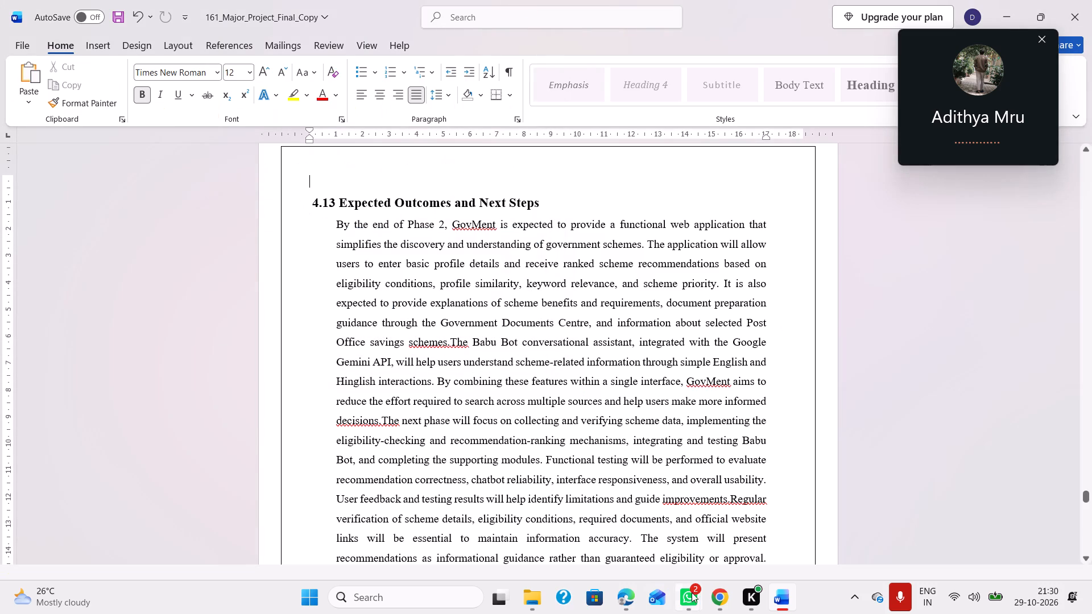
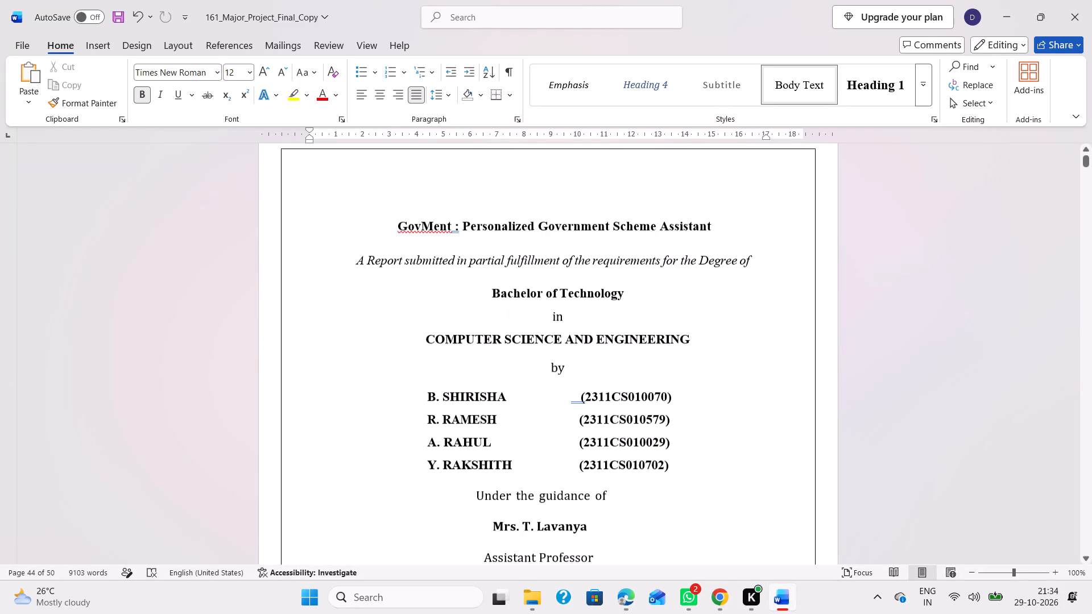
Replace the boxed page number in the Section 11 footer with a centred bottom-of-page number.
scroll(607, 408, "down", 13)
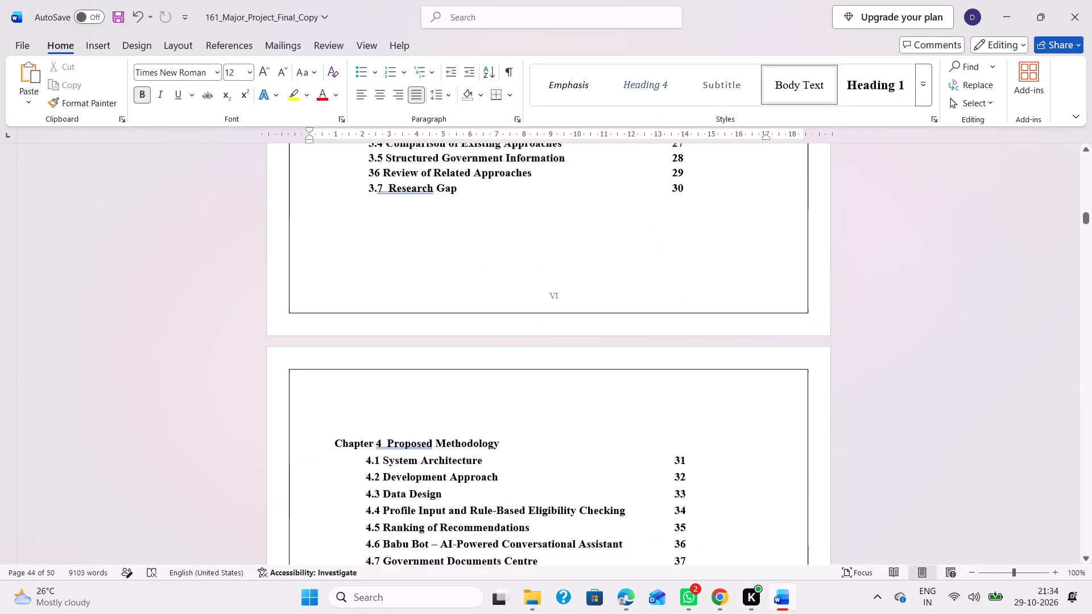
scroll(607, 408, "down", 7)
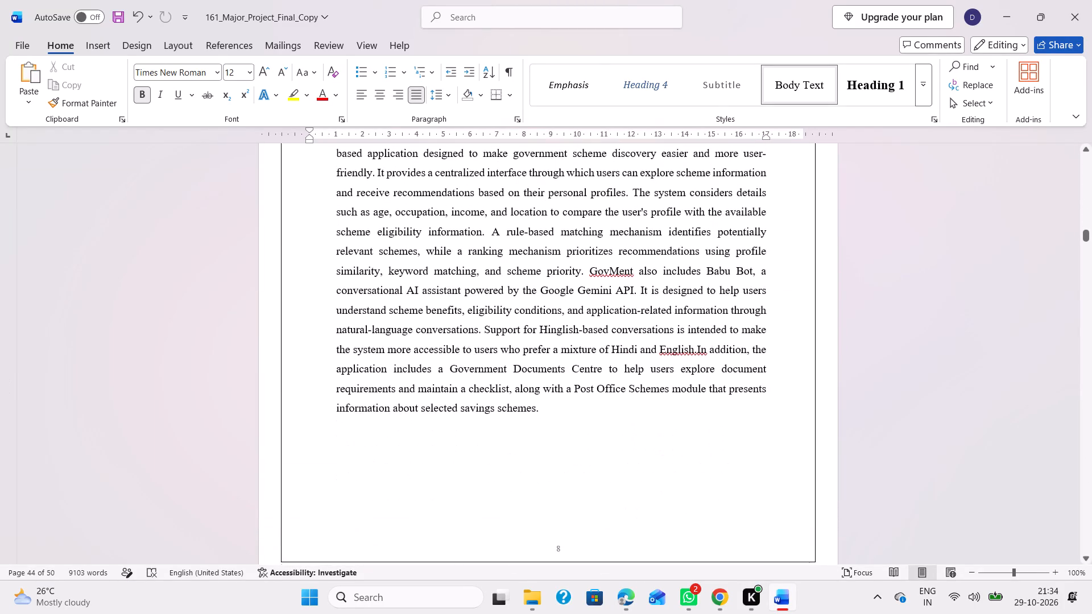
scroll(607, 408, "down", 1)
double_click(562, 491)
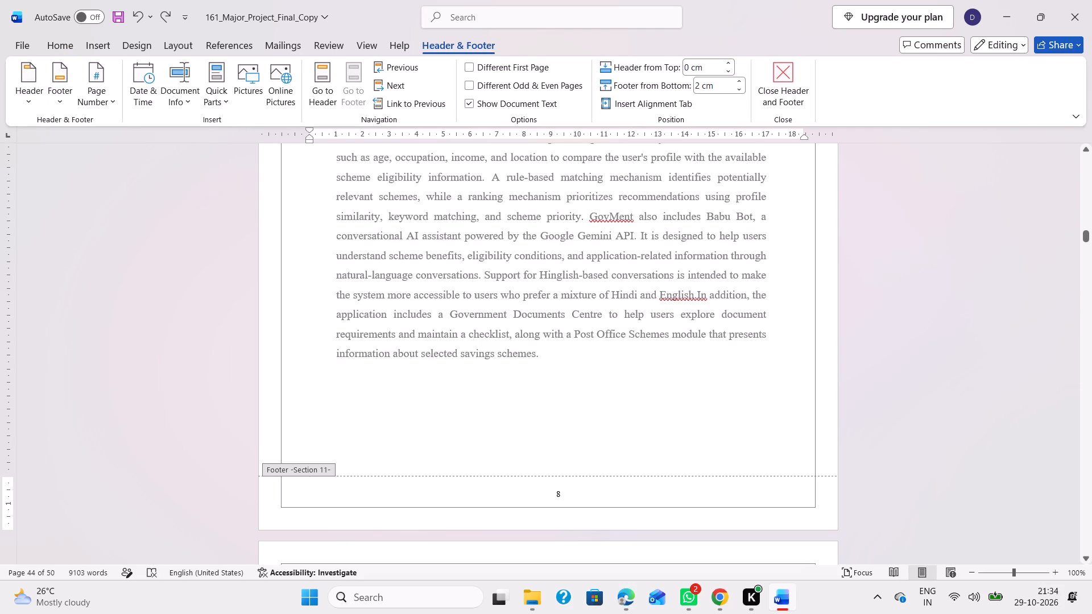
double_click(565, 493)
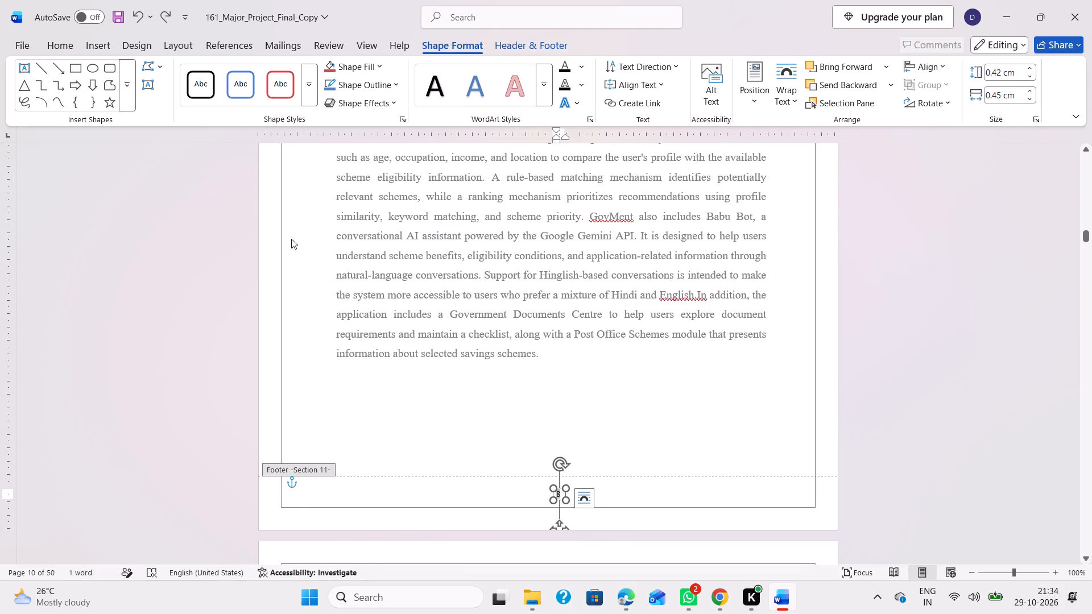
left_click(43, 42)
left_click(98, 45)
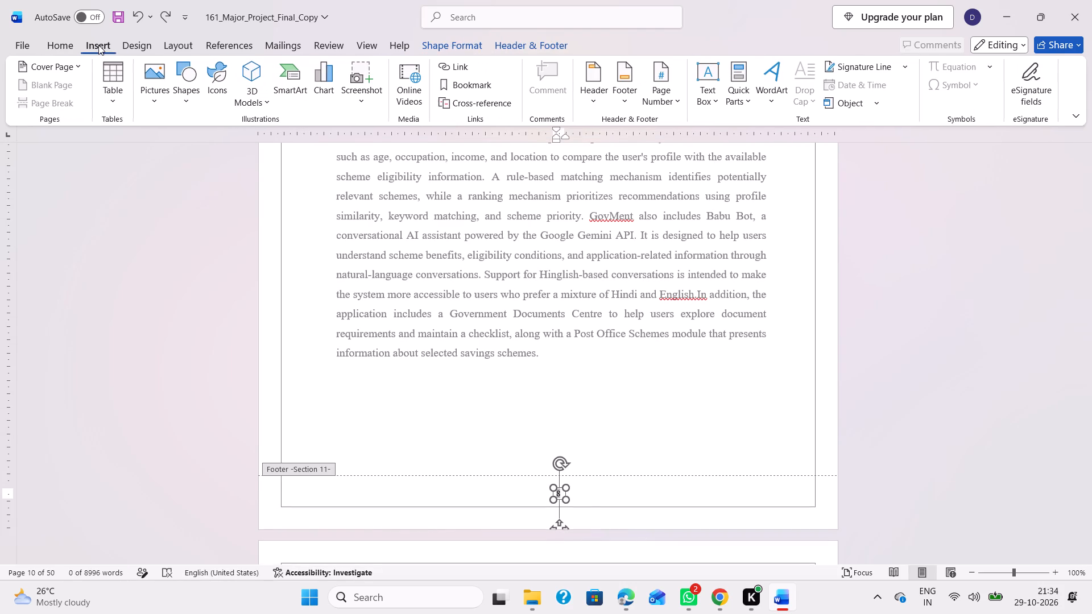
left_click(151, 44)
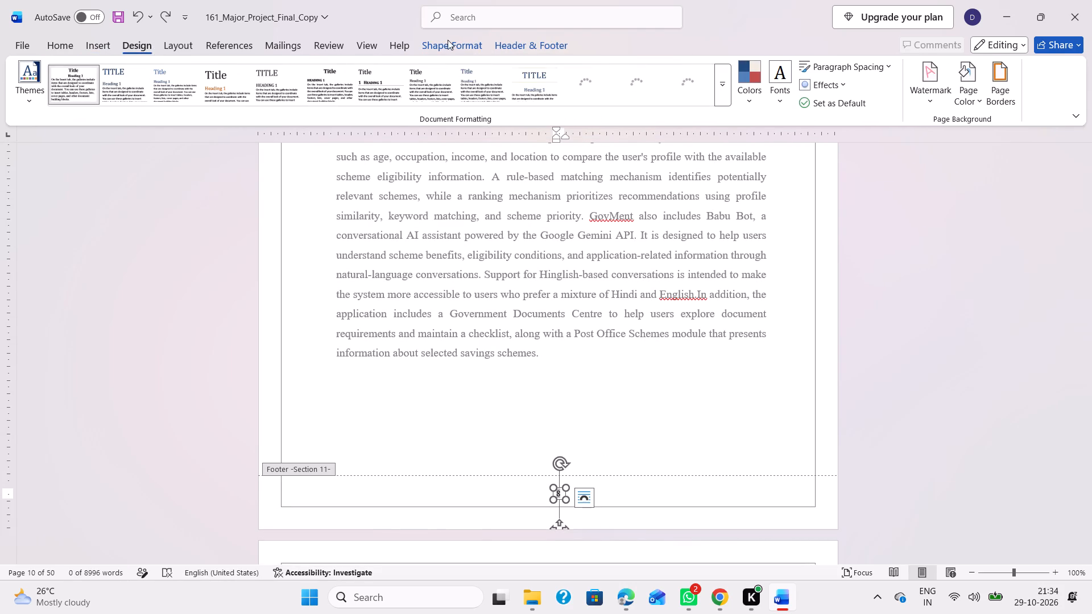
left_click(444, 39)
left_click(520, 43)
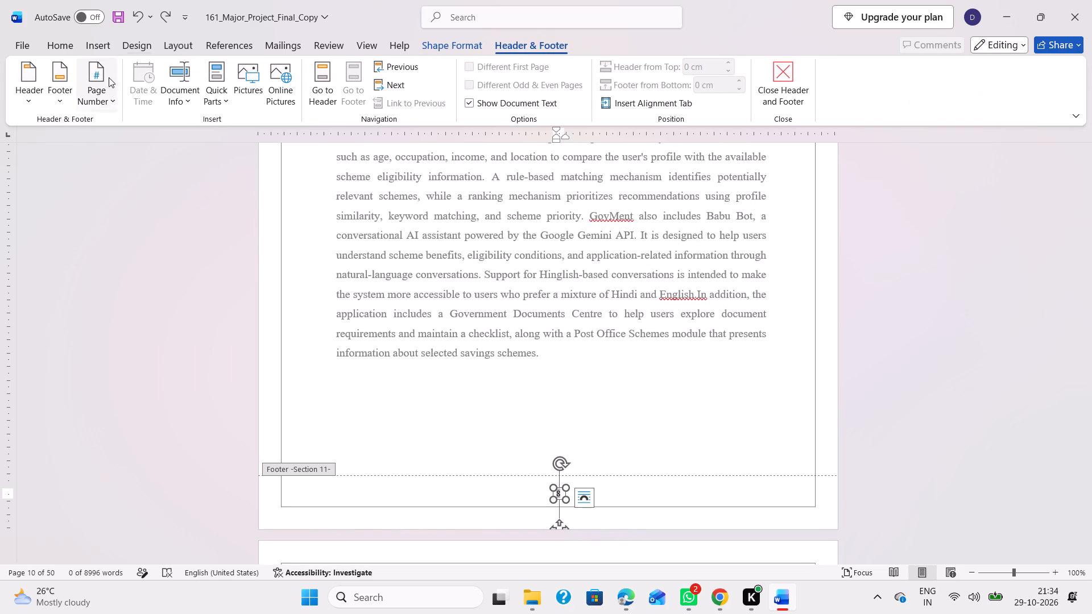
left_click(104, 101)
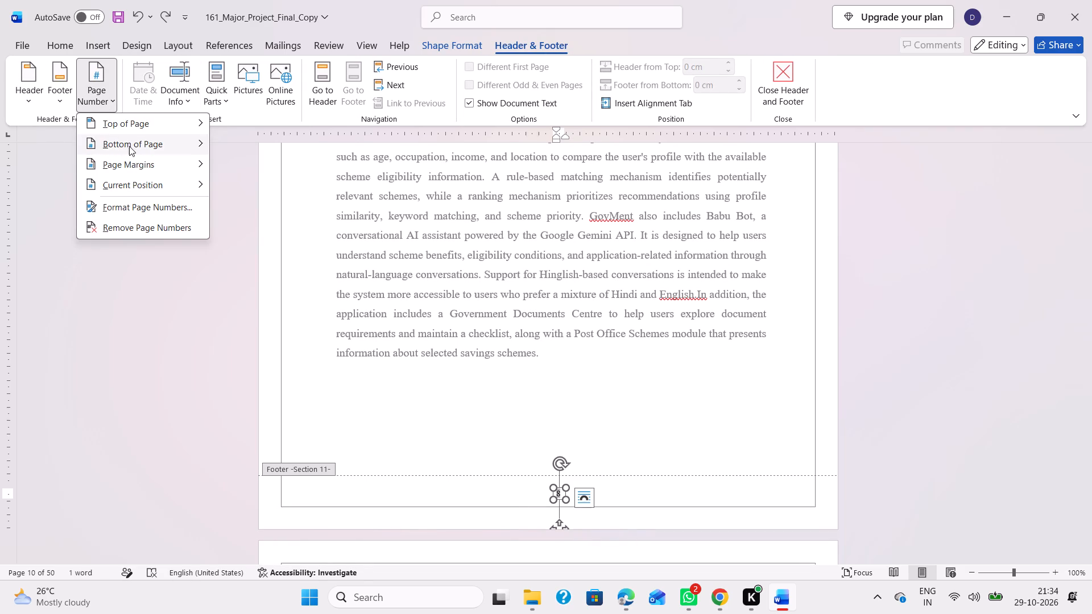
left_click(307, 265)
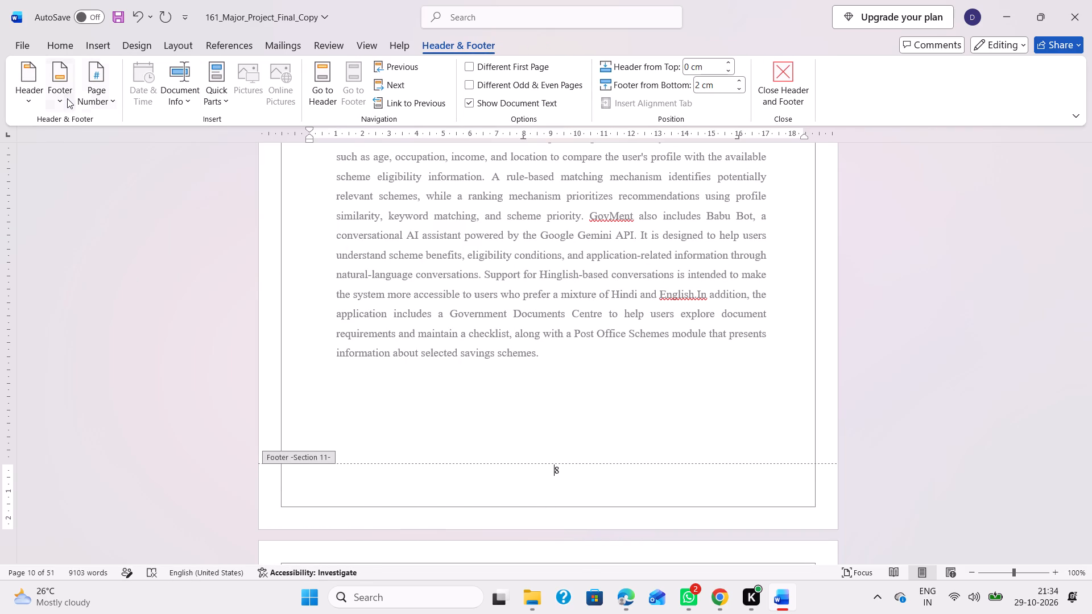
Set Section 11's page numbering to start at 1 in 1, 2, 3 format and return to the body text.
left_click(98, 103)
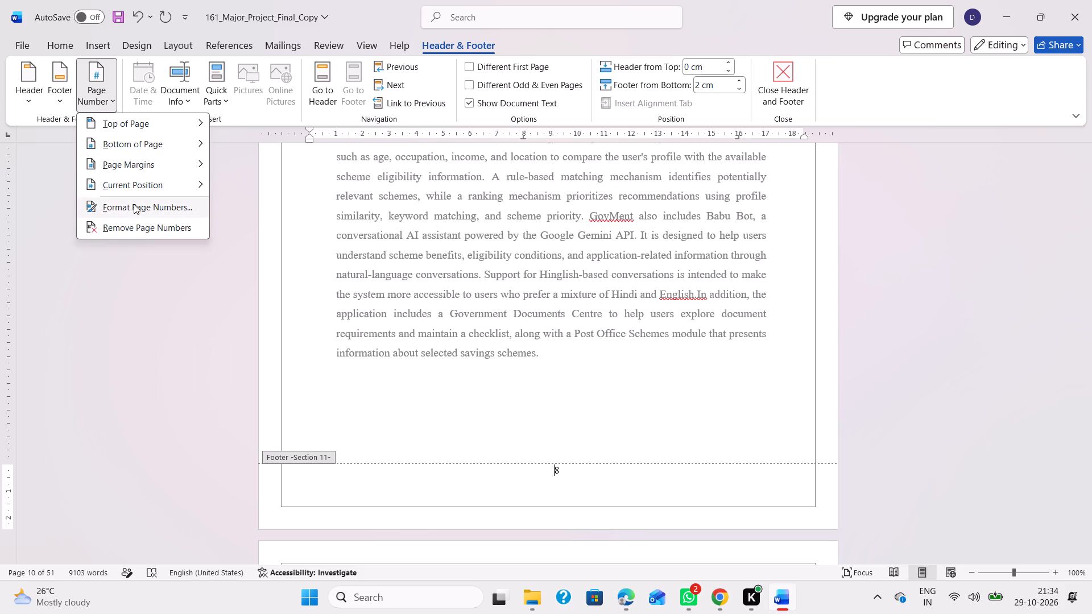
left_click(134, 205)
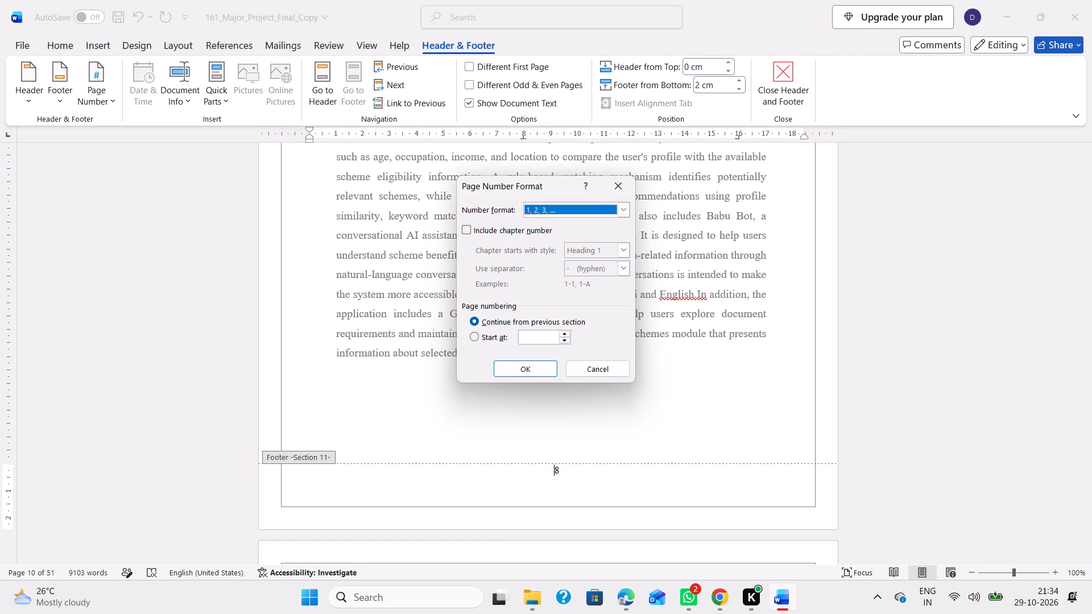
left_click(478, 337)
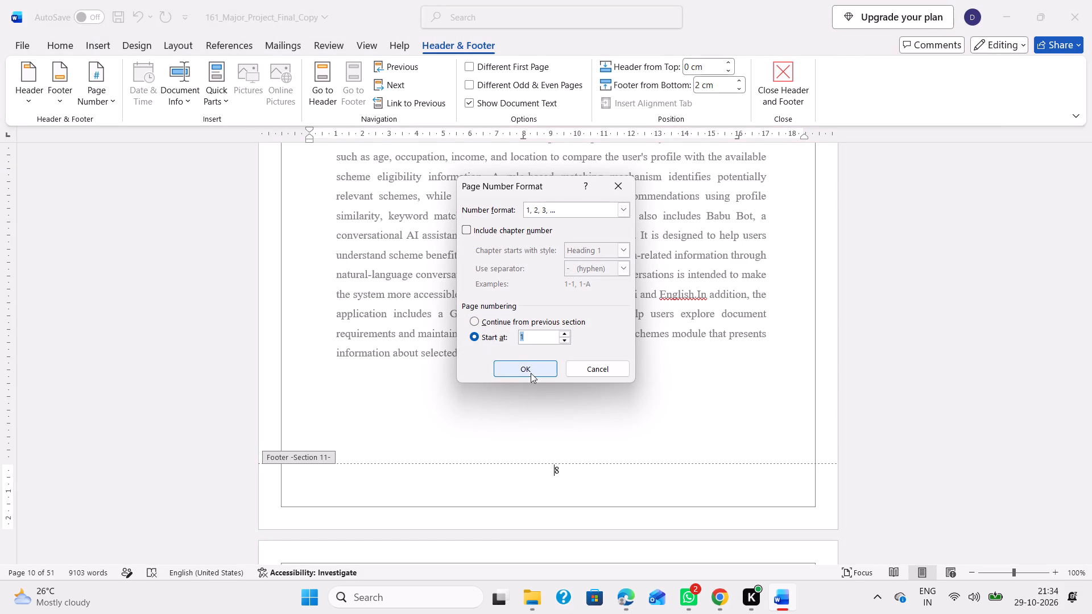
left_click(531, 373)
scroll(601, 514, "down", 4)
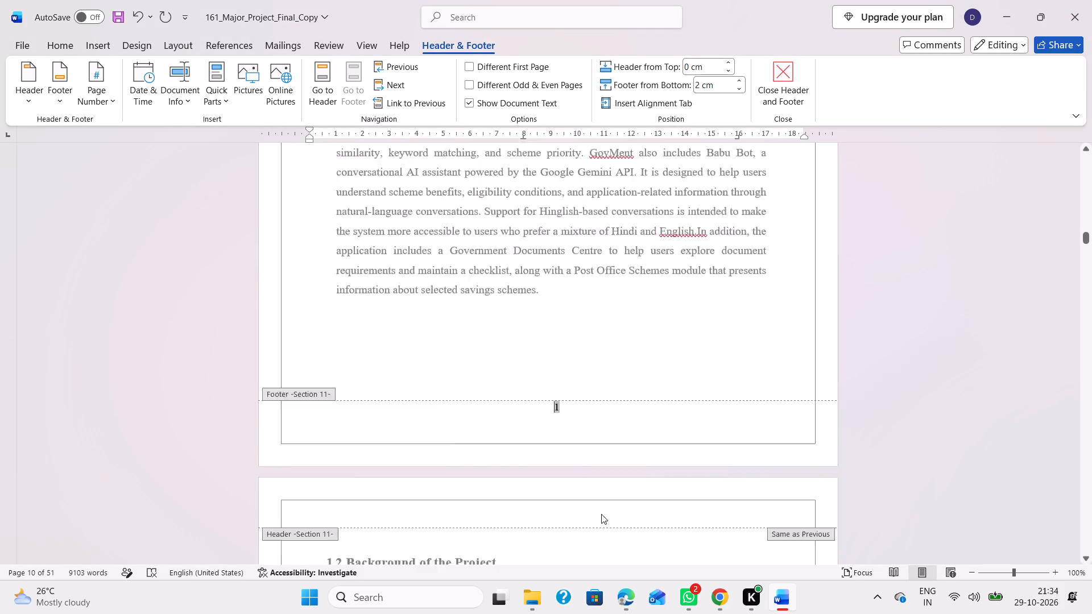
scroll(601, 514, "down", 3)
double_click(866, 376)
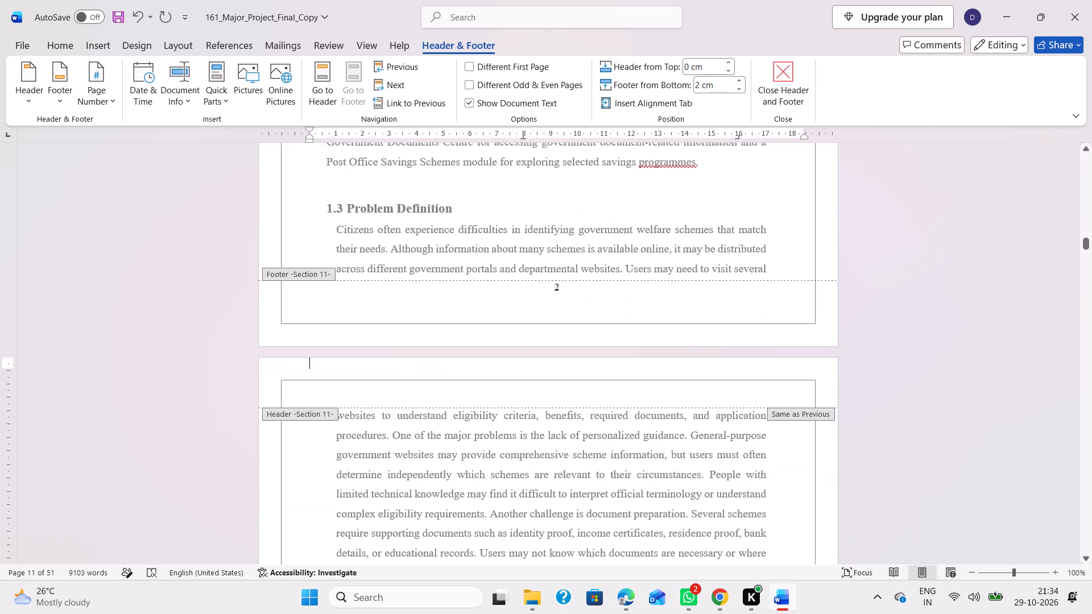
left_click(697, 176)
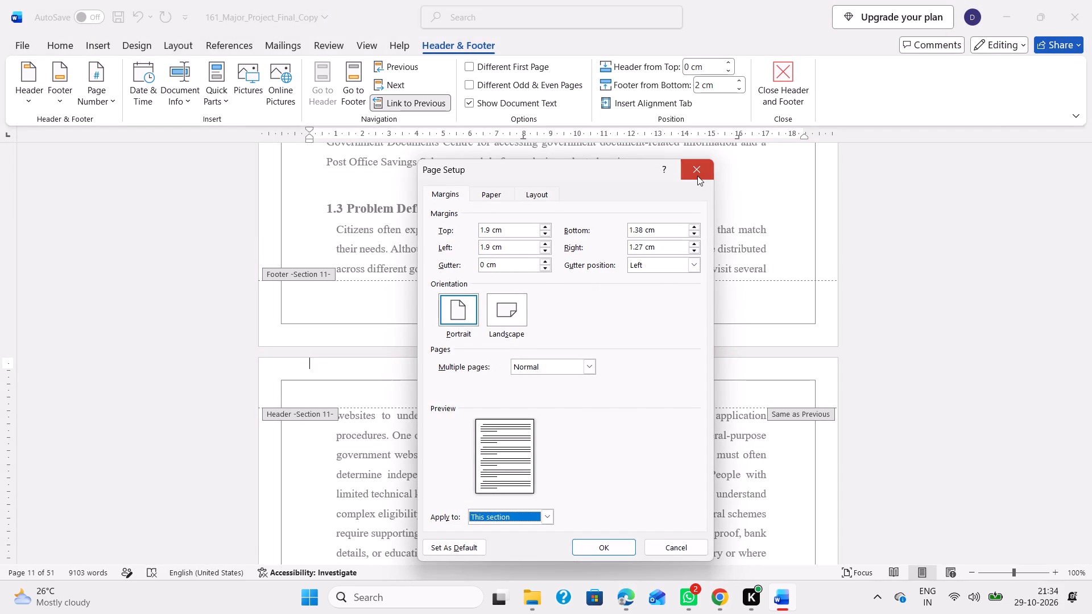
double_click(673, 204)
Remove the extra blank lines above the 1.7 System Overview heading, adding back one line break.
scroll(631, 314, "down", 2)
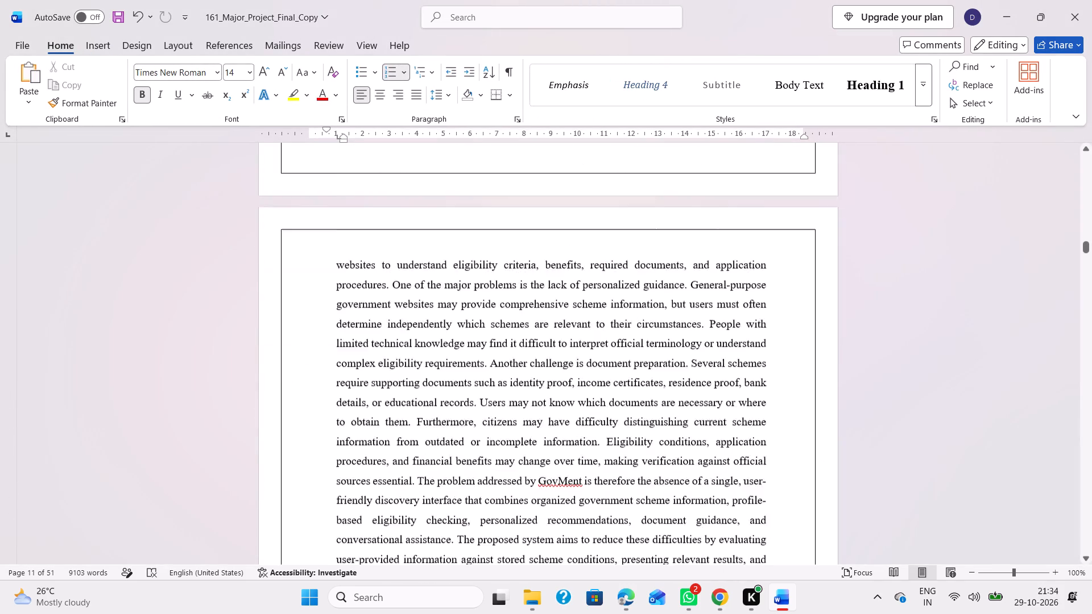
scroll(631, 314, "down", 5)
scroll(631, 314, "up", 1)
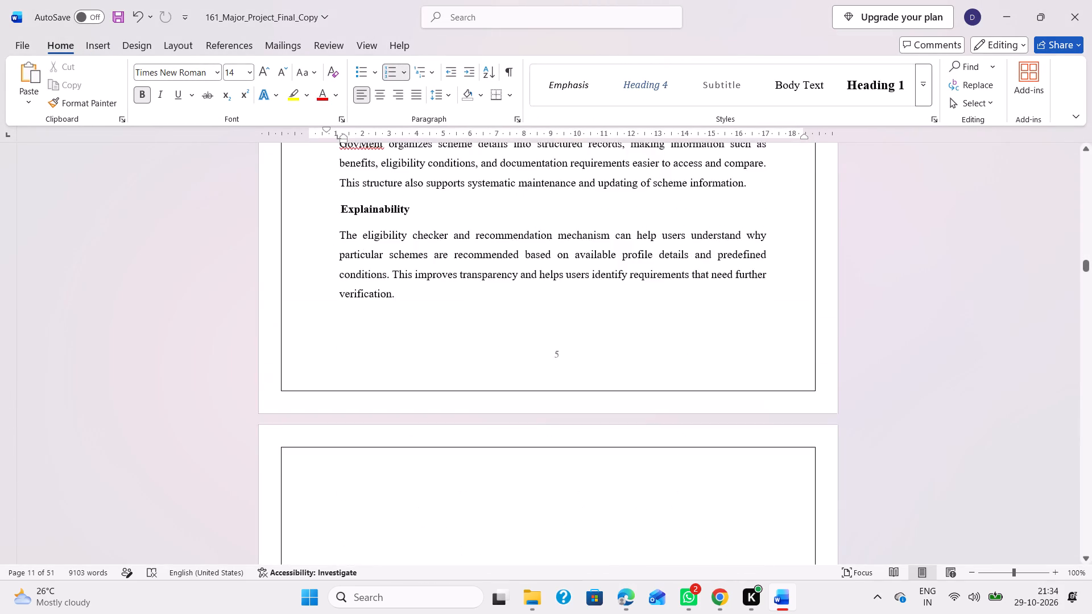
scroll(631, 314, "up", 3)
scroll(631, 314, "down", 3)
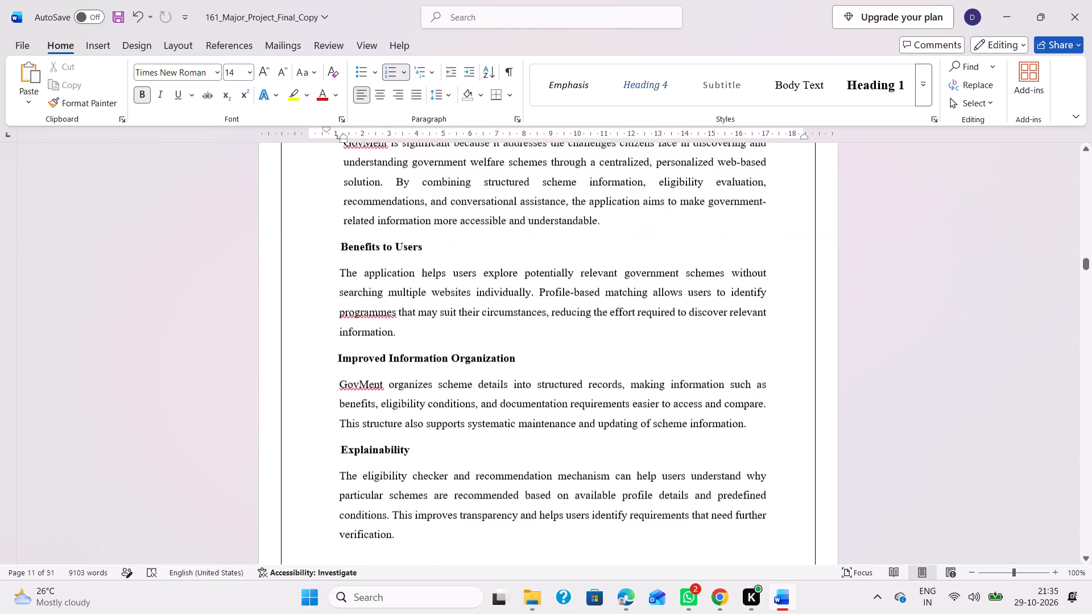
scroll(631, 314, "down", 2)
left_click(392, 466)
key("BackSpace")
key("BackSpace")
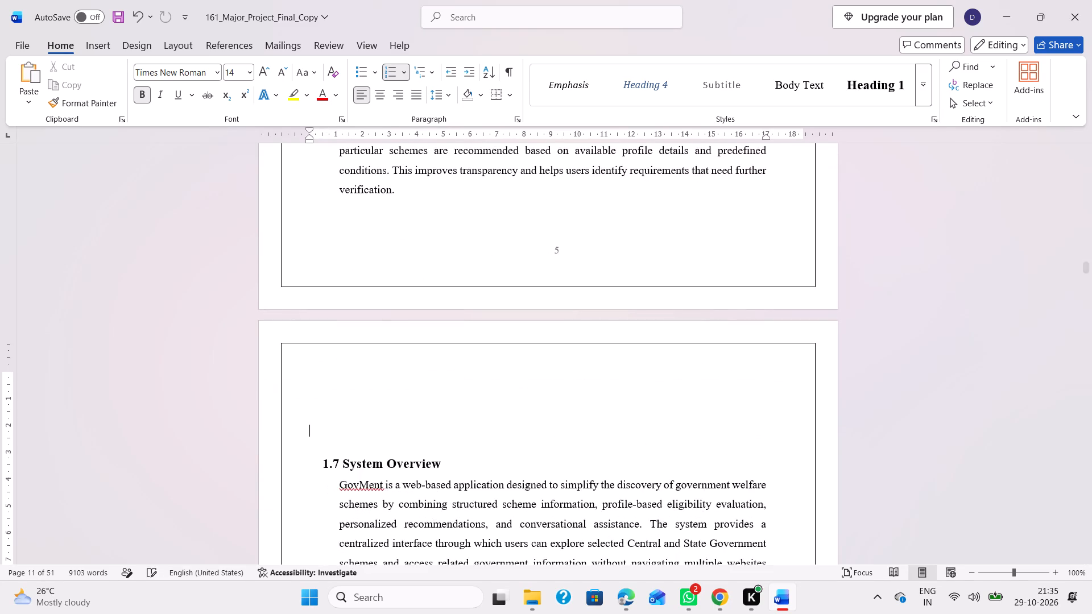
key("BackSpace")
key("BackSpace")
key("Return")
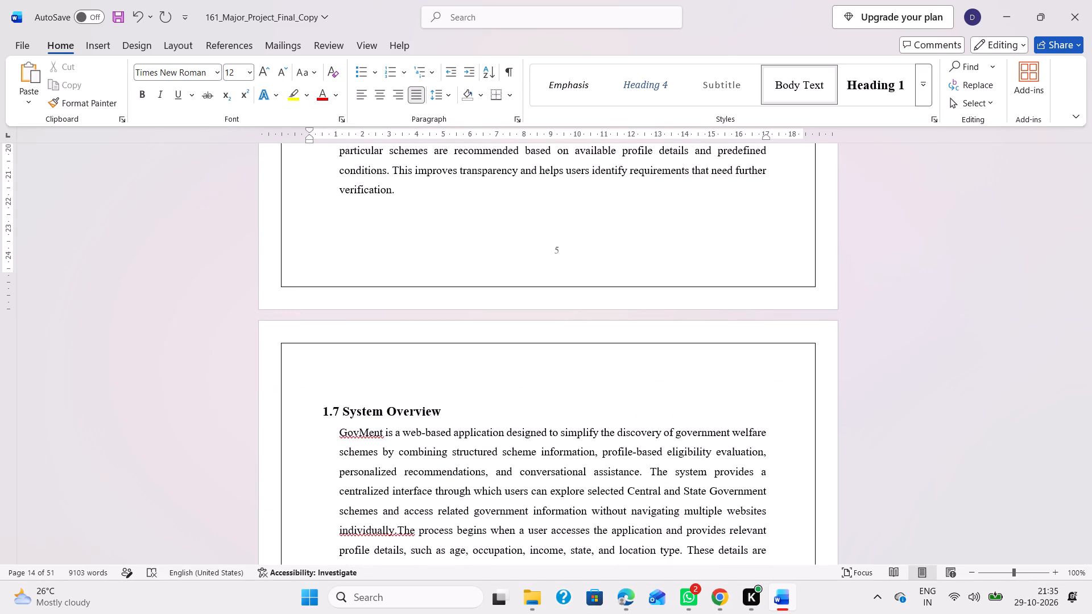
Delete the blank line above the 1.8 Organization of the Thesis heading and add one fresh line break.
scroll(392, 466, "down", 3)
scroll(383, 511, "down", 2)
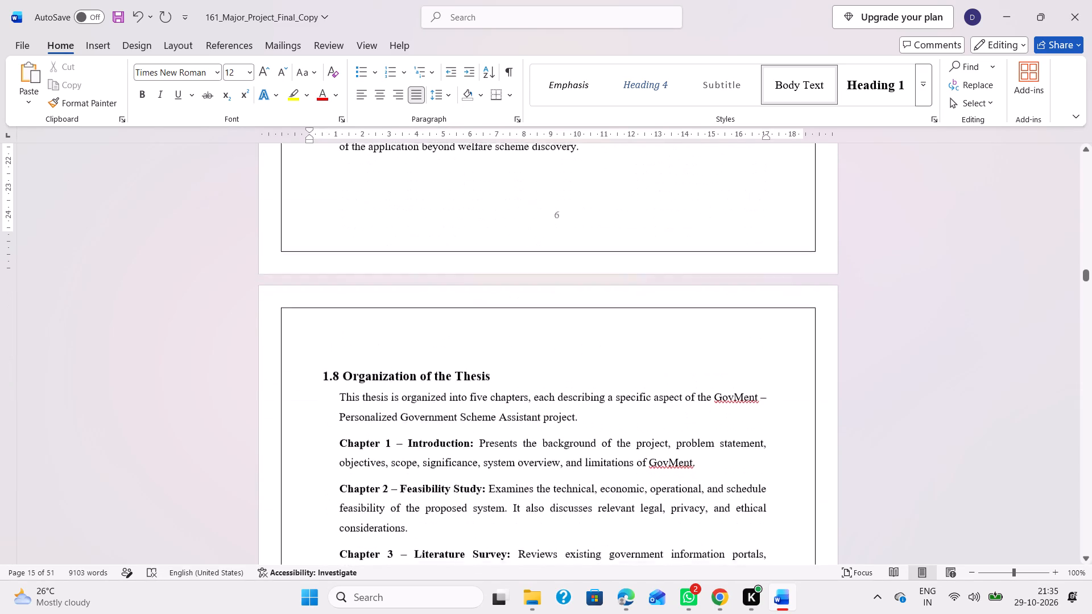
scroll(385, 348, "down", 1)
left_click(383, 285)
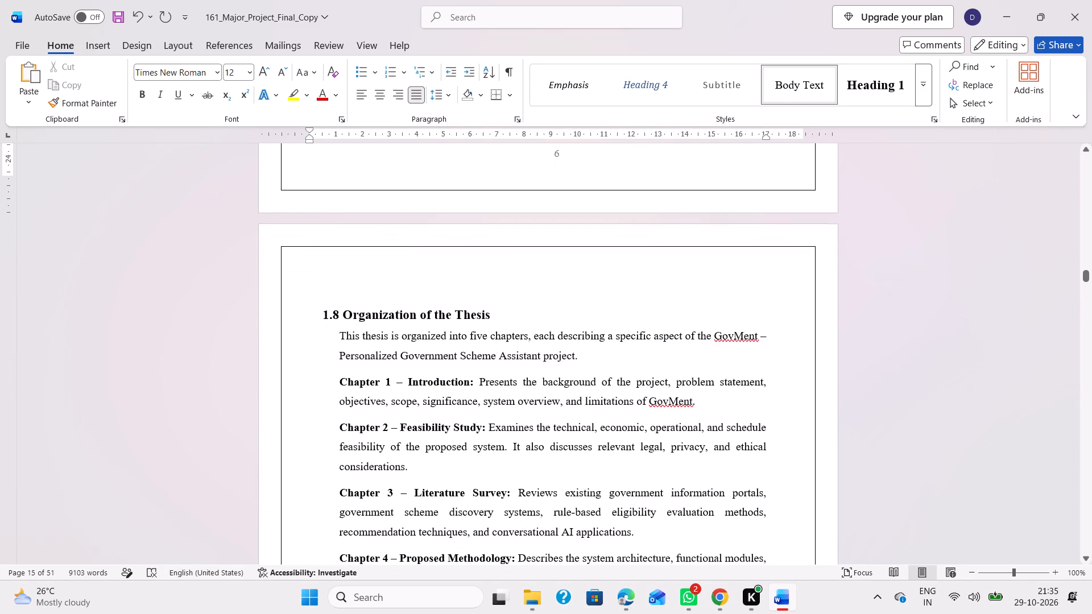
key("BackSpace")
key("Return")
Remove two blank lines above the 2.2 Technical Feasibility heading and add back one line break.
scroll(383, 285, "down", 4)
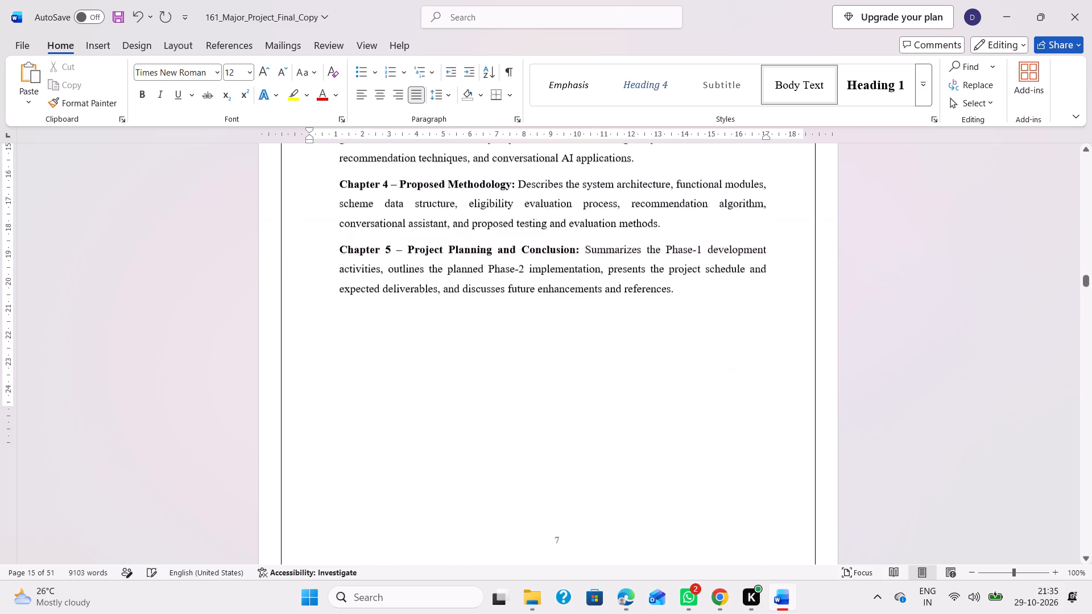
scroll(423, 265, "down", 3)
scroll(423, 265, "up", 1)
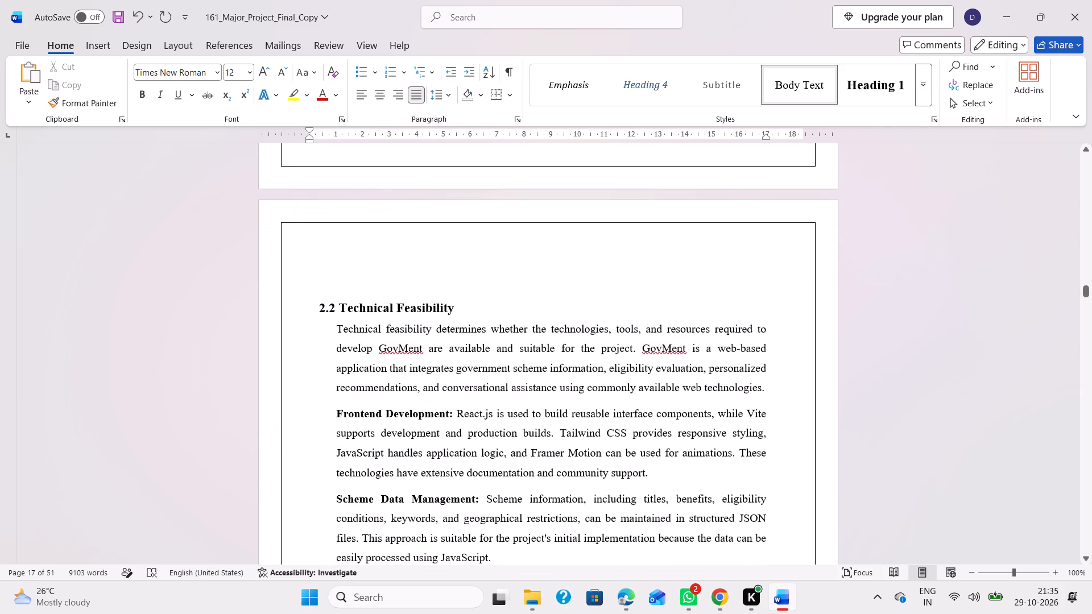
scroll(423, 265, "up", 1)
left_click(369, 291)
key("BackSpace")
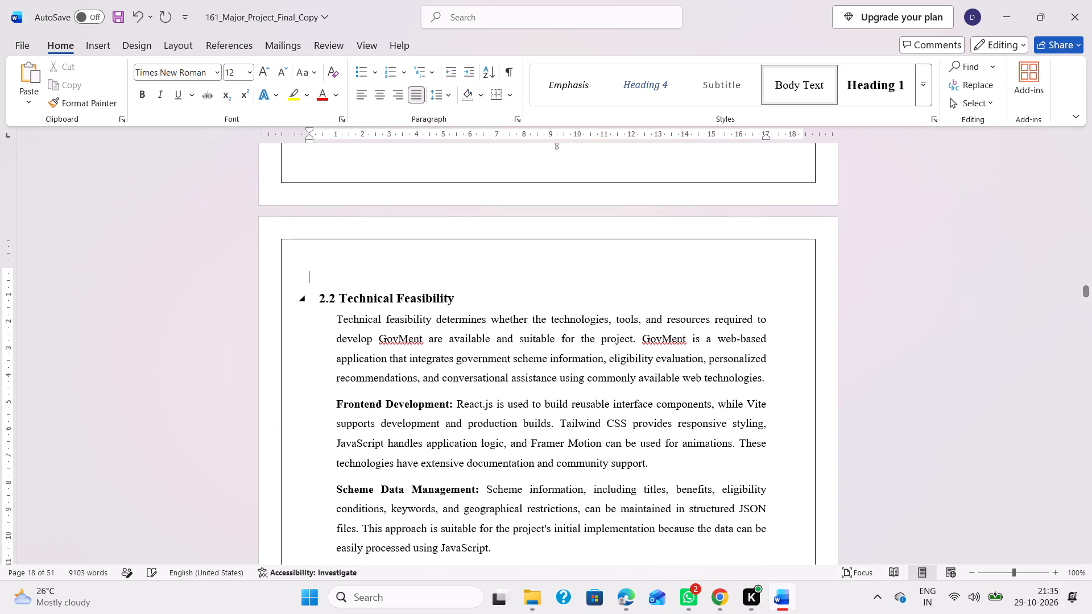
key("BackSpace")
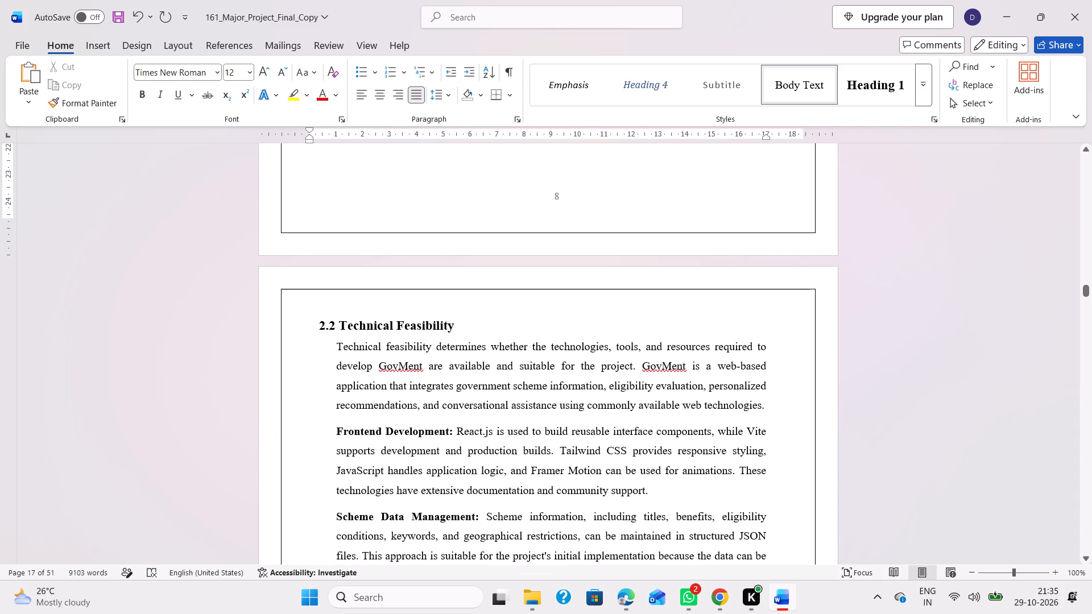
key("Return")
Delete the blank line above the 2.4 Operational Feasibility heading and add one fresh line break.
scroll(369, 291, "down", 5)
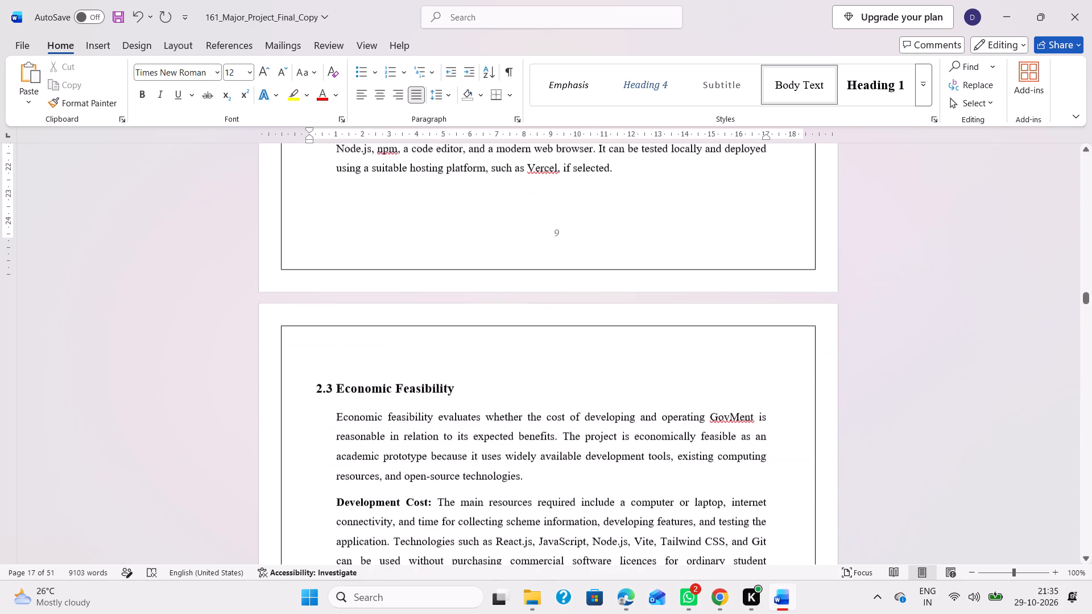
scroll(363, 348, "down", 3)
scroll(426, 351, "down", 1)
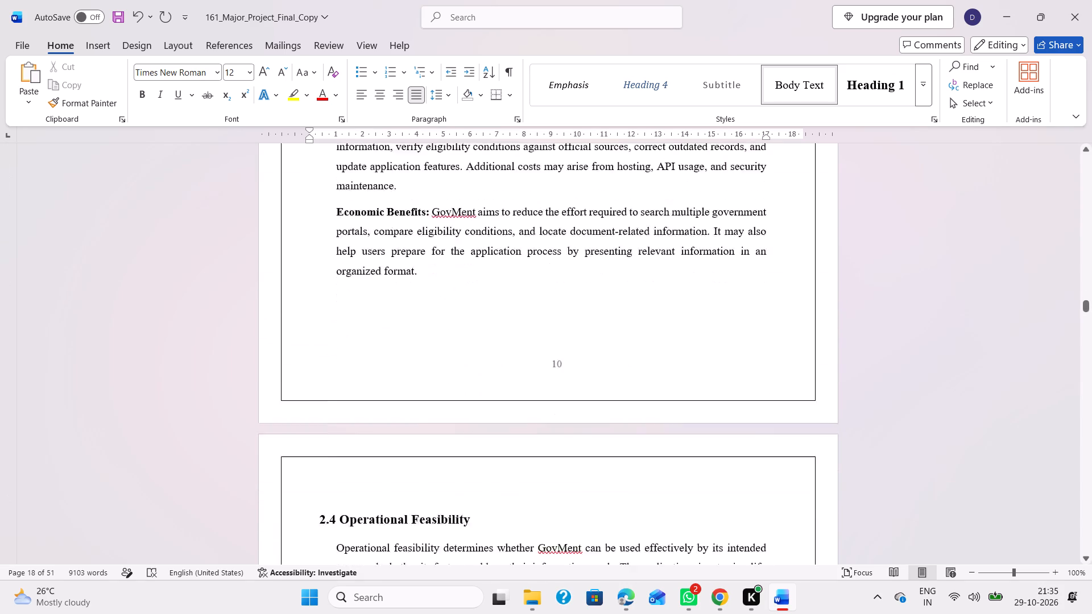
scroll(426, 351, "down", 1)
scroll(416, 303, "up", 1)
left_click(378, 287)
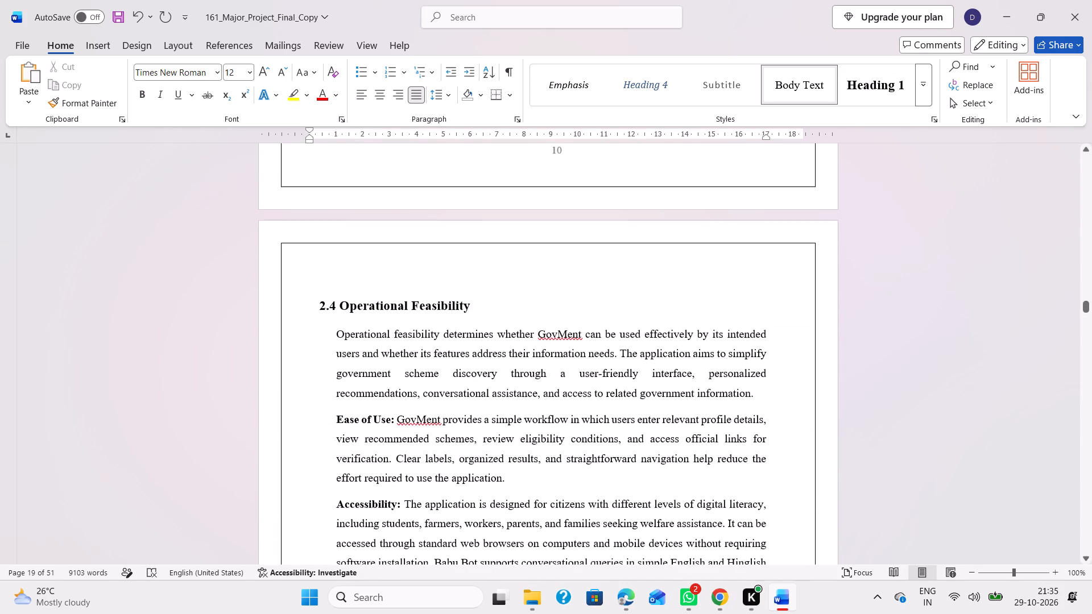
key("BackSpace")
key("Return")
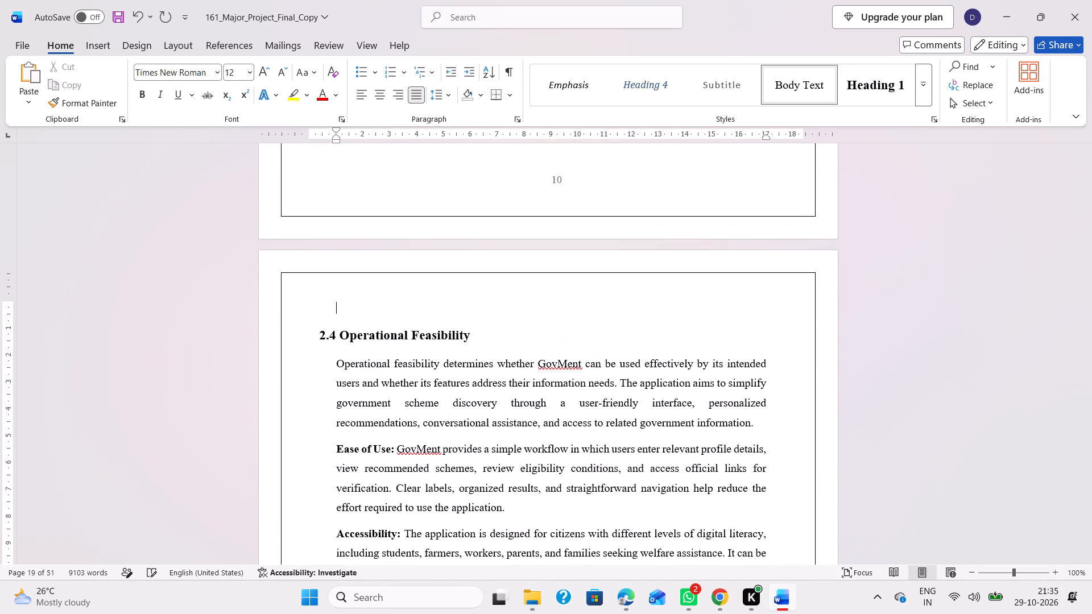
Remove two blank lines above the 2.6 Legal and Regulatory Feasibility heading and add back one line break.
scroll(378, 287, "down", 6)
scroll(378, 287, "up", 1)
scroll(378, 287, "down", 1)
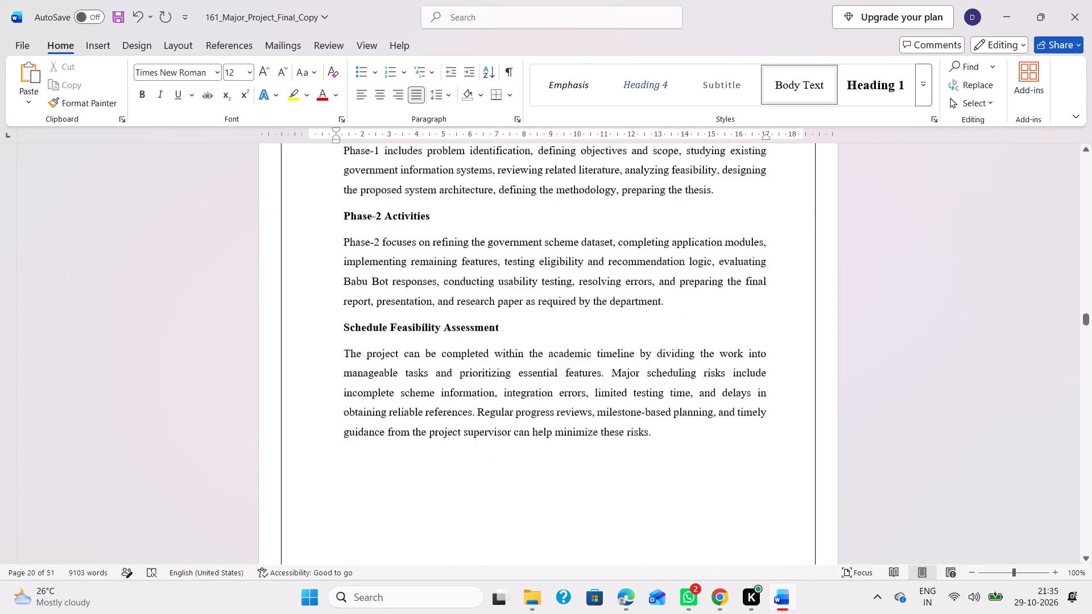
scroll(378, 287, "down", 3)
scroll(369, 256, "up", 1)
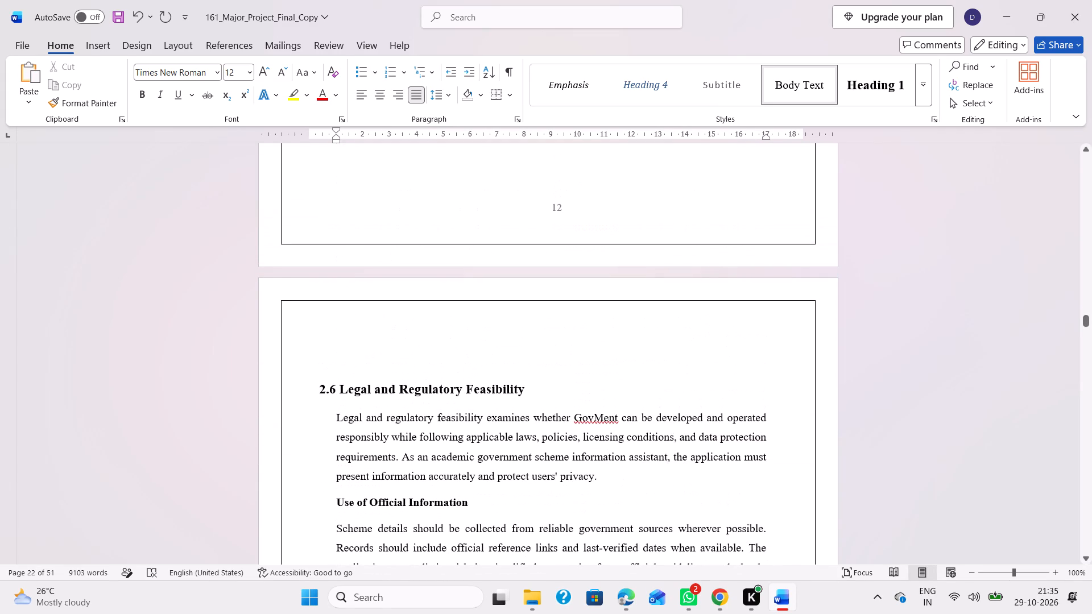
left_click(342, 368)
key("BackSpace")
key("BackSpace")
key("Return")
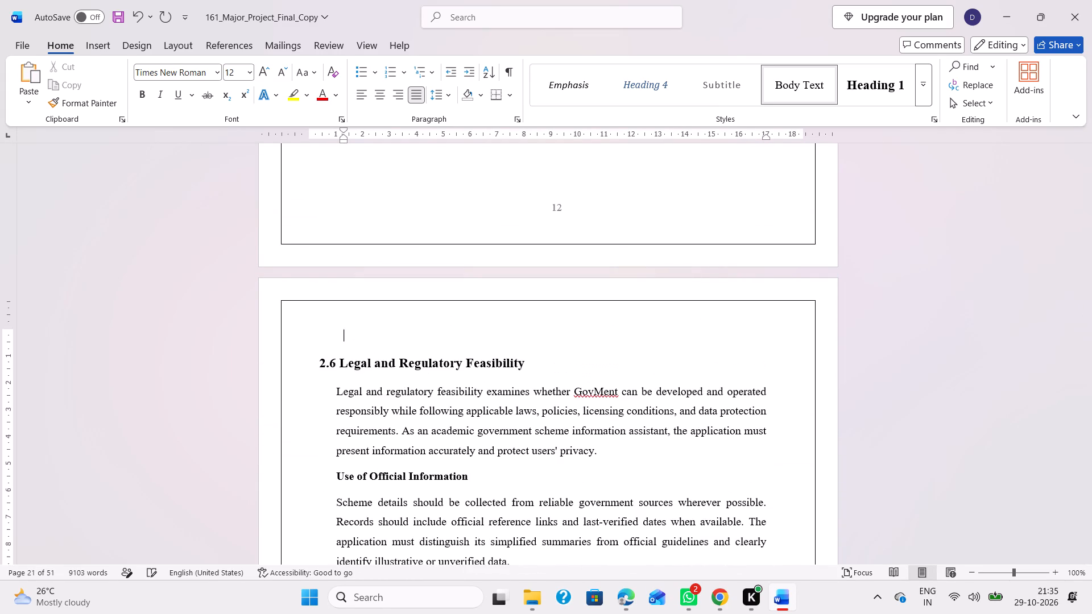
Remove one blank line above the 3.2 Recommender Systems and Ranking heading, keeping a single blank line.
scroll(342, 368, "down", 5)
scroll(413, 366, "down", 2)
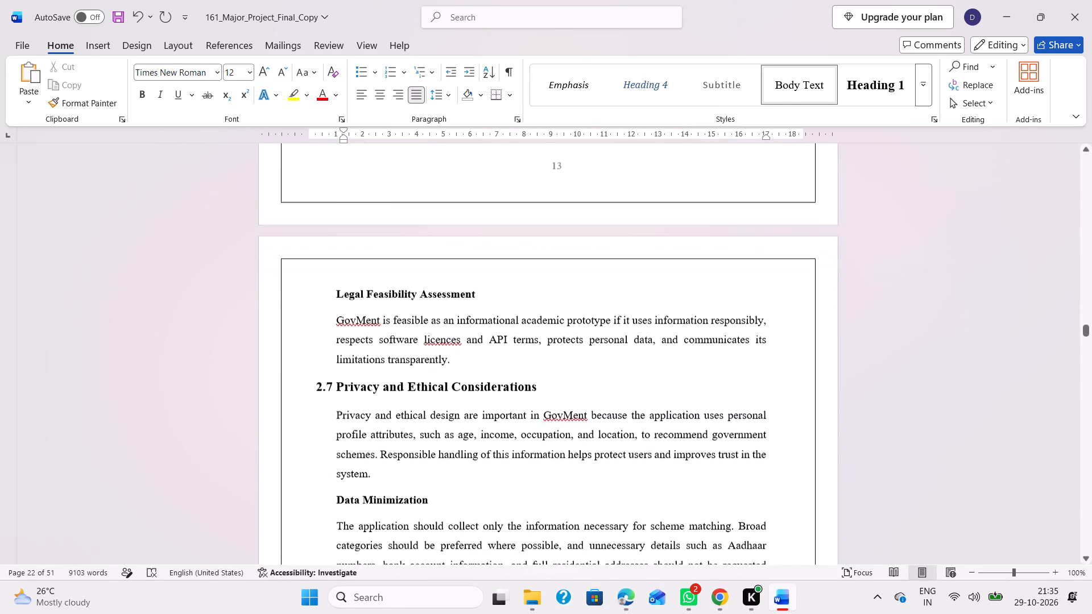
scroll(406, 347, "down", 4)
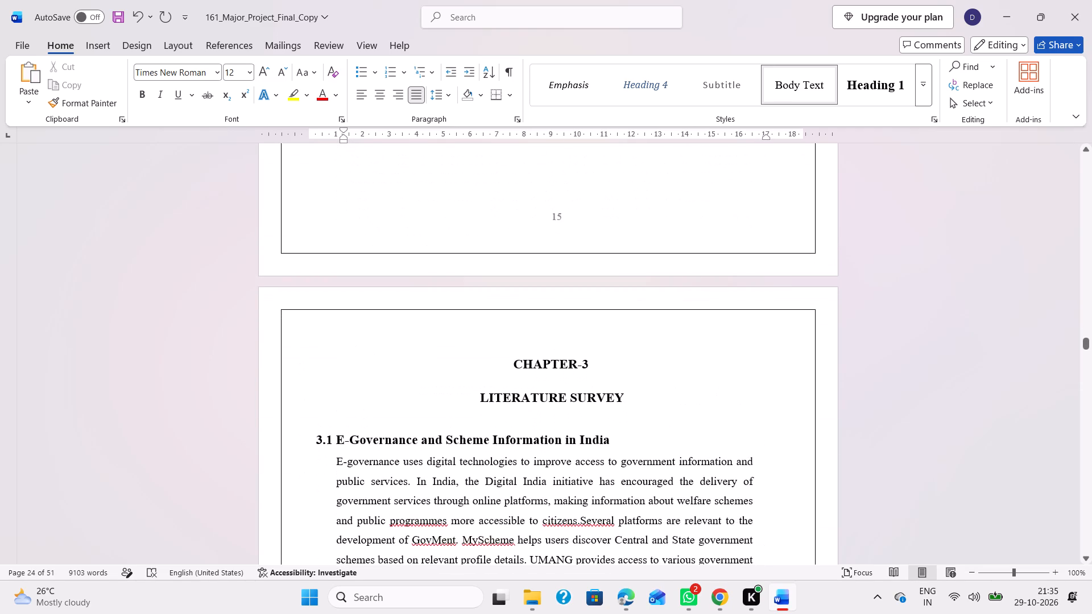
scroll(415, 297, "up", 1)
scroll(415, 297, "down", 5)
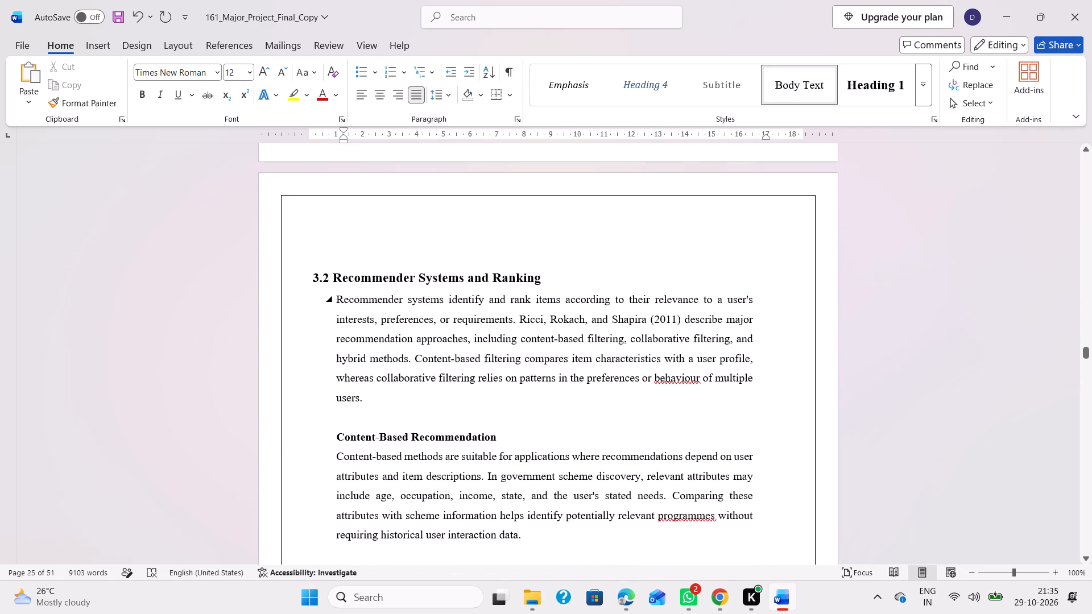
left_click(342, 250)
key("bracketright")
key("BackSpace")
key("BackSpace")
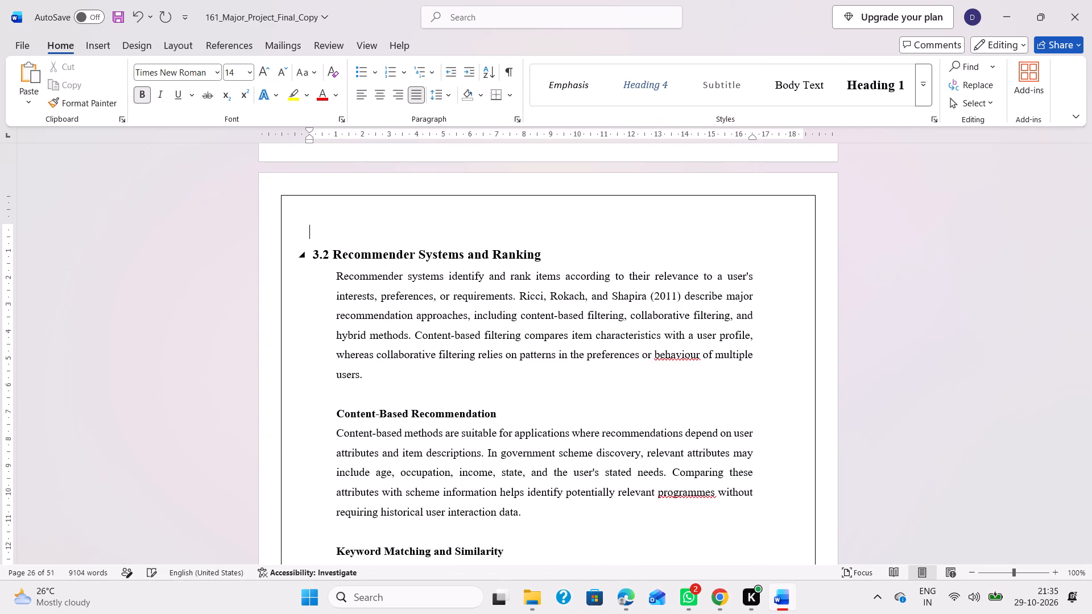
End the Relevance to GovMent paragraph at "computationally efficient." by deleting the rest of its sentence, which runs onto the following page.
scroll(342, 250, "down", 2)
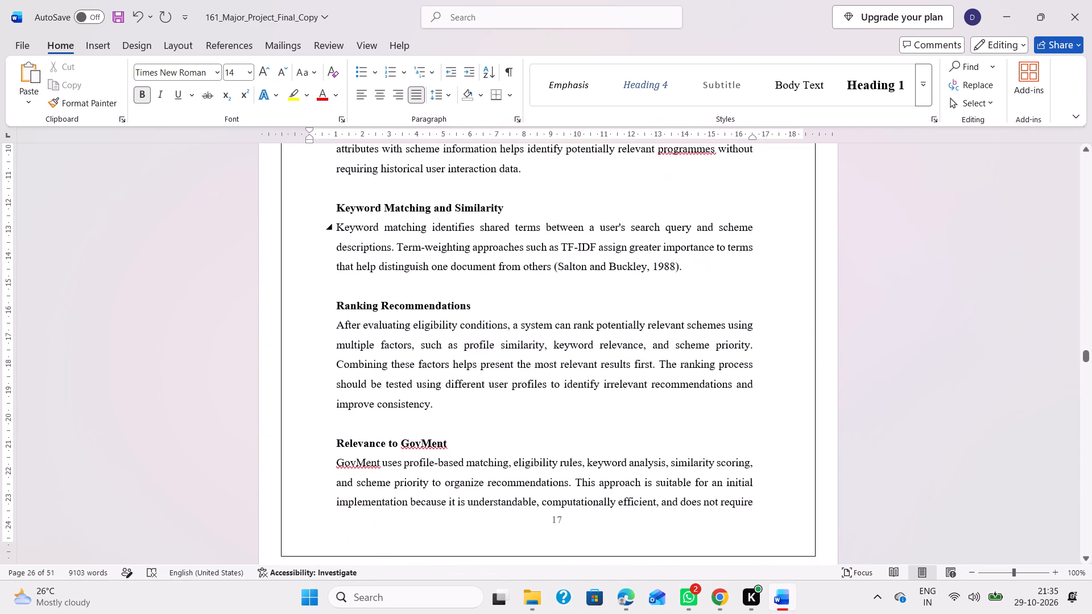
scroll(422, 221, "down", 1)
scroll(415, 329, "down", 1)
scroll(630, 265, "up", 1)
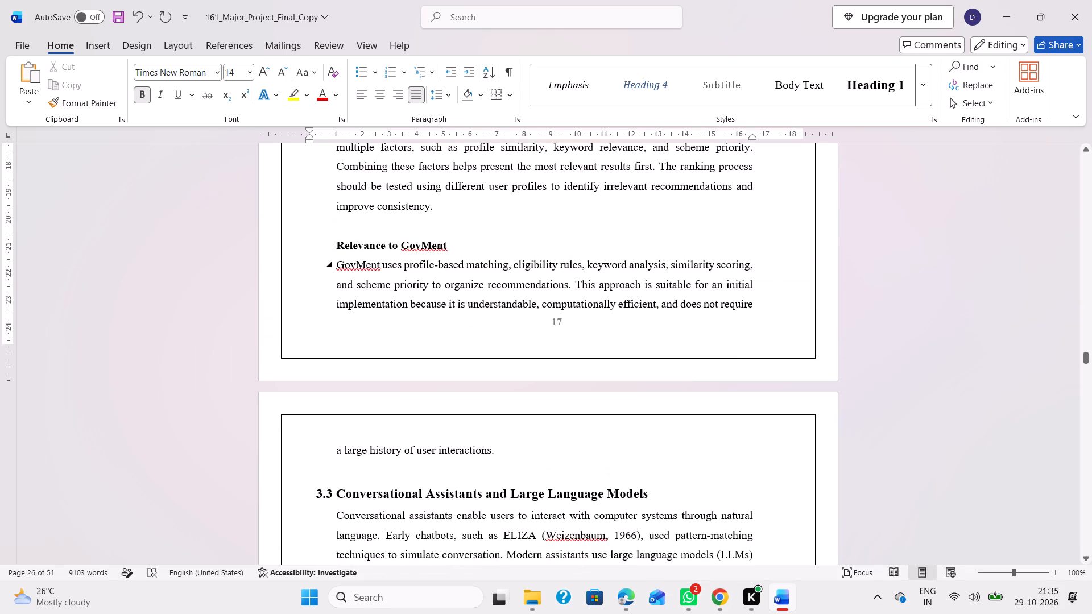
left_click_drag(657, 304, 696, 425)
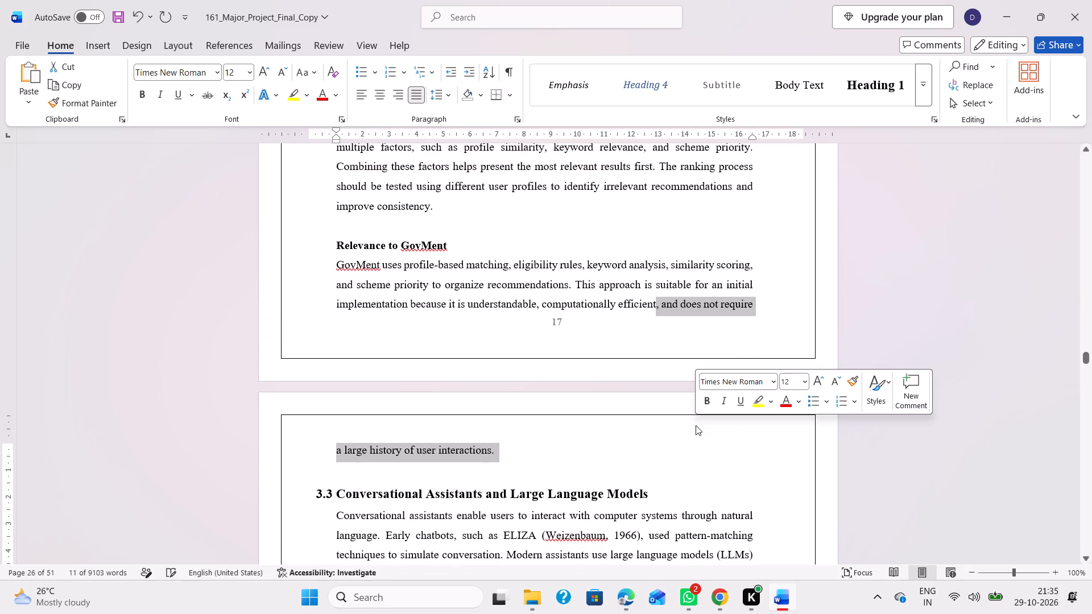
key("BackSpace")
key("period")
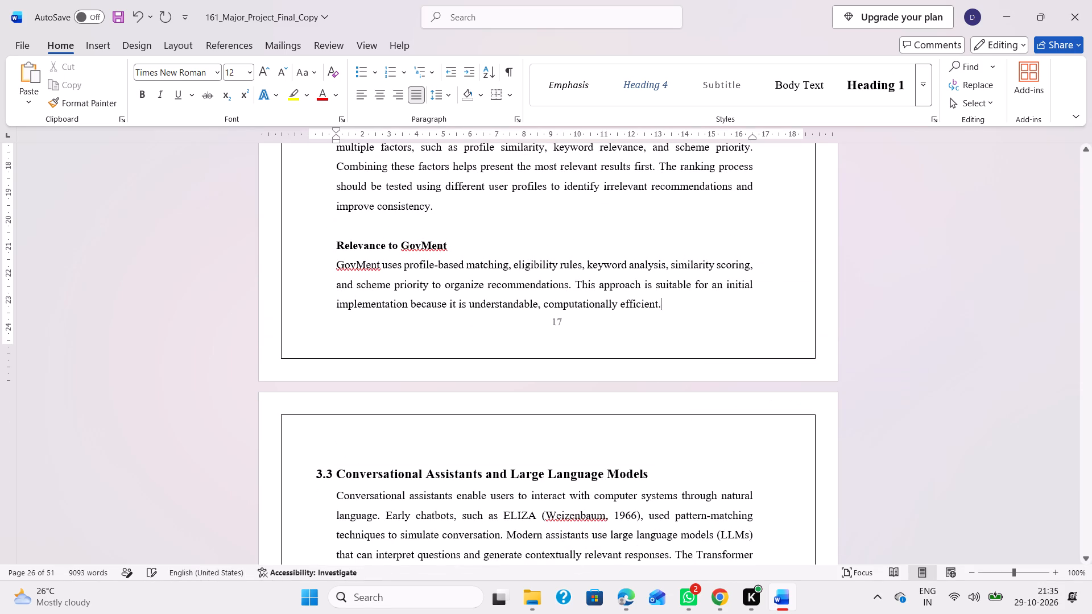
Remove the surplus blank lines above the 3.4 Comparison of Existing Approaches heading, leaving one blank line.
scroll(655, 414, "down", 2)
scroll(602, 353, "down", 3)
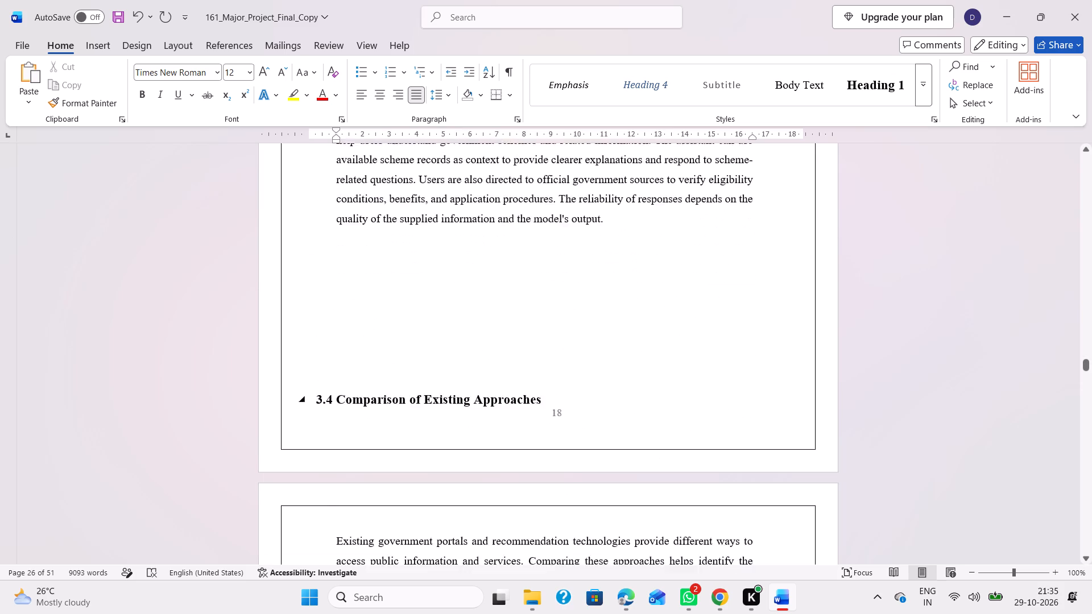
left_click(442, 310)
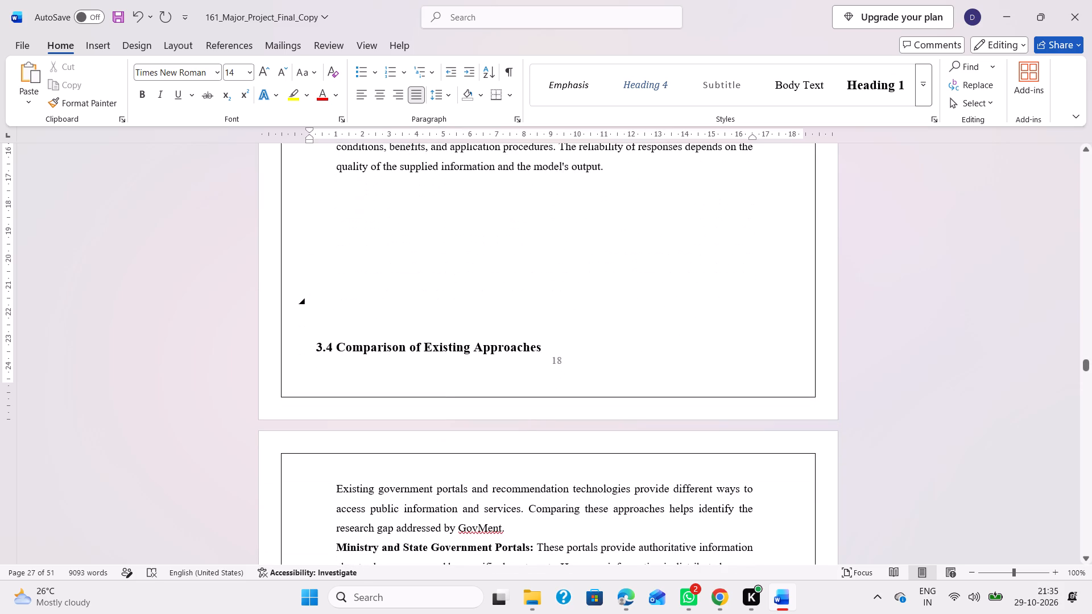
key("Down")
key("BackSpace")
key("BackSpace")
key("BackSpace")
key("BackSpace")
key("BackSpace")
key("BackSpace")
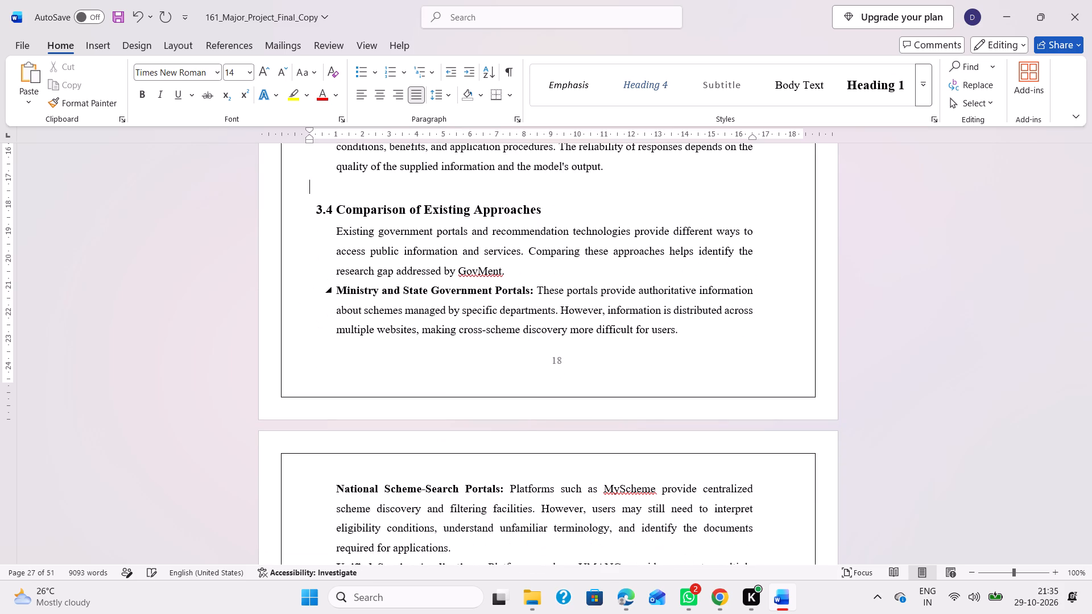
Add three line breaks after the 3.4 introductory paragraph to move the Ministry and State Government Portals paragraph to the following page.
scroll(442, 310, "down", 3)
scroll(431, 351, "up", 2)
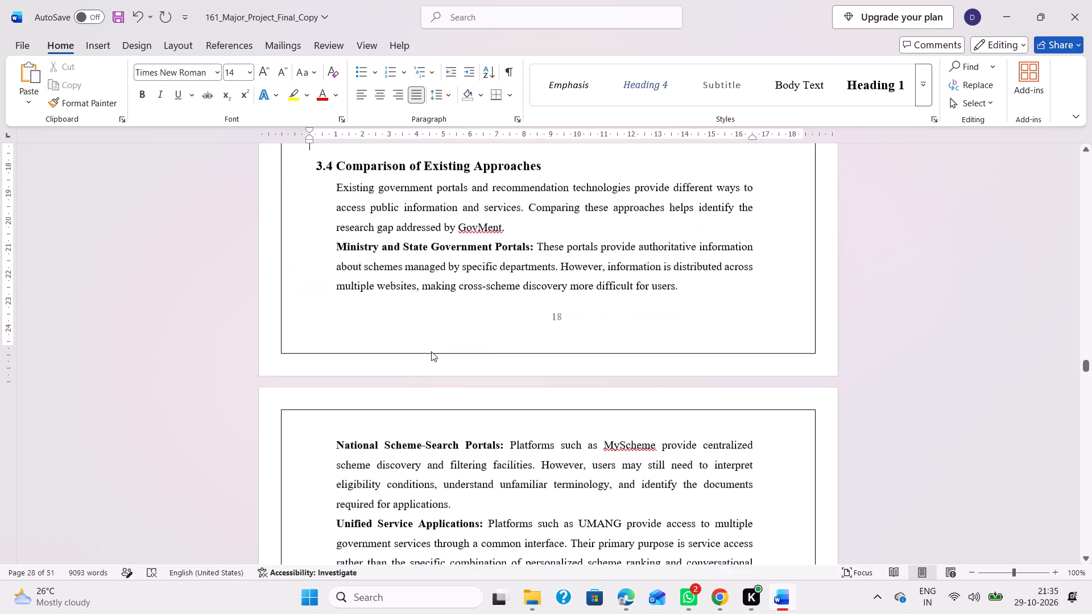
left_click(542, 235)
key("Return")
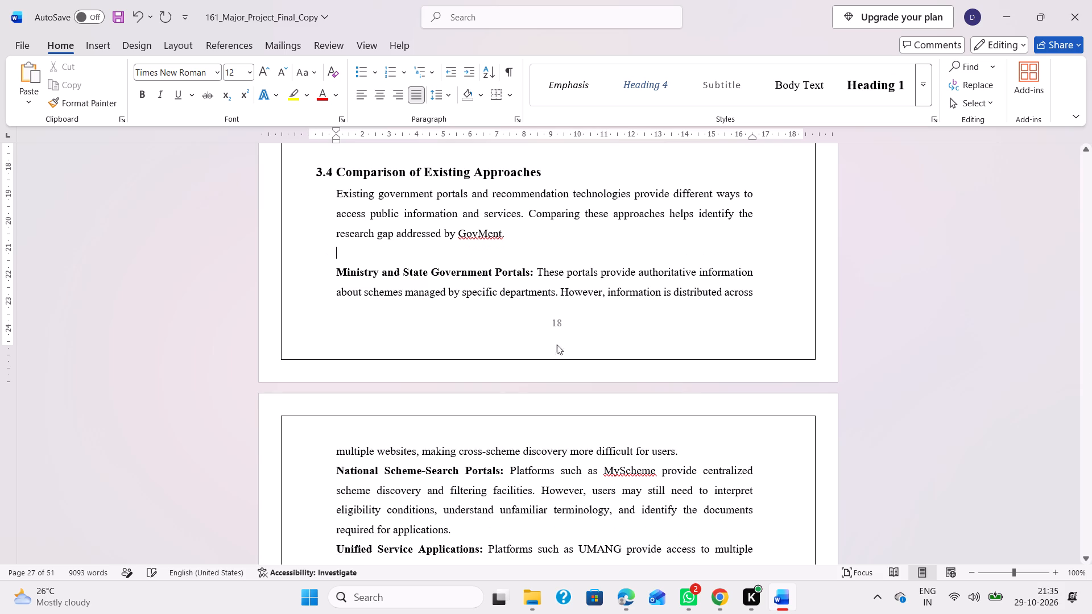
key("Return")
key("Return")
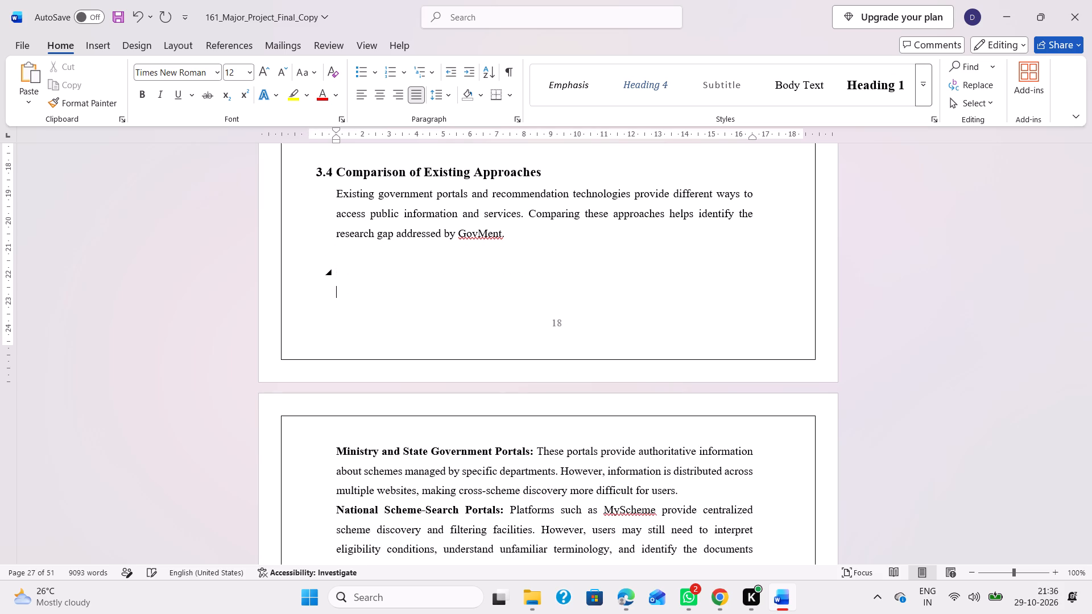
Insert a blank line before each of the National Scheme-Search Portals, Unified Service Applications and Rule-Based Eligibility Tools paragraphs.
scroll(573, 410, "down", 1)
left_click(704, 381)
key("Return")
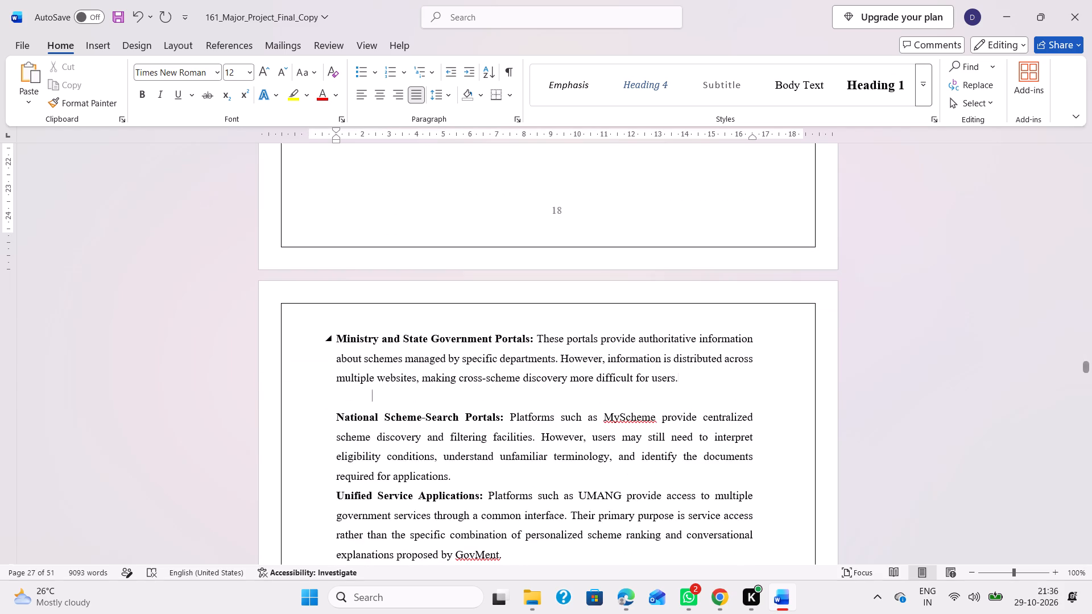
scroll(704, 381, "down", 1)
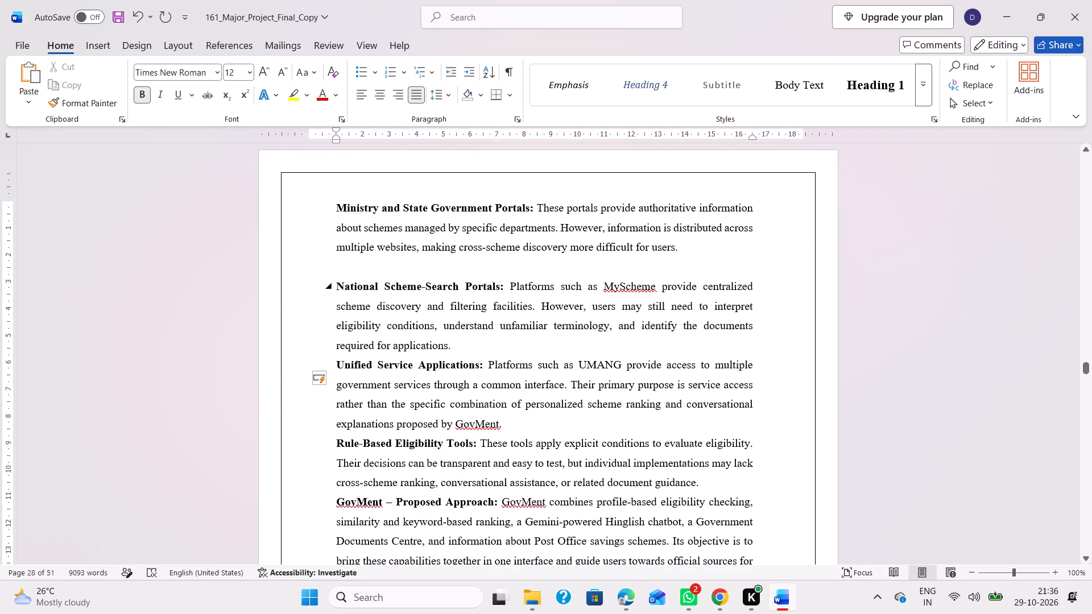
left_click(573, 340)
key("Return")
left_click(551, 451)
key("Return")
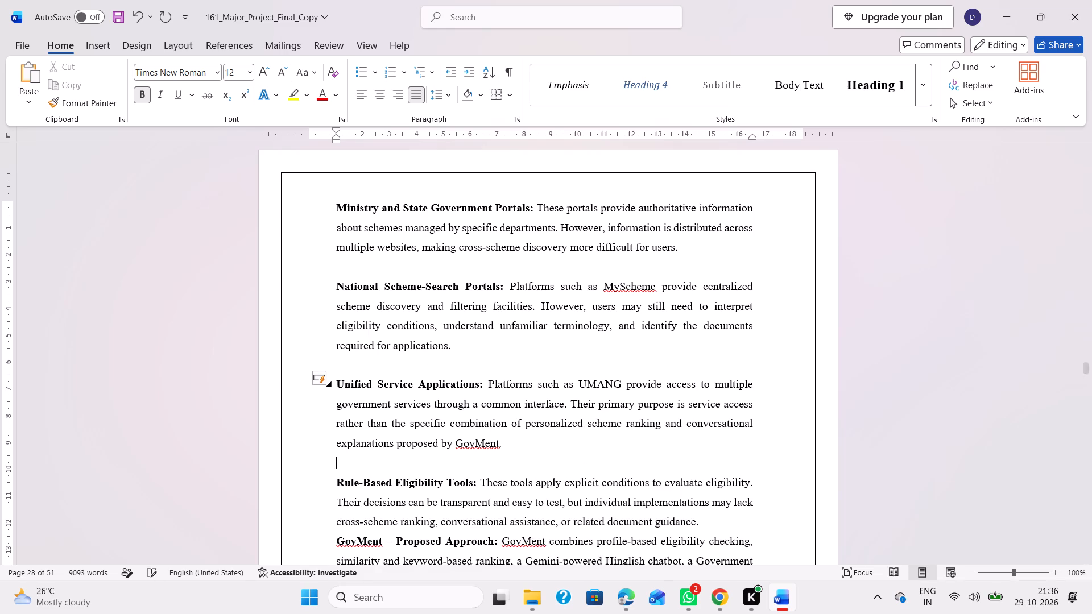
Insert one blank line before the GovMent – Proposed Approach paragraph and one before the Research Gap paragraph in section 3.4.
scroll(549, 475, "down", 1)
left_click(729, 434)
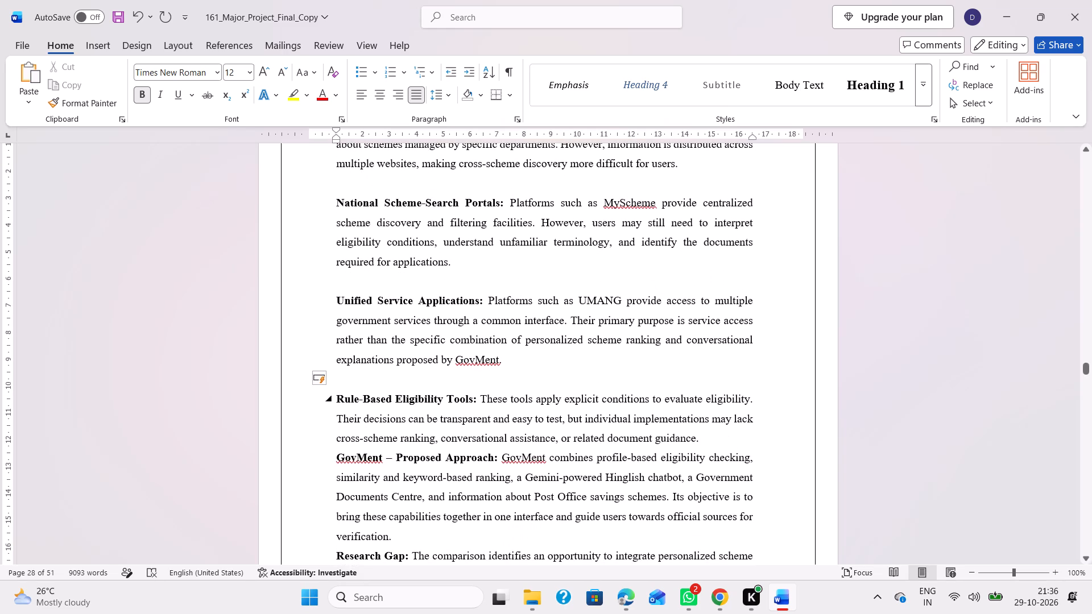
key("Return")
scroll(729, 434, "down", 1)
left_click(529, 380)
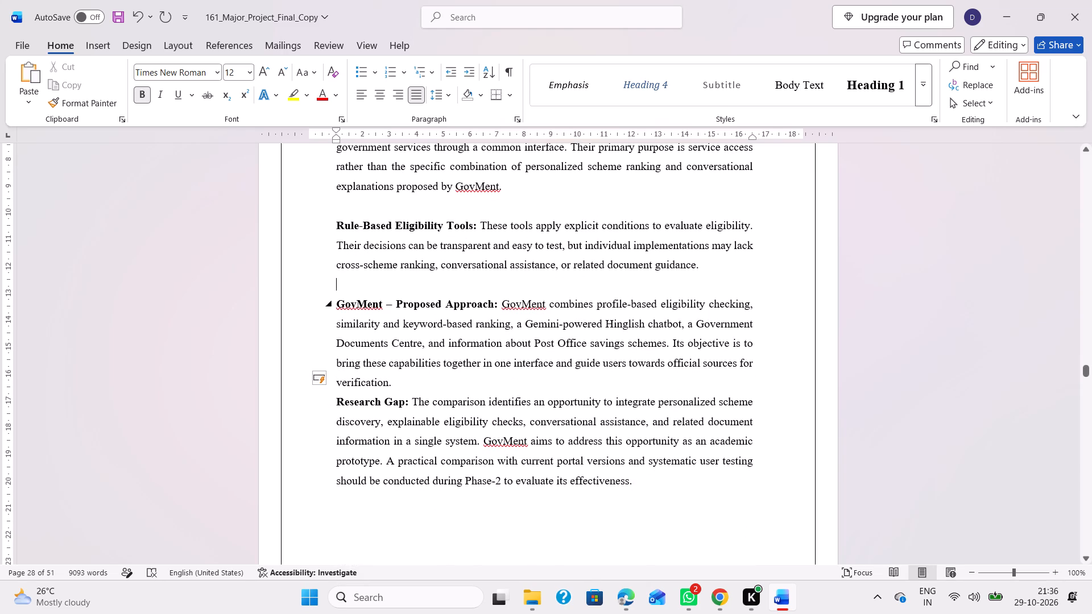
key("Return")
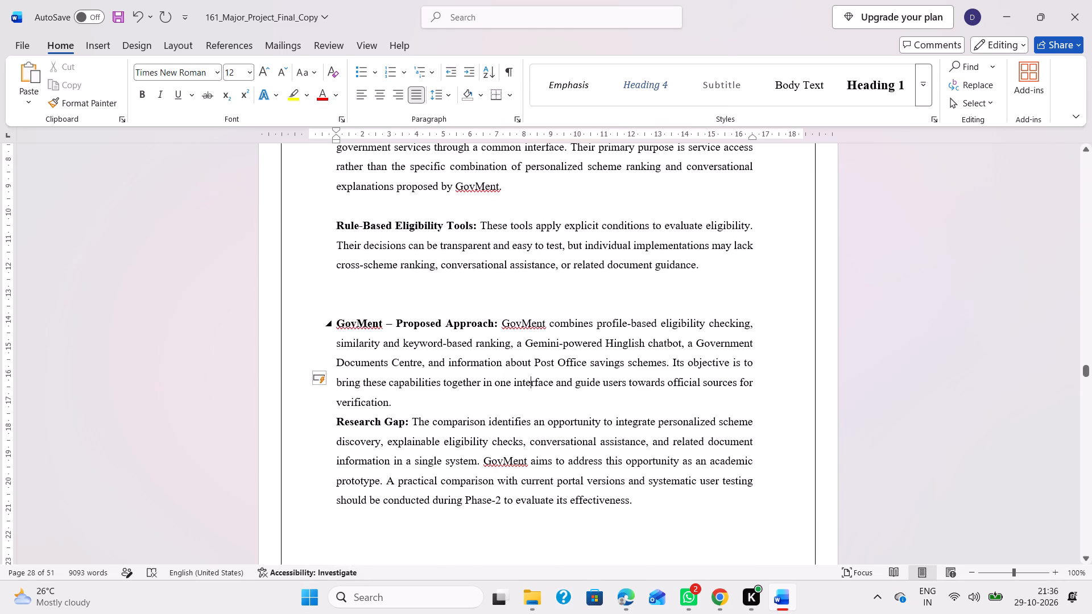
left_click(413, 302)
key("BackSpace")
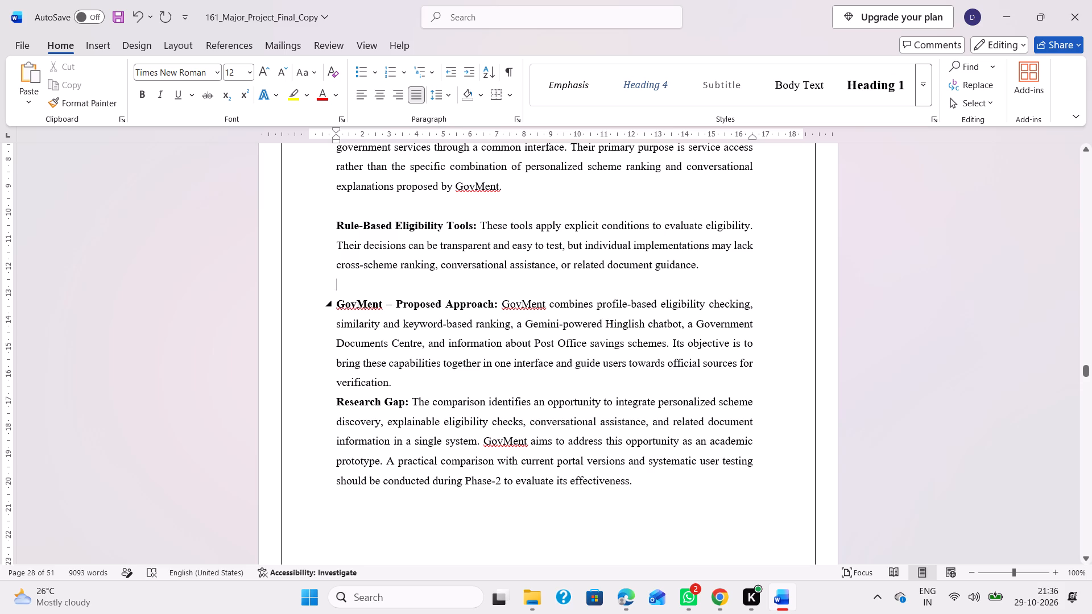
left_click(407, 387)
key("Return")
Add two line breaks after the Conversational Artificial Intelligence paragraph in 3.6 to move GovMent's Integrated Approach to the following page.
scroll(407, 387, "down", 2)
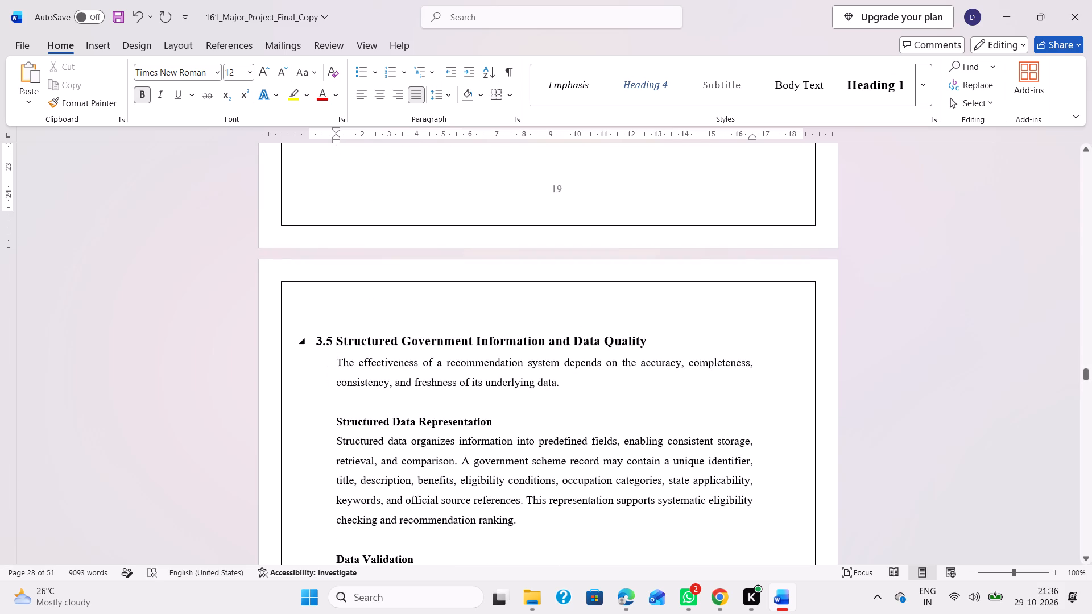
scroll(391, 407, "down", 2)
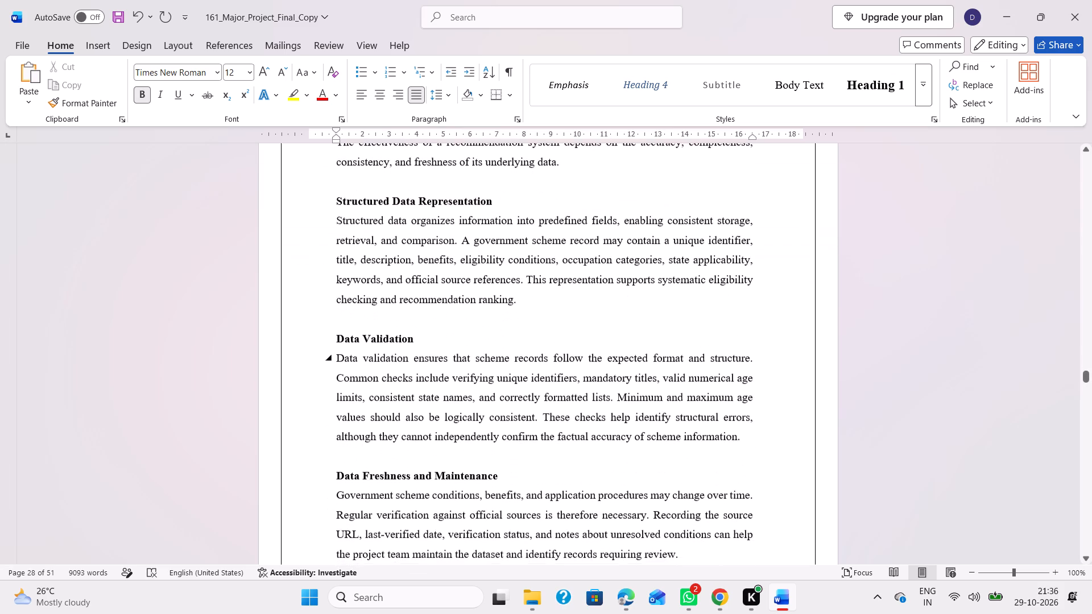
scroll(482, 341, "down", 4)
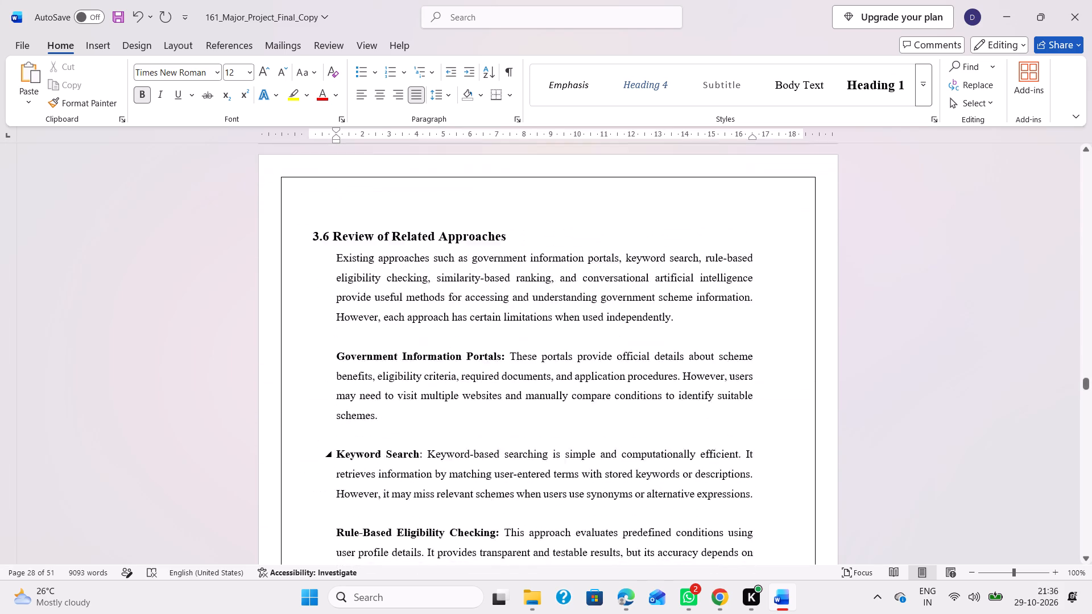
scroll(470, 375, "down", 5)
scroll(470, 375, "up", 1)
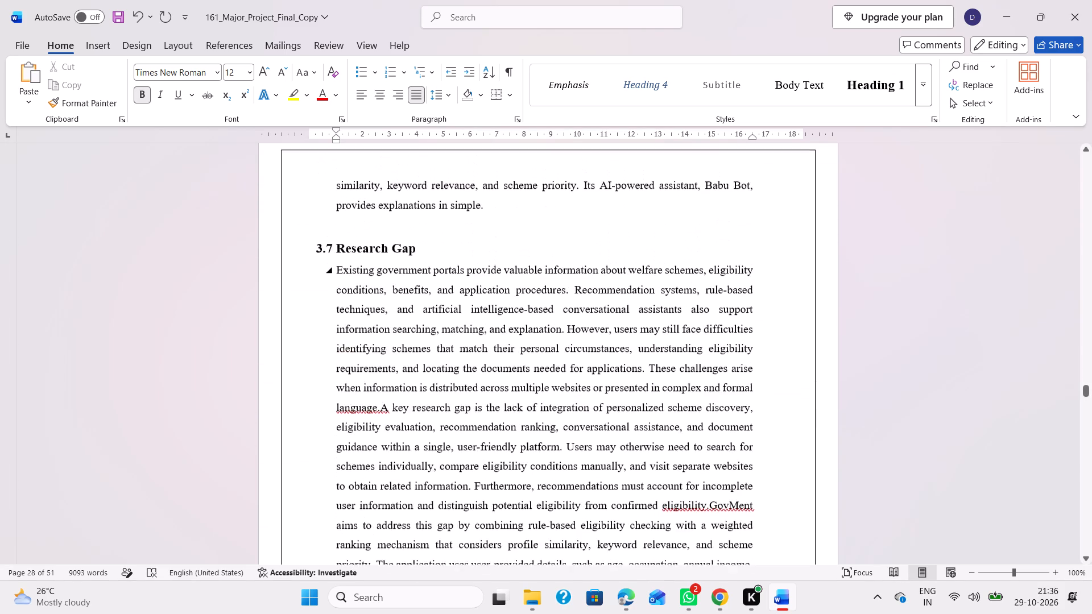
scroll(470, 375, "up", 1)
scroll(508, 277, "up", 1)
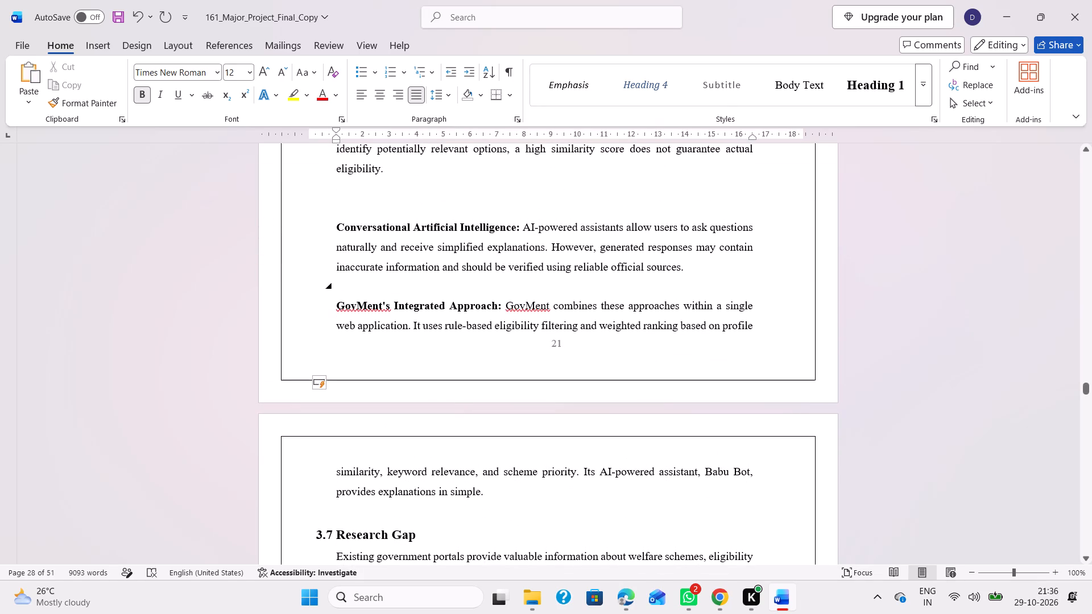
left_click(702, 273)
key("Return")
key("Return")
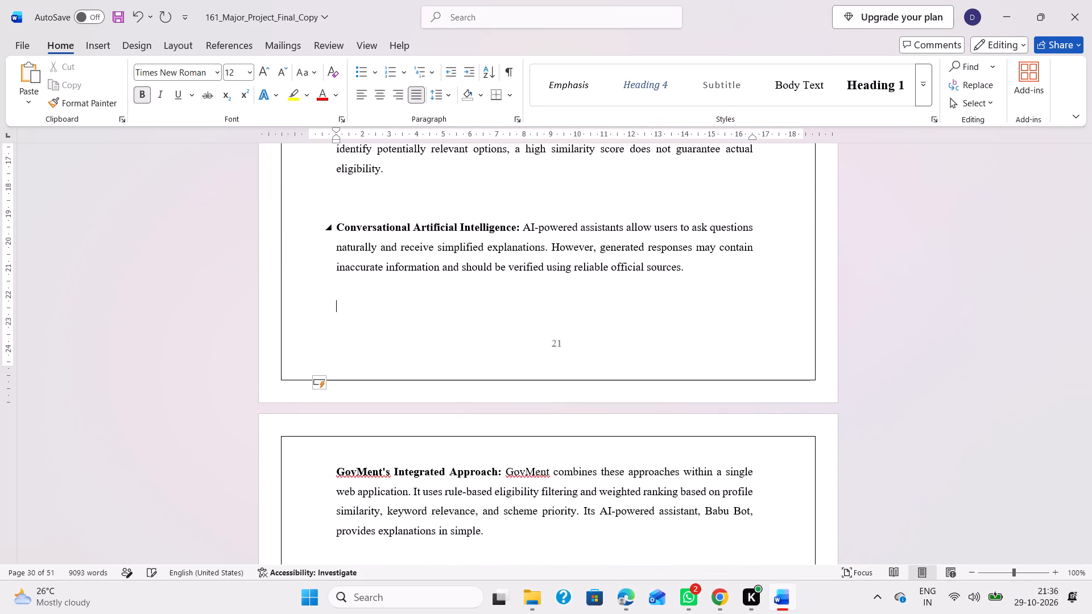
Delete the end of the 3.7 Research Gap text, from "The effectiveness of the proposed system" through "maintain information quality.".
scroll(702, 273, "down", 1)
scroll(635, 243, "down", 5)
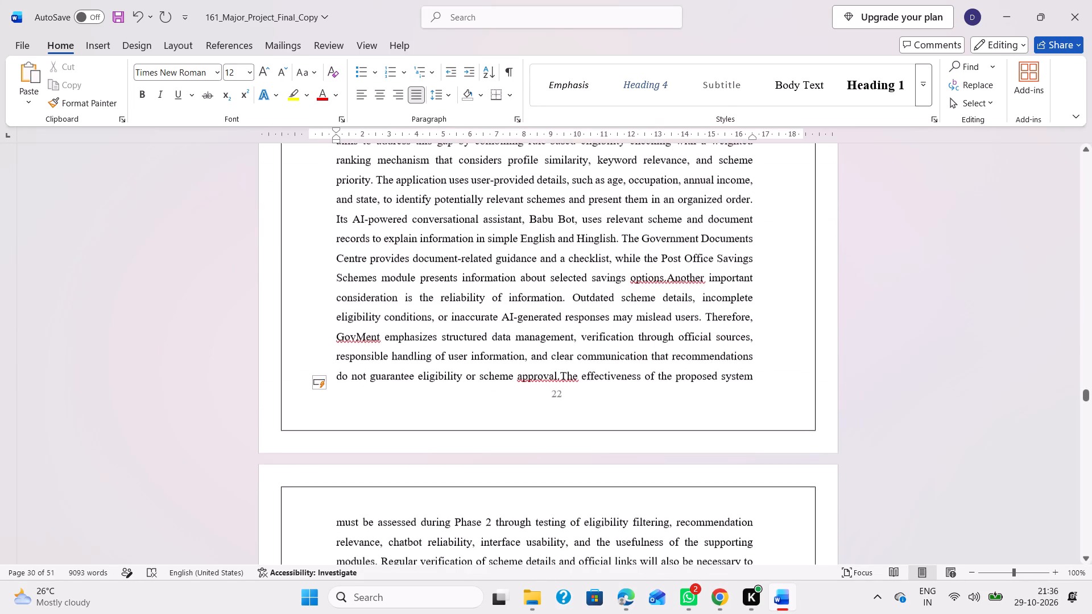
scroll(558, 356, "down", 2)
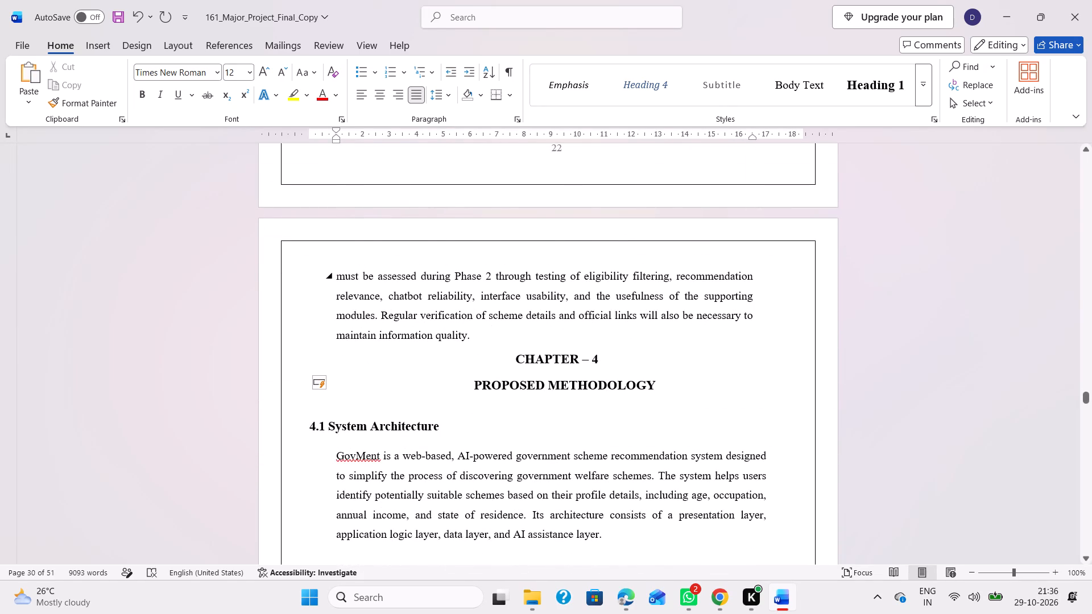
scroll(551, 344, "up", 3)
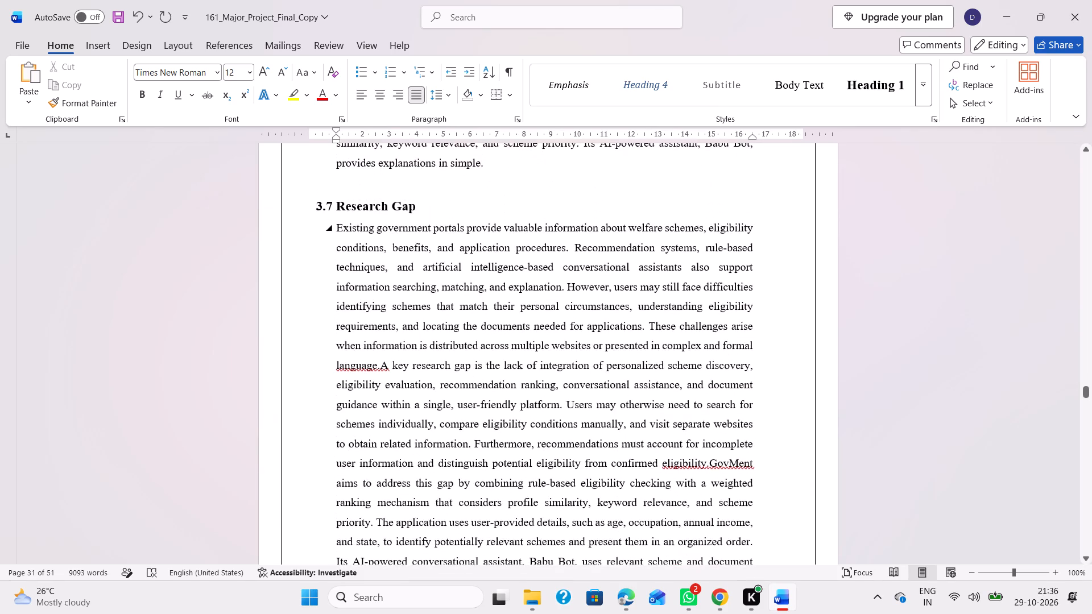
scroll(551, 344, "down", 4)
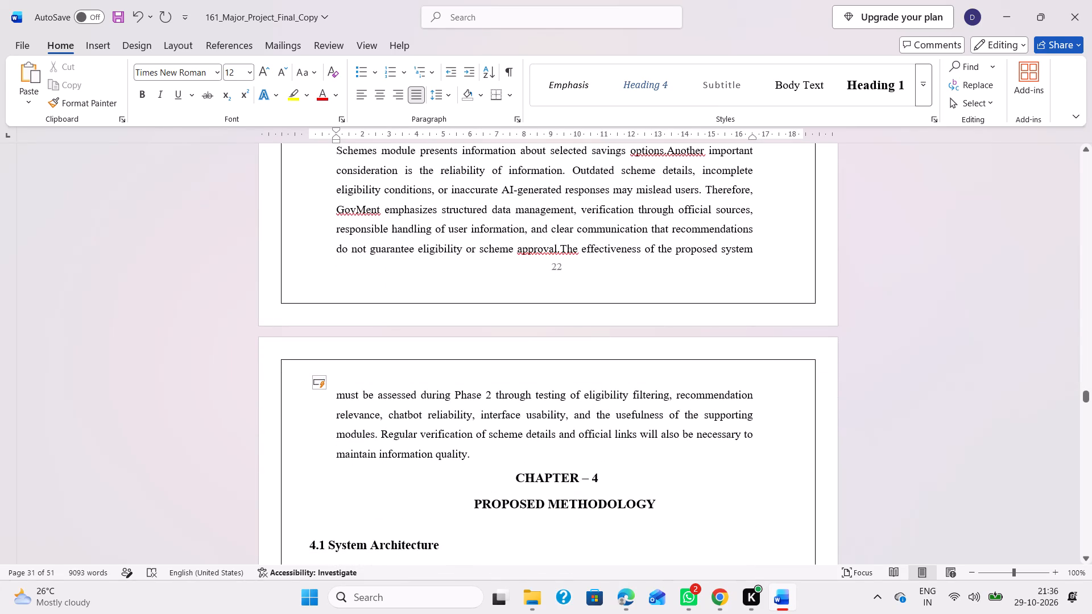
left_click_drag(561, 247, 706, 446)
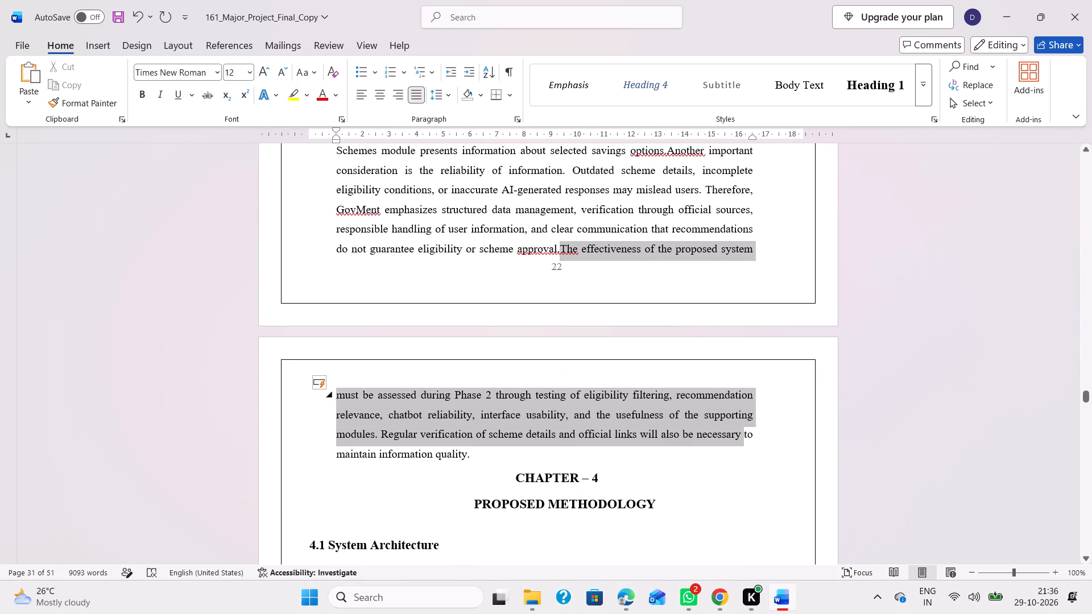
left_click_drag(706, 446, 708, 458)
key("backslash")
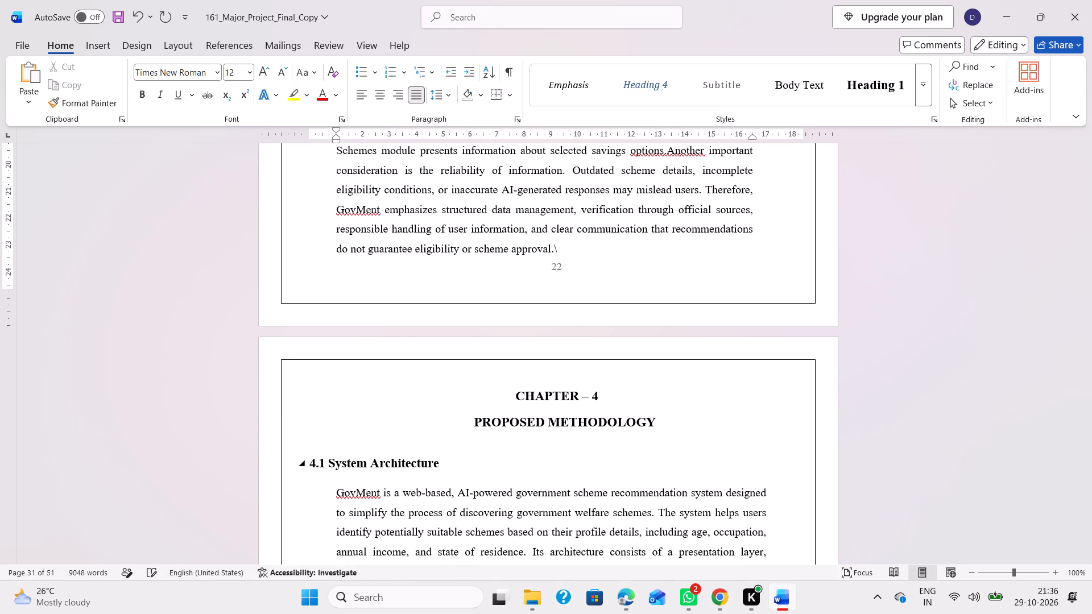
key("BackSpace")
Remove the extra blank lines above the 4.8 Post Office Savings Schemes Module heading, keeping the heading on its own page.
scroll(667, 393, "down", 4)
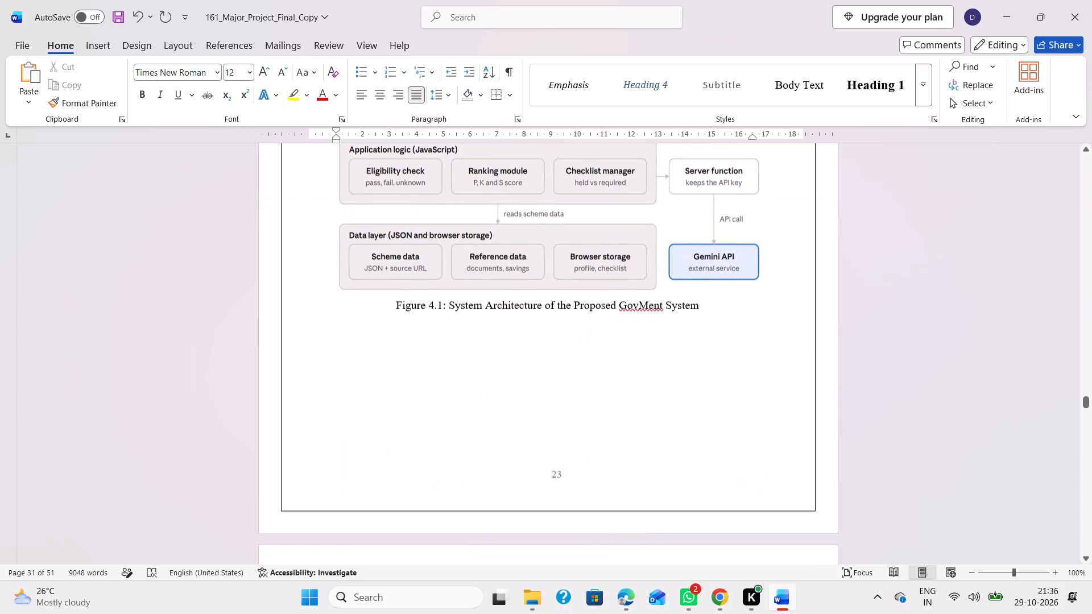
scroll(666, 327, "down", 2)
scroll(609, 379, "down", 4)
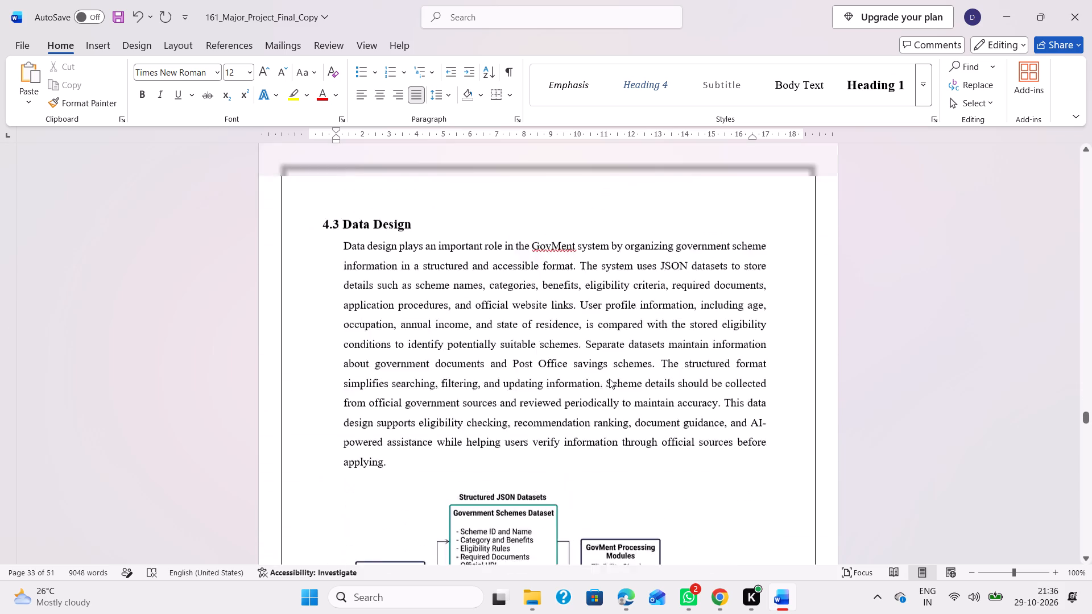
scroll(609, 379, "down", 9)
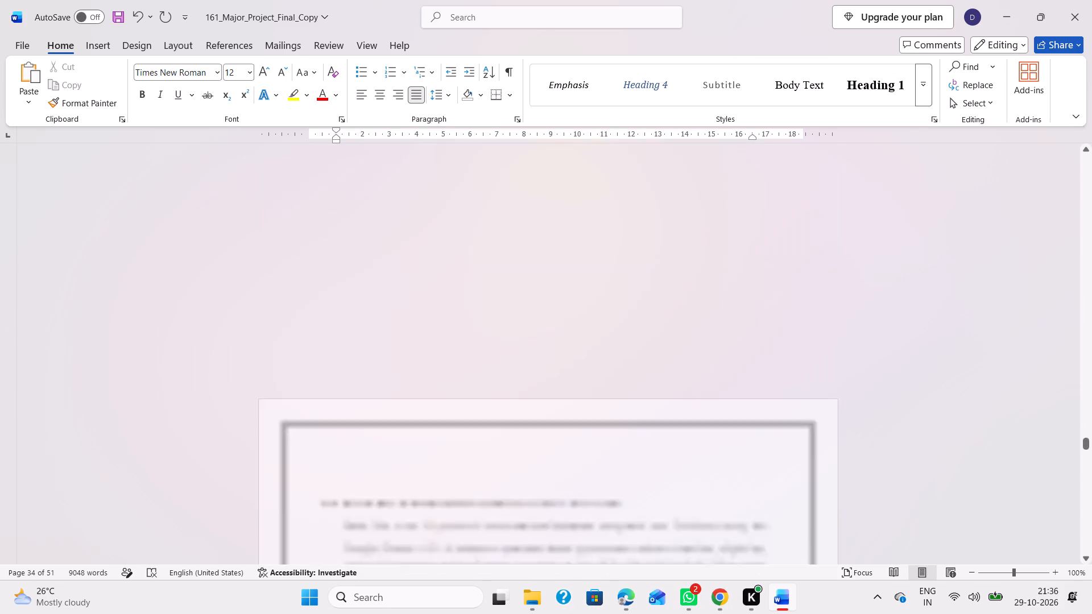
scroll(609, 379, "down", 3)
scroll(609, 379, "up", 2)
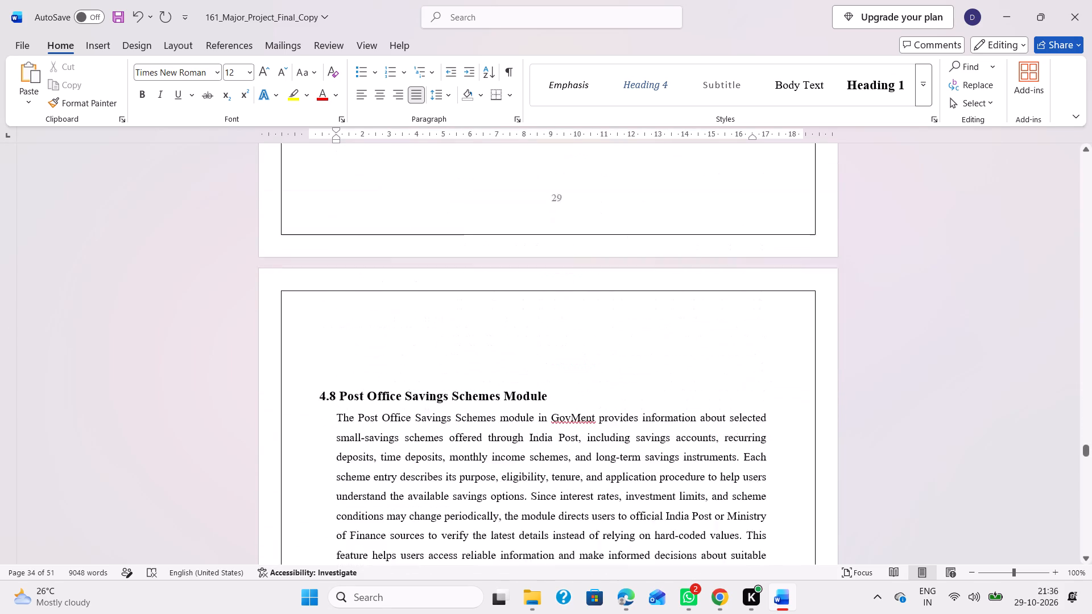
left_click(390, 414)
key("BackSpace")
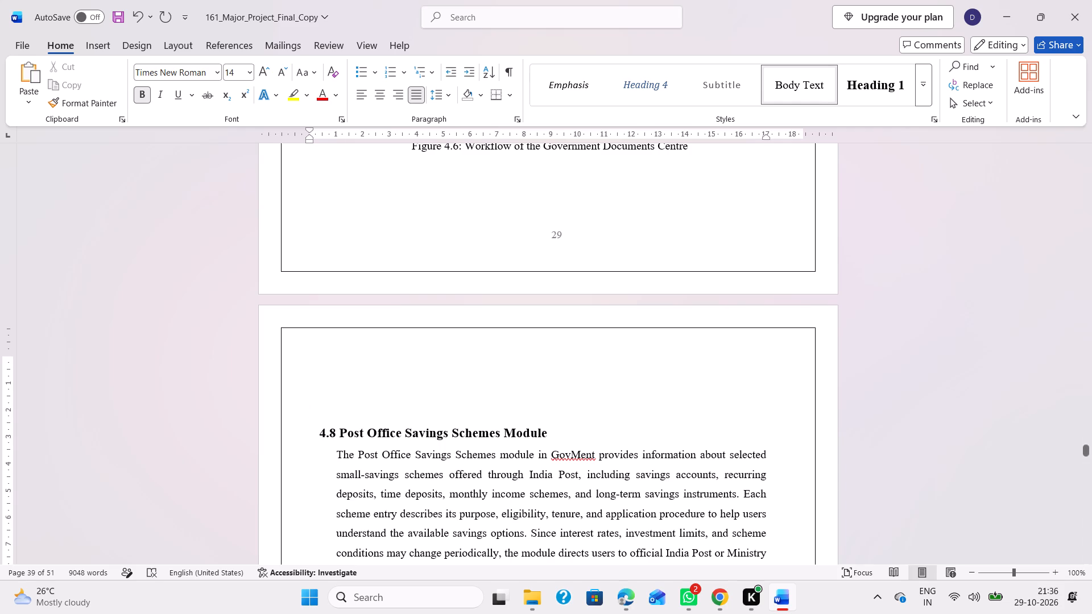
key("BackSpace")
key("BackSpace")
key("Return")
Remove the extra blank space above the 4.10 Technology Stack heading, keeping the heading at the start of its page.
scroll(390, 414, "down", 6)
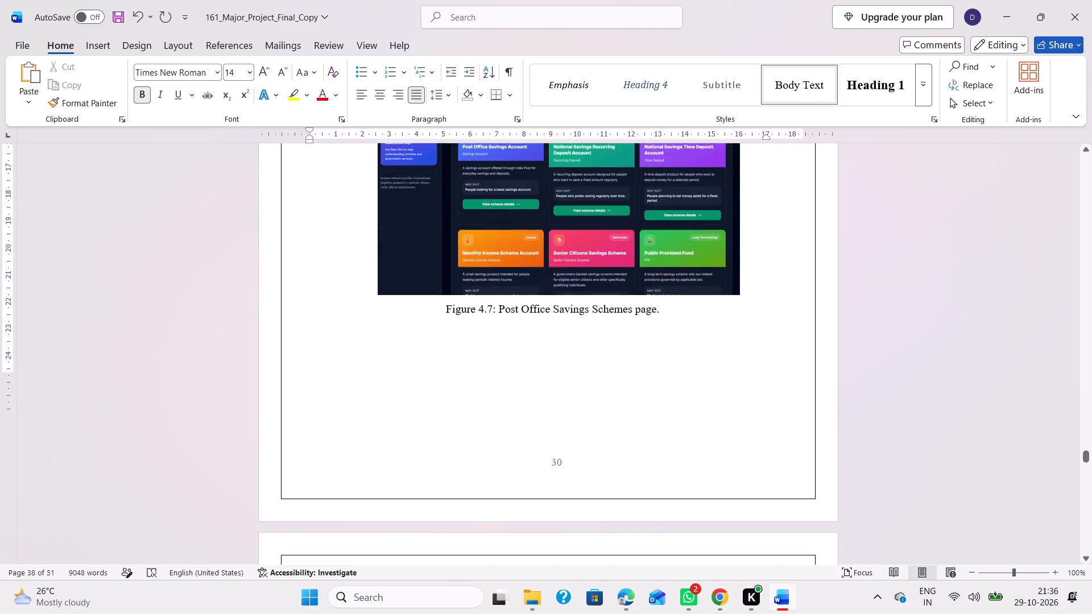
scroll(390, 414, "down", 1)
scroll(390, 414, "up", 1)
scroll(390, 414, "down", 4)
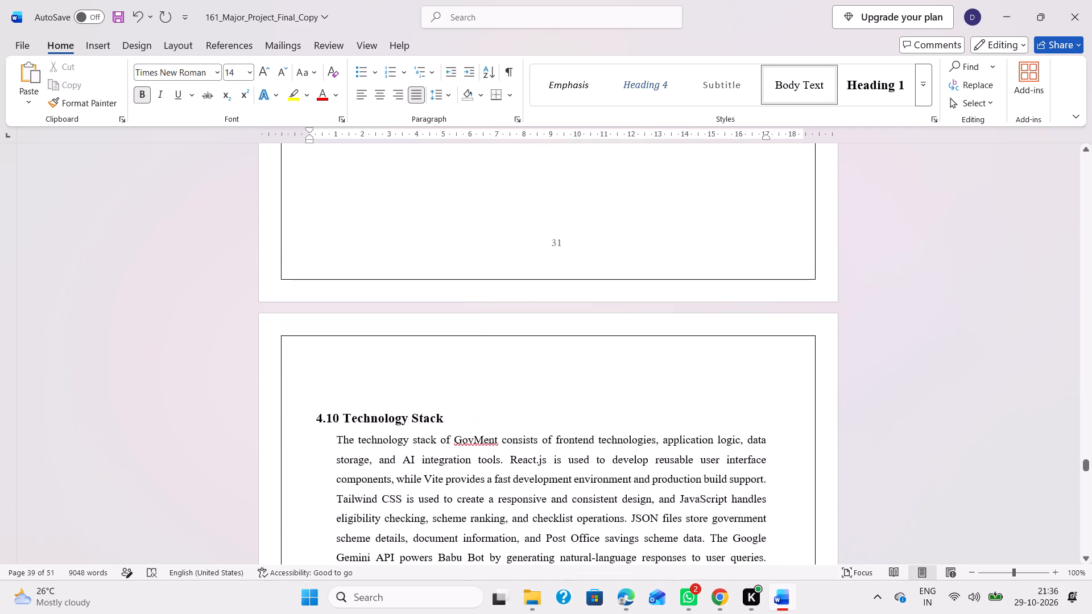
scroll(390, 414, "down", 1)
left_click(373, 250)
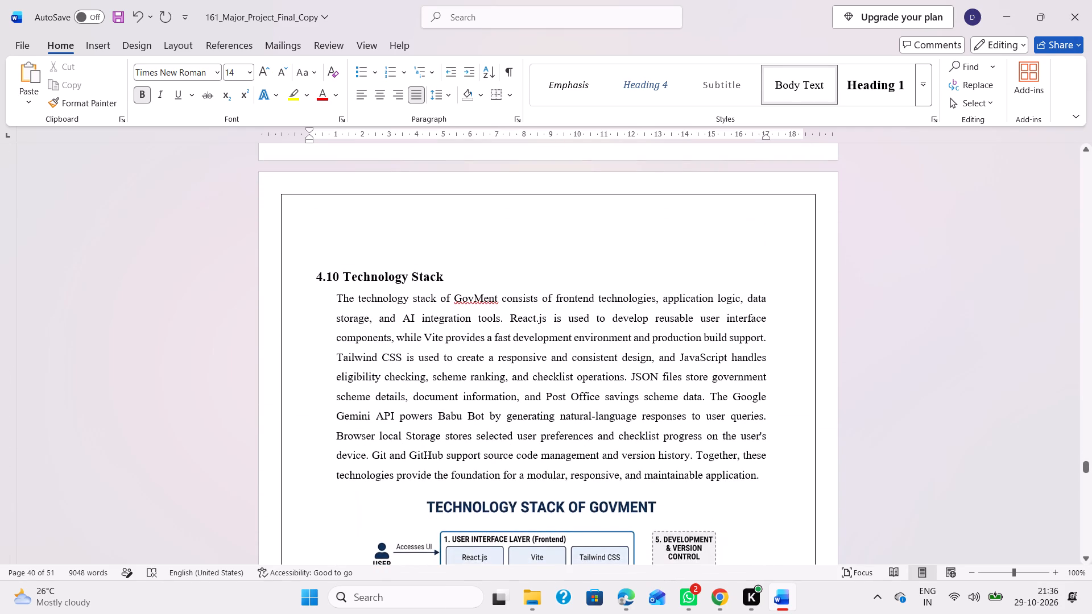
key("BackSpace")
key("BackSpace")
key("Return")
Reduce the blank lines above the 4.12 Privacy and Security heading to a single one at the start of its page.
scroll(373, 250, "down", 3)
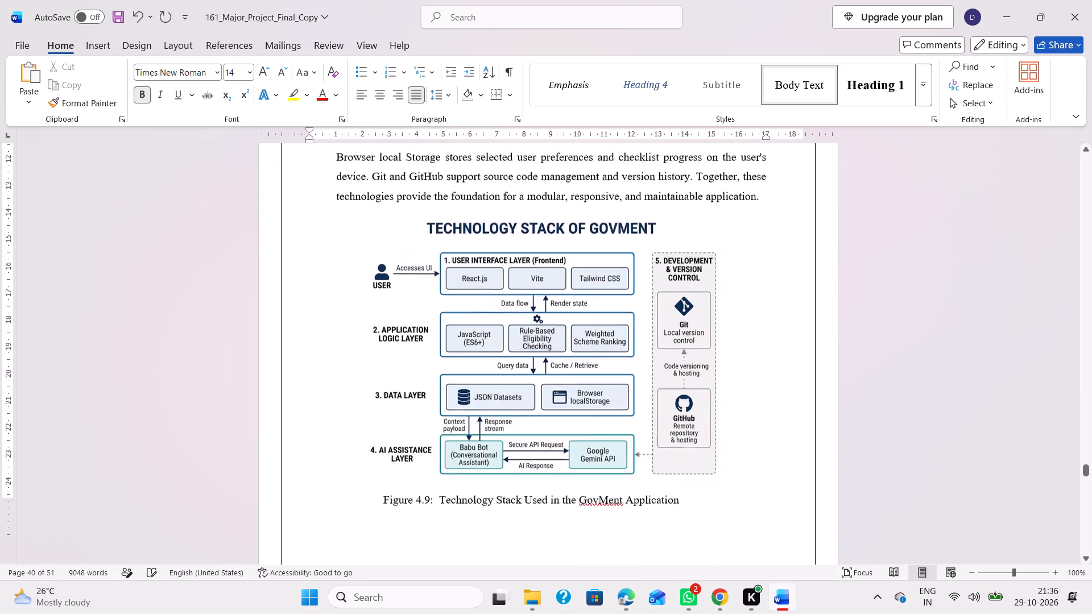
scroll(358, 339, "down", 4)
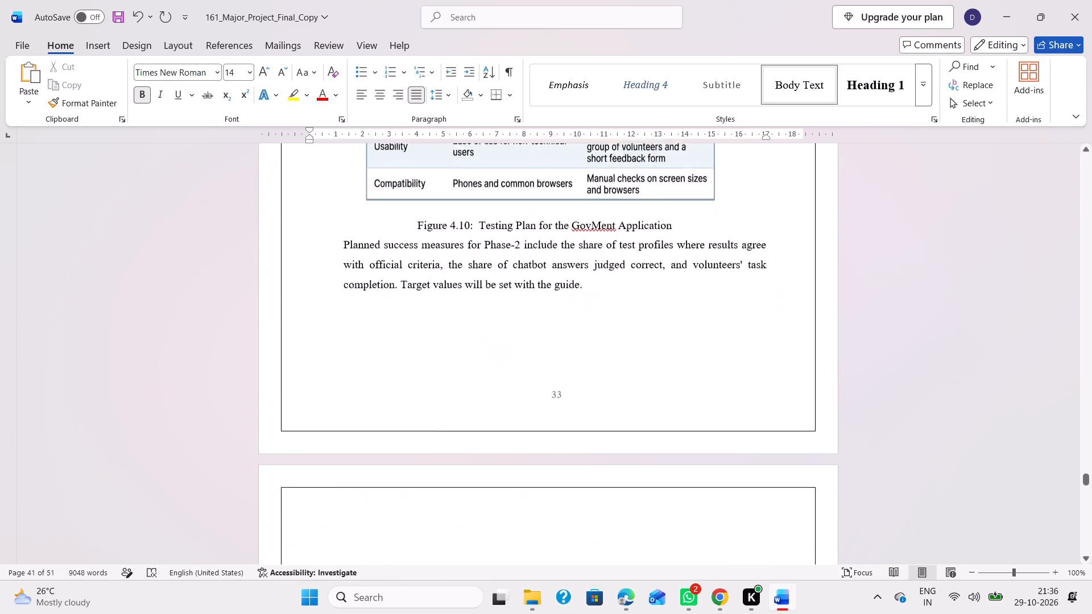
scroll(437, 386, "down", 1)
left_click(362, 339)
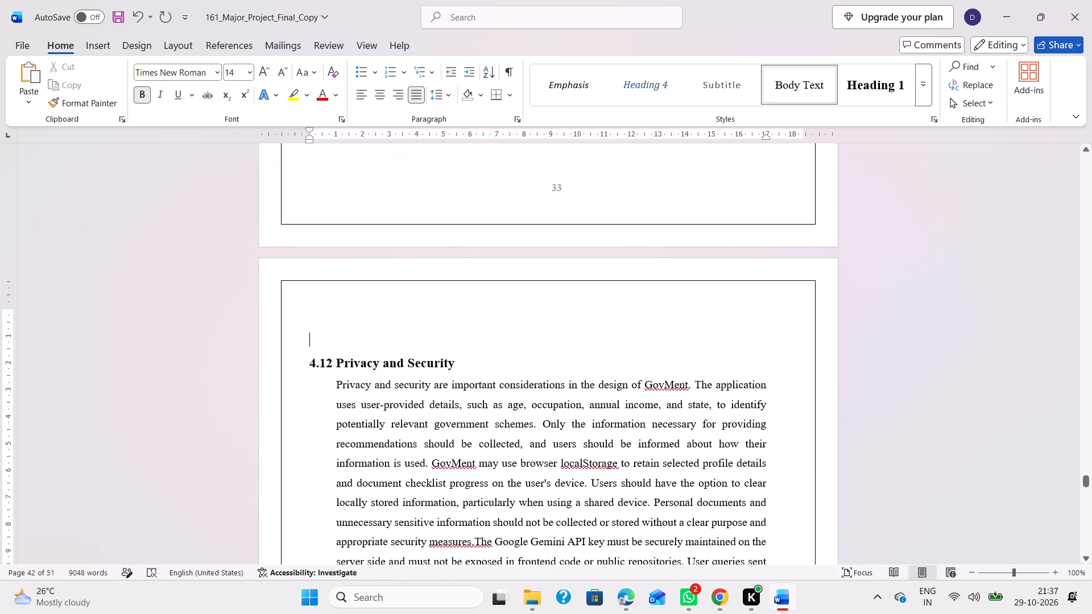
key("BackSpace")
key("BackSpace")
key("BackSpace")
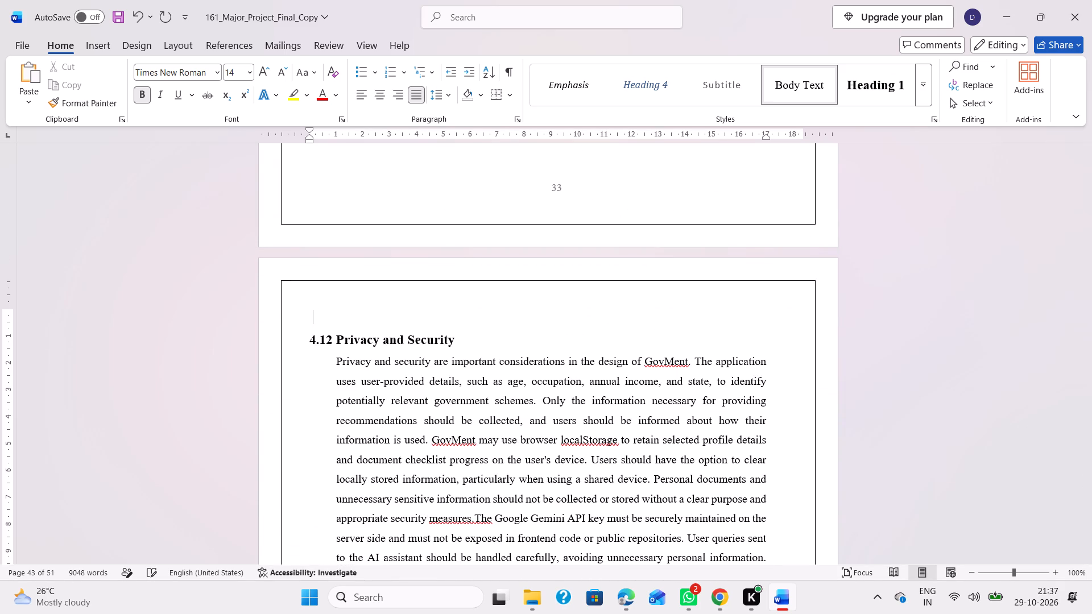
key("BackSpace")
key("Return")
Delete one blank line above the 4.14.2 Class Diagram heading.
scroll(362, 339, "down", 4)
scroll(457, 321, "down", 7)
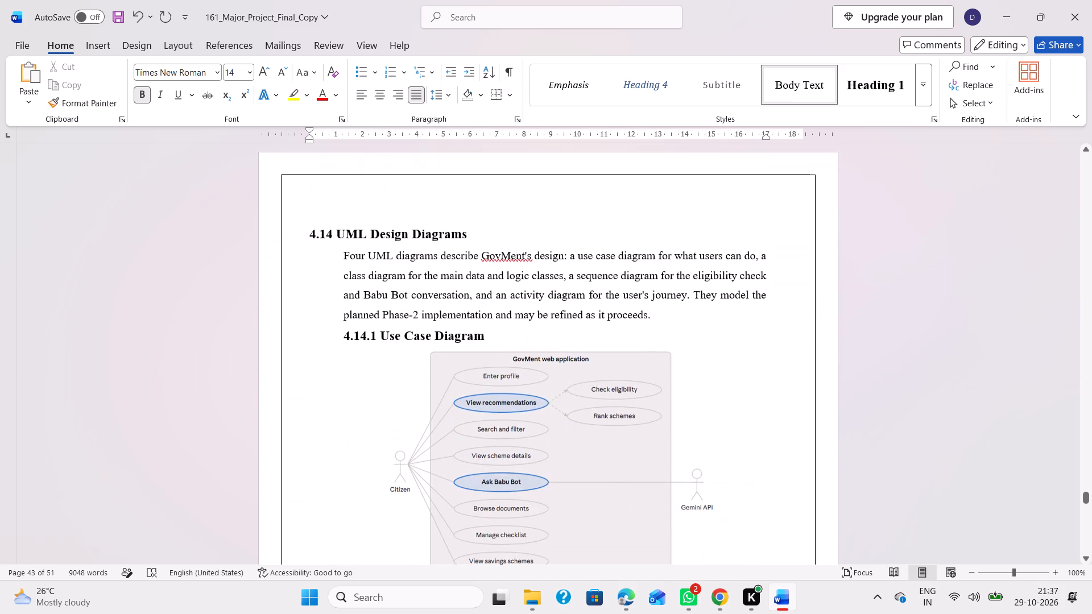
scroll(457, 321, "down", 5)
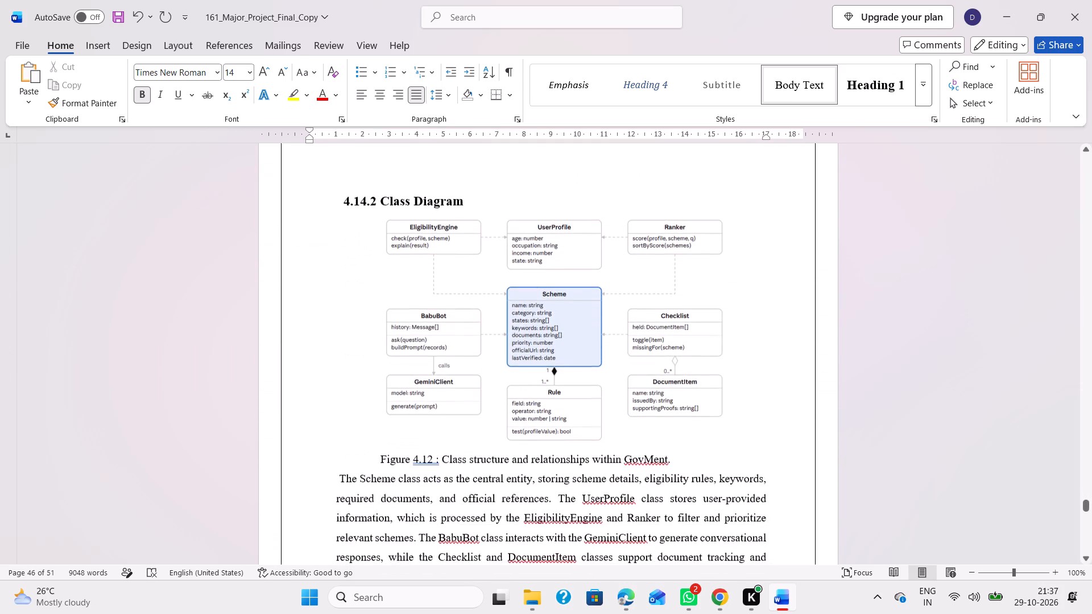
scroll(457, 321, "up", 1)
left_click(368, 304)
key("BackSpace")
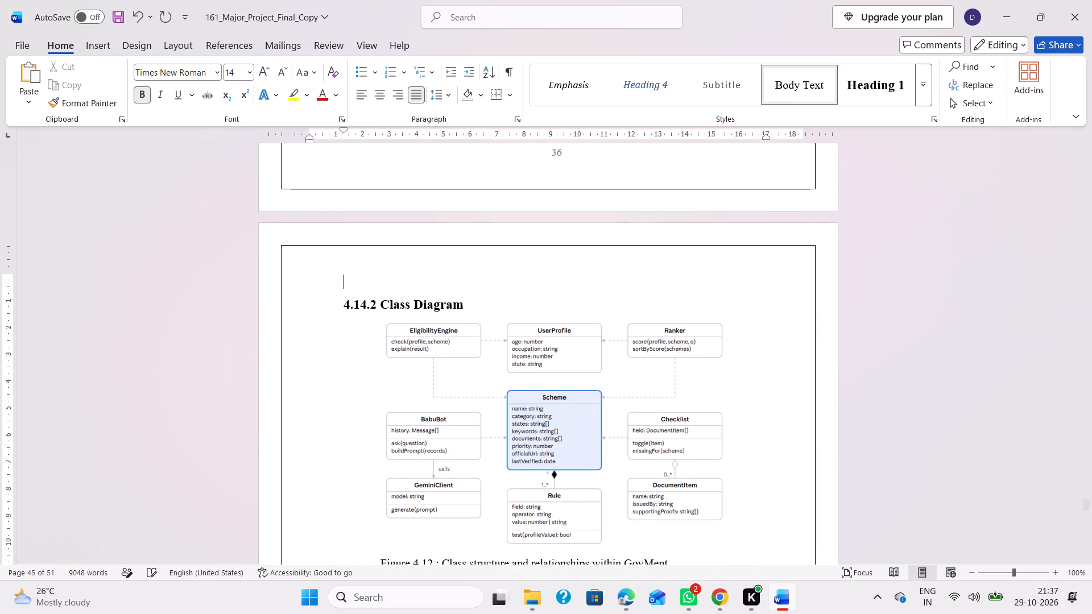
Remove the extra blank space above the 4.14.3 Activity Diagram heading, keeping the heading at the start of its page.
scroll(368, 304, "down", 2)
scroll(434, 293, "down", 2)
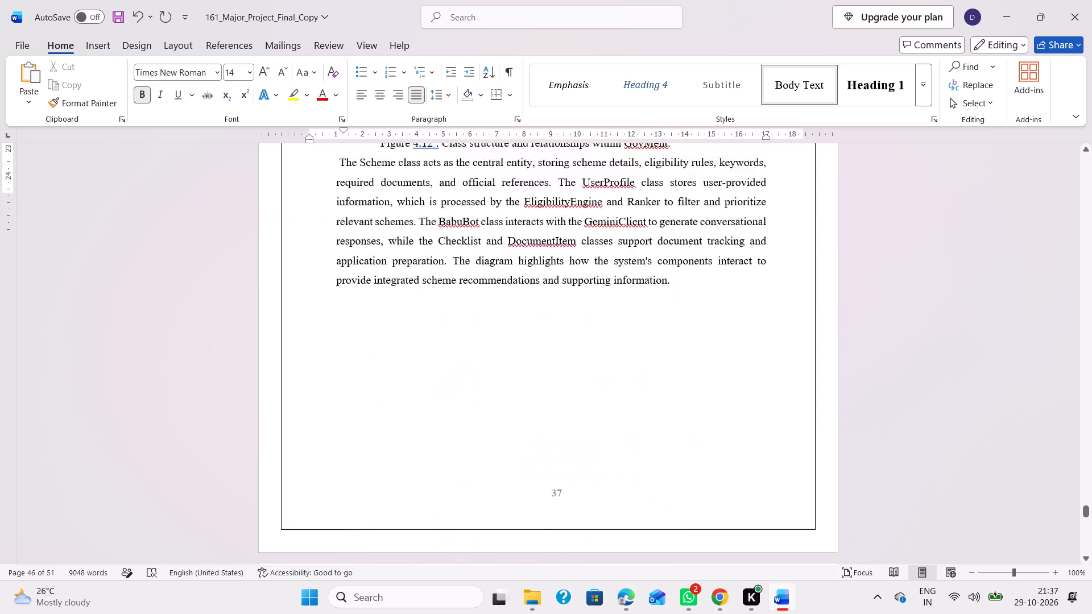
scroll(434, 293, "down", 2)
scroll(434, 293, "up", 2)
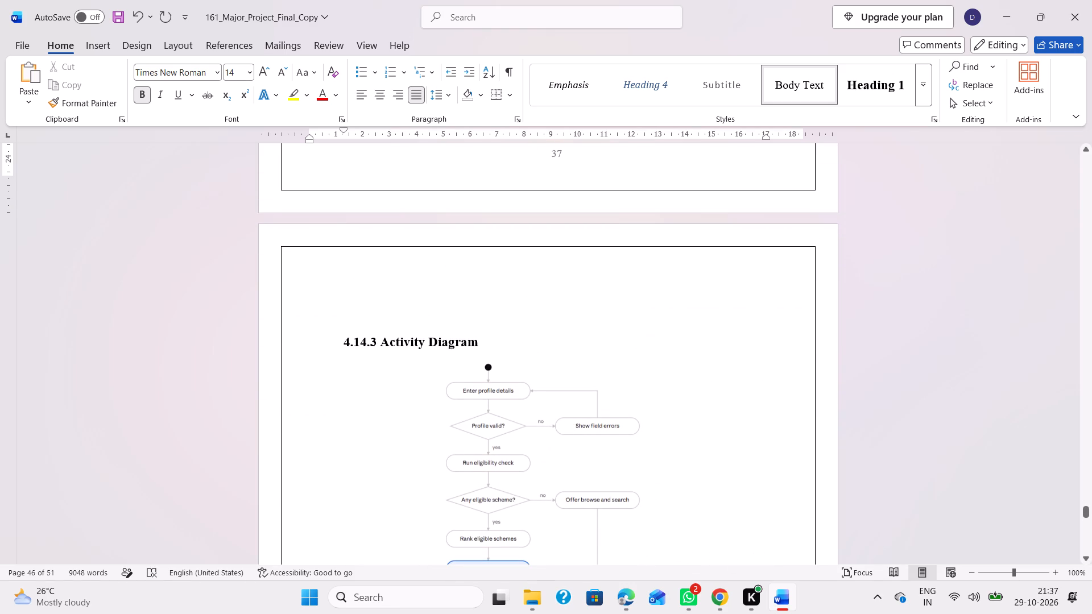
left_click(379, 314)
key("BackSpace")
key("BackSpace")
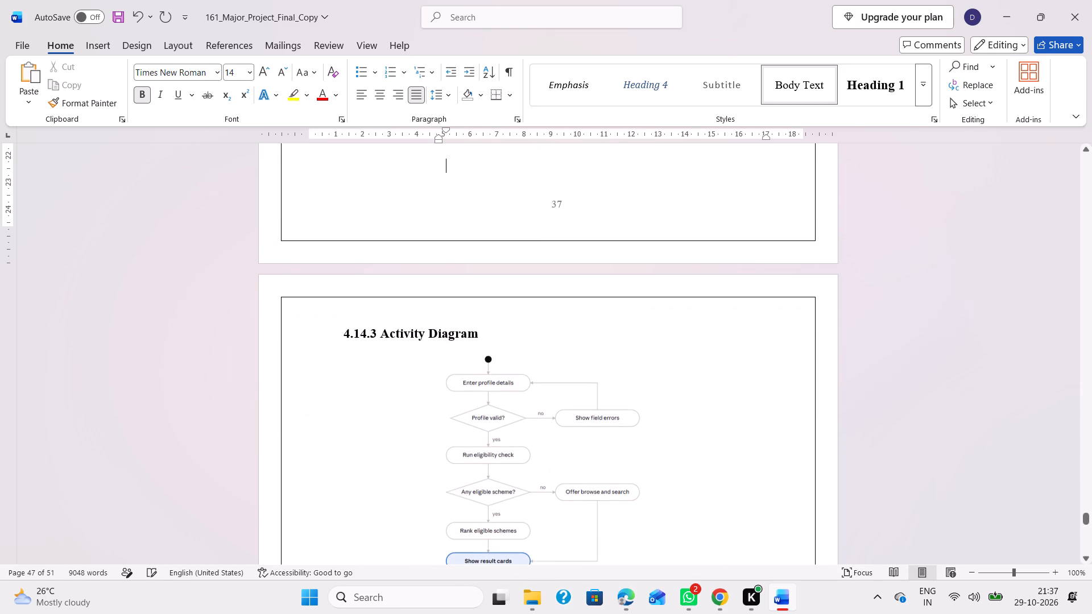
key("Return")
Delete the blank lines above the CHAPTER -5 REFERENCES heading so the chapter title starts at the beginning of its page.
scroll(379, 314, "down", 4)
scroll(342, 286, "down", 2)
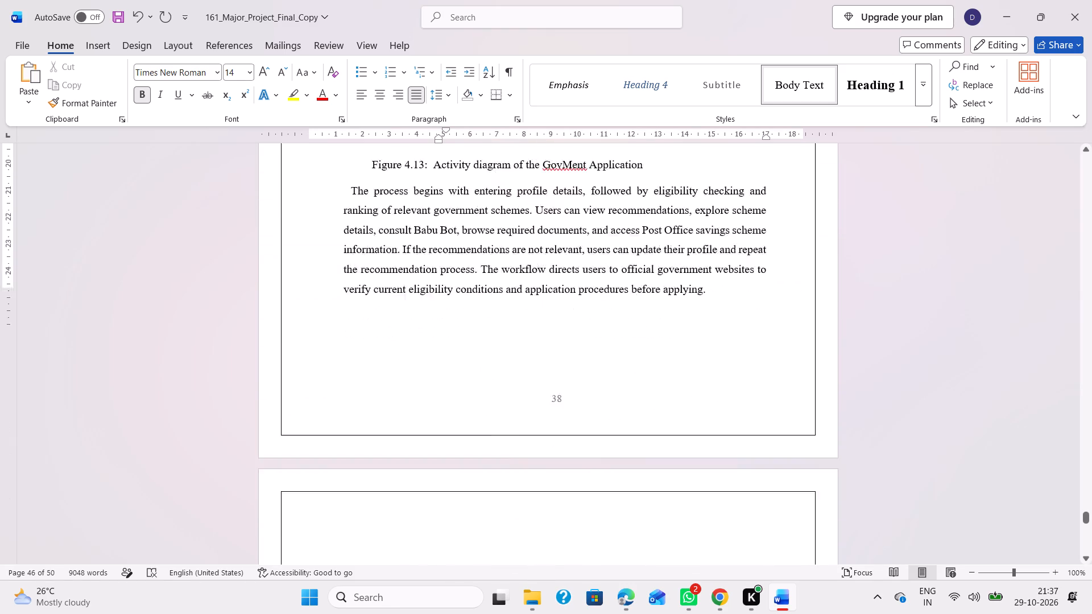
left_click(445, 342)
key("BackSpace")
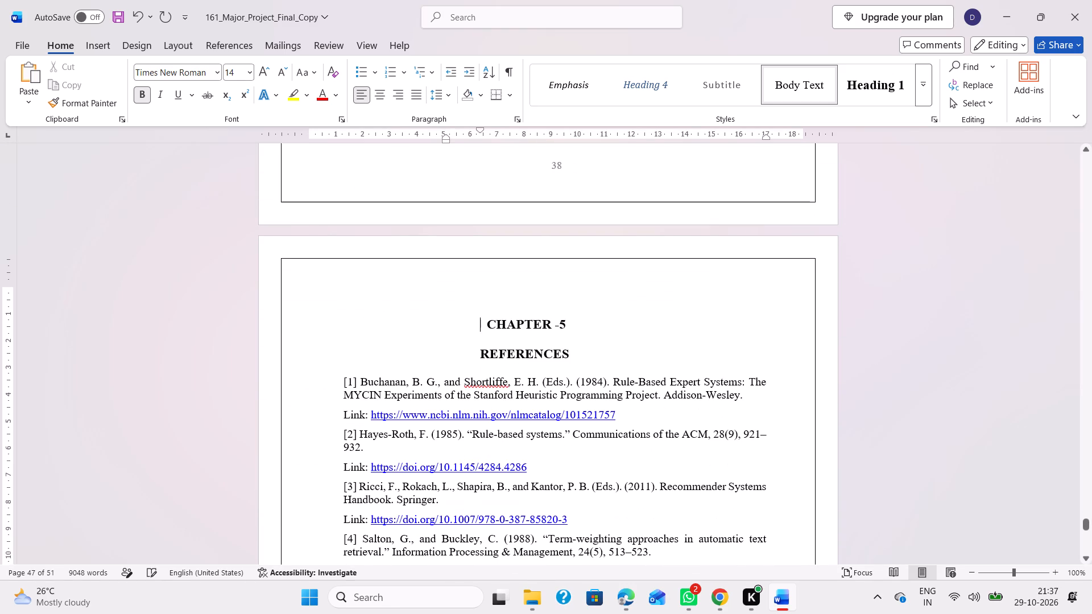
key("Up")
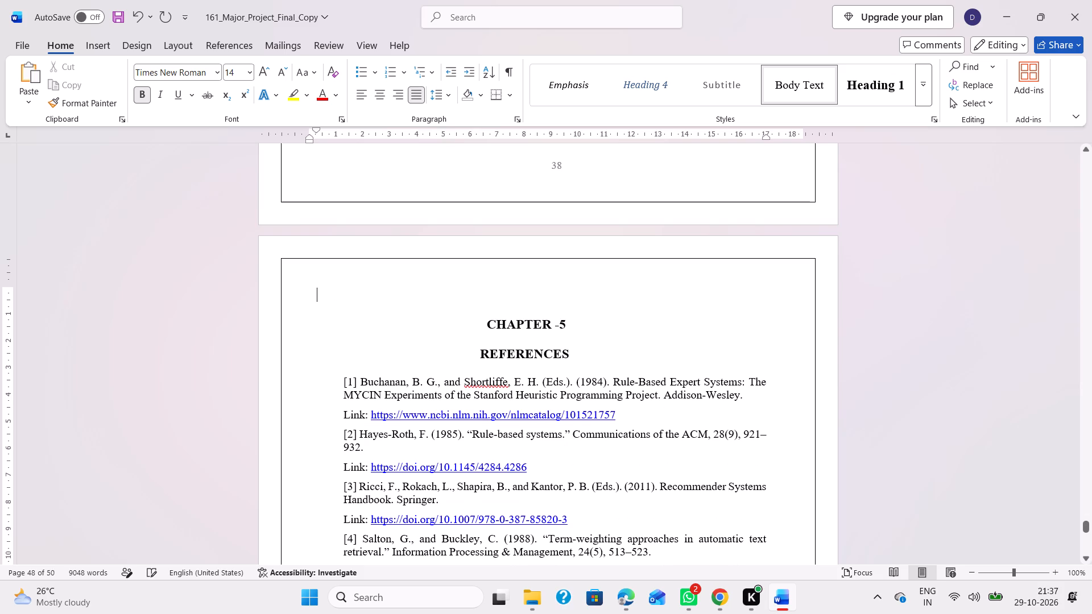
key("BackSpace")
key("BackSpace")
Examine the layout of the Chapter 5 References pages through to the end of the document.
scroll(445, 342, "down", 3)
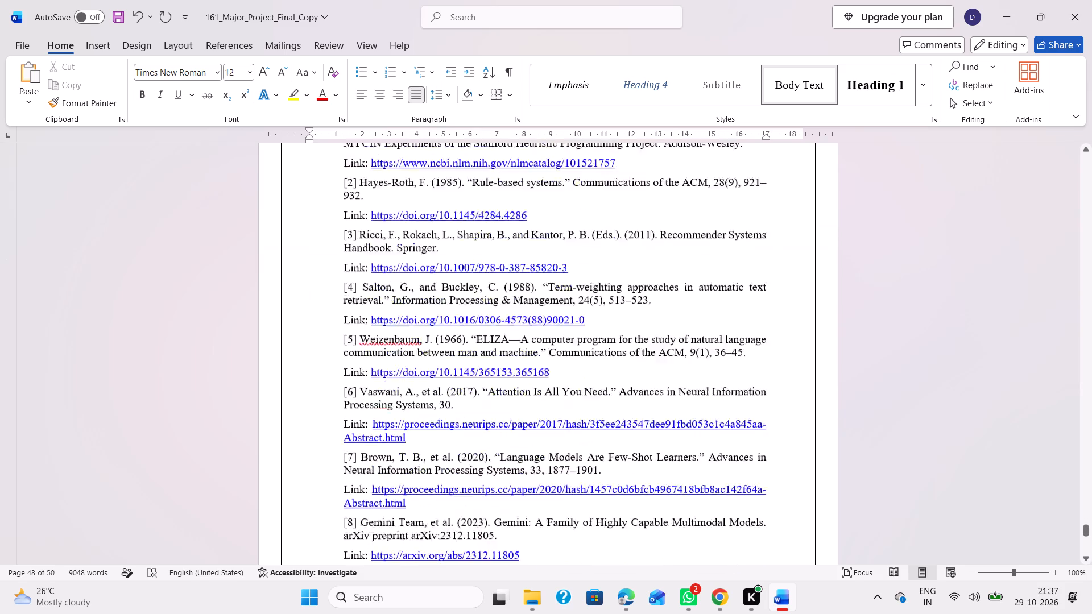
scroll(658, 409, "down", 3)
scroll(658, 409, "up", 3)
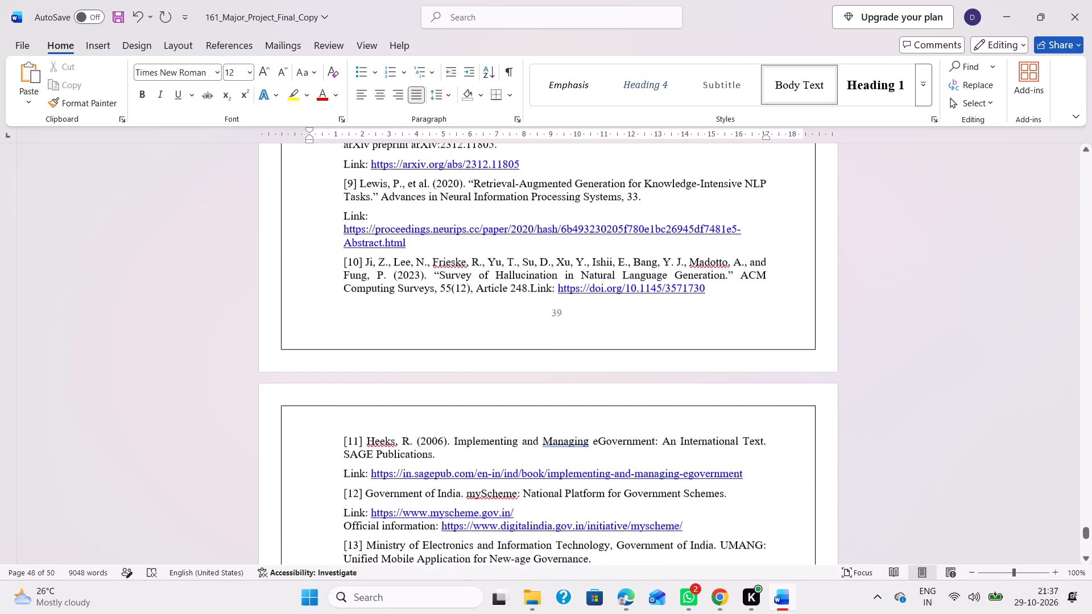
scroll(658, 409, "down", 10)
scroll(658, 409, "up", 3)
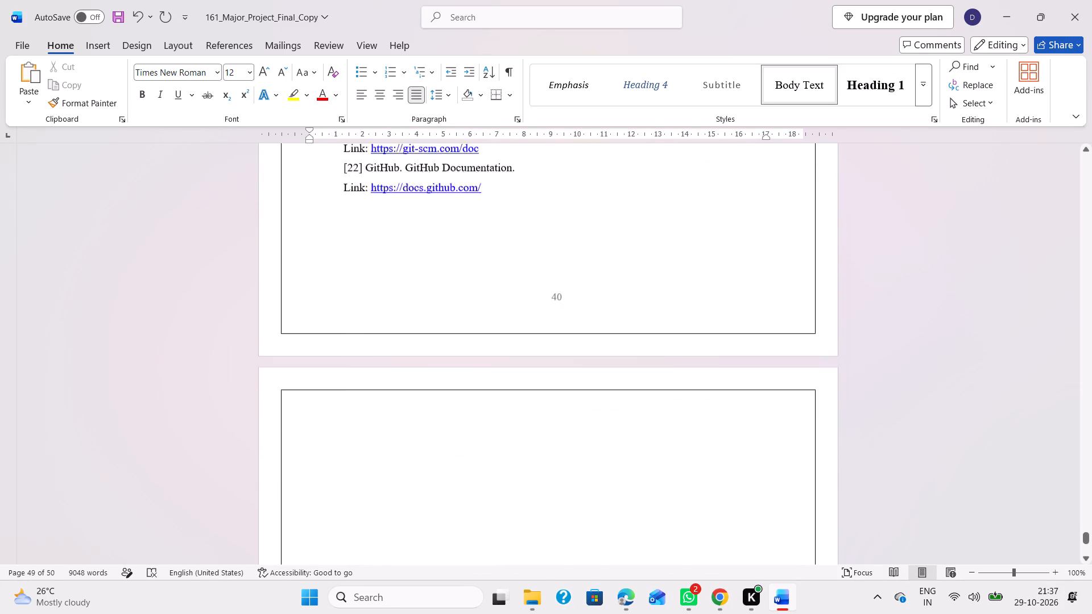
scroll(658, 409, "up", 6)
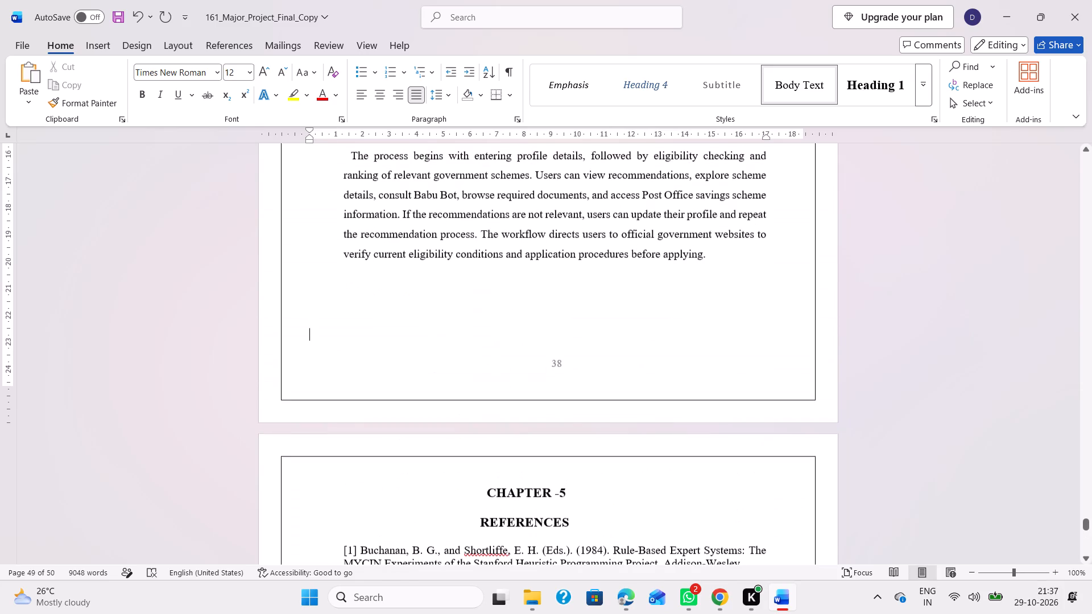
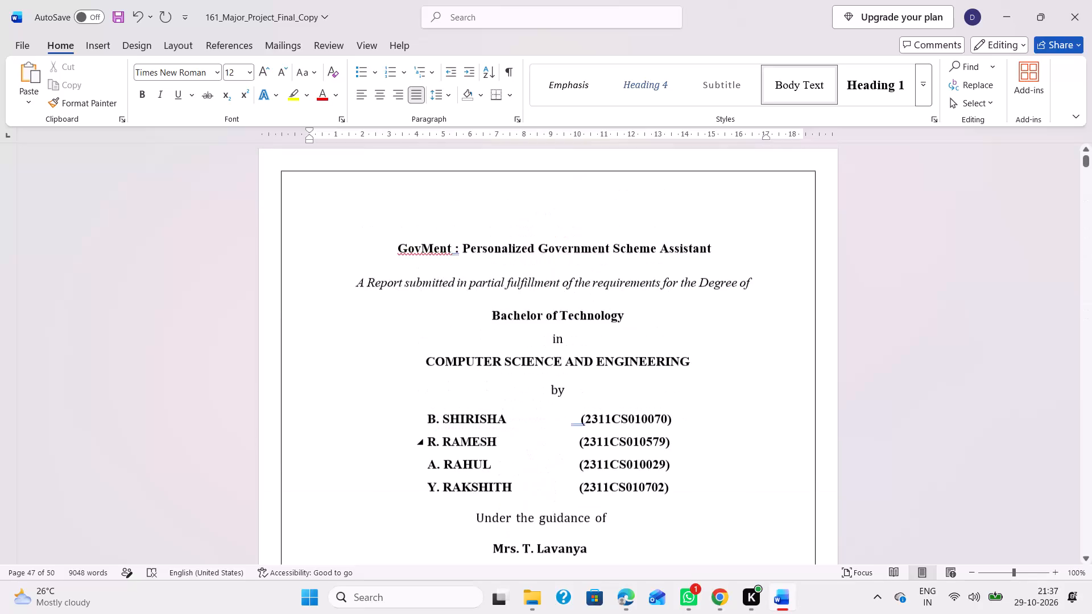
Examine the footer page numbers of the front-matter pages, from the contents and List of Figures back to the Abstract.
scroll(533, 449, "down", 13)
scroll(533, 449, "down", 8)
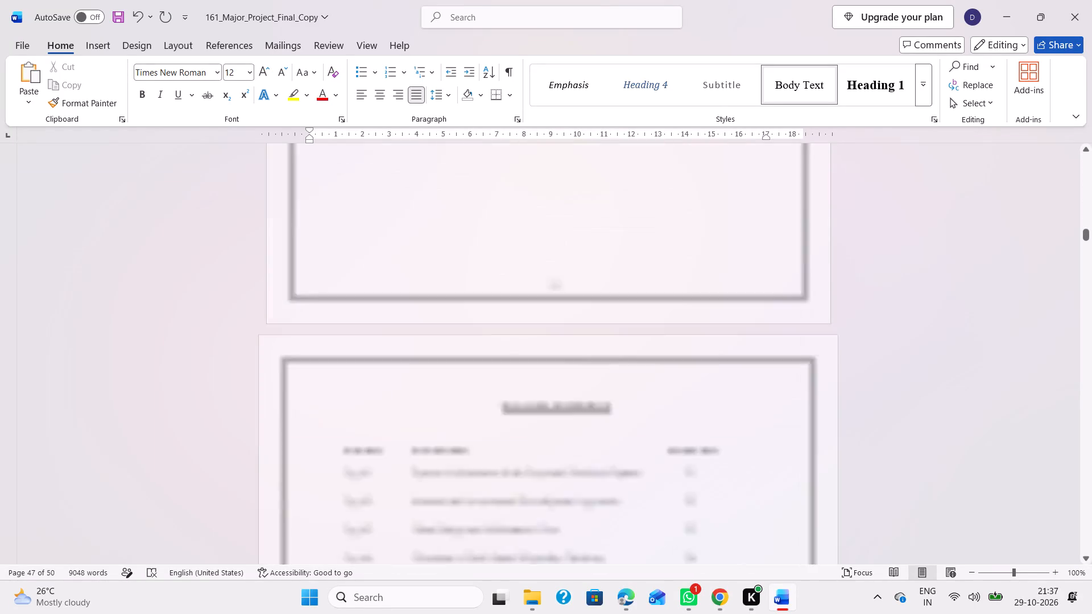
scroll(533, 449, "down", 1)
scroll(533, 449, "up", 5)
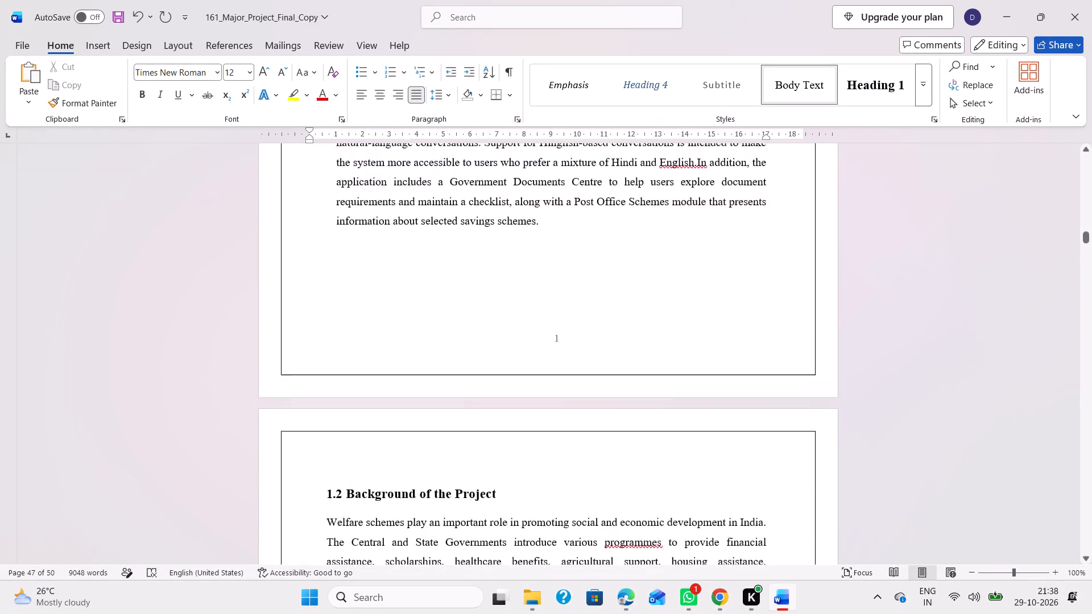
scroll(533, 449, "up", 8)
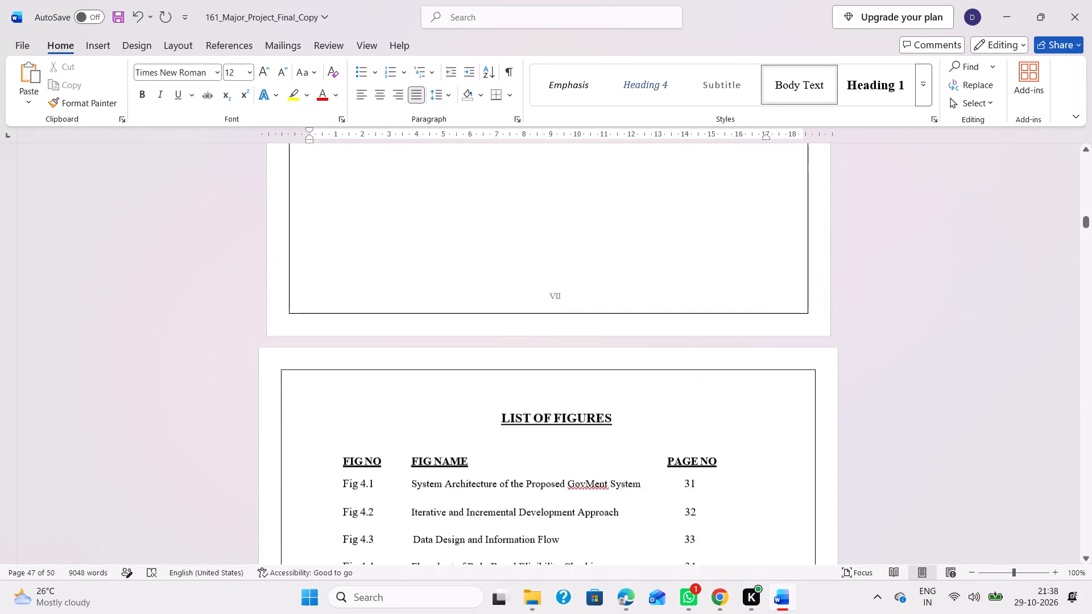
scroll(533, 449, "up", 3)
scroll(574, 529, "down", 4)
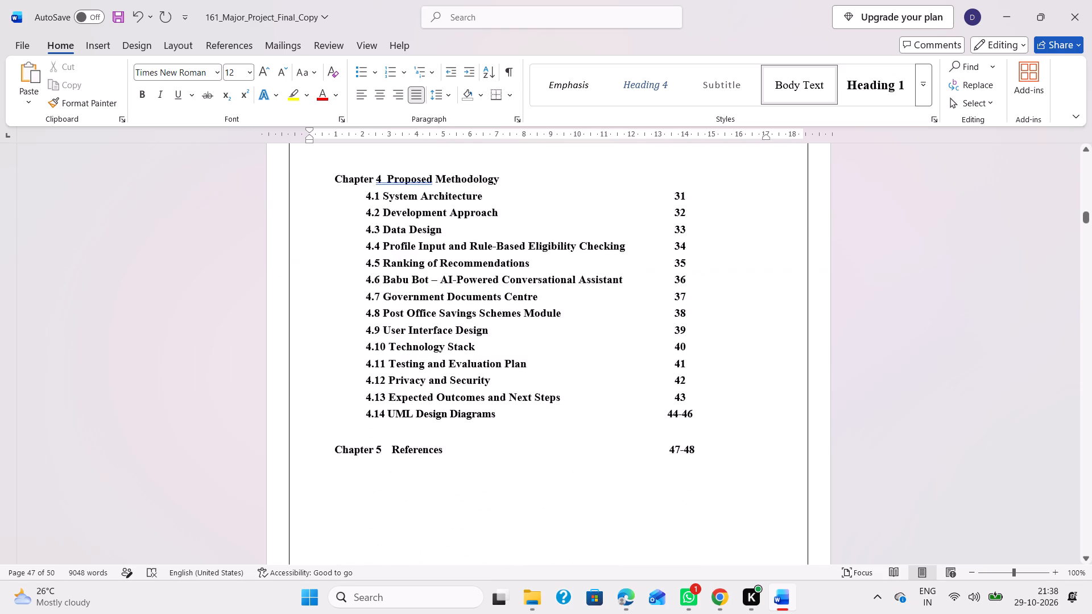
scroll(574, 529, "down", 1)
scroll(586, 464, "down", 1)
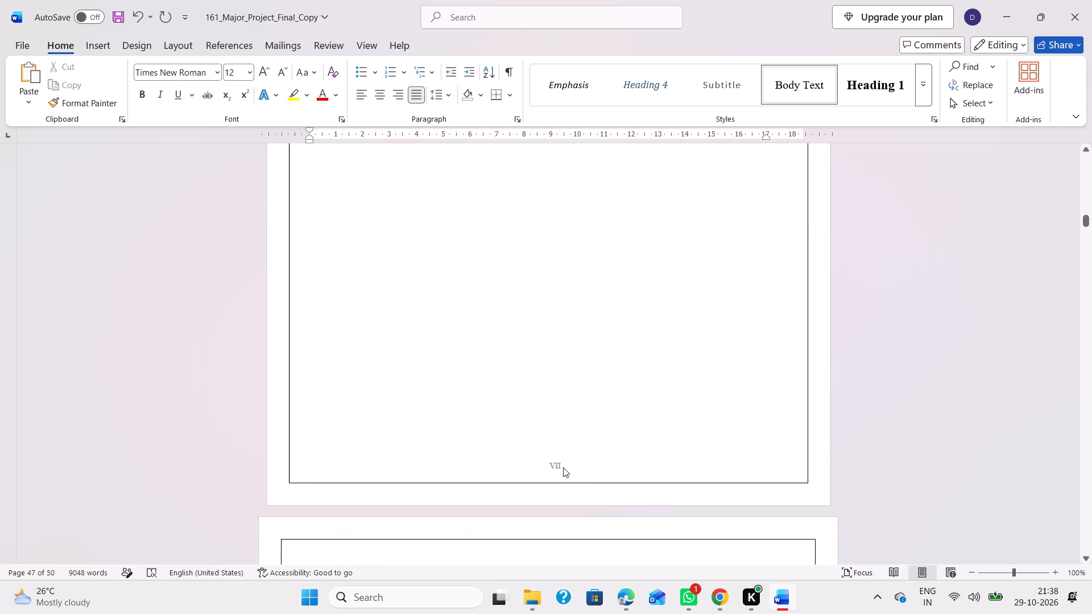
scroll(563, 467, "up", 6)
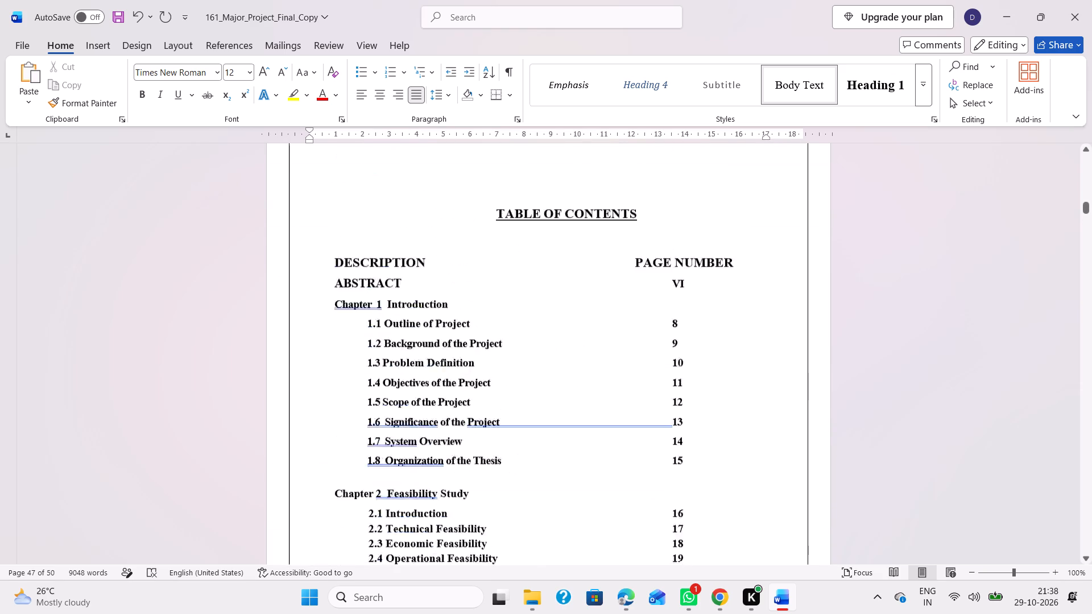
scroll(563, 467, "up", 2)
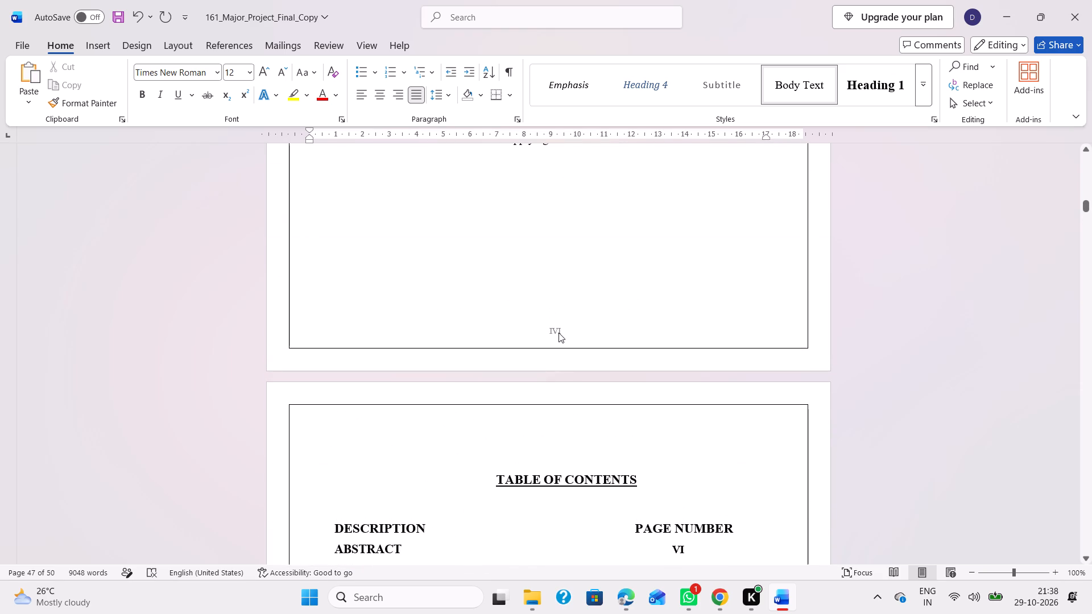
Open the footer page number box on the Abstract page for editing.
left_click(559, 333)
double_click(557, 329)
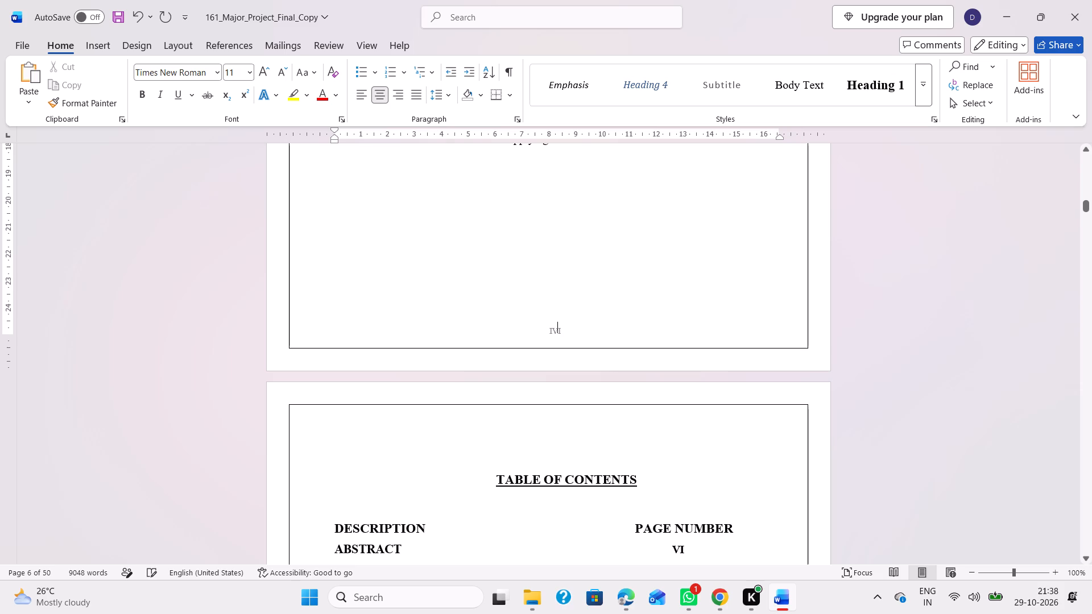
left_click(562, 329)
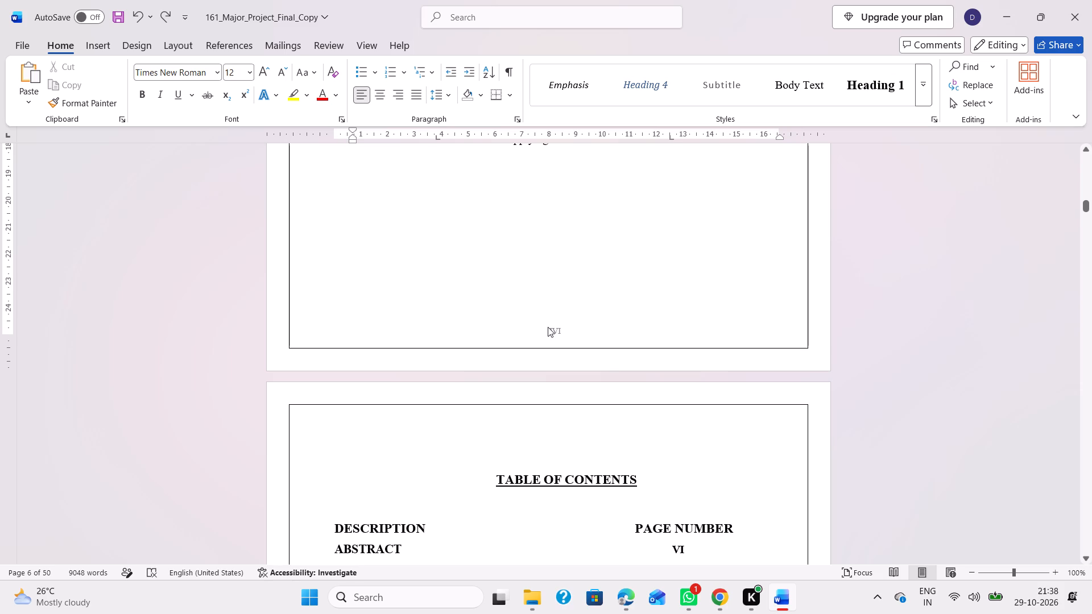
double_click(548, 327)
scroll(581, 327, "up", 5)
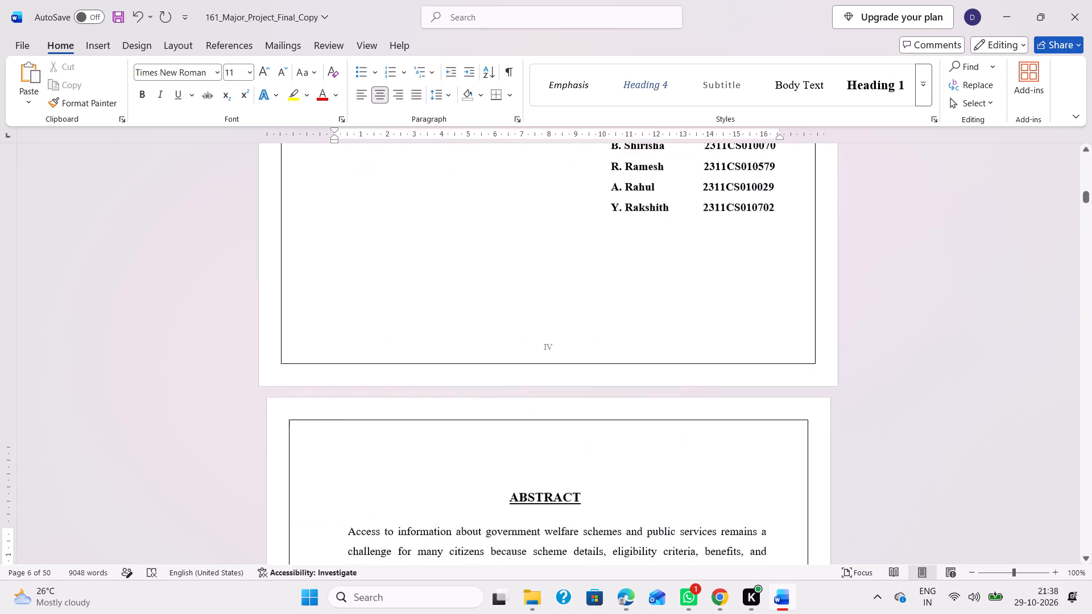
scroll(581, 327, "down", 7)
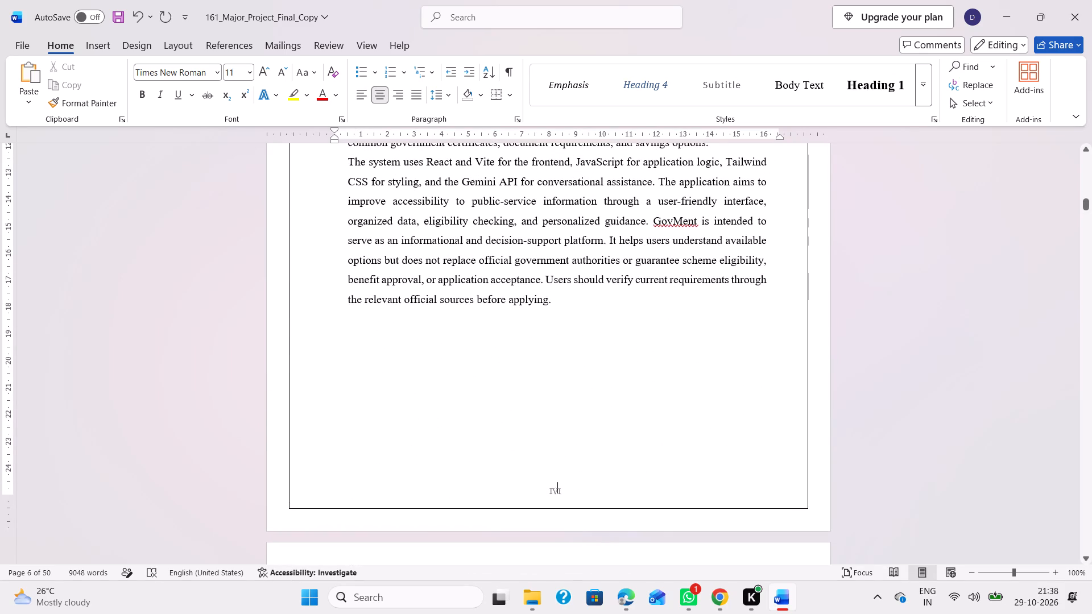
key("Left")
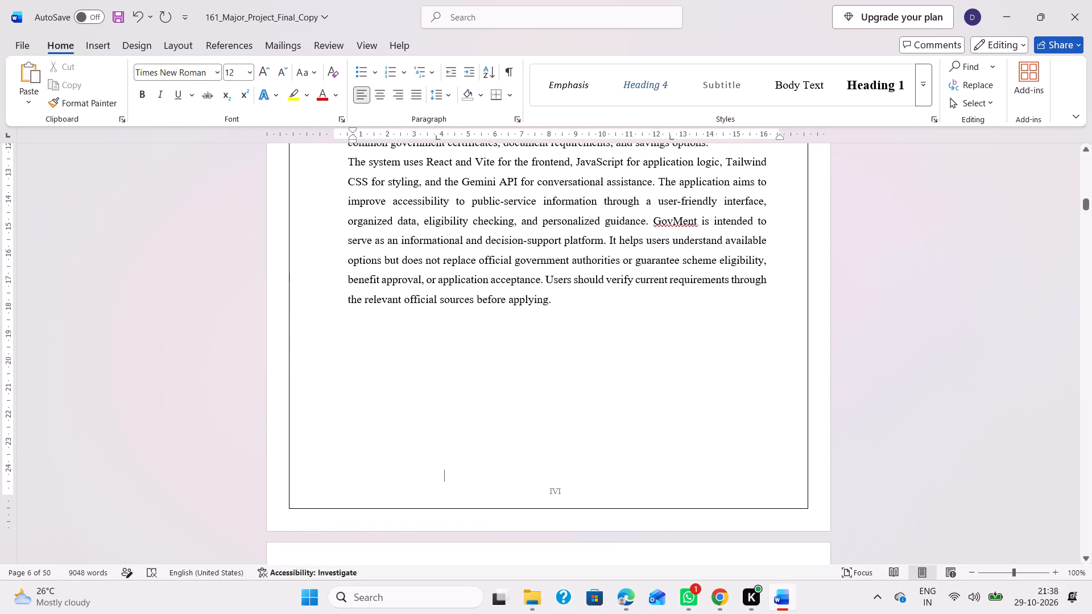
double_click(561, 490)
double_click(560, 509)
left_click(563, 487)
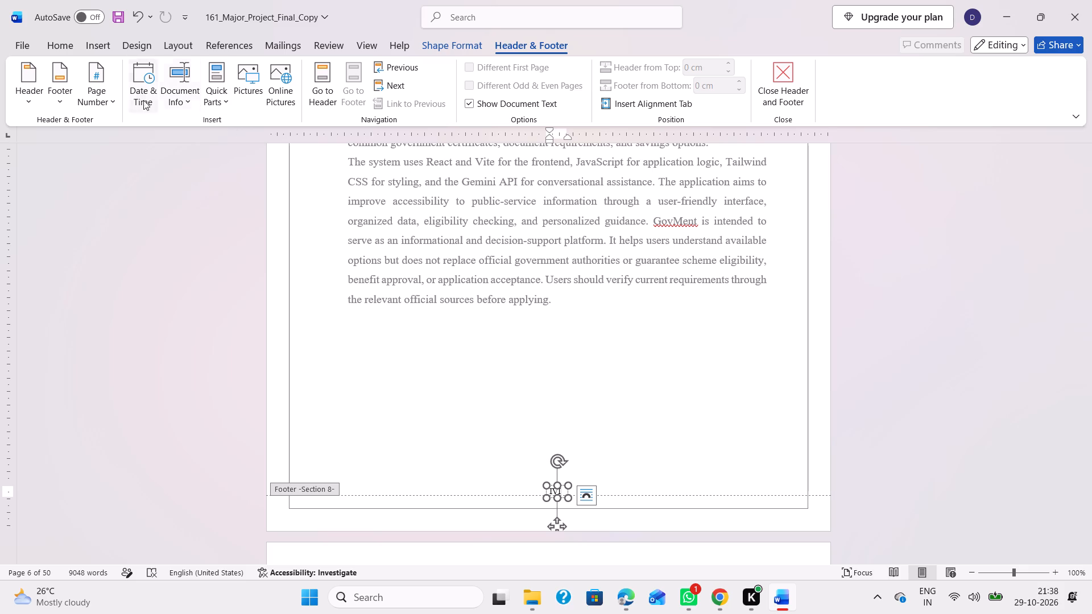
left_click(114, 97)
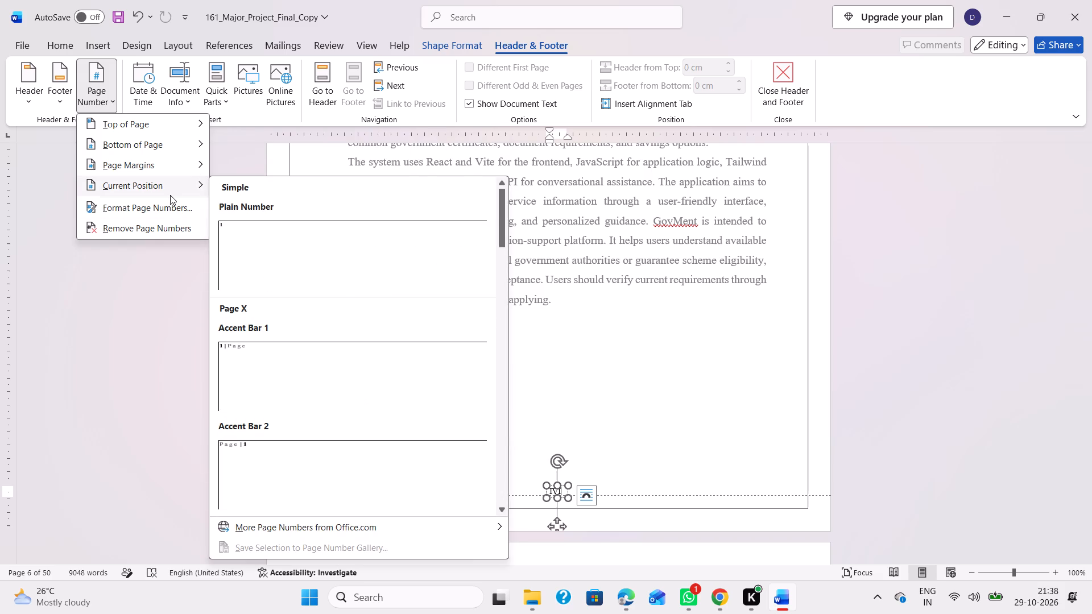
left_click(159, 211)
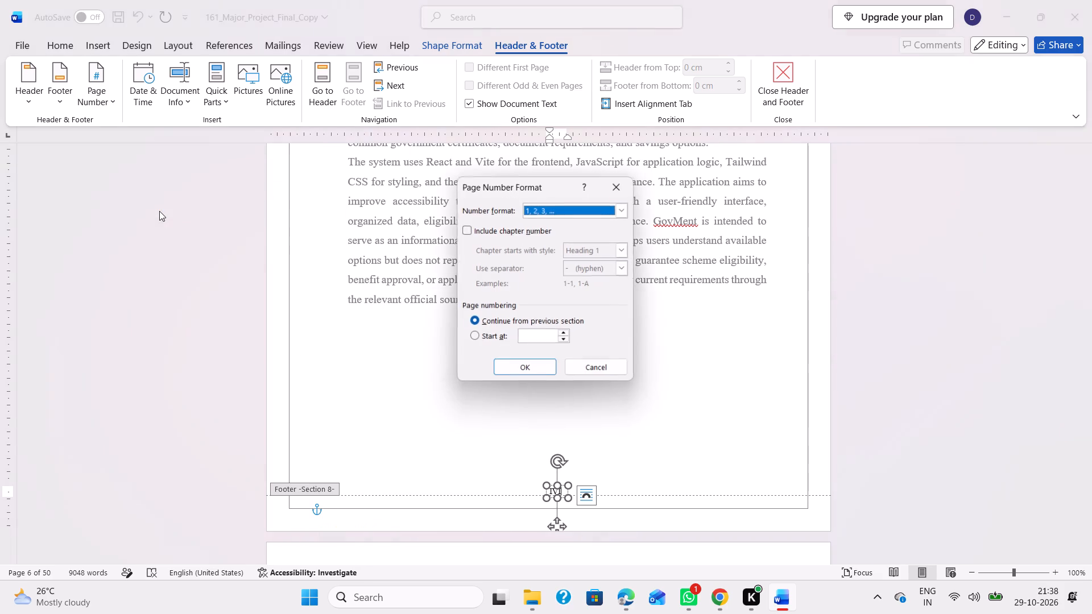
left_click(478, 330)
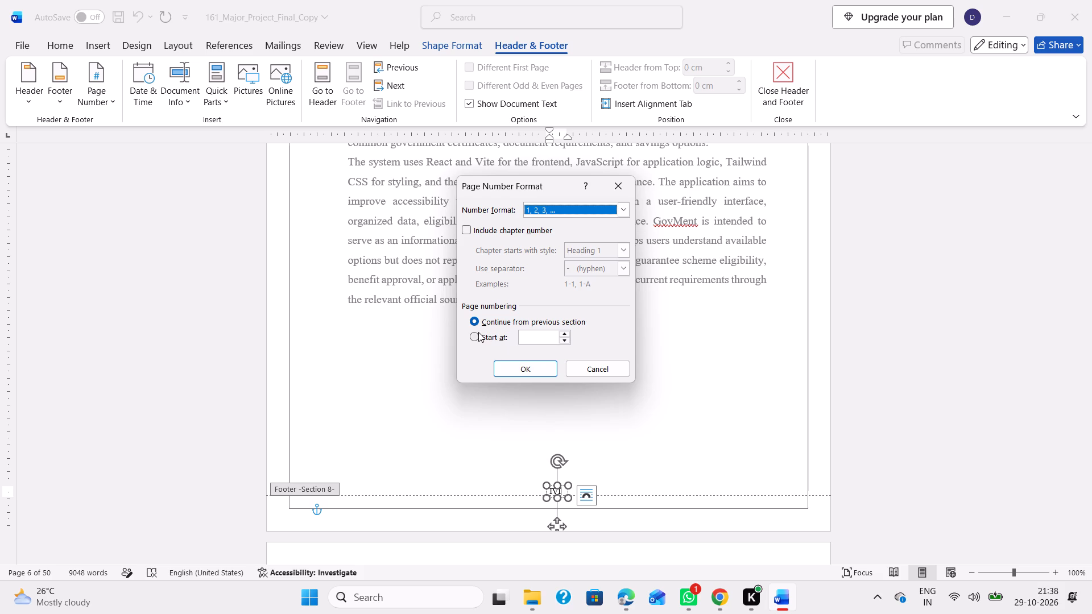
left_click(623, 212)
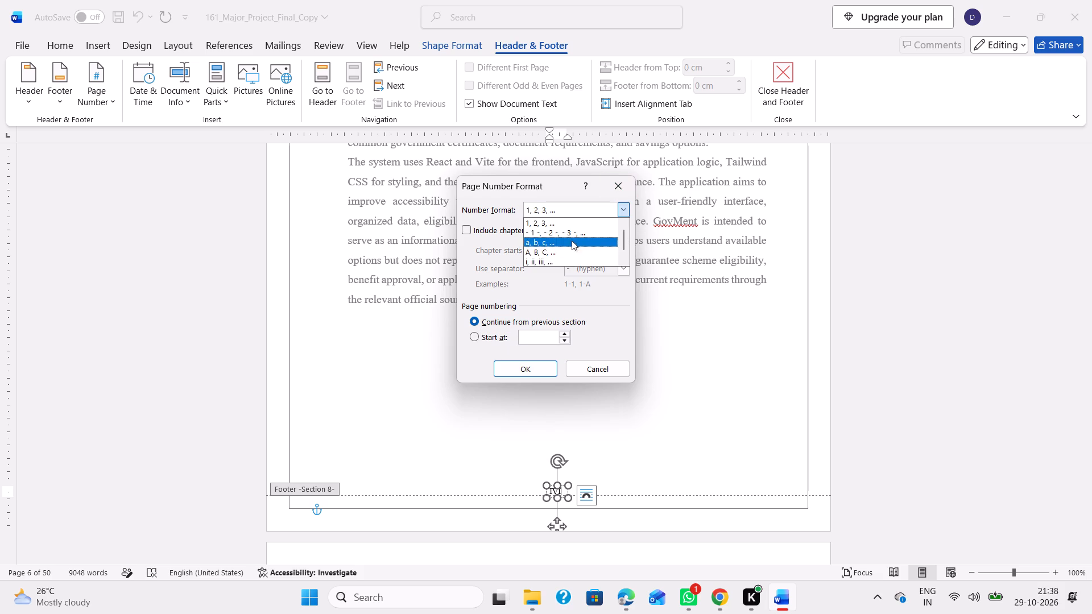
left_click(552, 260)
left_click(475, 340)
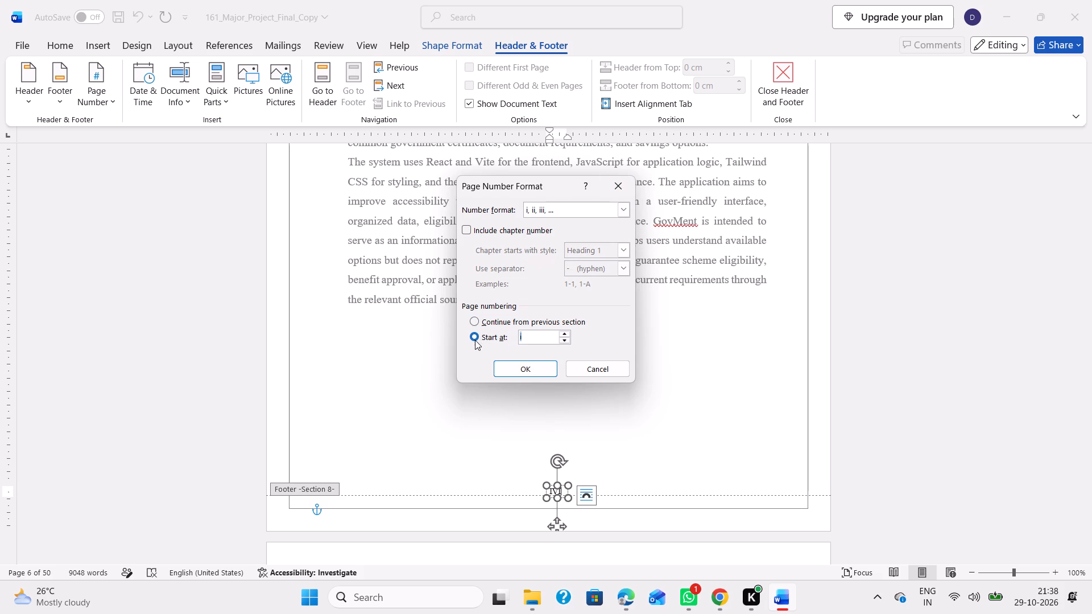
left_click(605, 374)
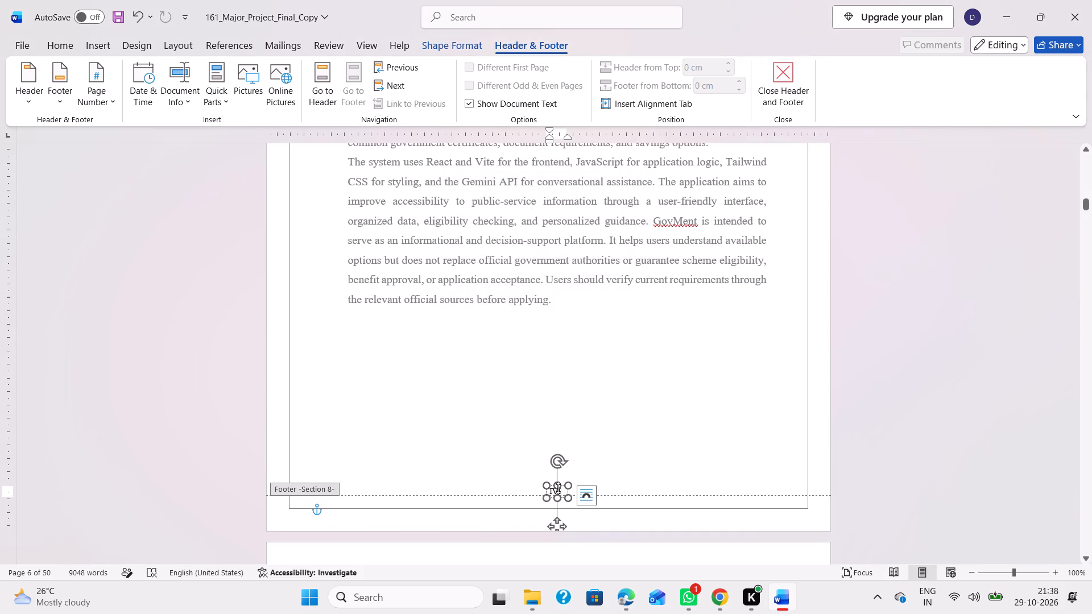
Replace the Abstract page's footer number with a capital V and return to the document body.
key("BackSpace")
key("Left")
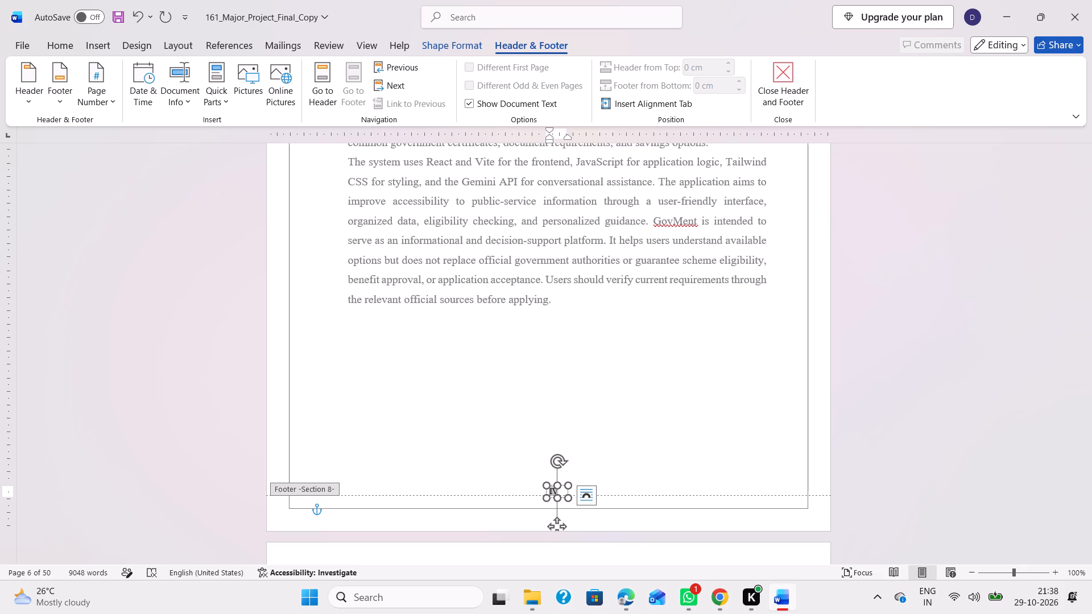
key("BackSpace")
key("BackSpace")
key("BackSpace")
key("Right")
key("BackSpace")
key("BackSpace")
key("v")
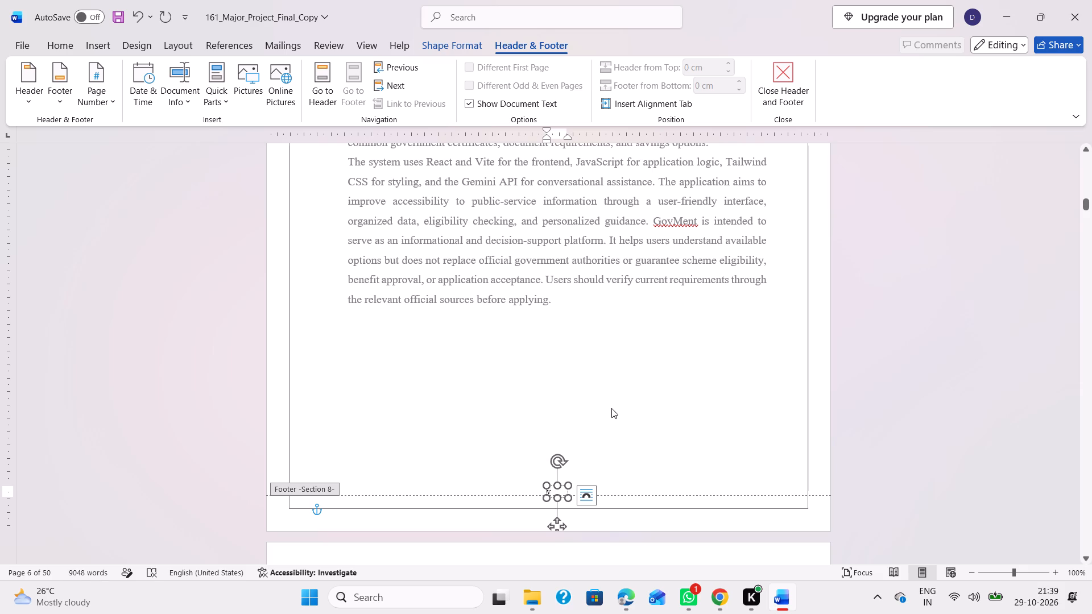
key("BackSpace")
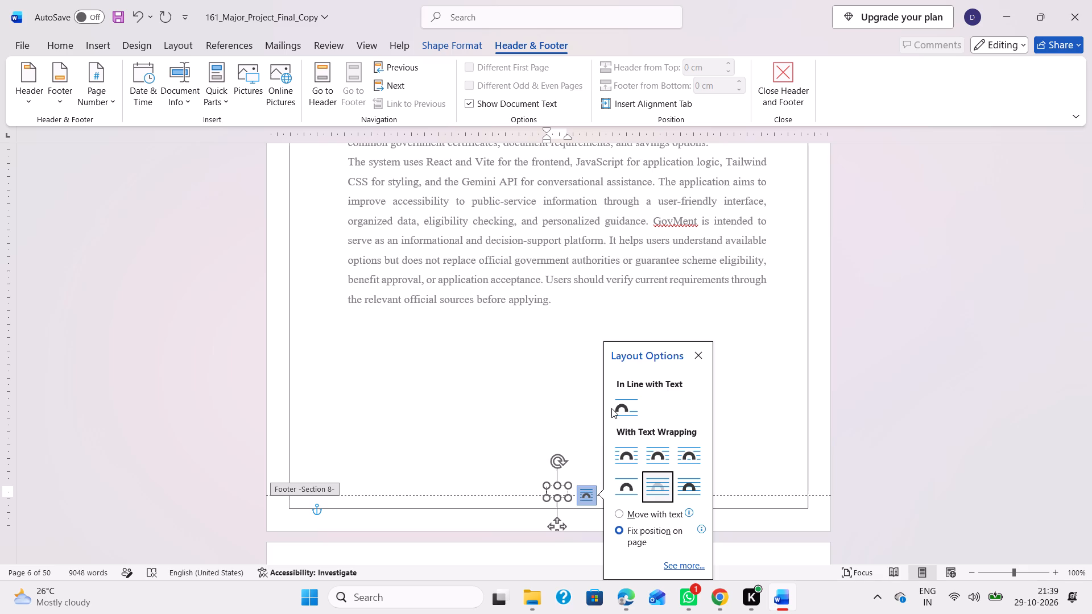
key("shift+v")
left_click(550, 495)
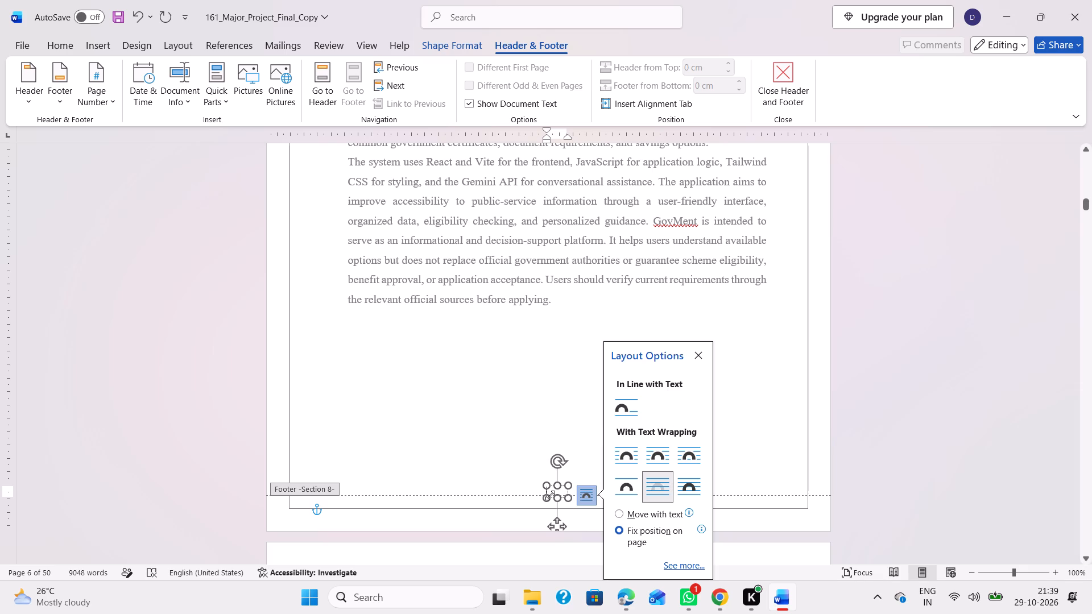
left_click(556, 492)
left_click(698, 354)
key("shift+v")
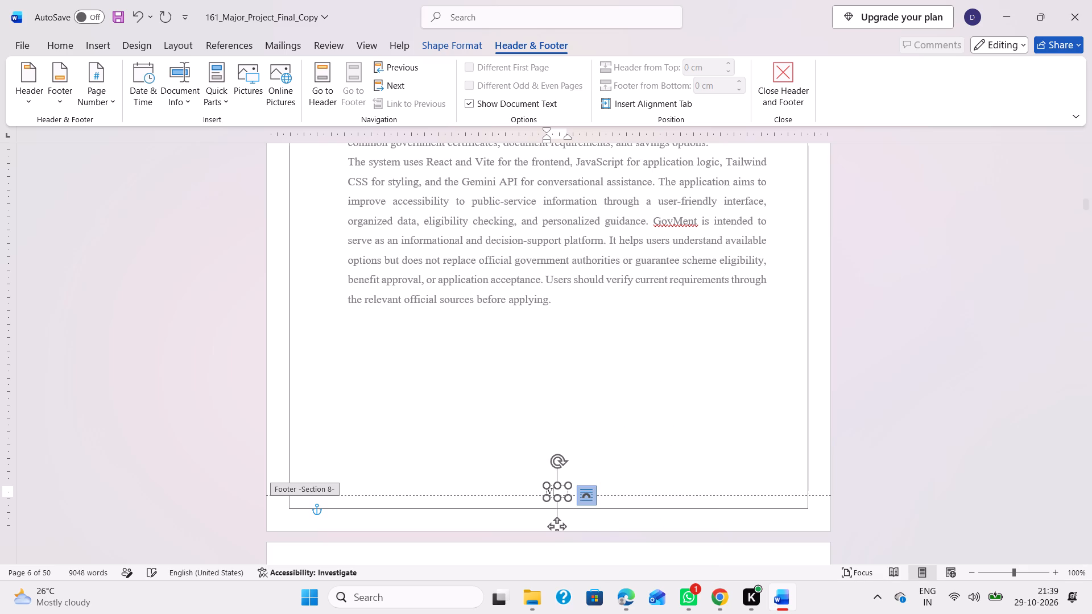
left_click(637, 335)
double_click(637, 335)
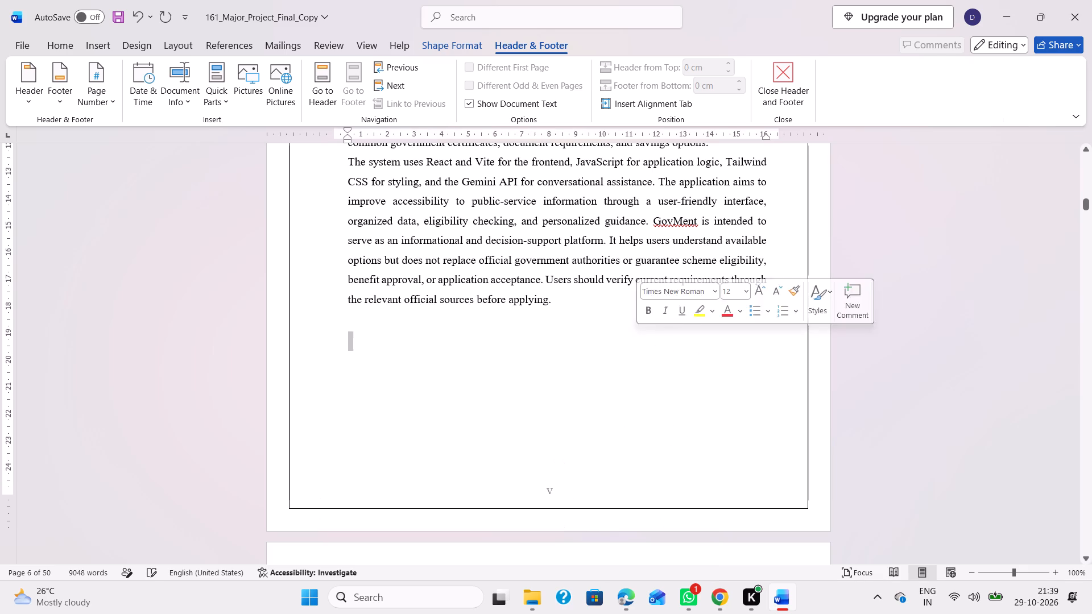
Examine the footer page numbers from the Abstract page through the table of contents pages.
scroll(633, 367, "up", 3)
scroll(619, 368, "down", 2)
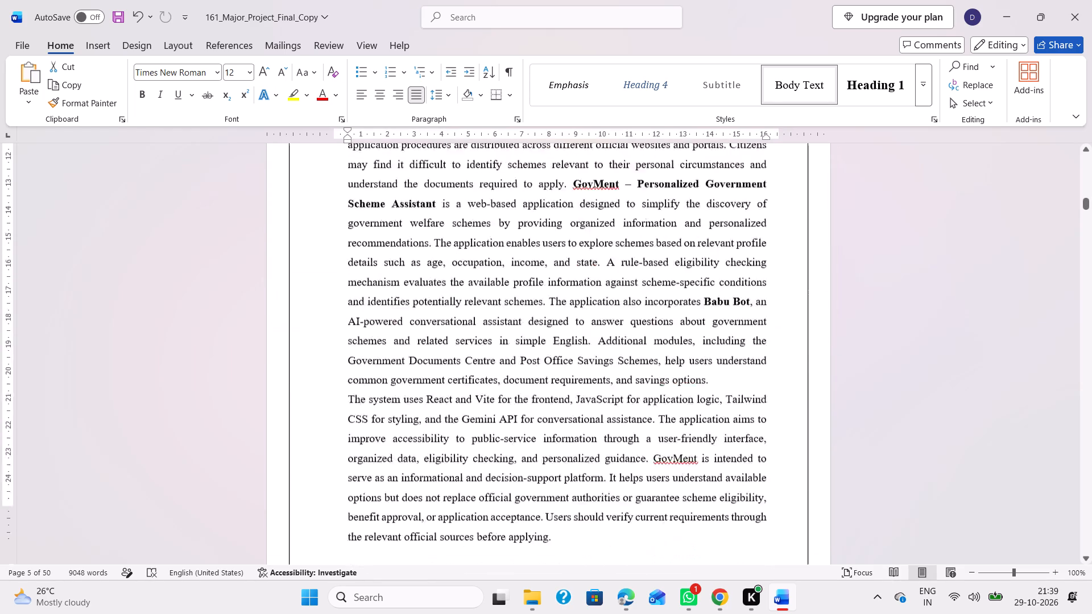
scroll(619, 368, "down", 6)
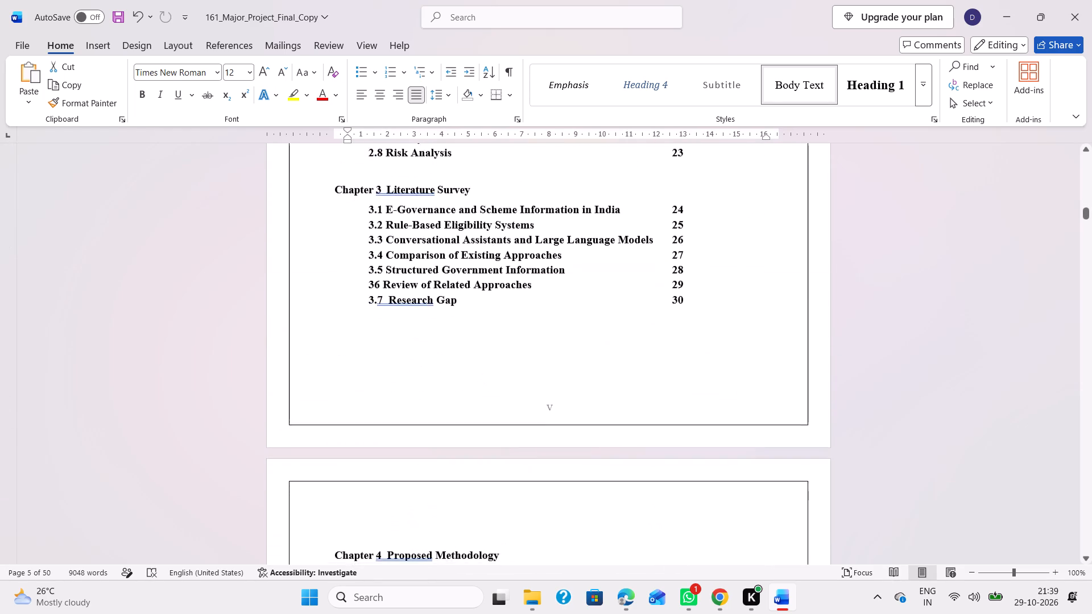
scroll(619, 368, "down", 3)
scroll(619, 368, "up", 3)
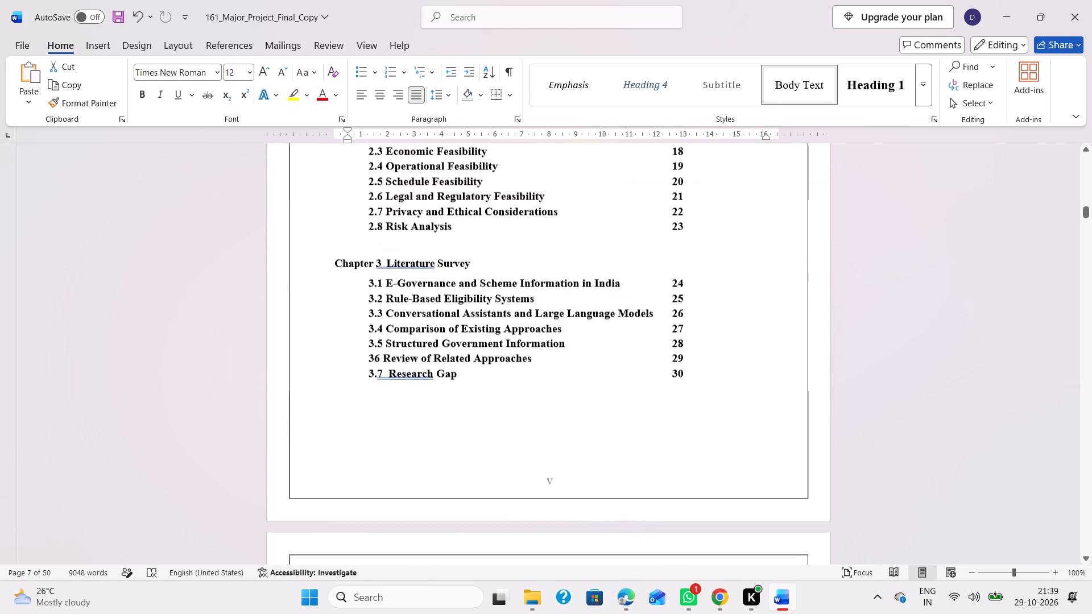
scroll(619, 368, "up", 1)
scroll(587, 486, "down", 1)
Open the footer of the contents page ending with Chapter 3 and unlink it from the previous section.
double_click(564, 396)
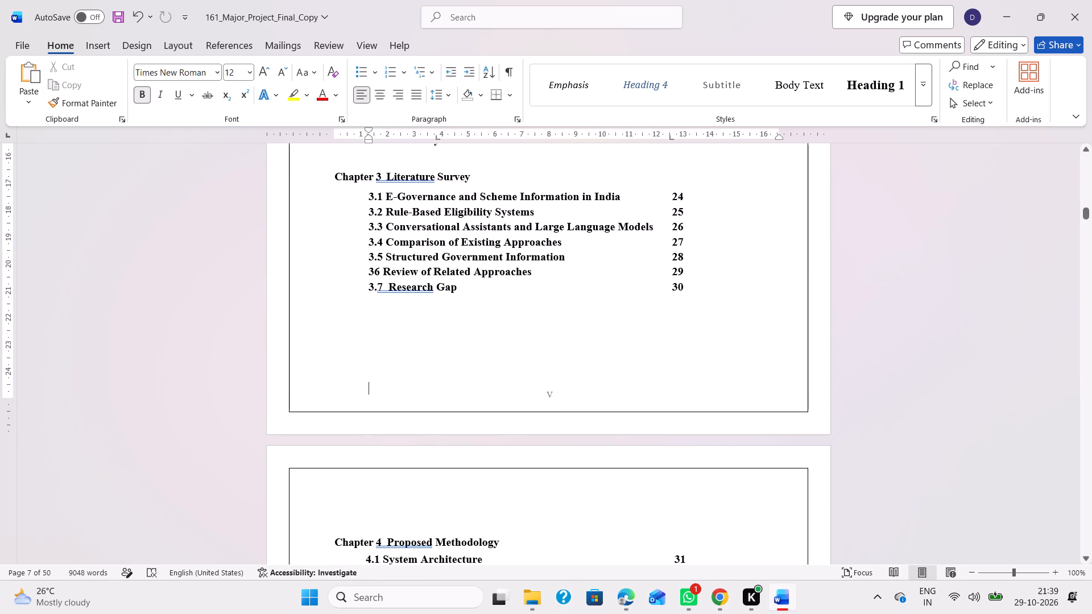
double_click(557, 395)
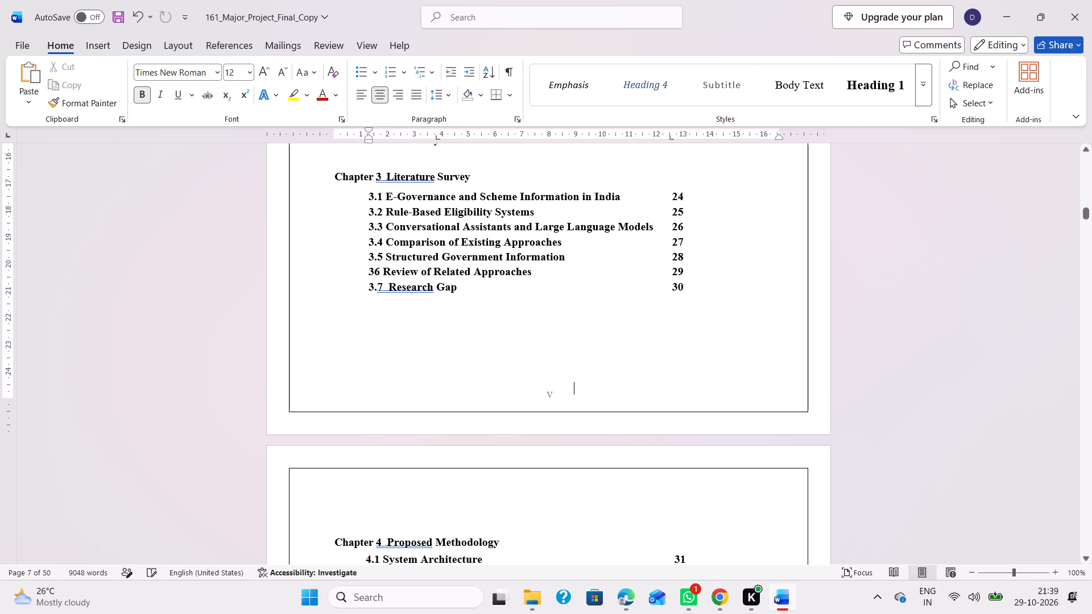
double_click(557, 395)
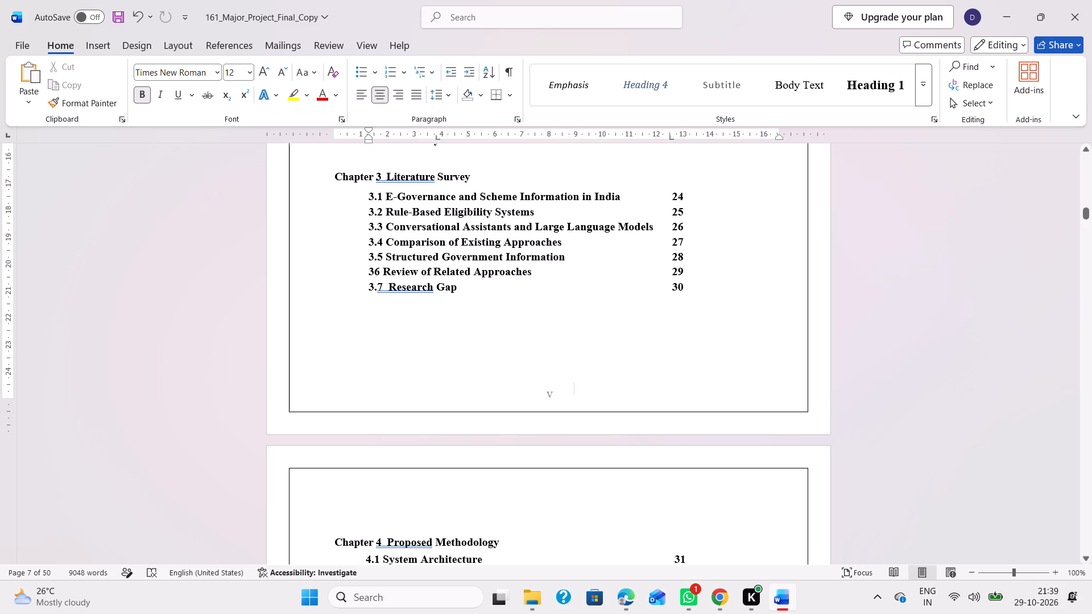
double_click(544, 395)
double_click(559, 409)
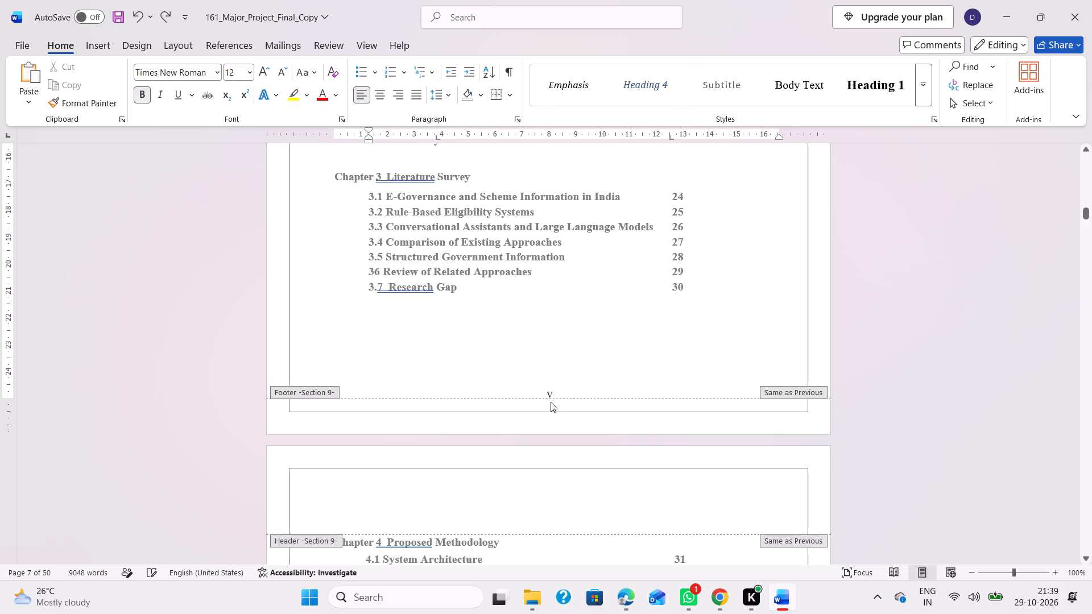
left_click(555, 387)
left_click(555, 389)
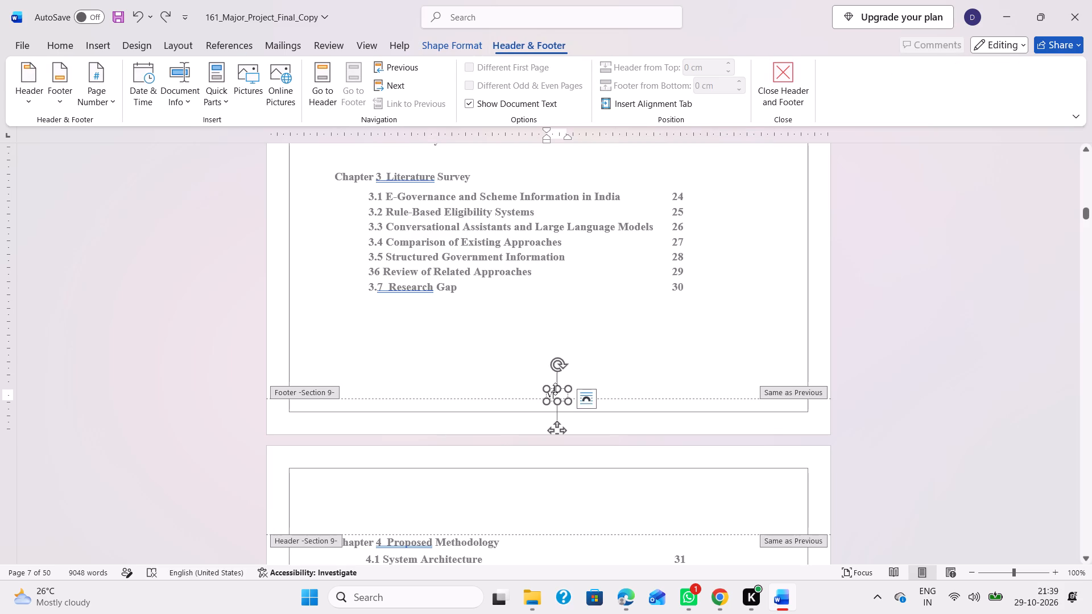
double_click(553, 428)
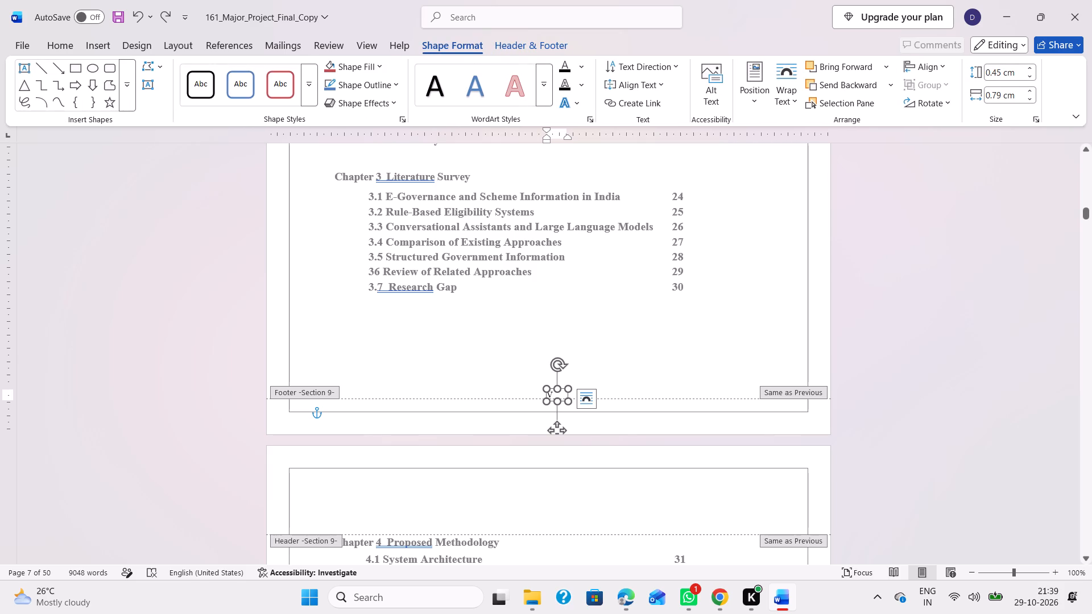
double_click(515, 416)
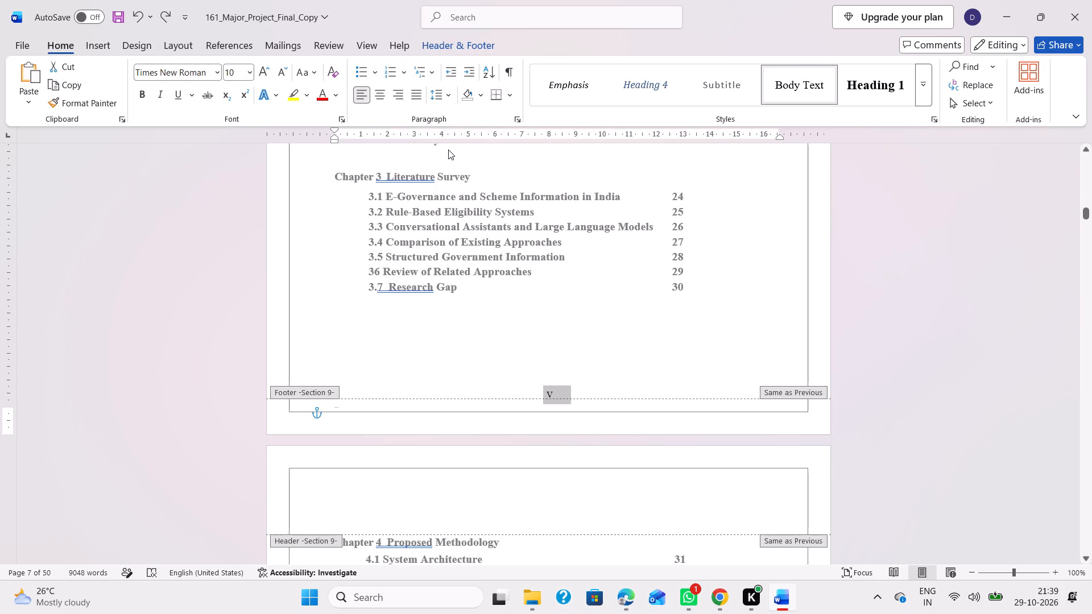
left_click(443, 48)
left_click(425, 99)
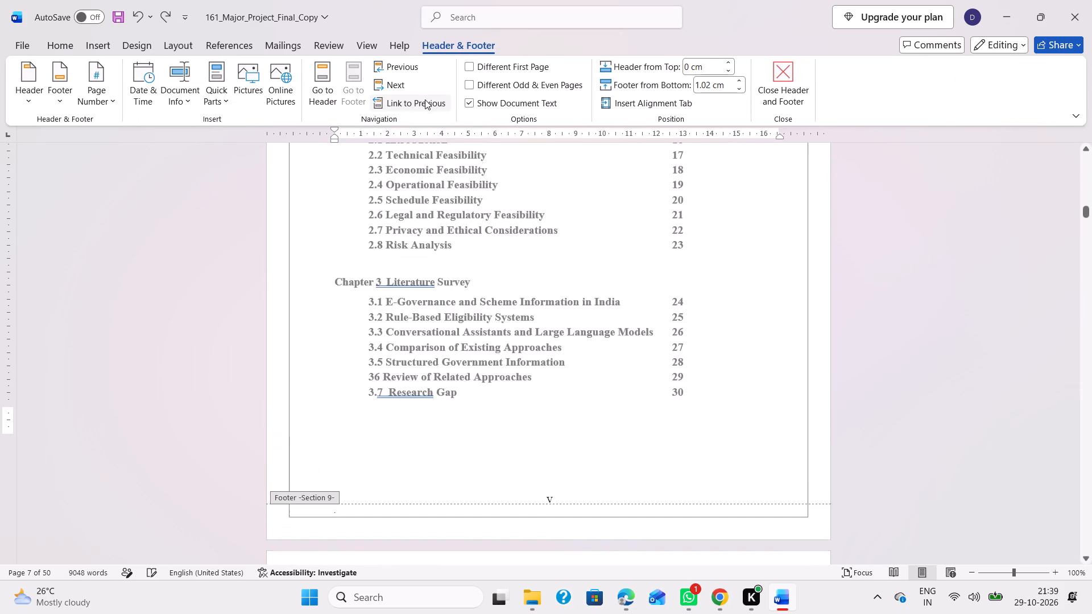
Change the footer number on the contents page ending with Chapter 3 to VI.
left_click(556, 511)
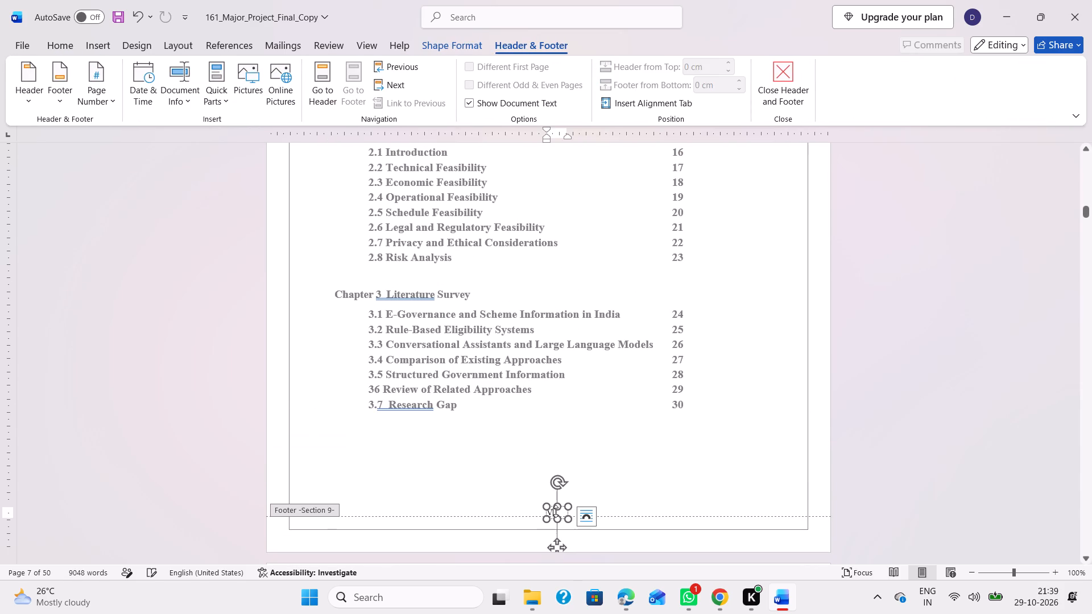
key("i")
key("BackSpace")
key("shift+i")
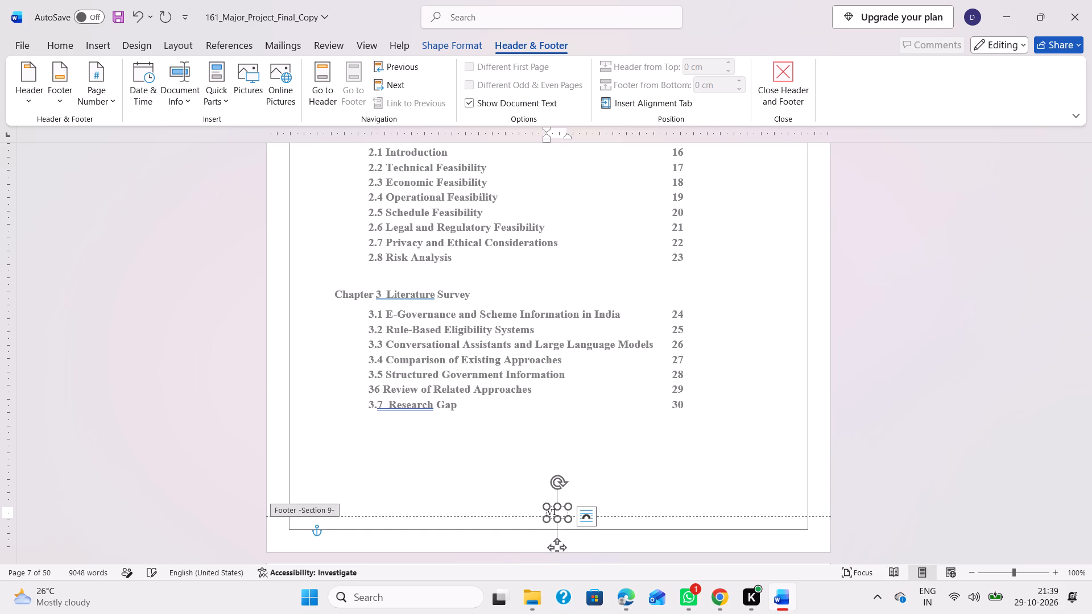
Compare the footer numbers on the two contents pages and check whether their footers can be edited separately.
scroll(578, 482, "up", 4)
left_click_drag(578, 482, 614, 173)
scroll(614, 173, "down", 1)
scroll(736, 350, "down", 6)
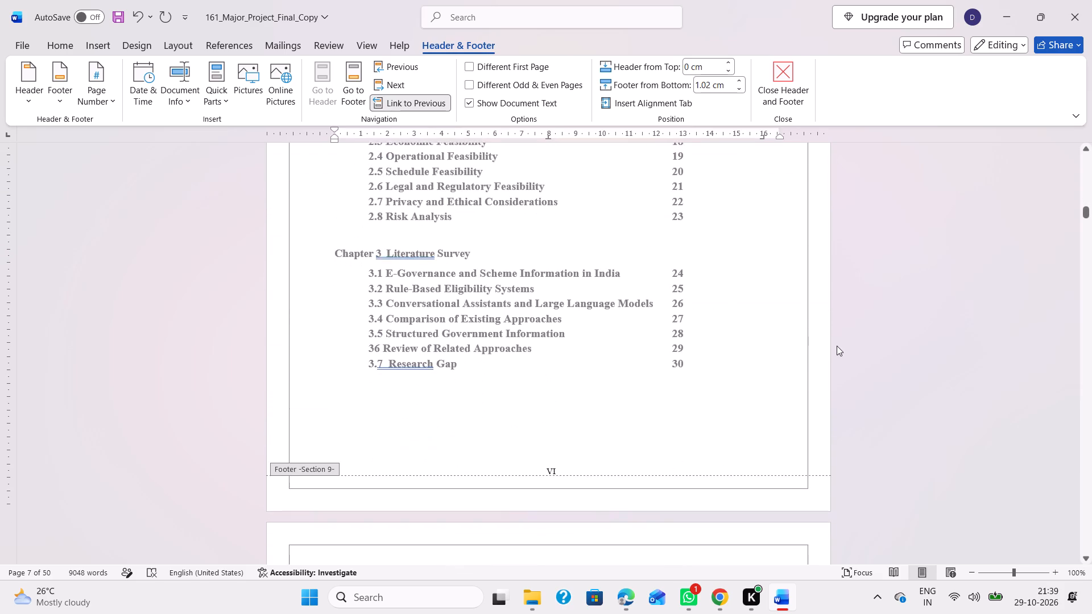
scroll(838, 348, "down", 5)
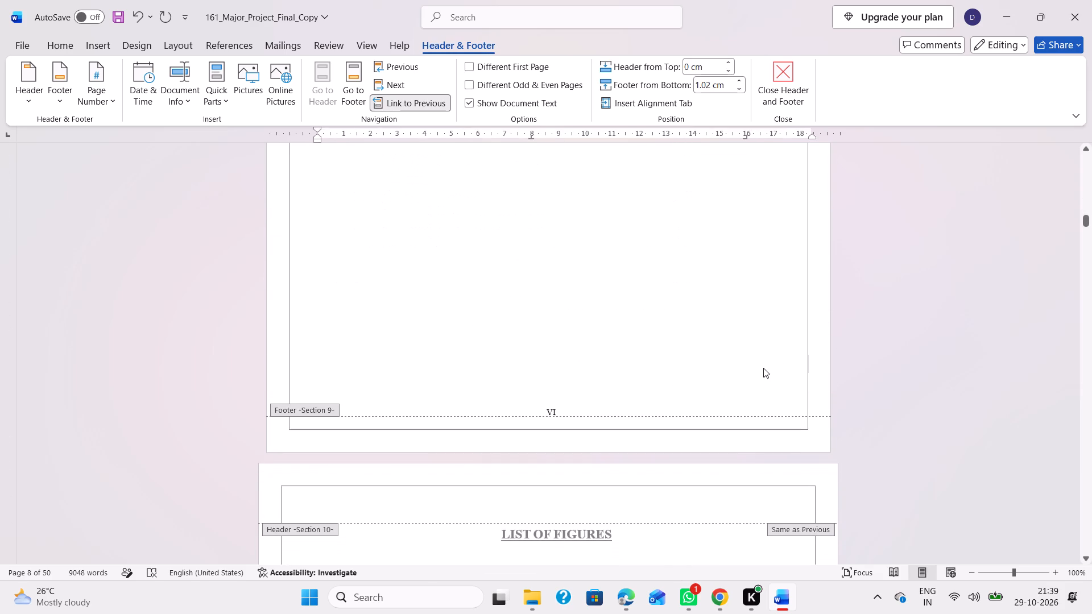
scroll(763, 368, "down", 1)
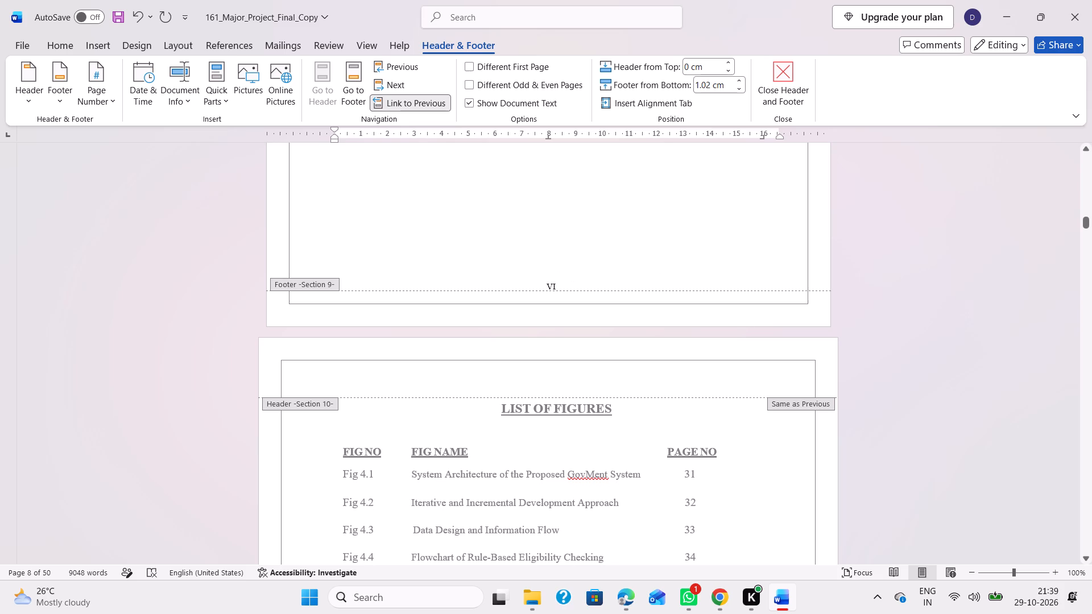
left_click(543, 306)
left_click(538, 297)
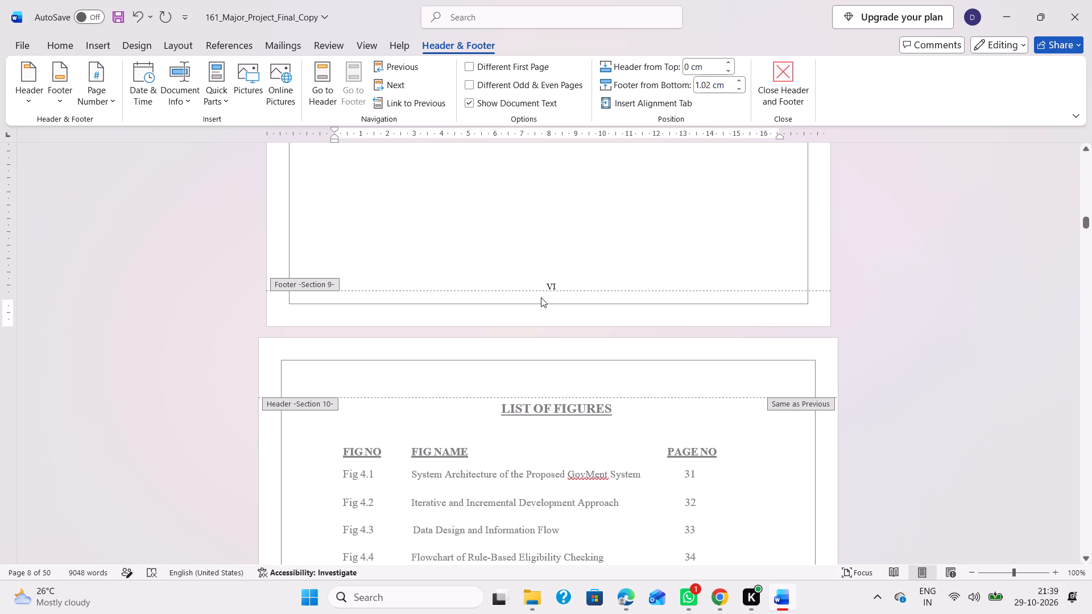
left_click(548, 298)
scroll(566, 266, "up", 4)
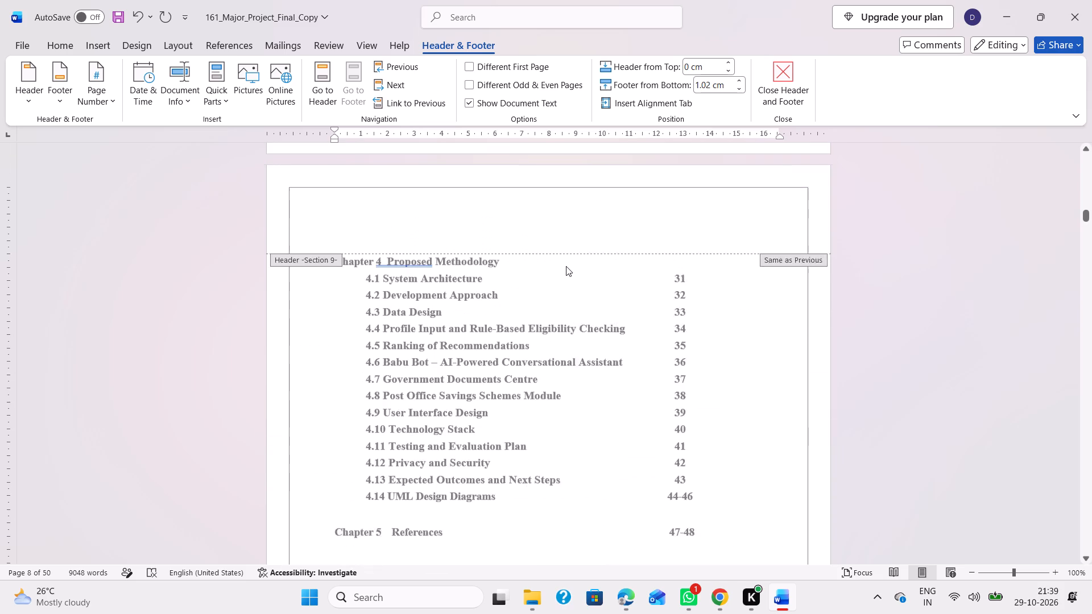
scroll(566, 266, "up", 2)
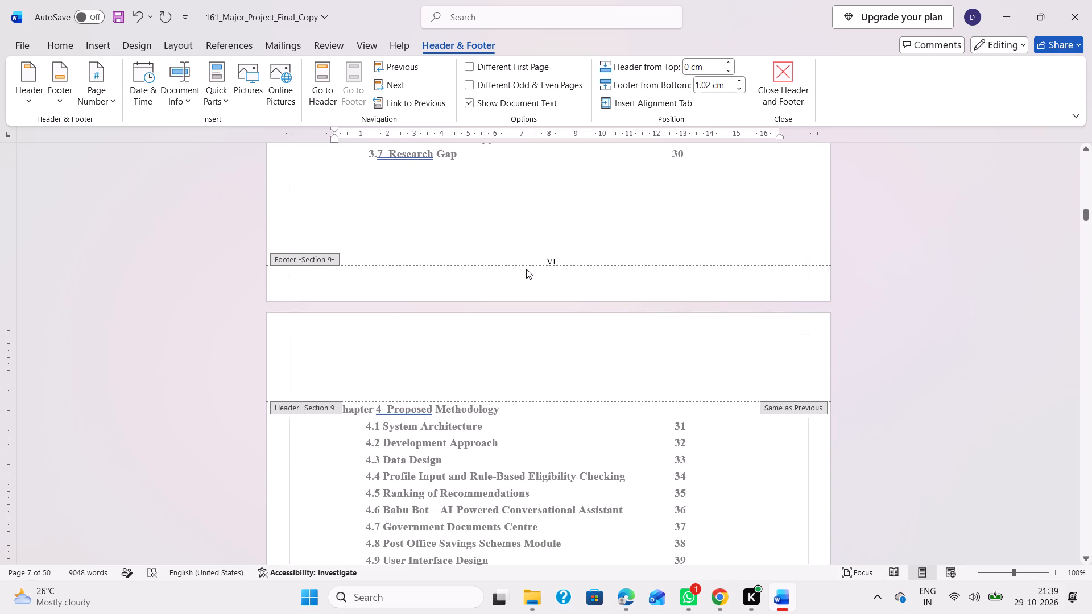
left_click(526, 269)
double_click(513, 276)
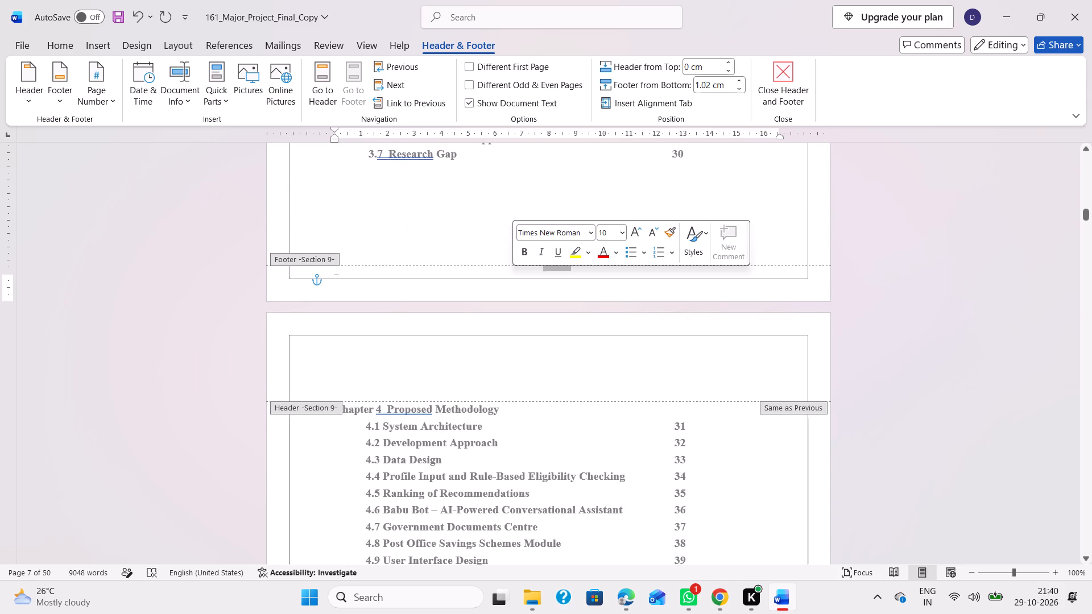
Change the footer number on the contents page listing Chapters 4 and 5 to VII.
scroll(511, 273, "down", 5)
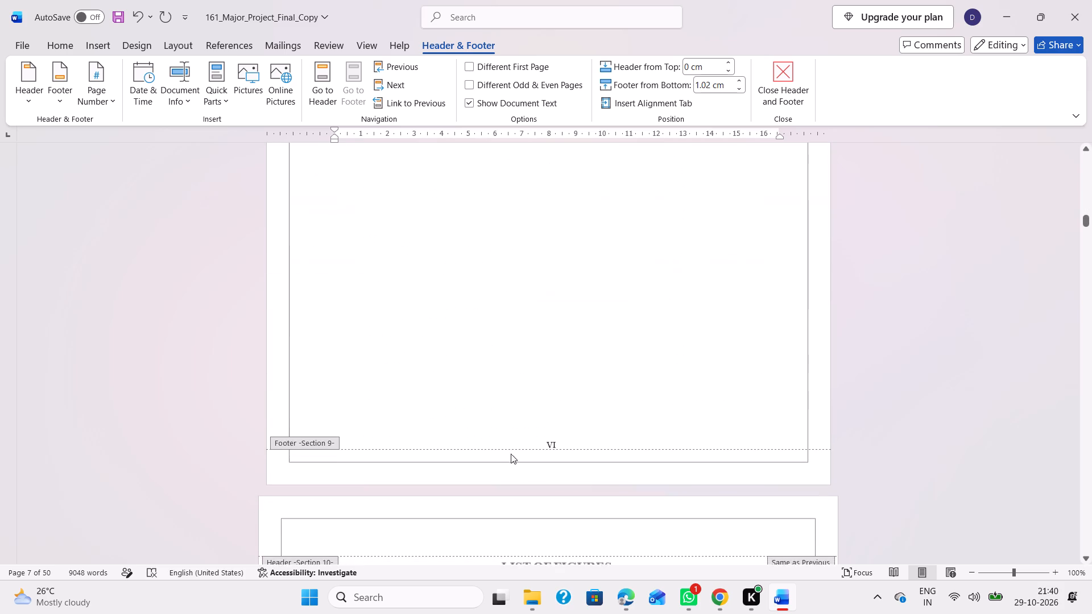
left_click(499, 452)
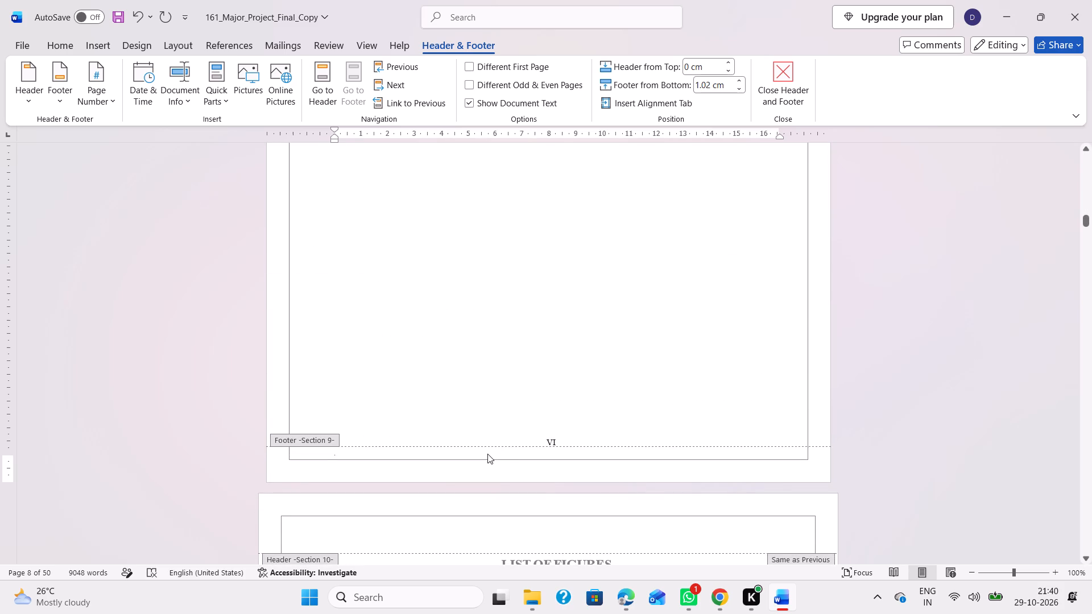
double_click(487, 454)
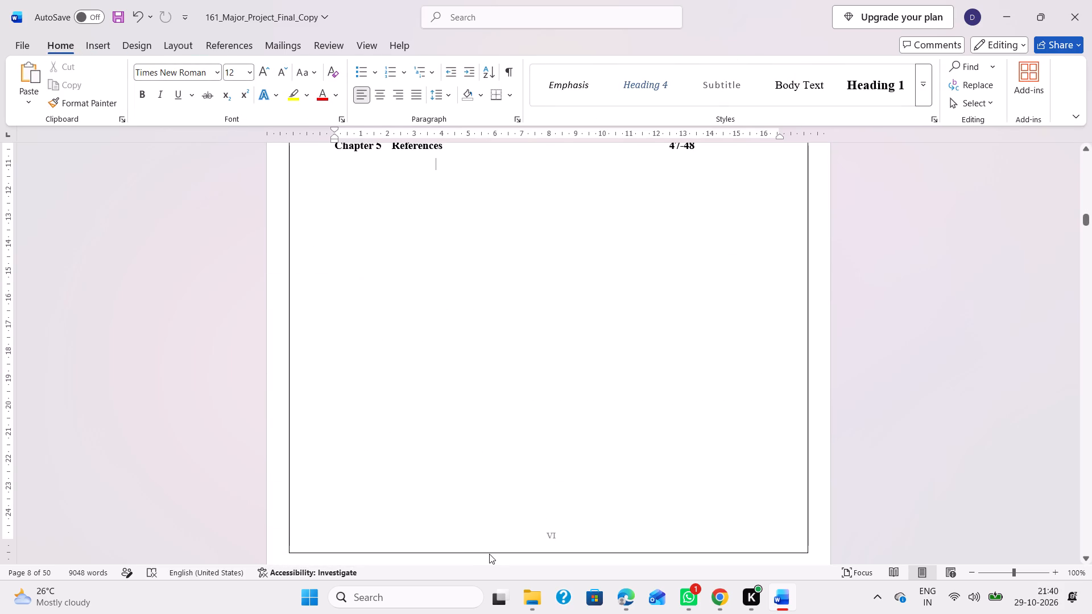
double_click(489, 554)
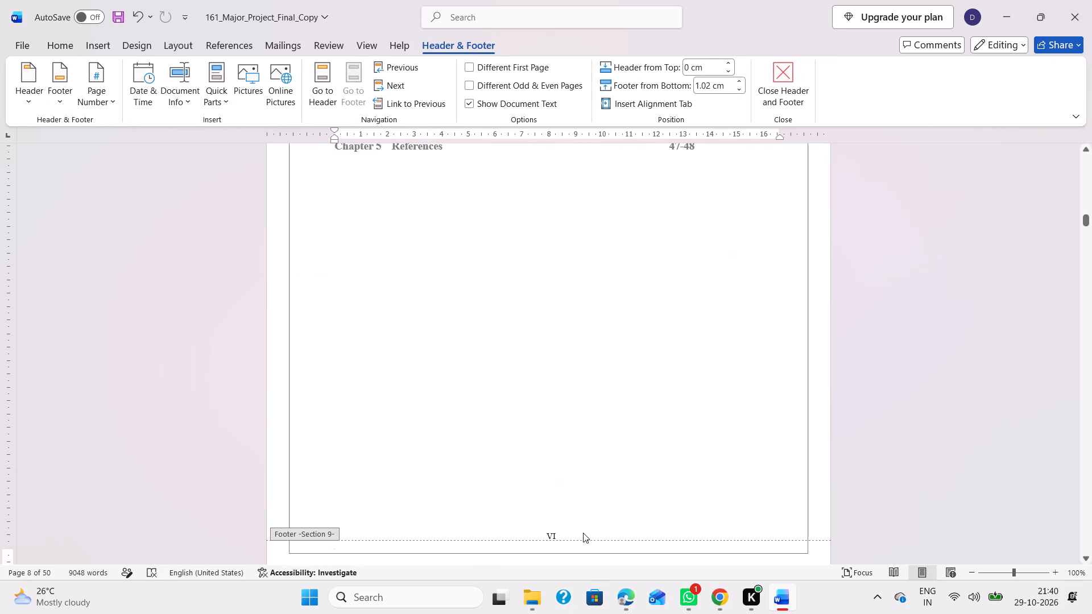
left_click(558, 536)
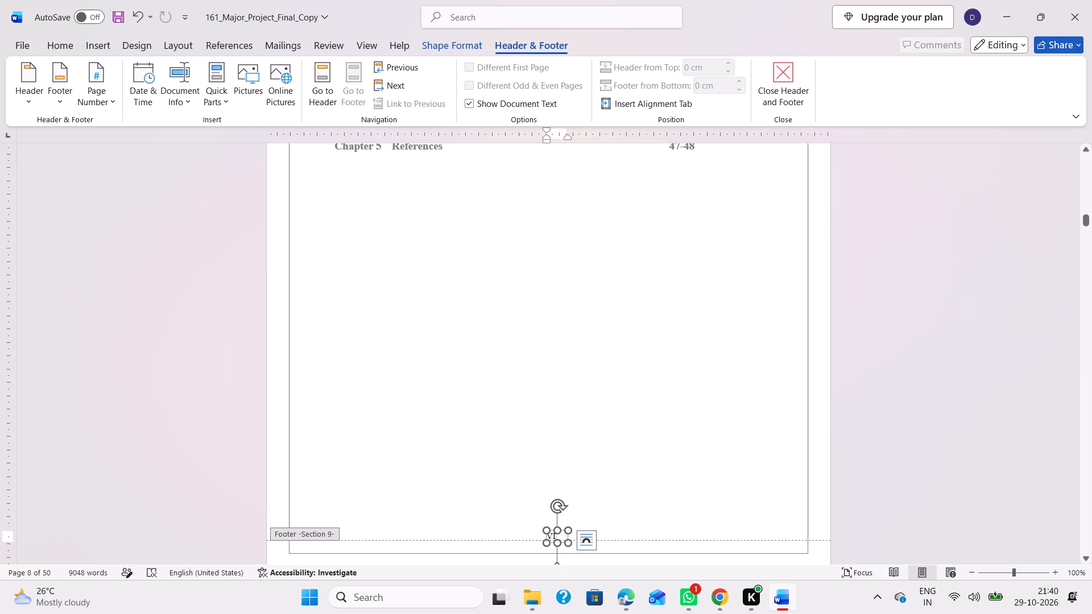
key("shift+i")
Turn on Different First Page for the contents section's footer.
scroll(558, 536, "up", 3)
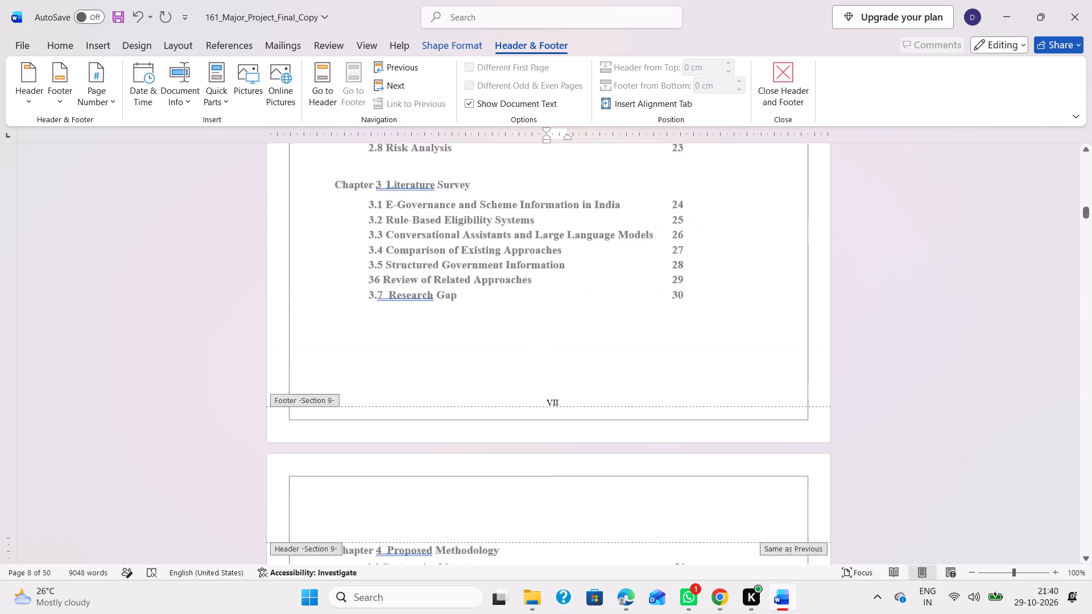
scroll(558, 536, "down", 1)
scroll(558, 536, "up", 1)
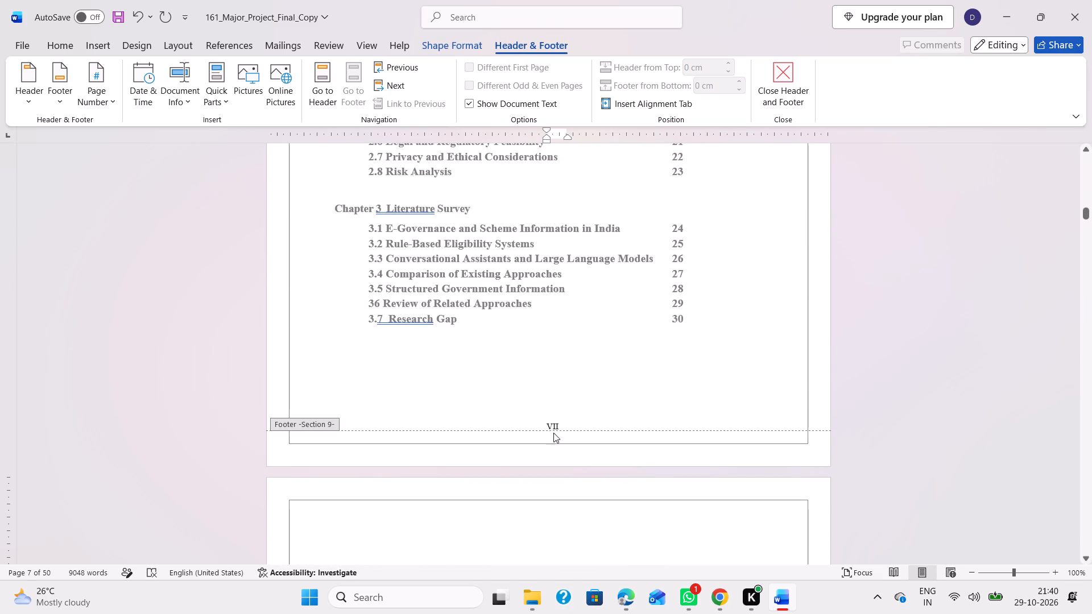
left_click(548, 440)
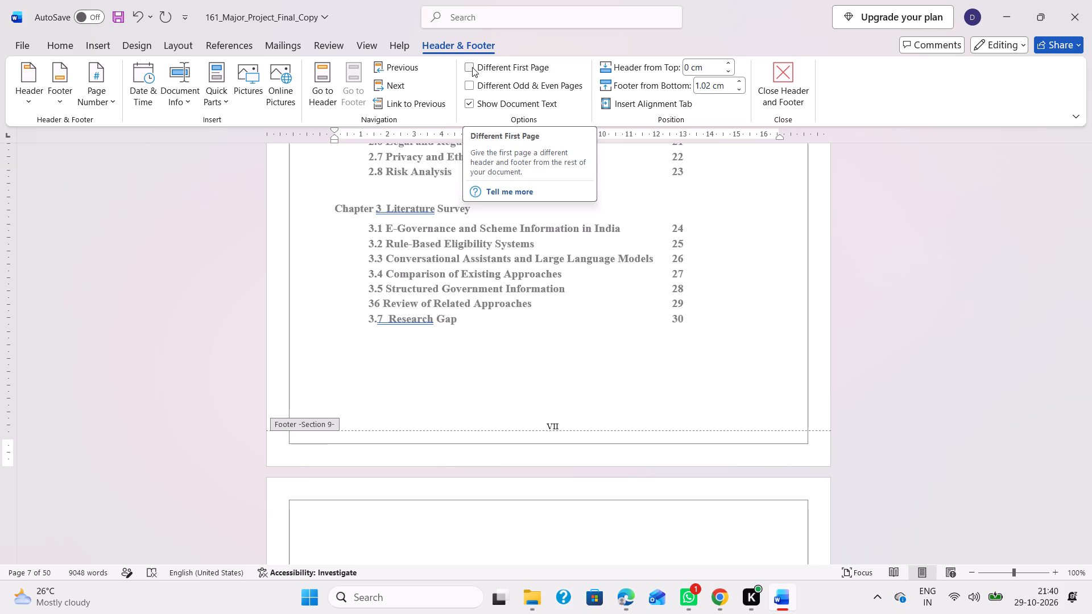
left_click(472, 64)
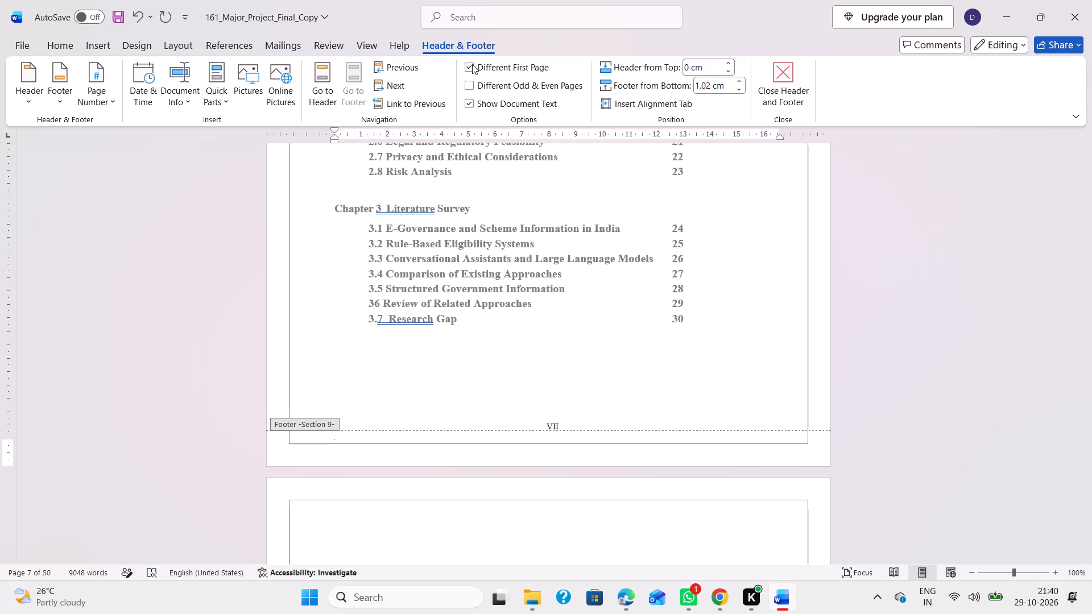
Examine the footer numbers across the contents, List of Figures, Chapter 1 and Abstract pages.
scroll(512, 297, "down", 5)
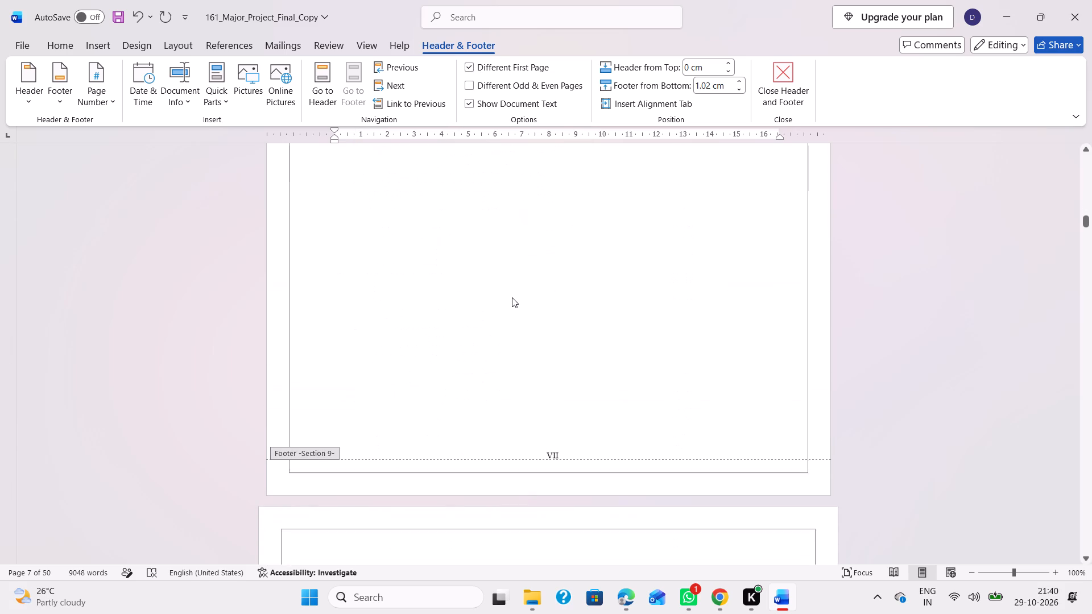
scroll(512, 297, "down", 6)
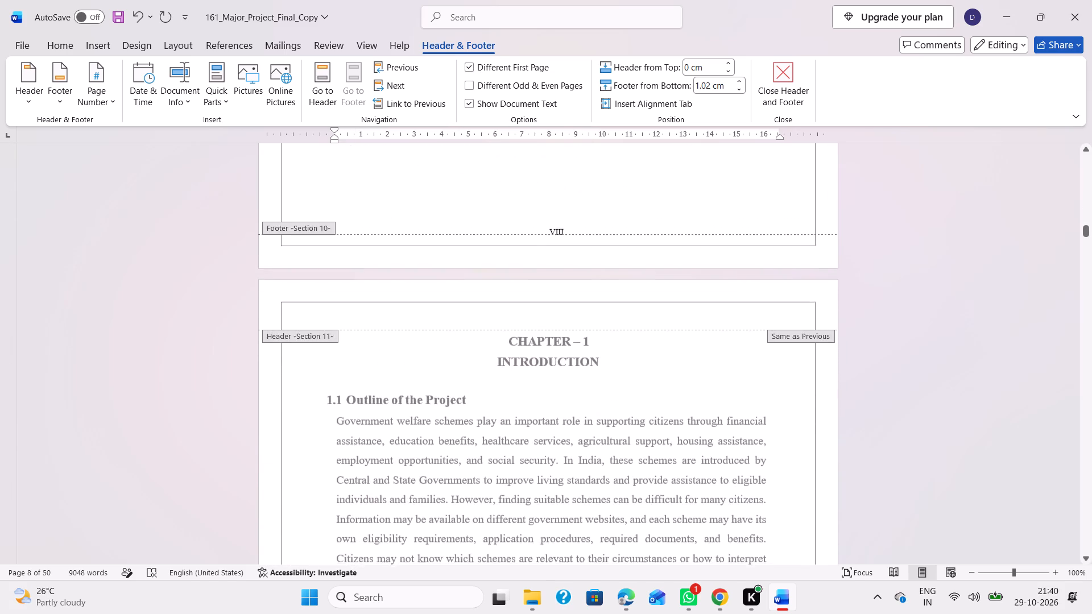
scroll(512, 297, "down", 2)
scroll(512, 297, "up", 9)
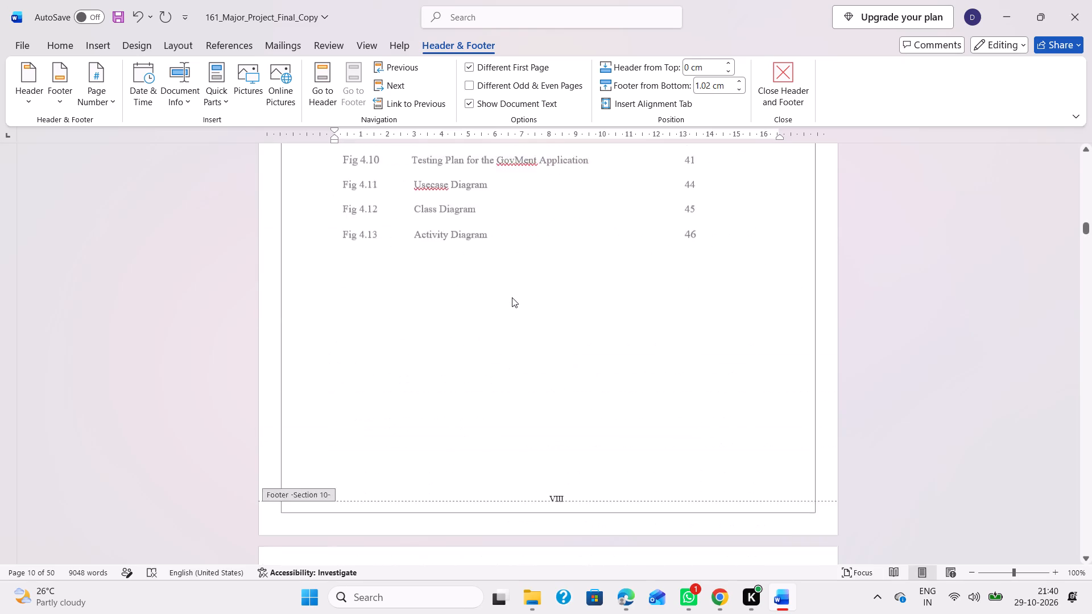
scroll(512, 297, "up", 6)
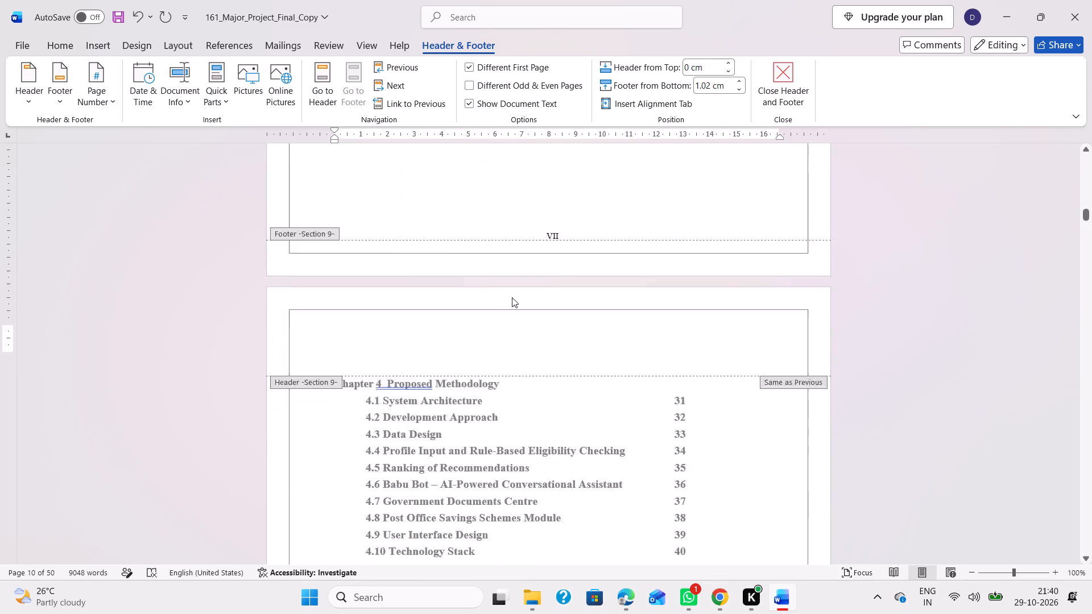
scroll(512, 297, "up", 1)
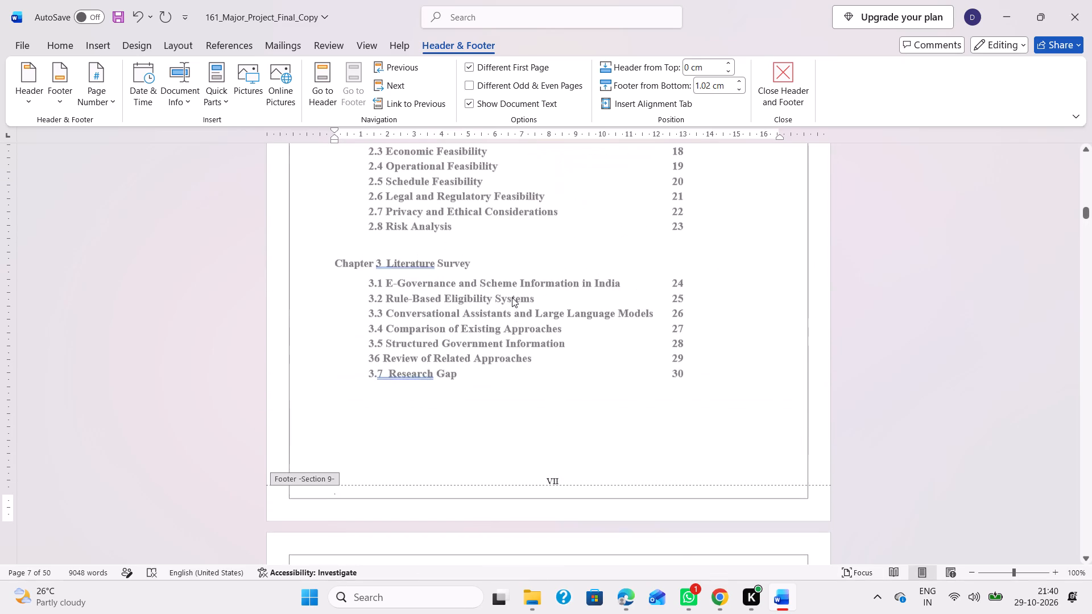
scroll(512, 297, "up", 4)
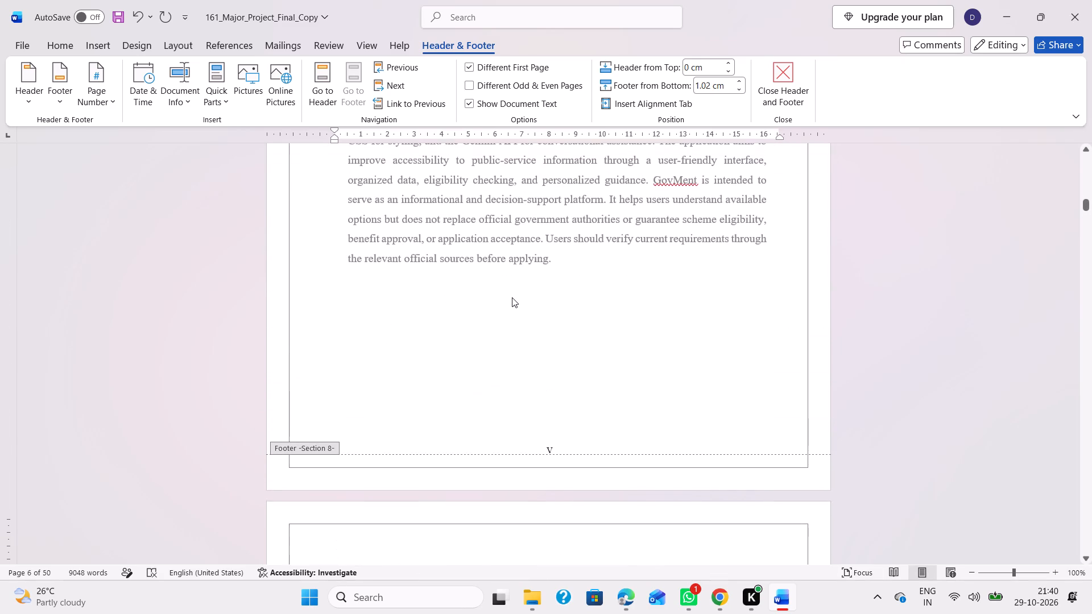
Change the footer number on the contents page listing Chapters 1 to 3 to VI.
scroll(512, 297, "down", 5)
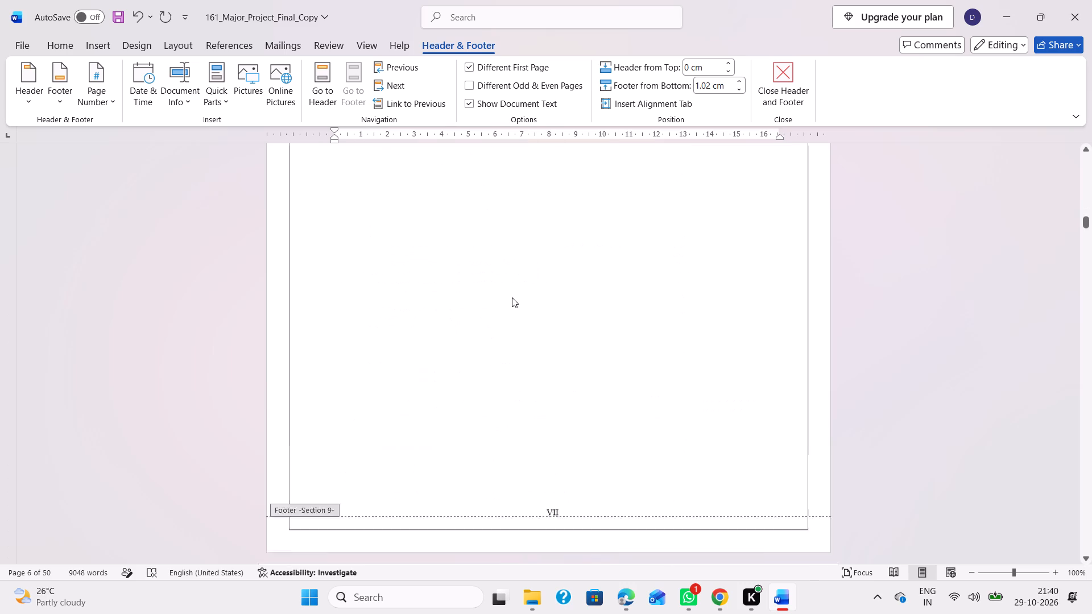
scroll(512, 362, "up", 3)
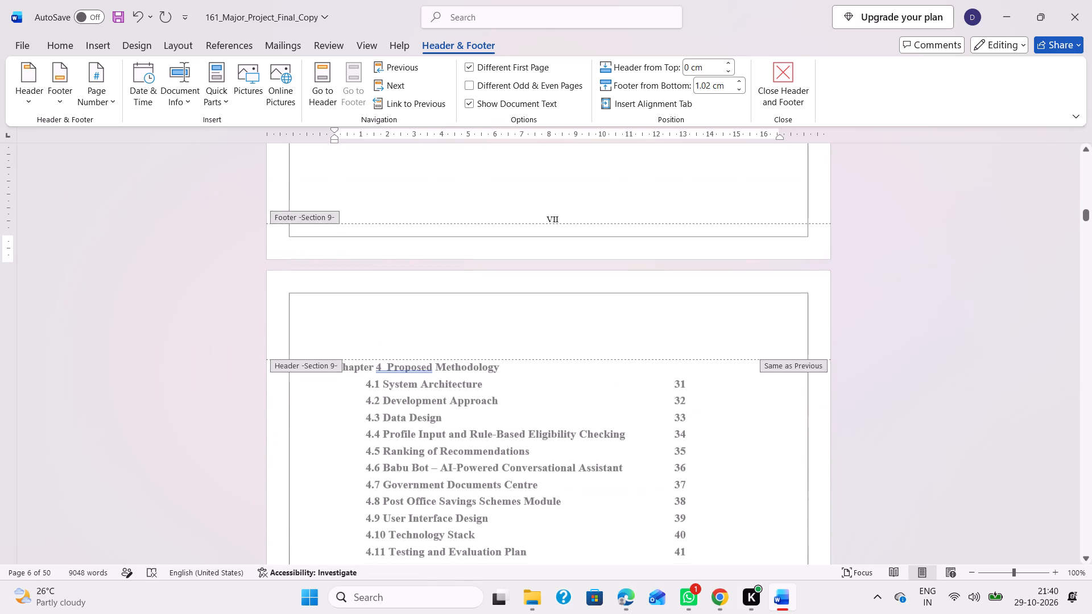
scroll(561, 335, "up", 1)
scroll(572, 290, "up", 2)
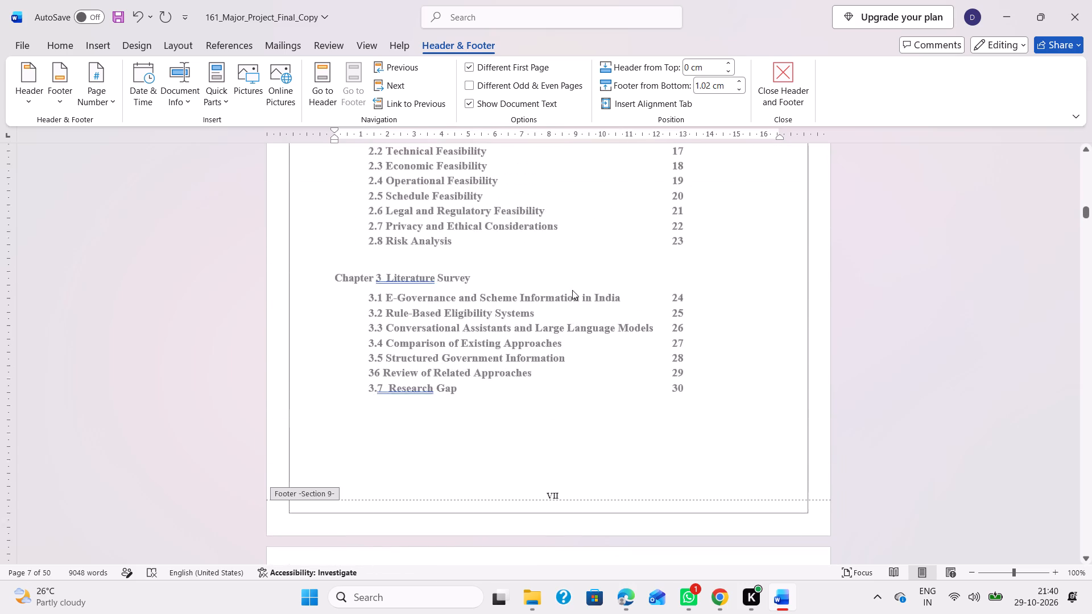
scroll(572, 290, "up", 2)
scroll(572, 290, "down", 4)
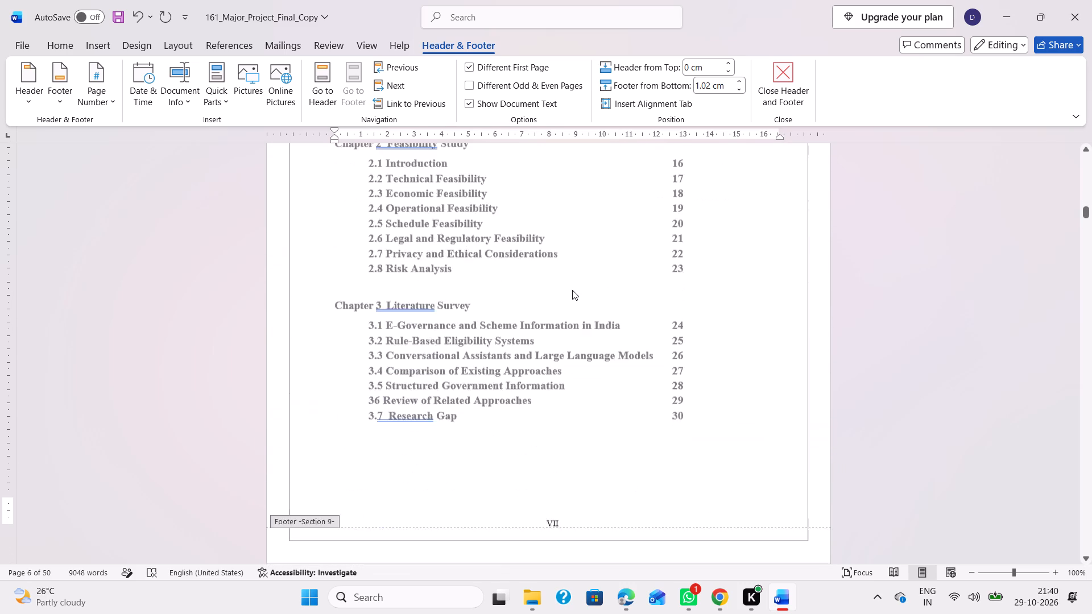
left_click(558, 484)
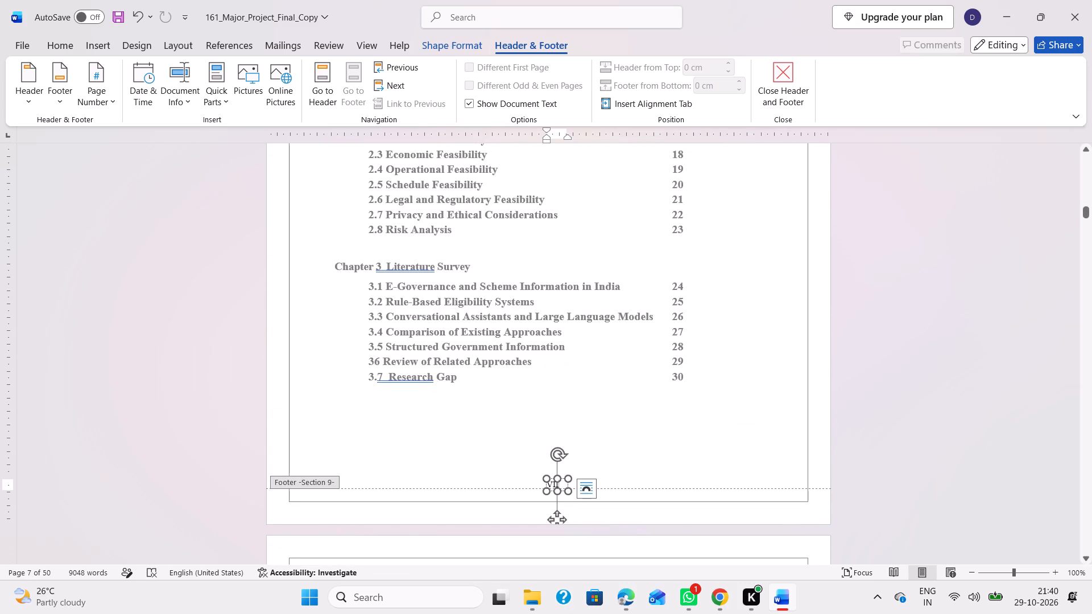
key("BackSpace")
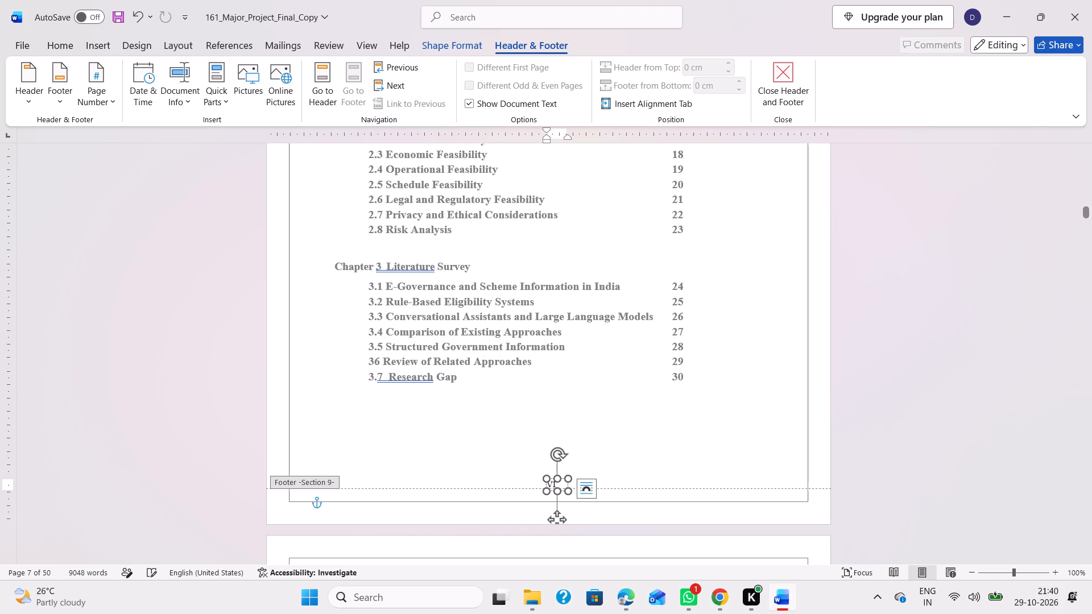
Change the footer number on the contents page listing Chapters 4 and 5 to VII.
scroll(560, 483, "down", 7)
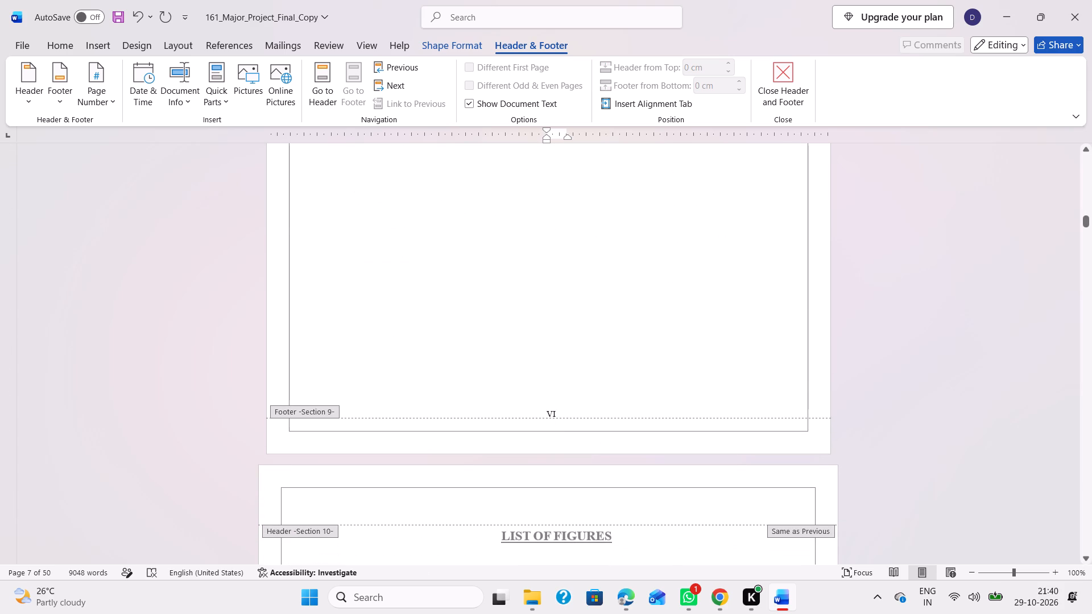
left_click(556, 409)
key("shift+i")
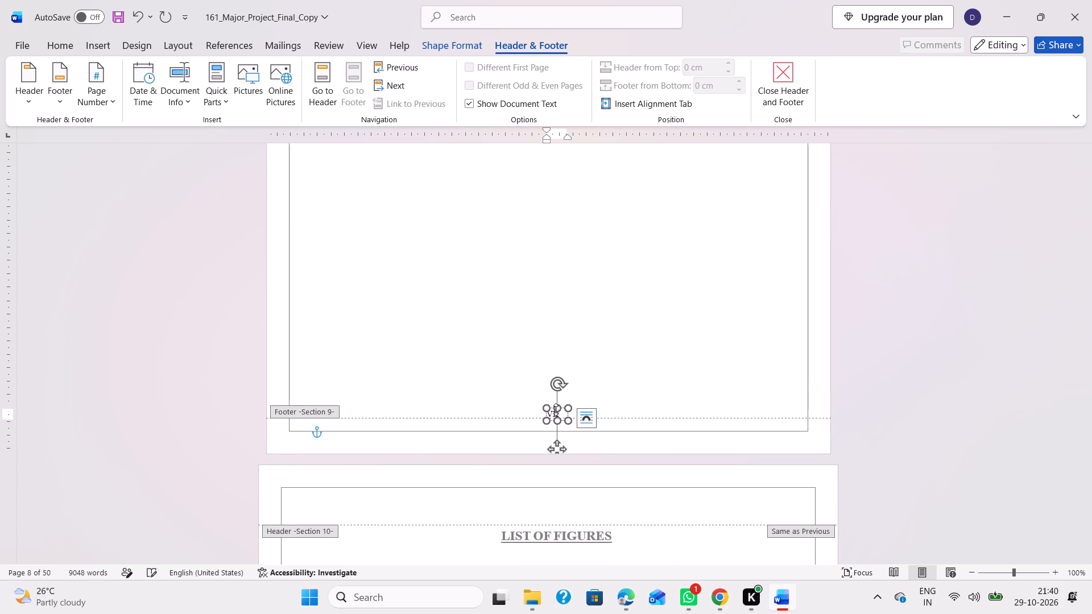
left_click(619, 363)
Examine the footer numbers on the List of Figures, Abstract and both contents pages.
scroll(619, 363, "down", 5)
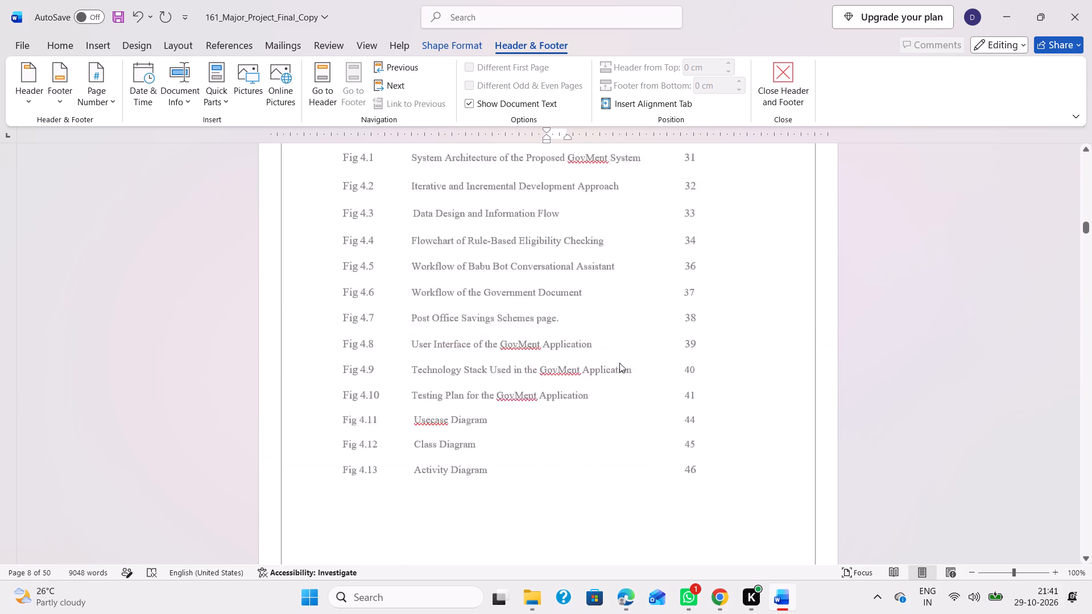
scroll(619, 363, "down", 2)
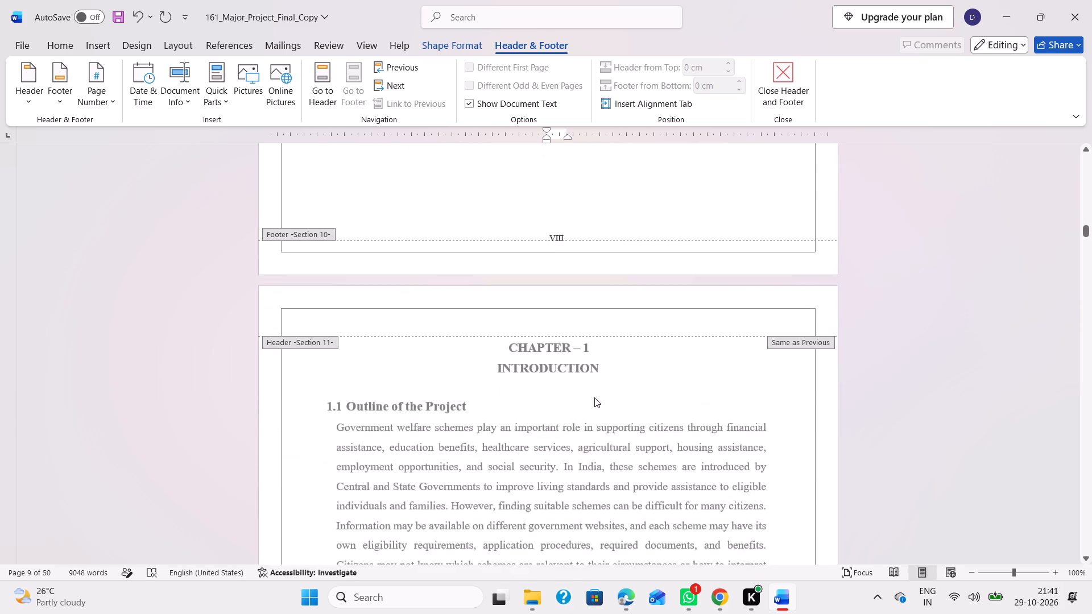
scroll(594, 397, "up", 9)
scroll(594, 397, "down", 3)
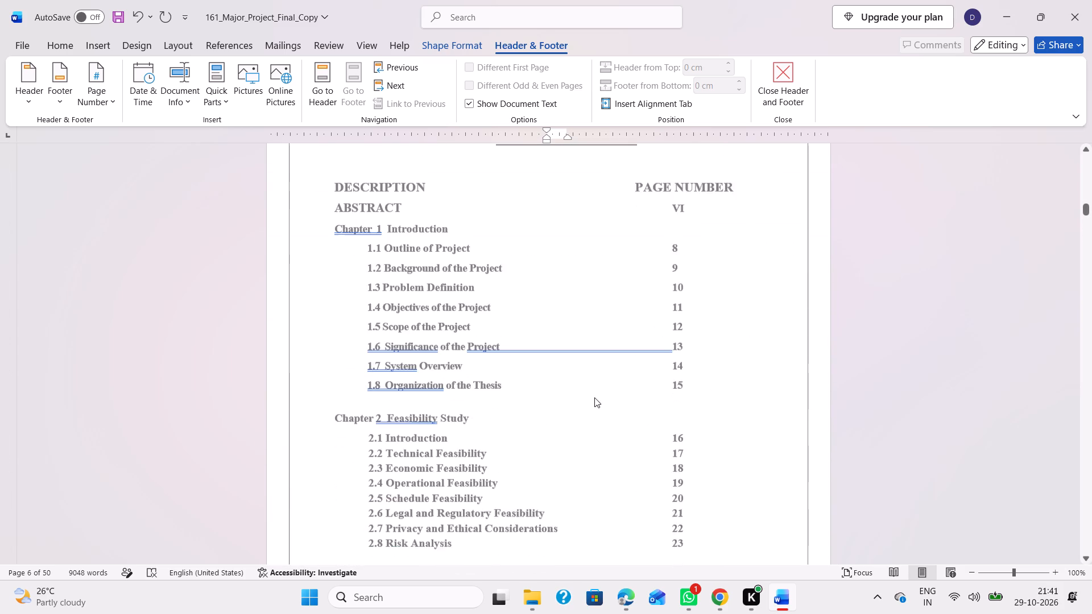
scroll(582, 501, "down", 3)
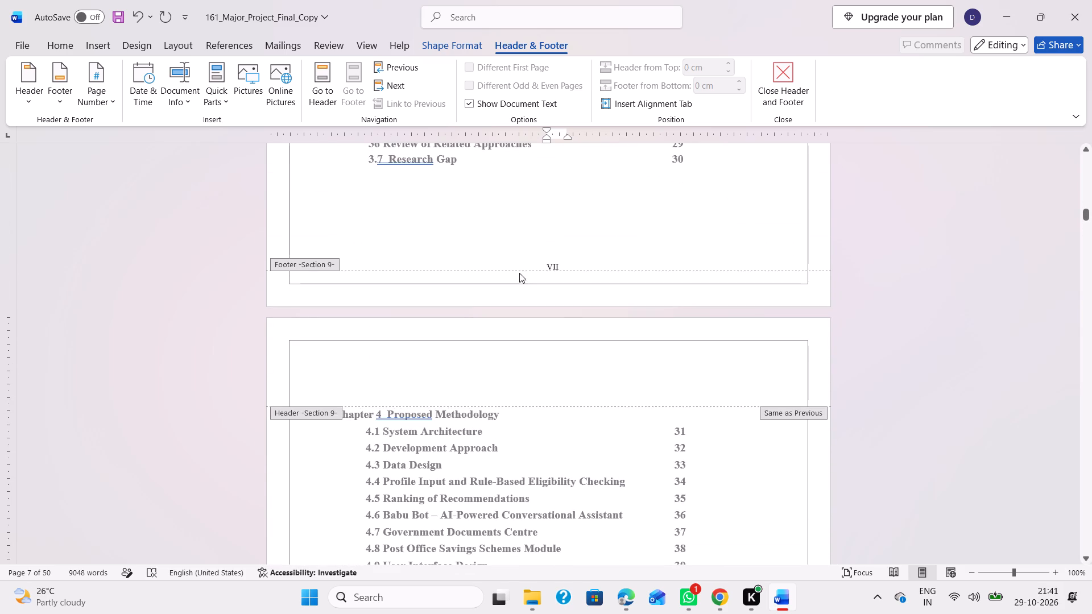
left_click(518, 280)
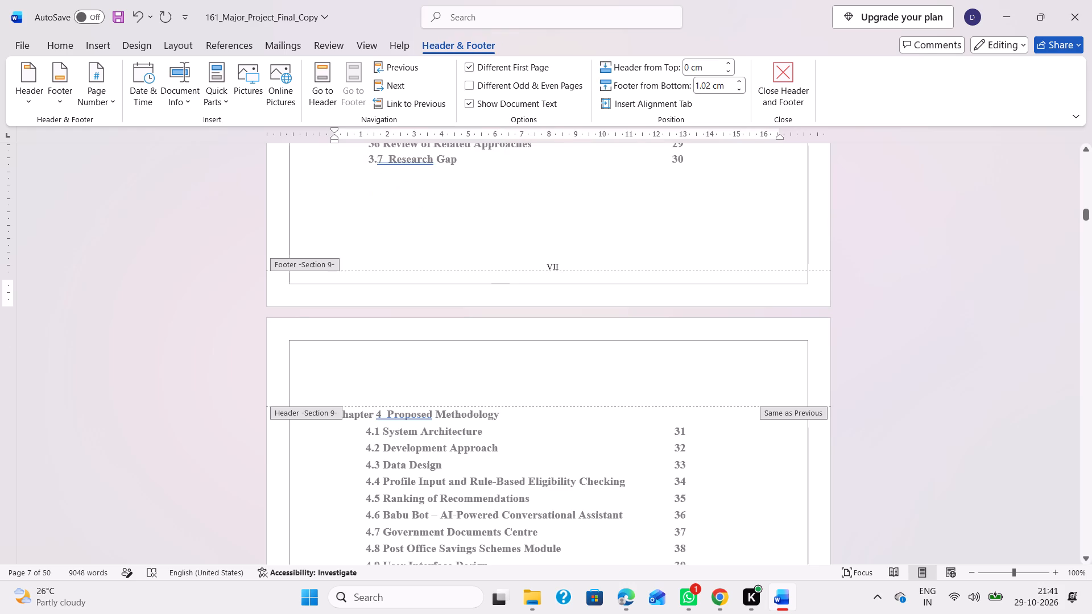
scroll(499, 281, "down", 2)
scroll(442, 144, "up", 3)
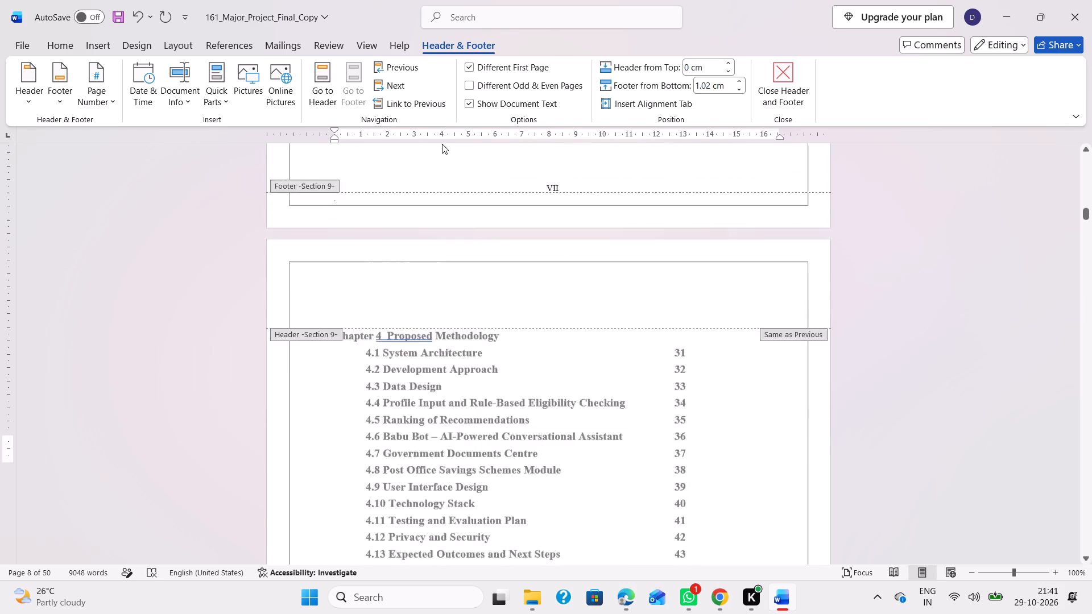
scroll(442, 144, "up", 1)
scroll(475, 296, "up", 2)
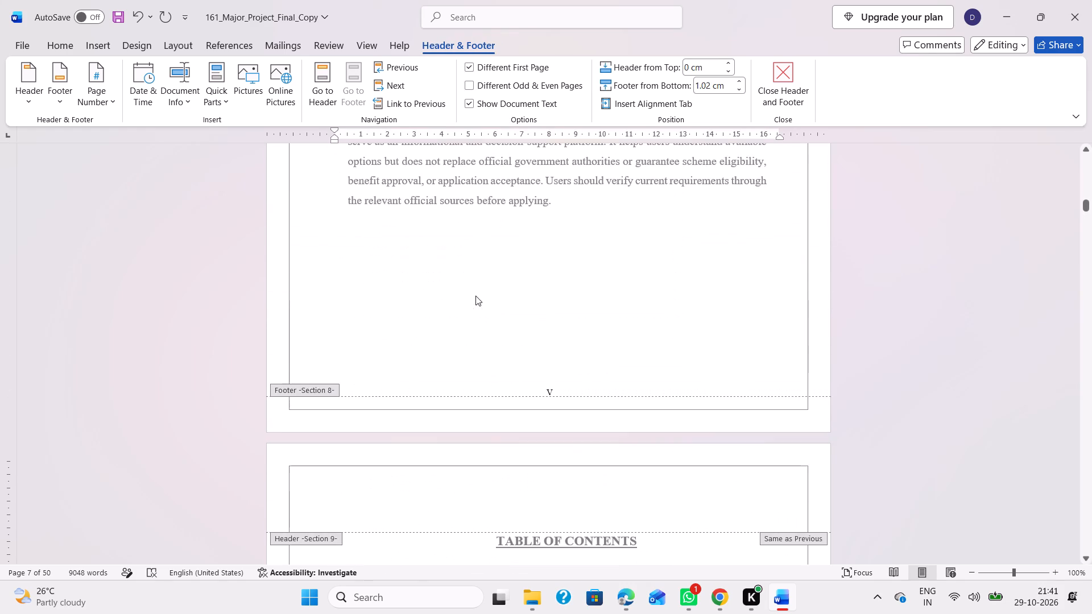
scroll(475, 296, "down", 6)
scroll(475, 296, "up", 1)
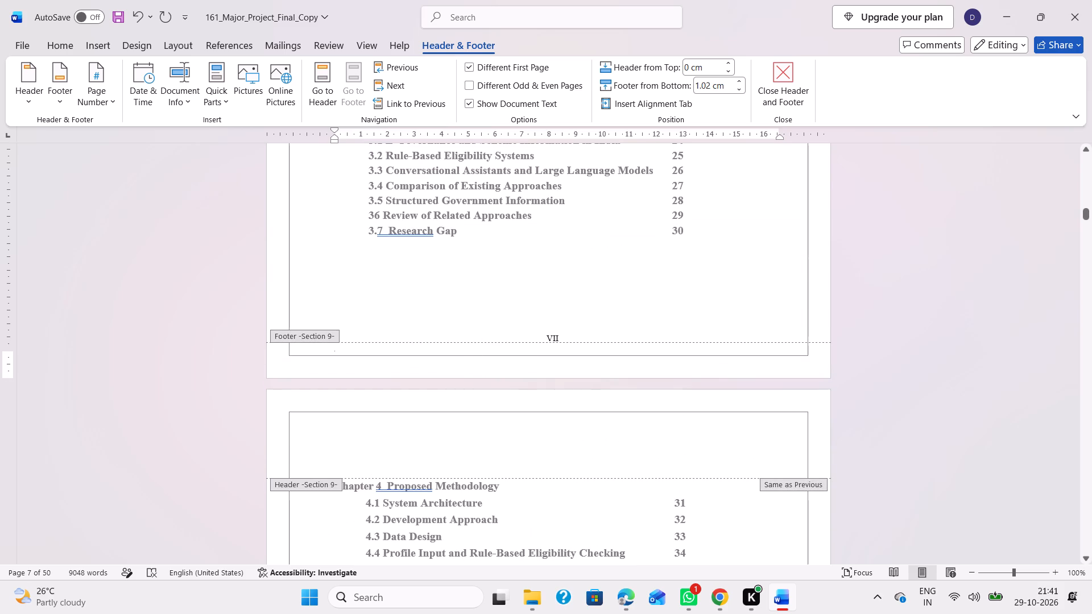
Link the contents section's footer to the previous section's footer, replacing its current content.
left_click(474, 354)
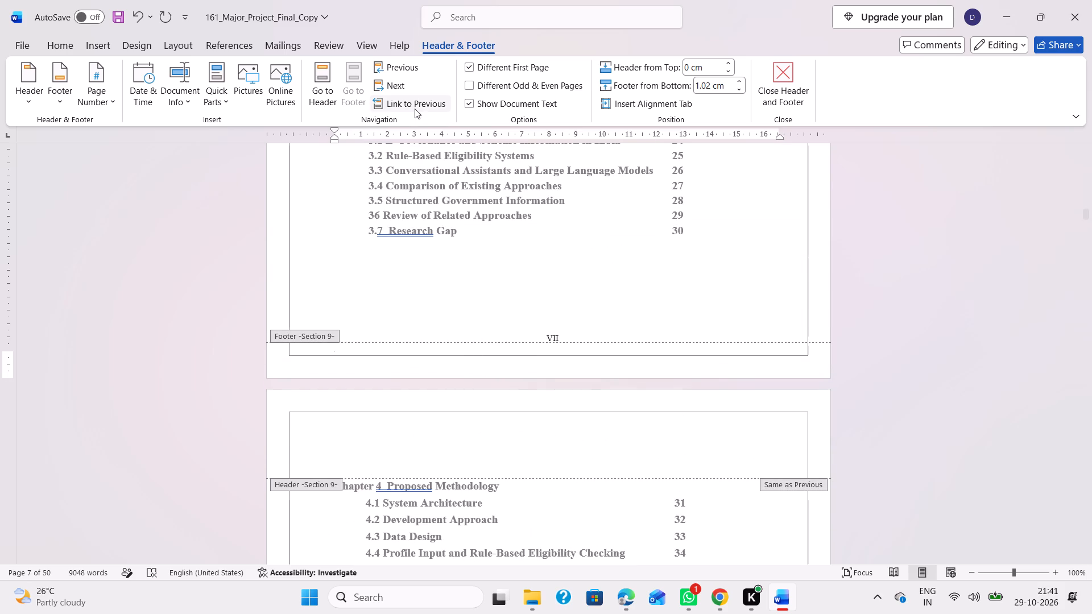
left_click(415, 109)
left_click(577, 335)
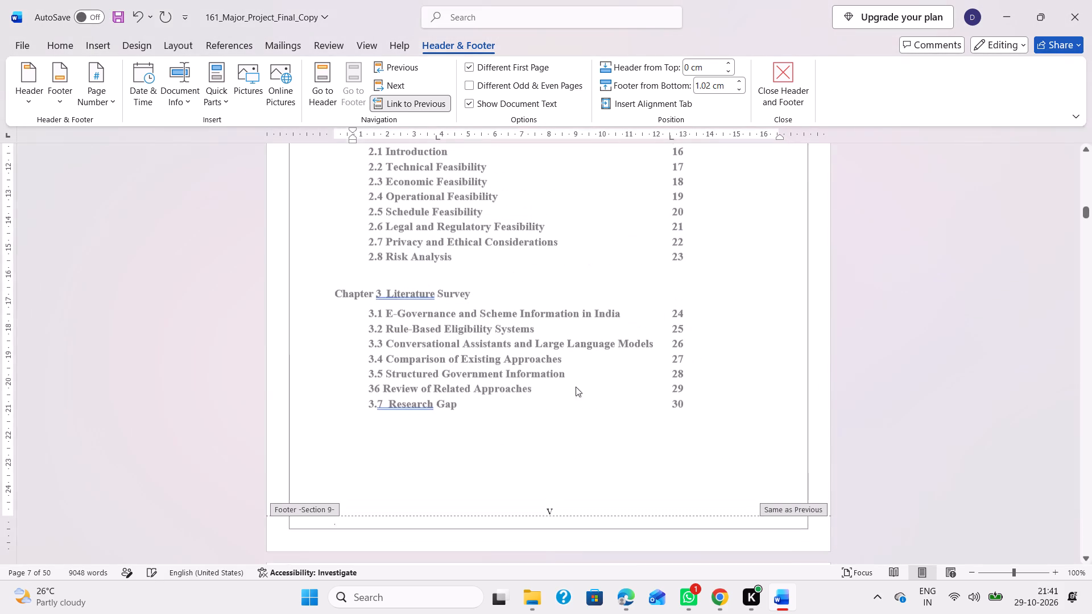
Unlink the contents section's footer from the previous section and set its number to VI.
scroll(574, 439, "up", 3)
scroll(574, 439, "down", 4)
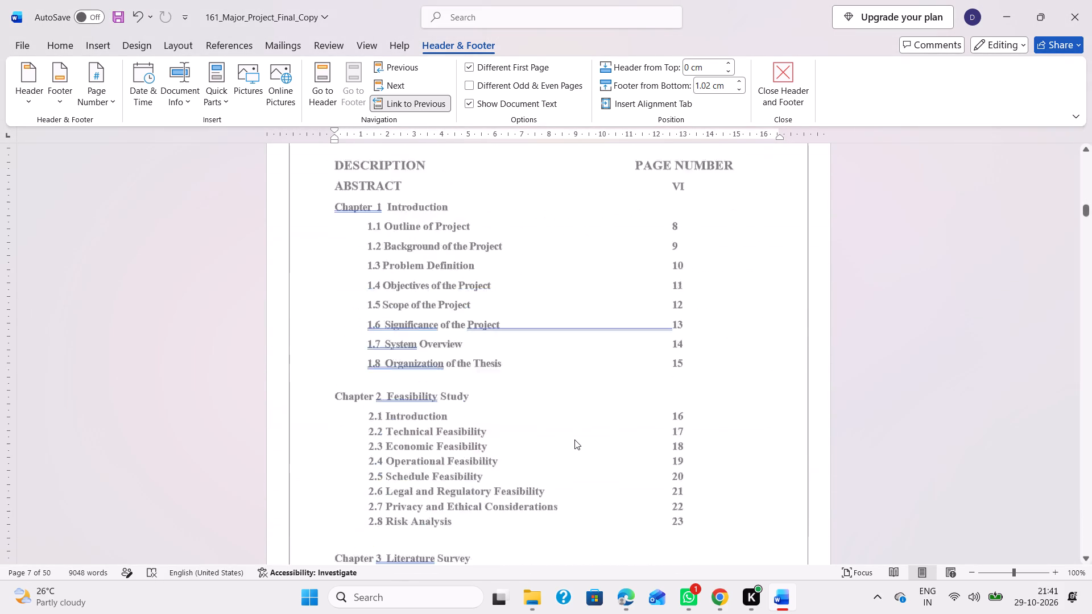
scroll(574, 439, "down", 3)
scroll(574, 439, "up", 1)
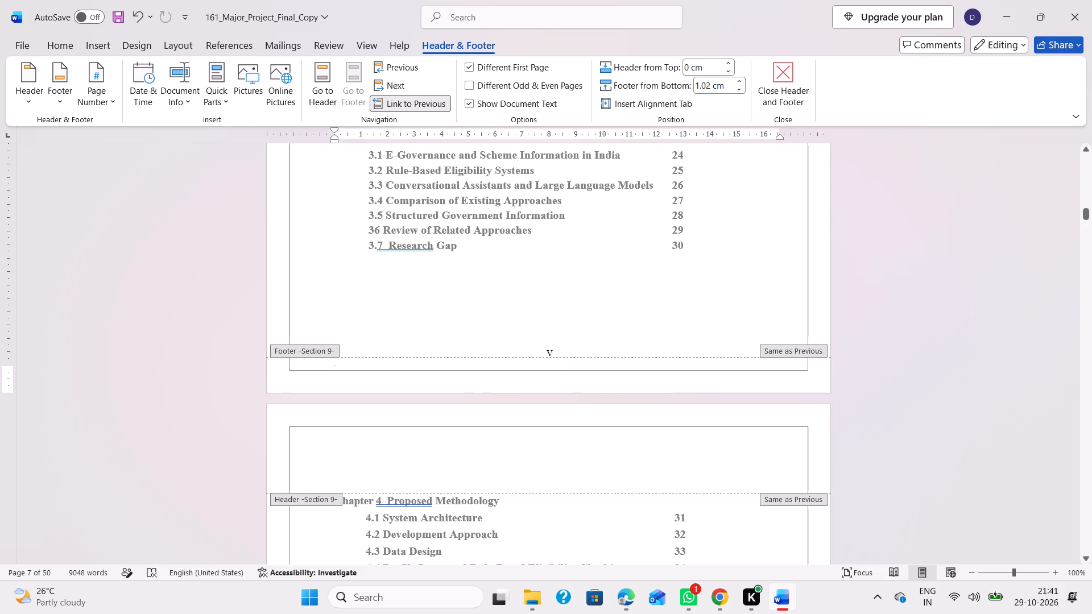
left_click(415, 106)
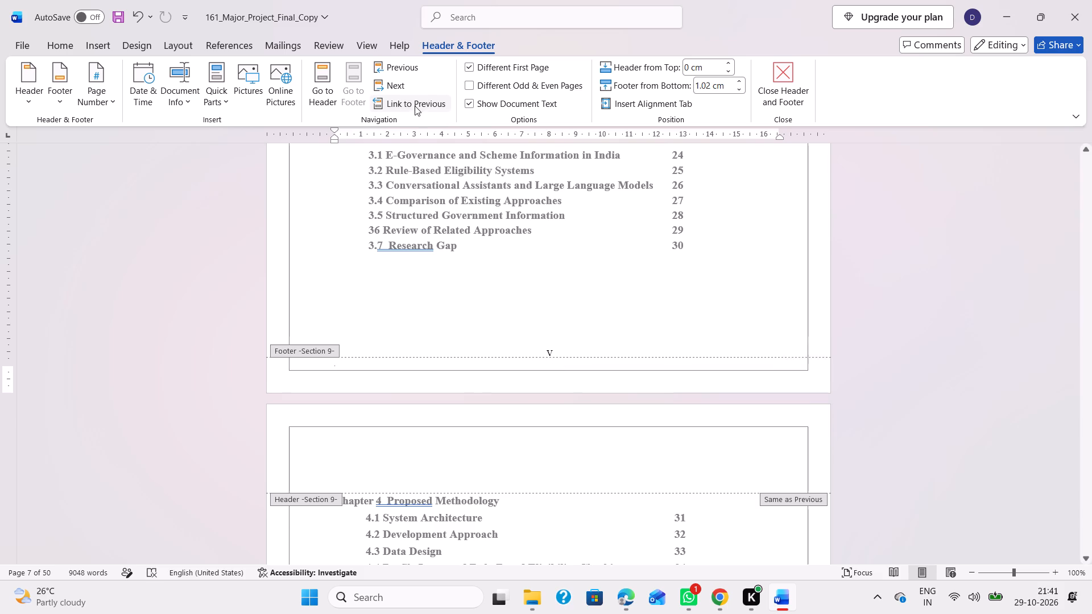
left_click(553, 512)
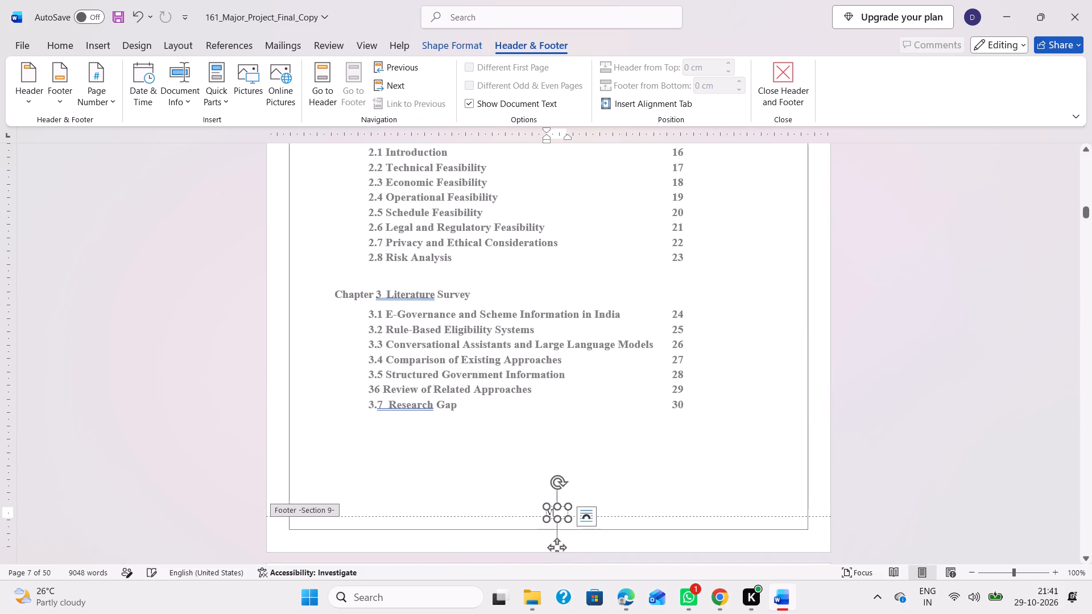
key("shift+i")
Compare the contents pages' footer numbers, and link the contents section's footer to the previous section's footer again.
scroll(553, 512, "up", 3)
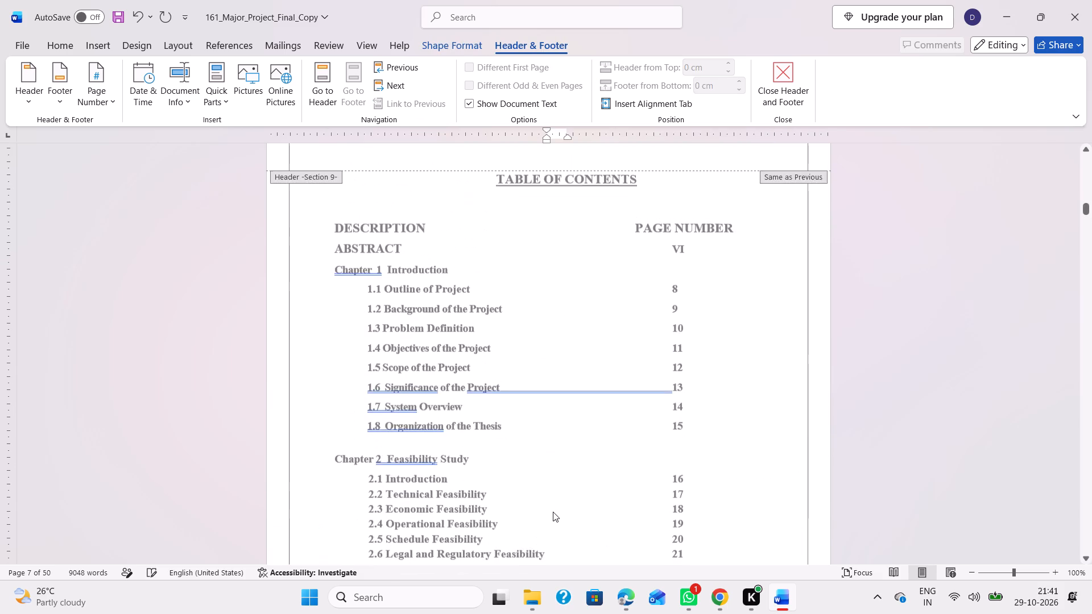
scroll(553, 512, "up", 2)
scroll(553, 512, "down", 8)
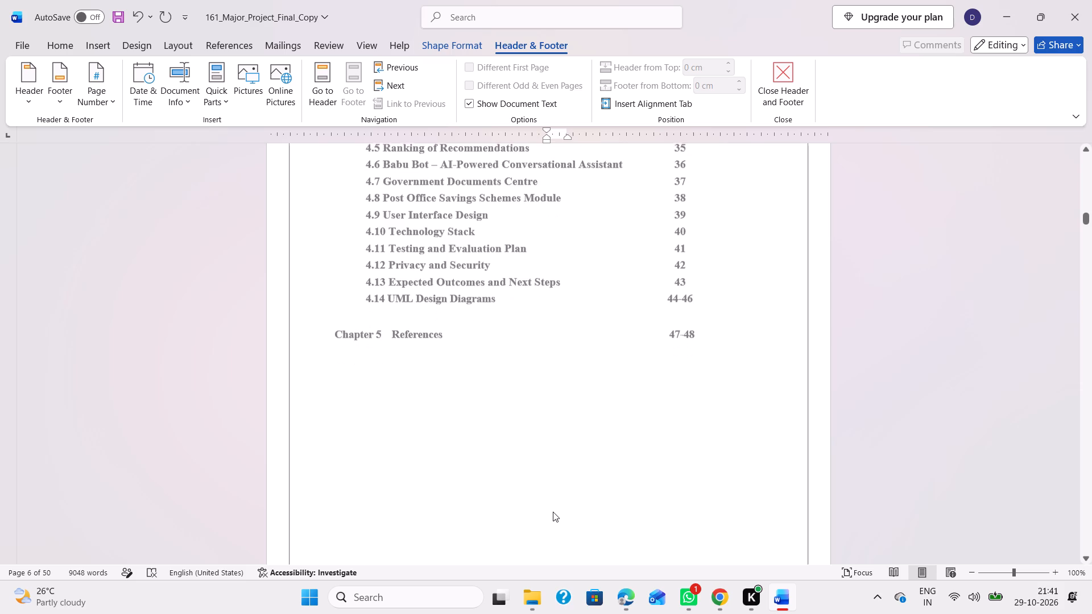
scroll(553, 512, "down", 2)
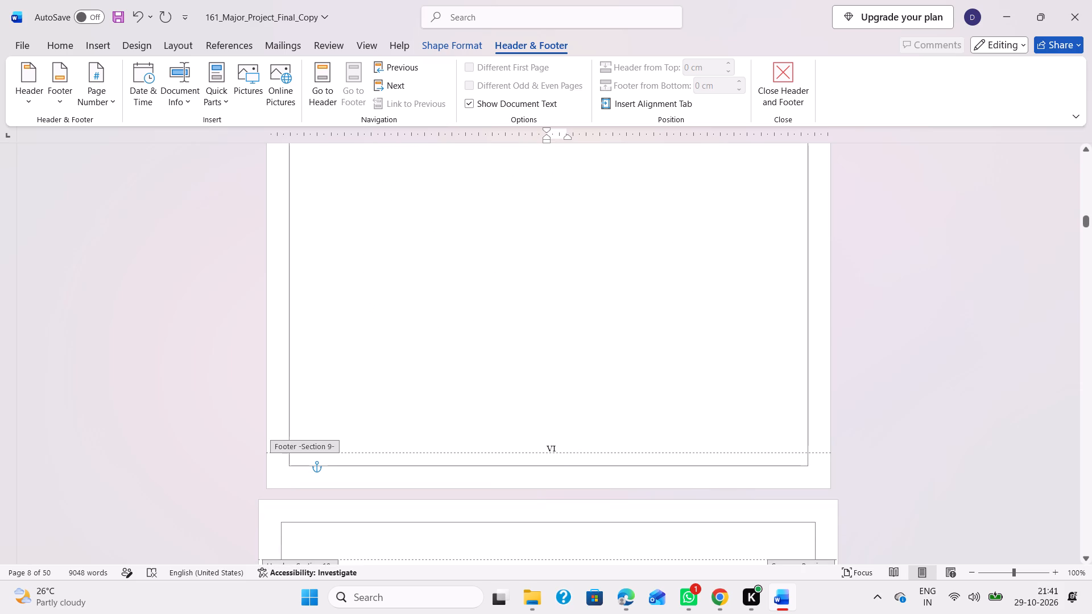
left_click(557, 443)
left_click(499, 462)
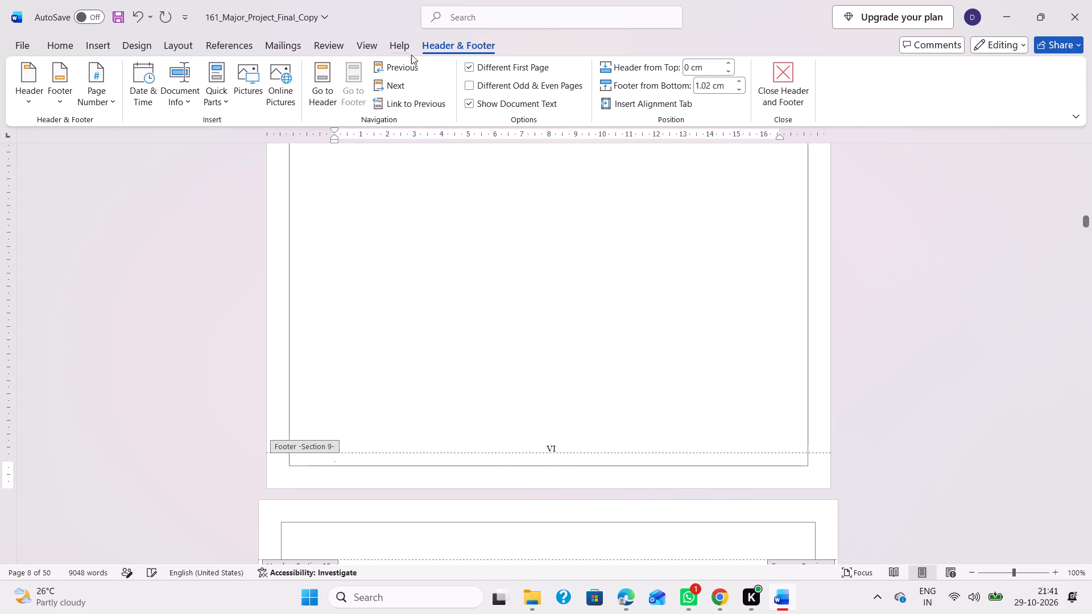
left_click(411, 107)
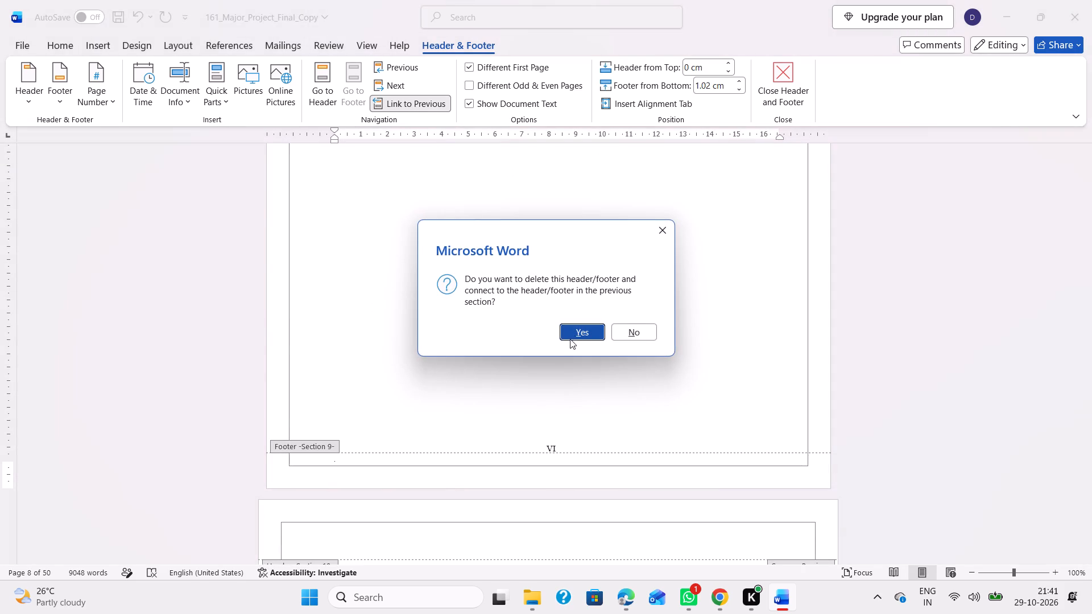
left_click(577, 335)
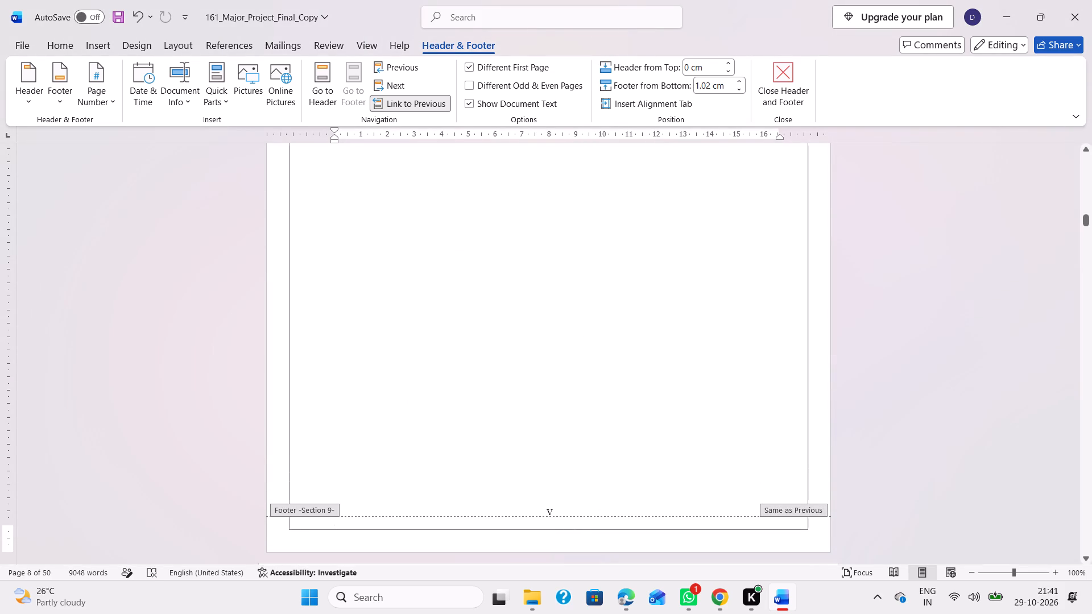
Set the linked footer number to VI on the contents page listing Chapters 1 to 3.
left_click(560, 511)
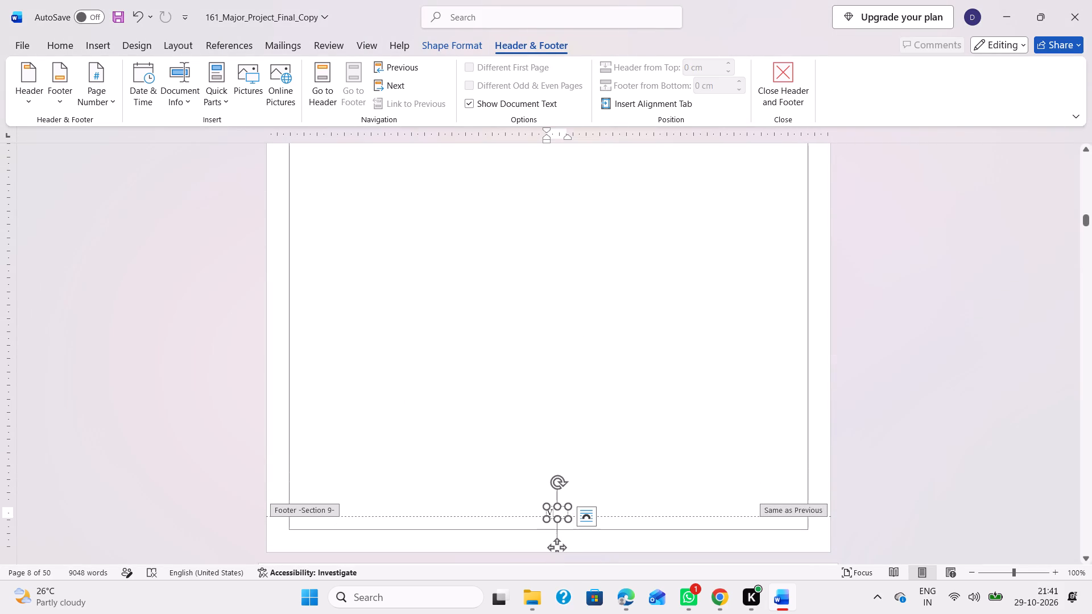
scroll(570, 355, "up", 6)
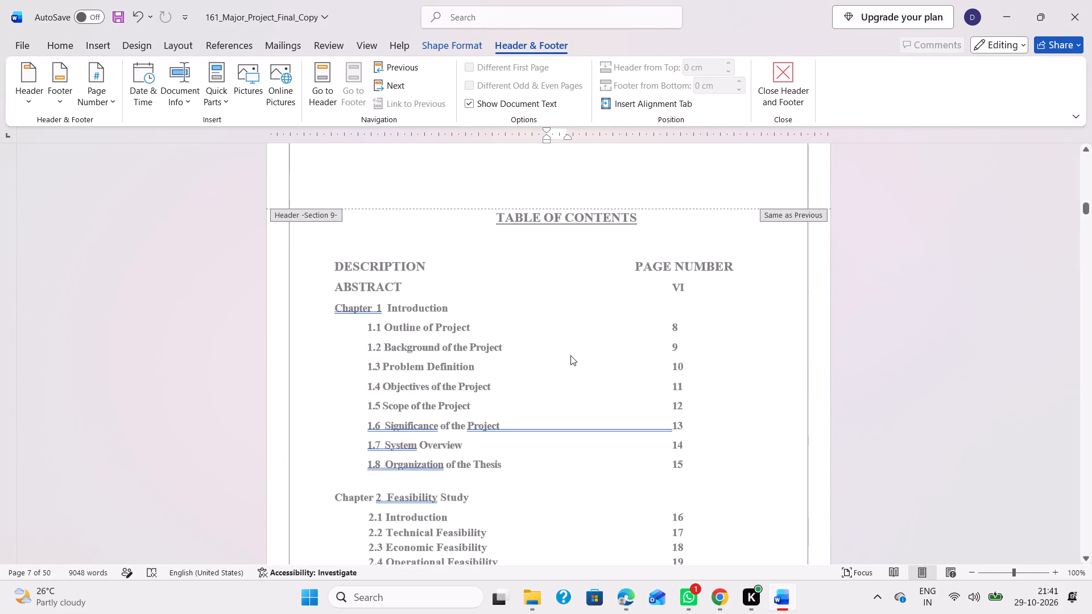
scroll(570, 355, "up", 1)
scroll(570, 355, "down", 5)
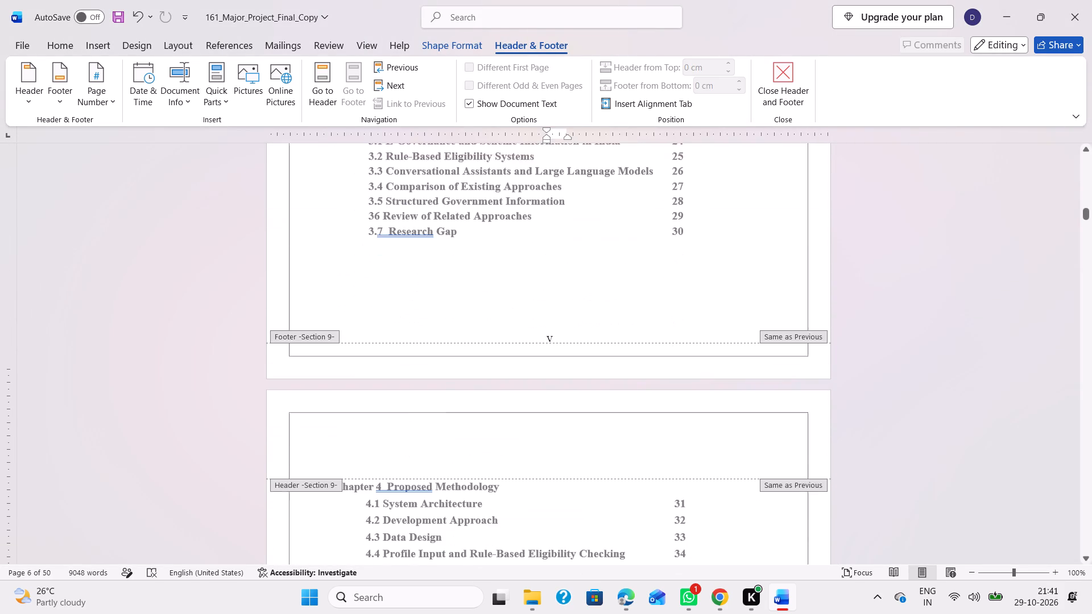
left_click(557, 318)
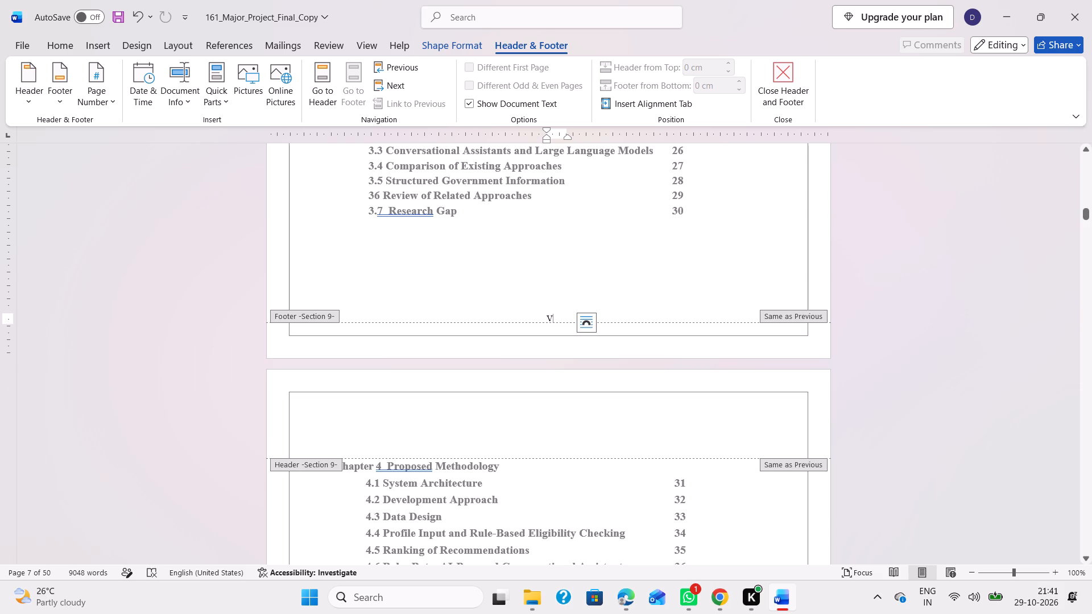
key("shift+i")
scroll(557, 318, "up", 6)
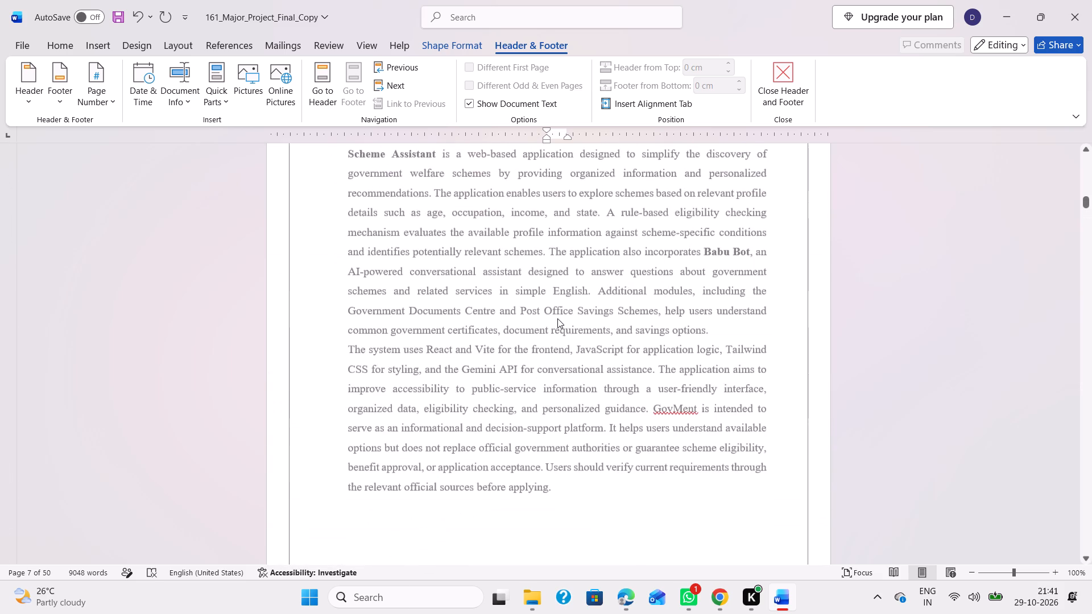
Change the abstract page's footer number to V.
scroll(557, 318, "up", 1)
scroll(557, 318, "down", 3)
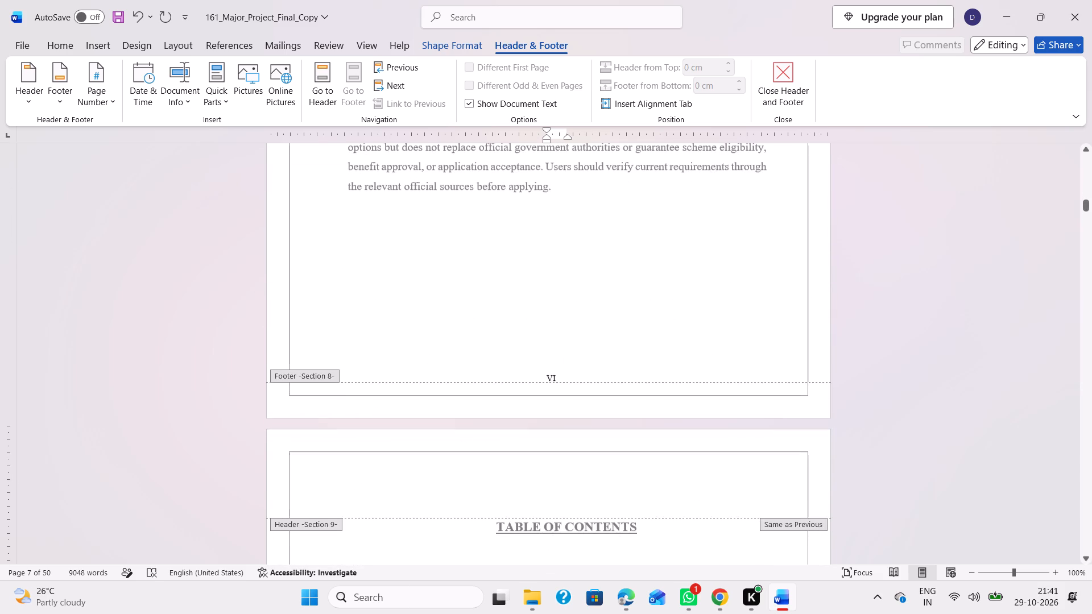
left_click(541, 392)
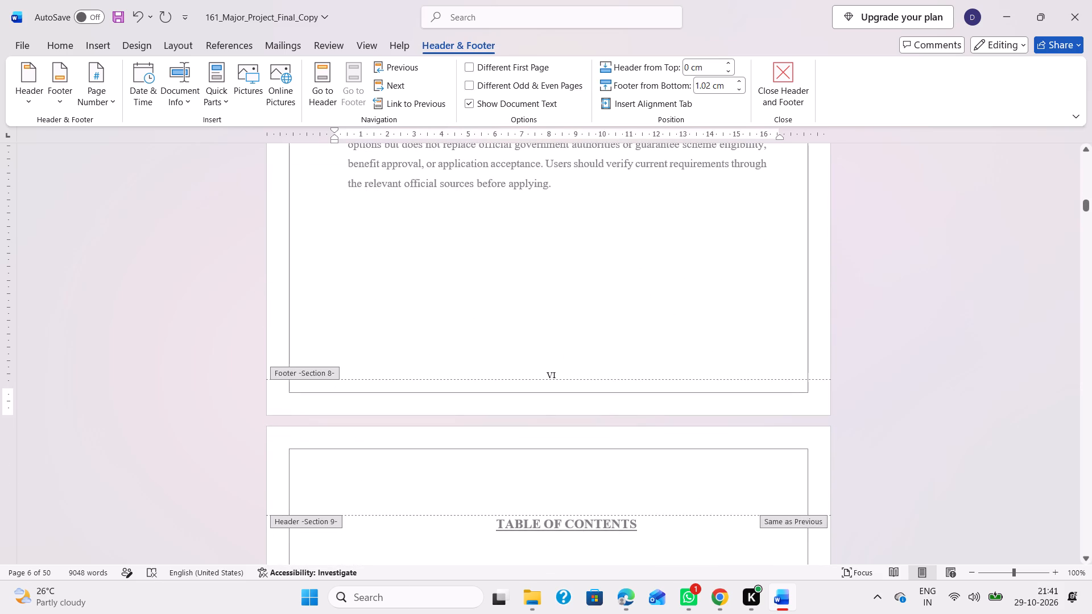
left_click(534, 388)
left_click(556, 370)
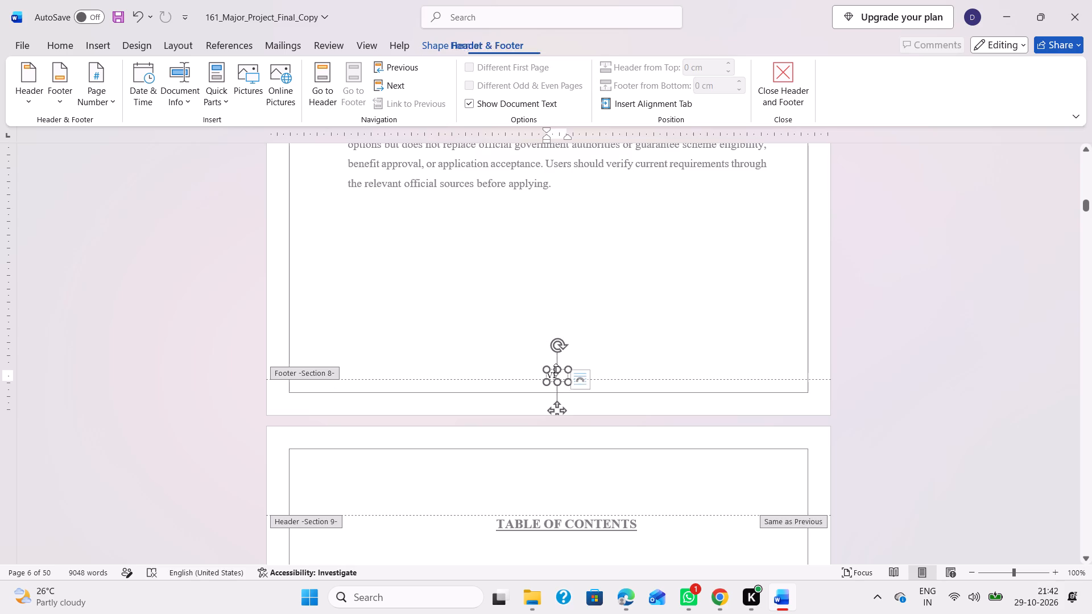
key("BackSpace")
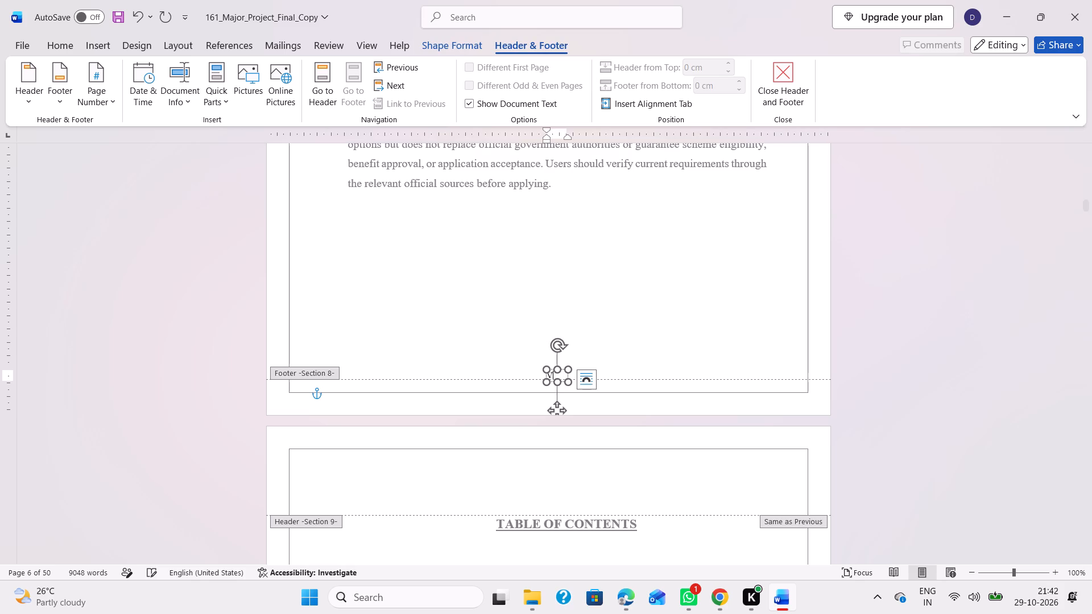
Unlink the contents section's footer from the previous section, set its number to VI, and keep the number's text box small within the footer.
scroll(556, 370, "up", 5)
scroll(556, 370, "down", 6)
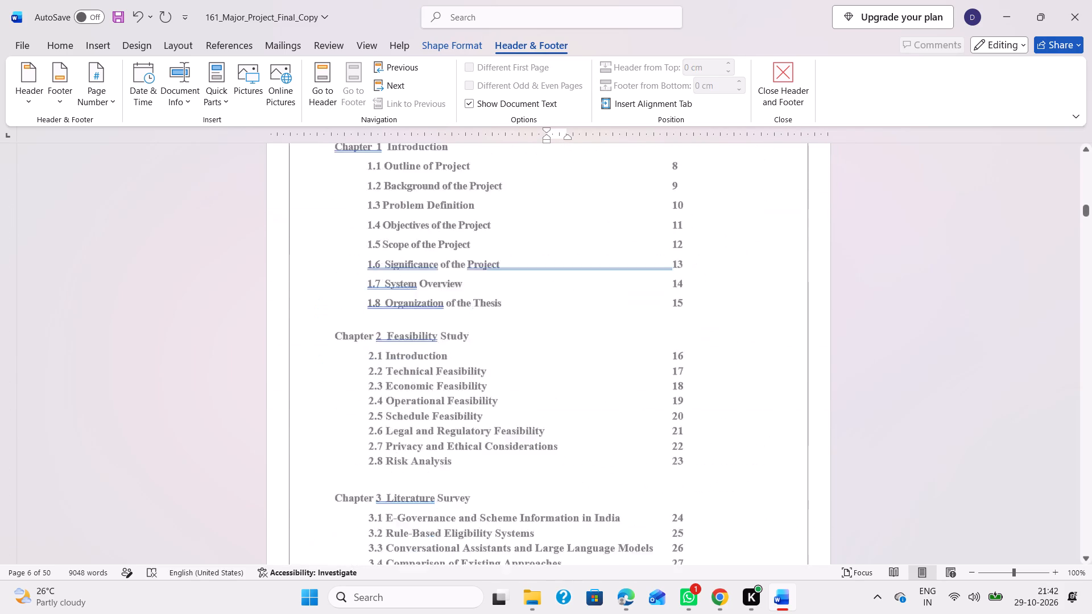
scroll(556, 370, "down", 1)
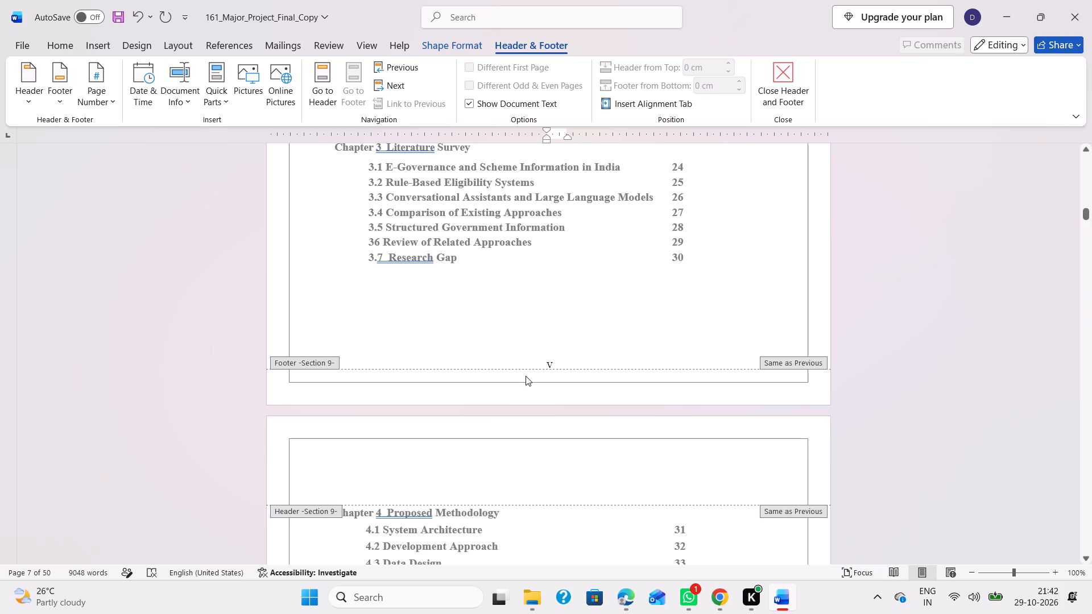
left_click(527, 380)
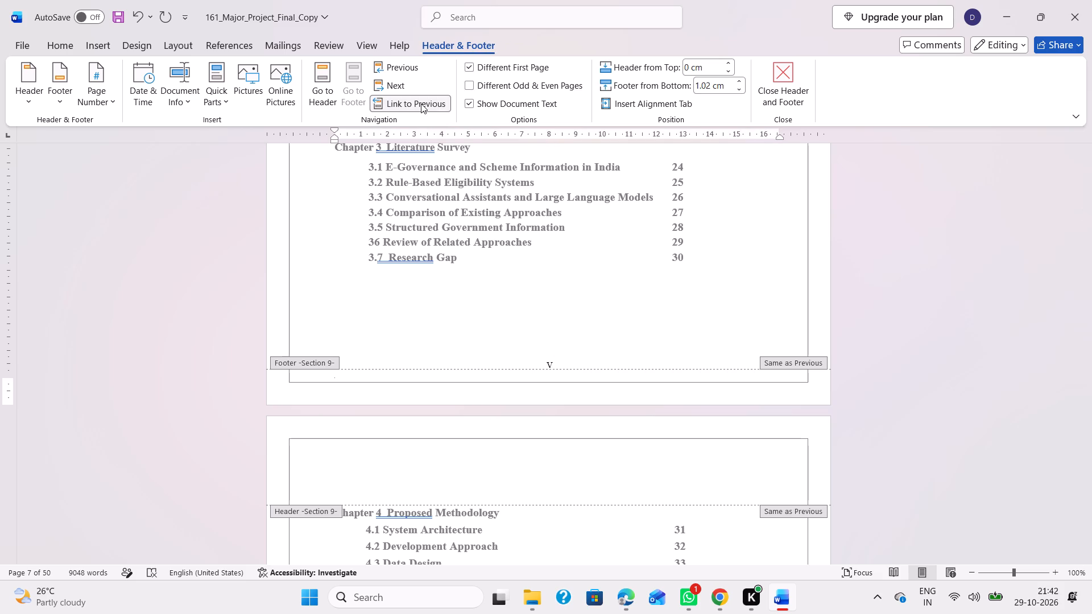
left_click(421, 103)
left_click(557, 511)
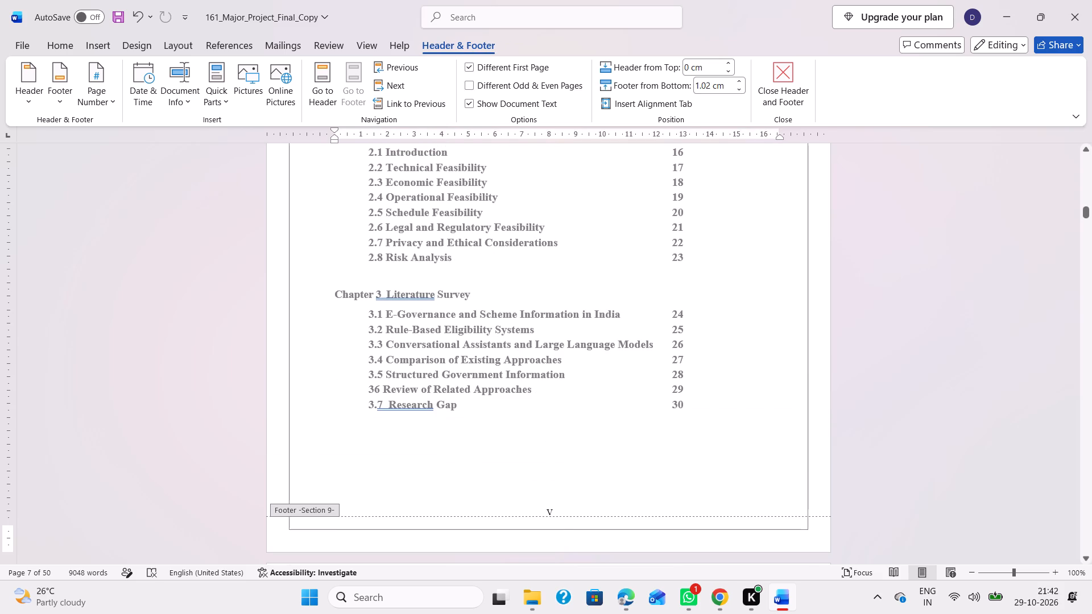
key("shift+i")
left_click_drag(557, 511, 567, 259)
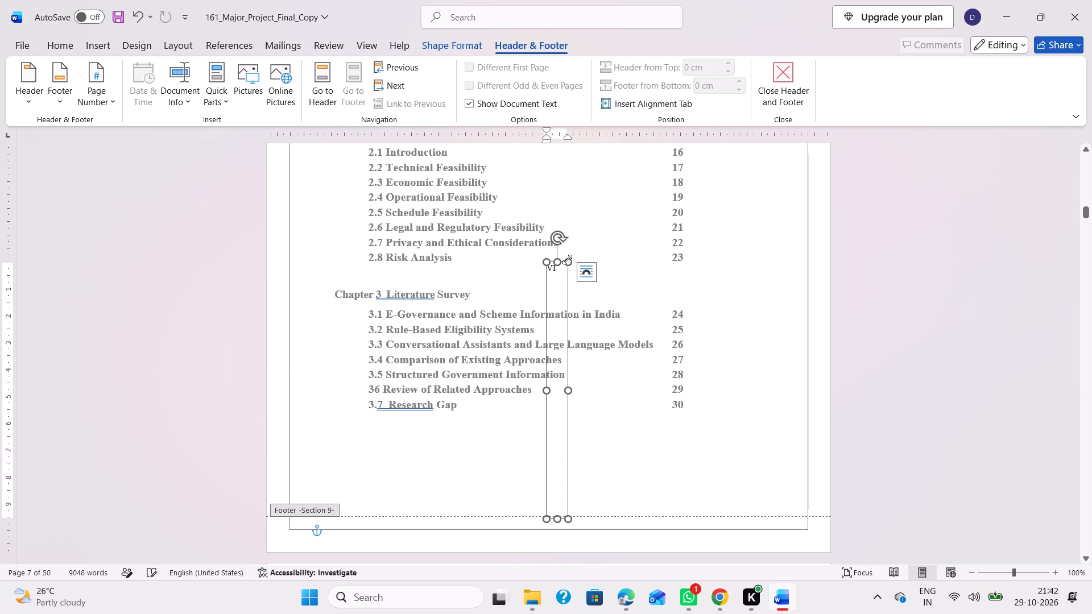
left_click_drag(557, 263, 559, 503)
left_click(617, 481)
Check the footer numbers on the second contents page and the List of Figures page.
scroll(617, 481, "down", 3)
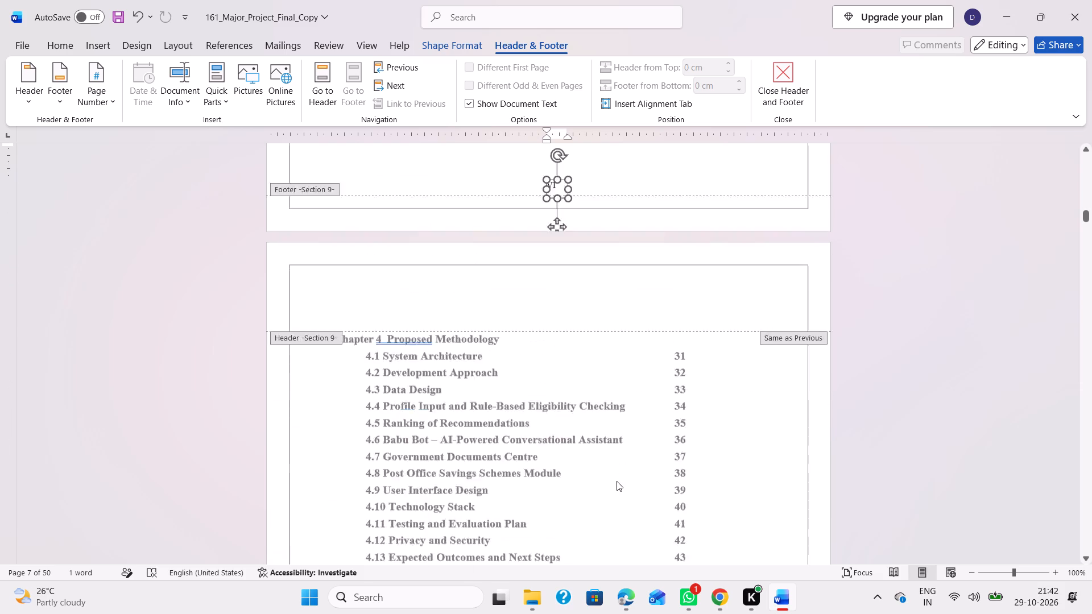
scroll(607, 401, "down", 2)
scroll(552, 527, "down", 1)
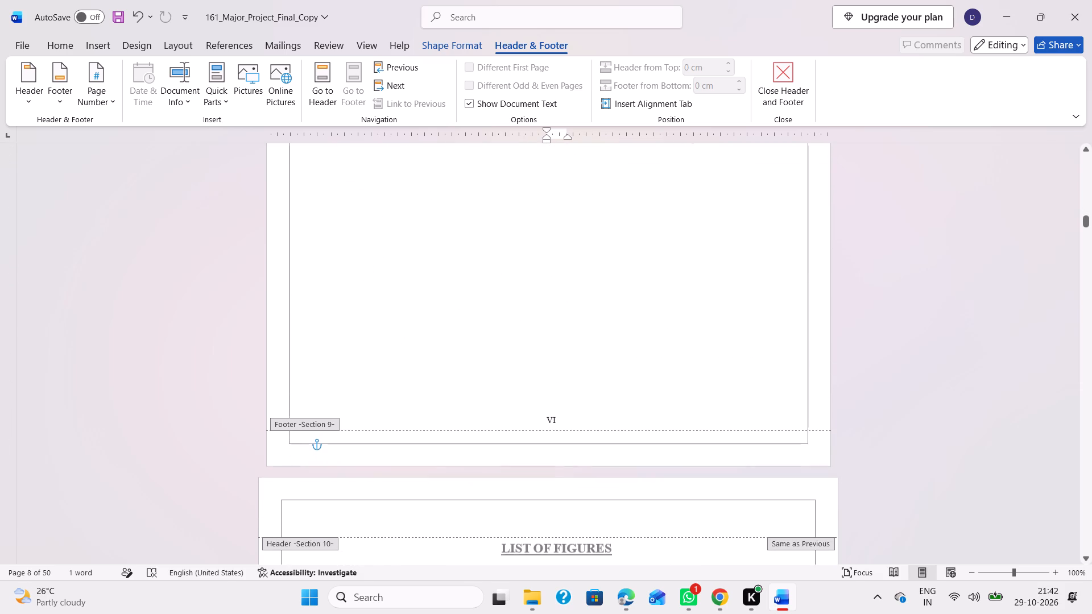
left_click(562, 412)
scroll(562, 412, "down", 3)
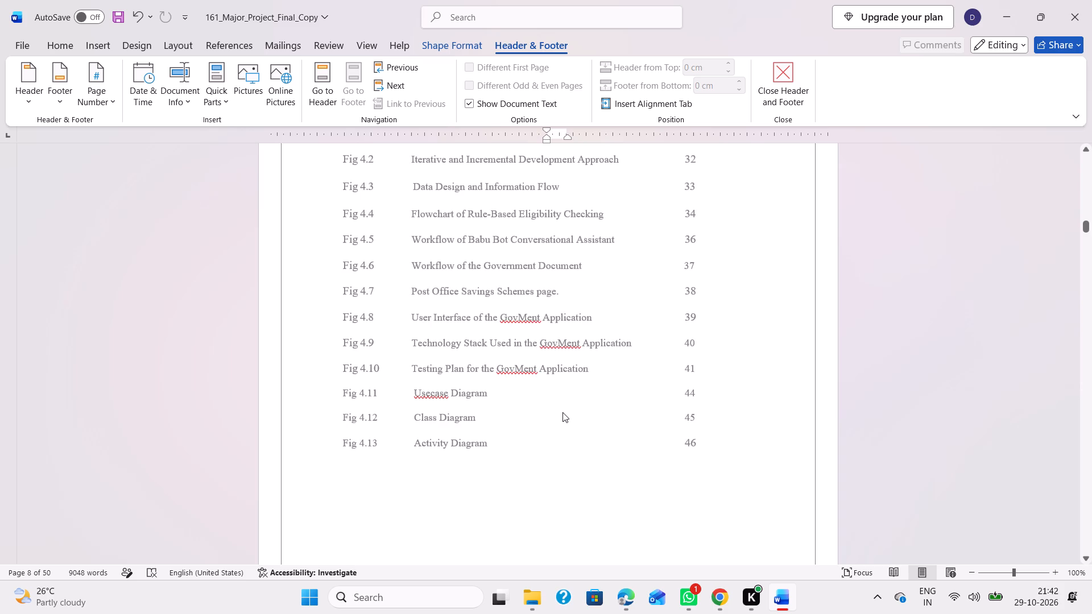
scroll(562, 412, "down", 2)
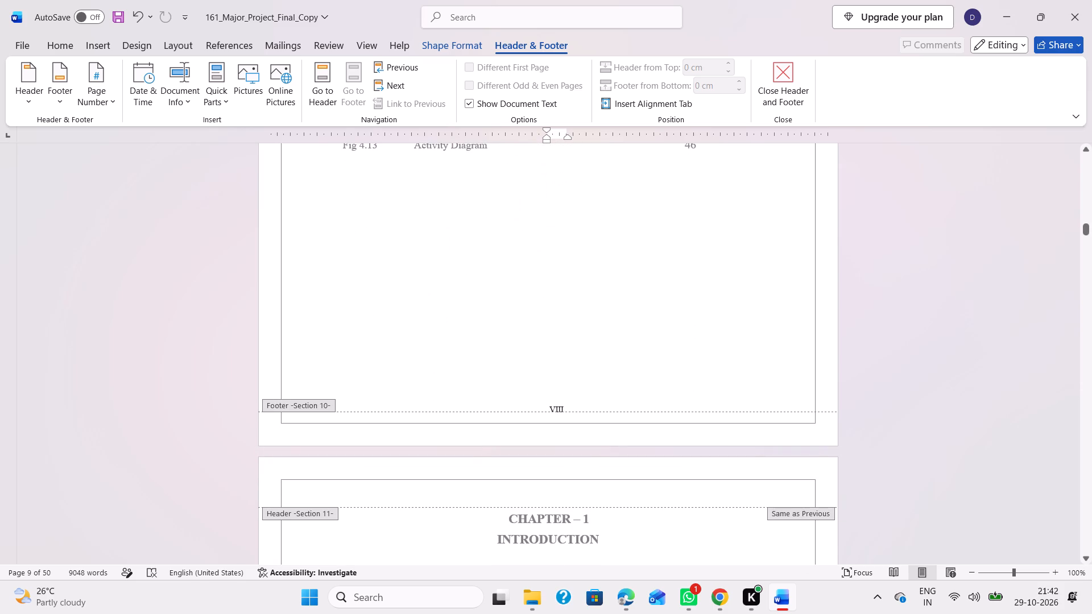
Print the whole report with Microsoft Print to PDF, saving it to the Desktop as shiri(major) project.pdf.
key("ctrl+p")
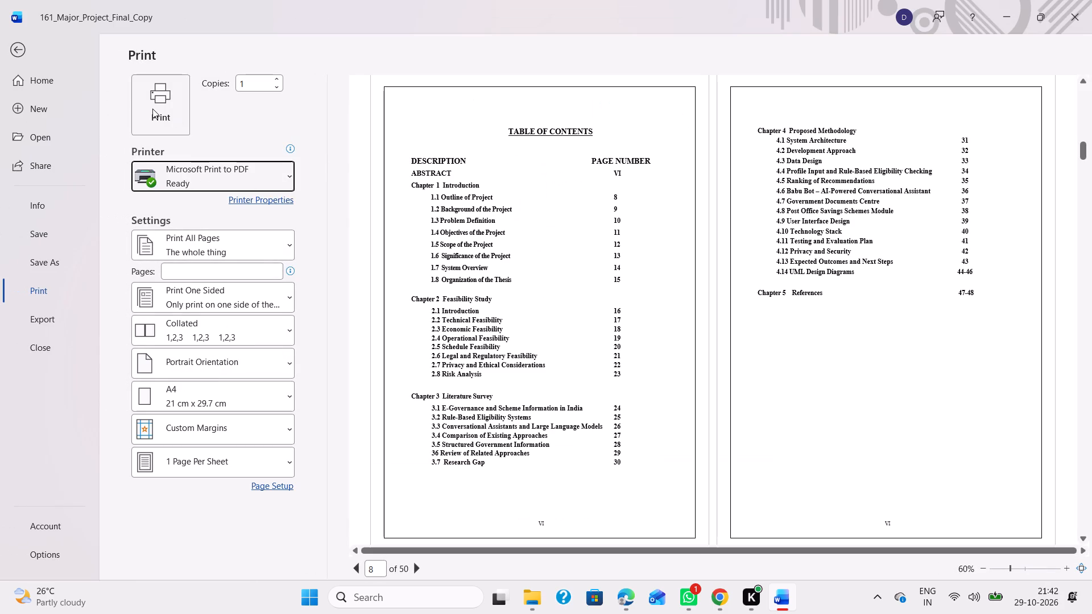
left_click(152, 109)
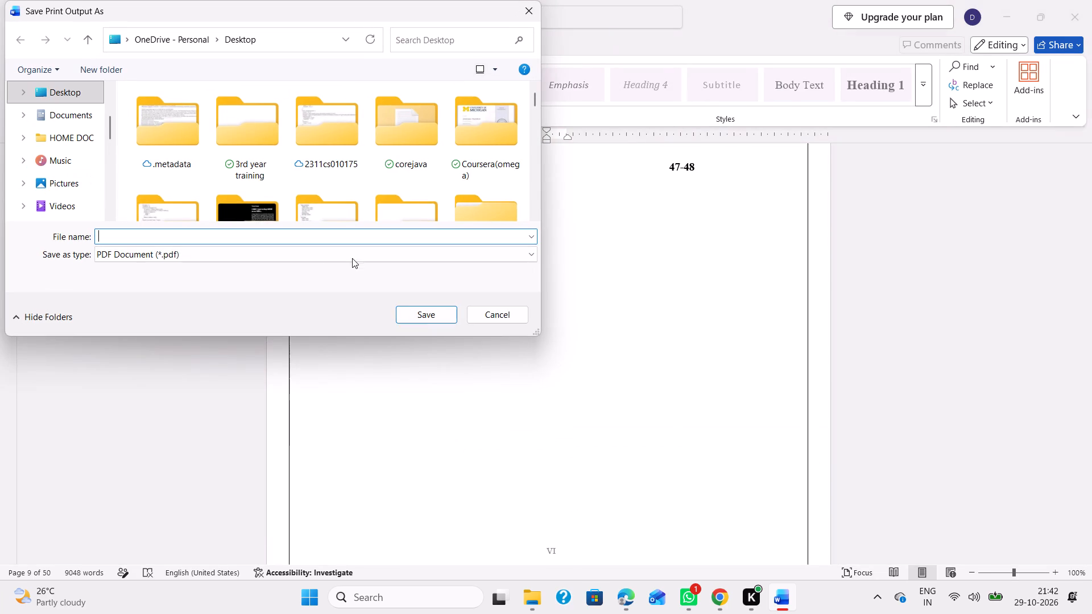
type("shir")
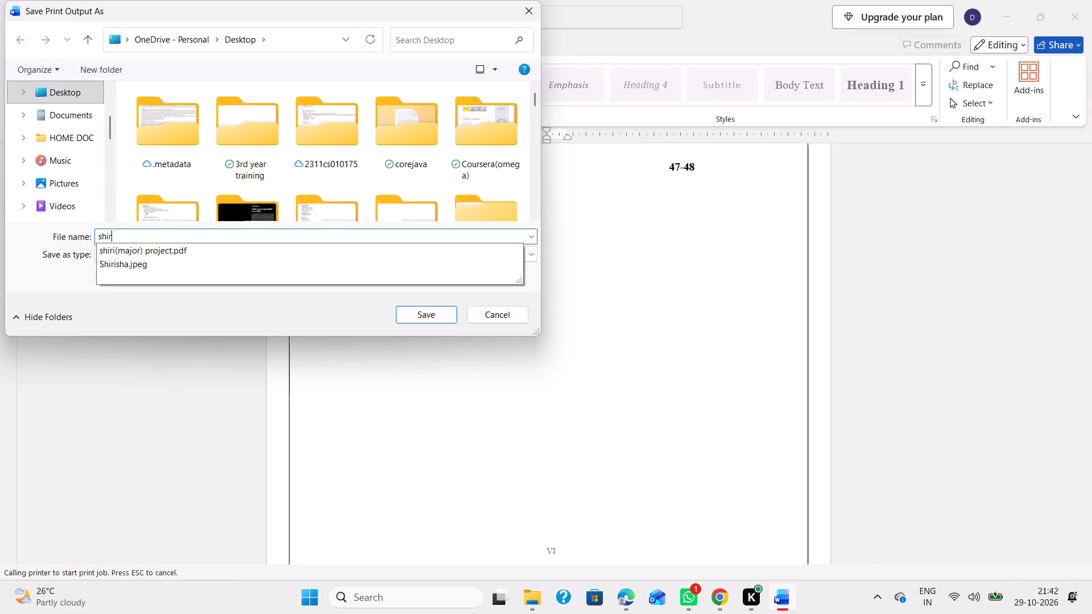
left_click(310, 250)
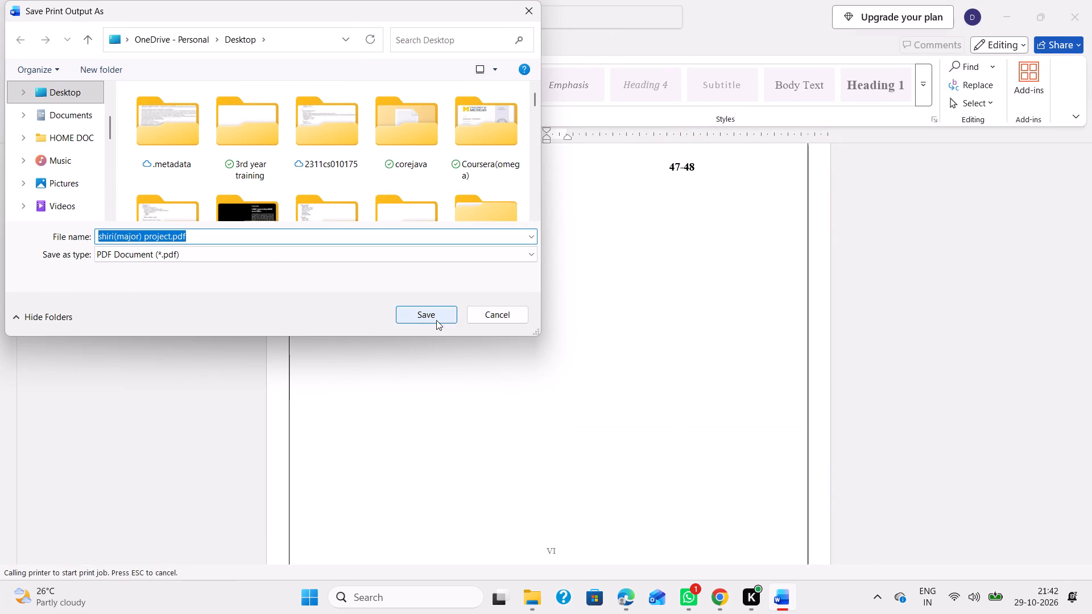
left_click(436, 320)
left_click_drag(436, 320, 584, 296)
left_click(584, 296)
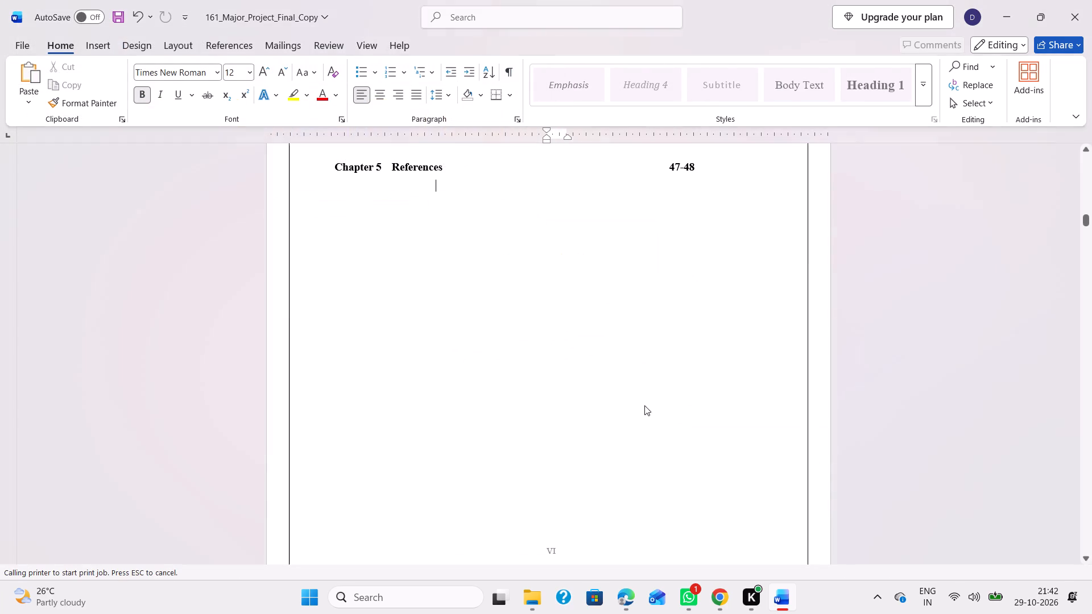
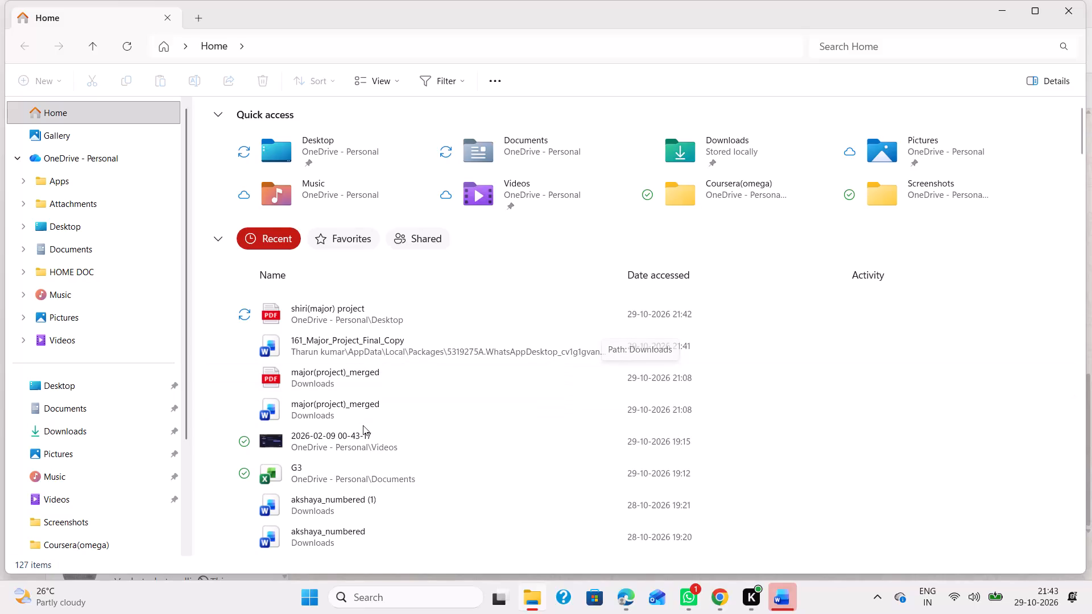
Open the recent Word document major(project)_merged from File Explorer.
double_click(346, 406)
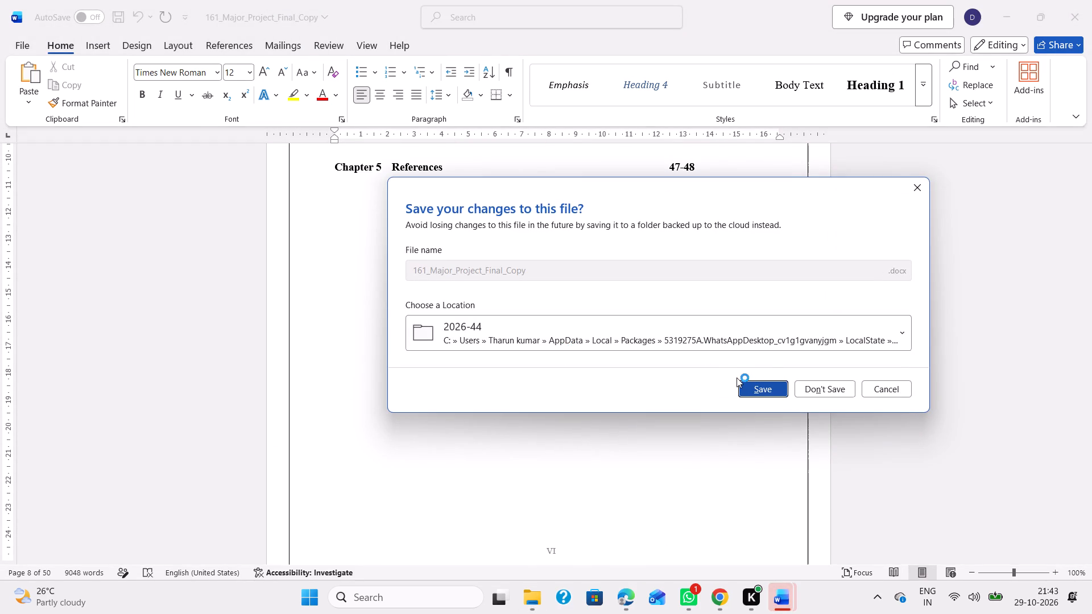
Save the changes to 161_Major_Project_Final_Copy in its current folder as it closes.
left_click(762, 393)
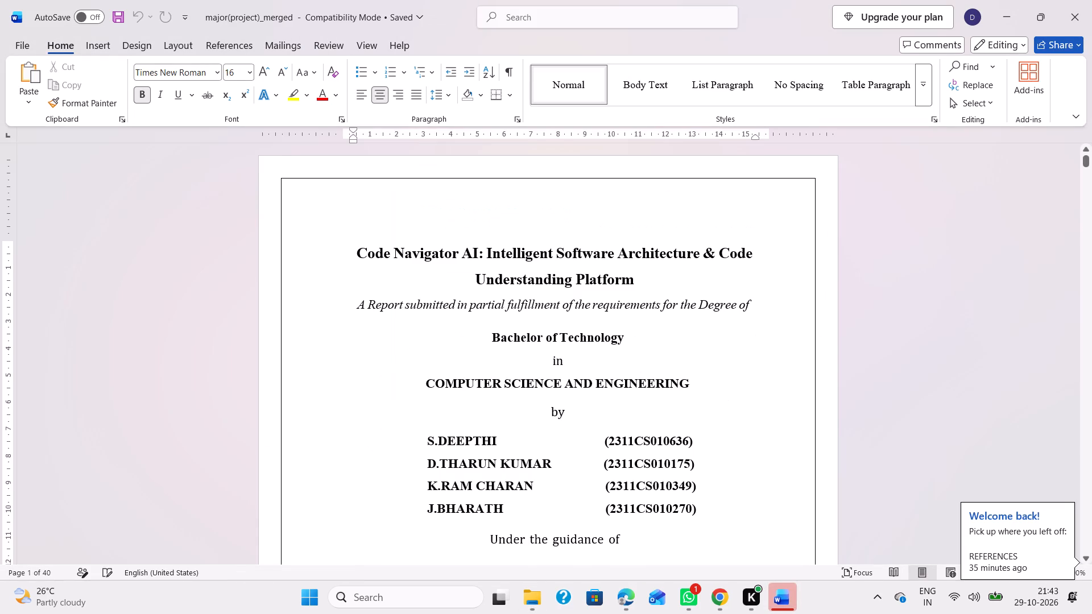
Change the guide's designation on the merged report's second title page to Assistant Professor.
scroll(594, 374, "down", 4)
scroll(594, 374, "up", 1)
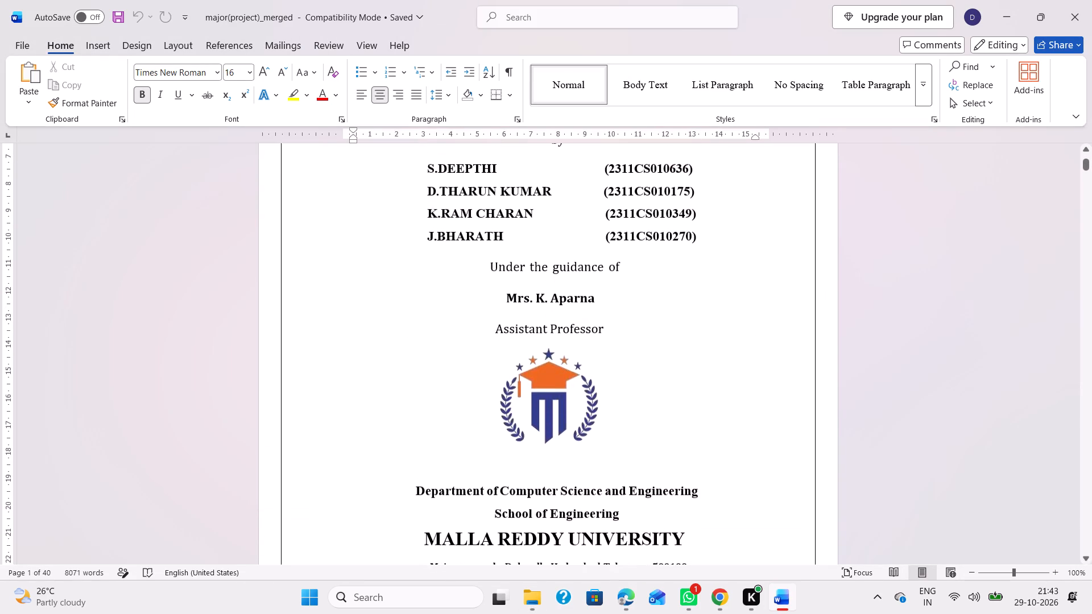
scroll(597, 297, "down", 4)
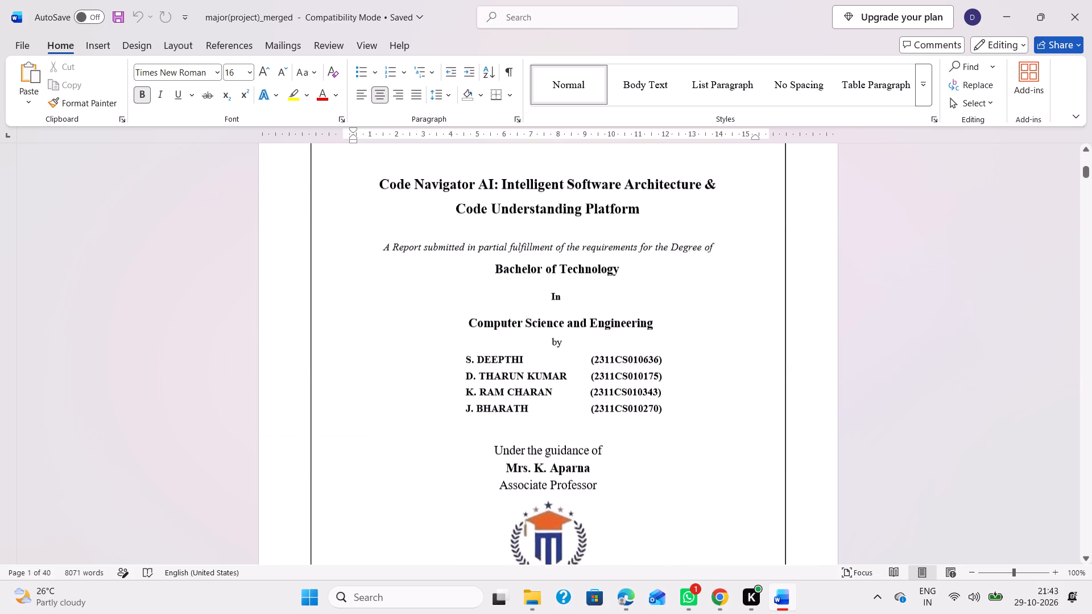
scroll(555, 347, "down", 1)
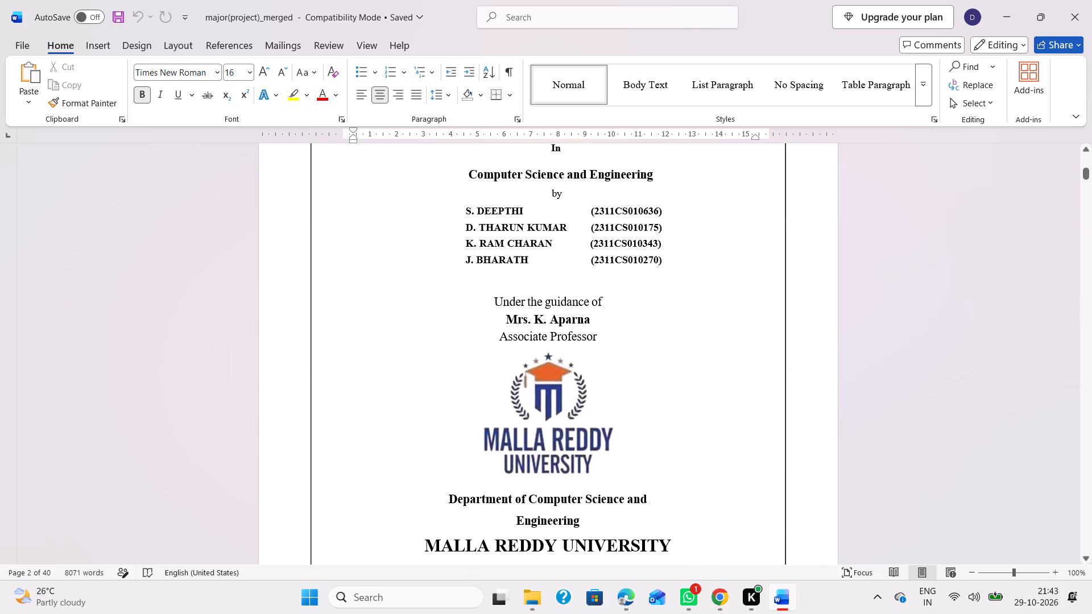
left_click(547, 337)
key("BackSpace")
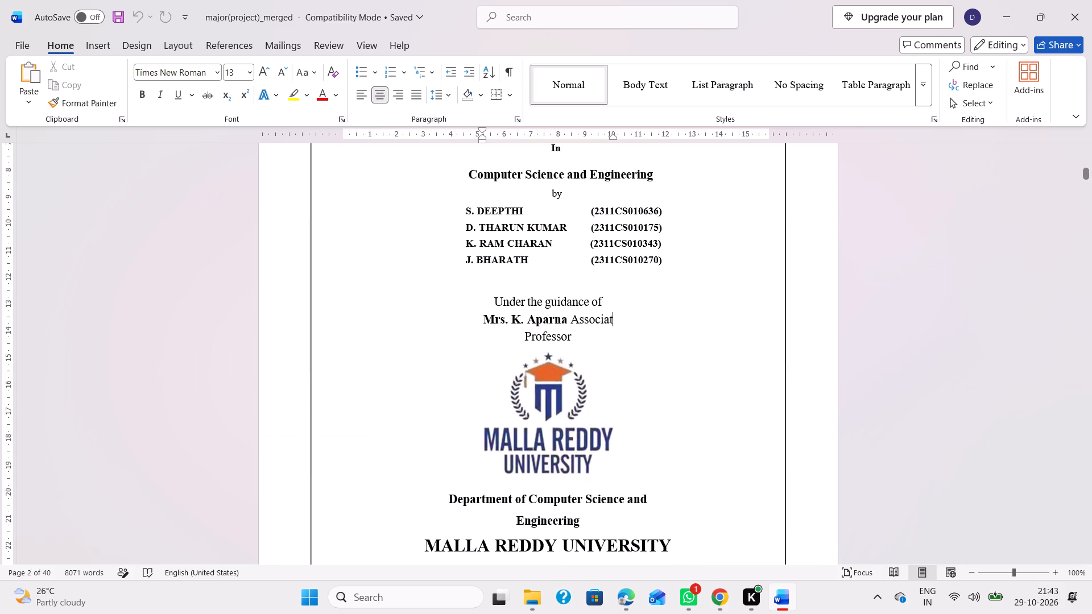
key("BackSpace")
key("BackSpace")
key("BackSpace")
key("BackSpace")
key("BackSpace")
type("istant")
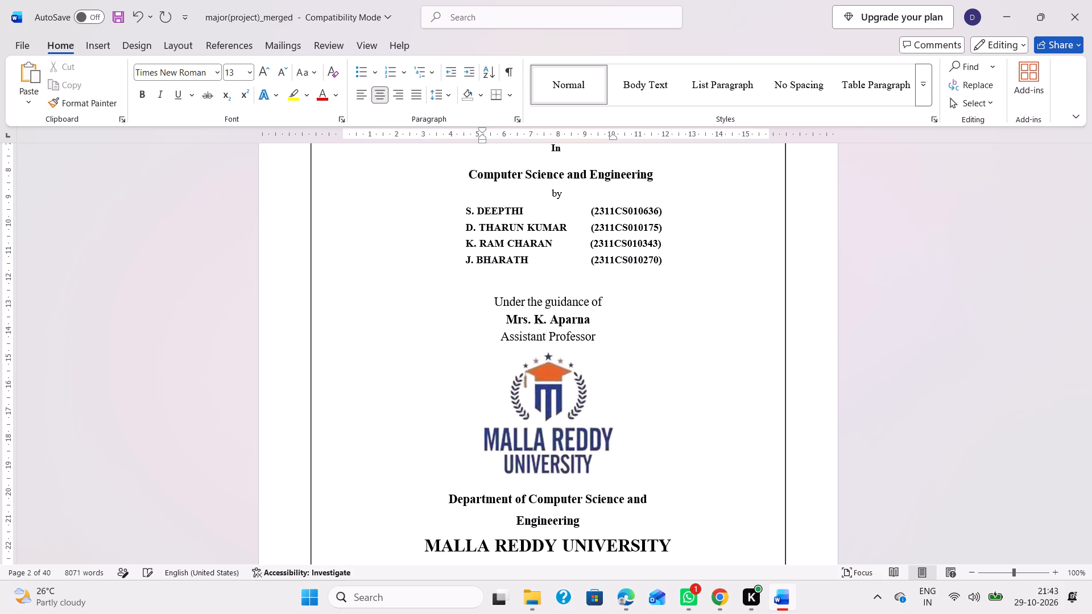
Look through the merged report from its title pages to the references and the Chapter 4 work plan table.
scroll(547, 337, "down", 2)
scroll(535, 368, "up", 6)
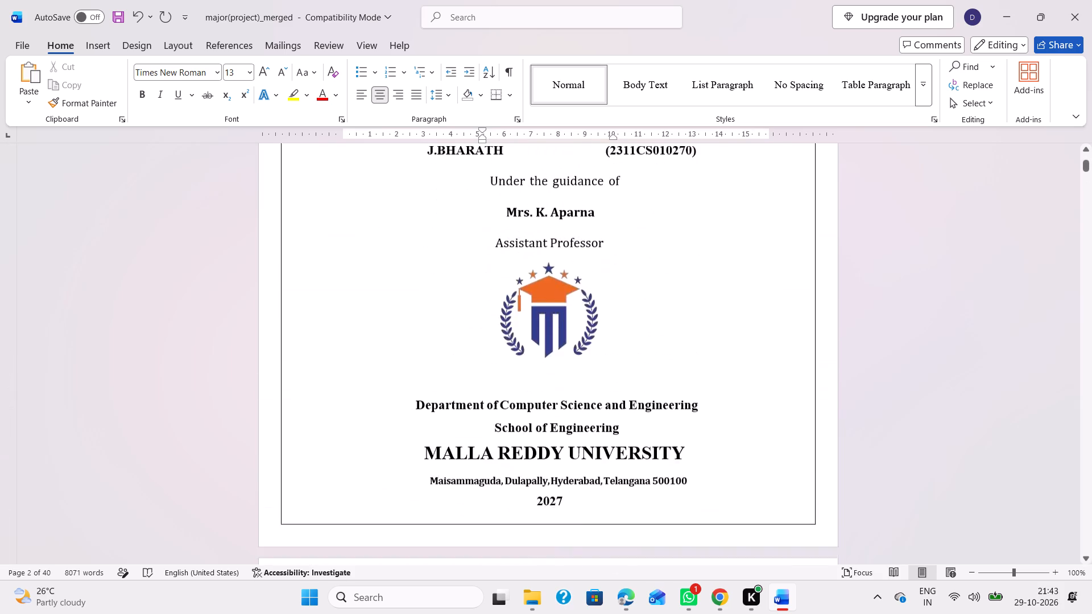
scroll(535, 368, "up", 1)
scroll(540, 325, "down", 7)
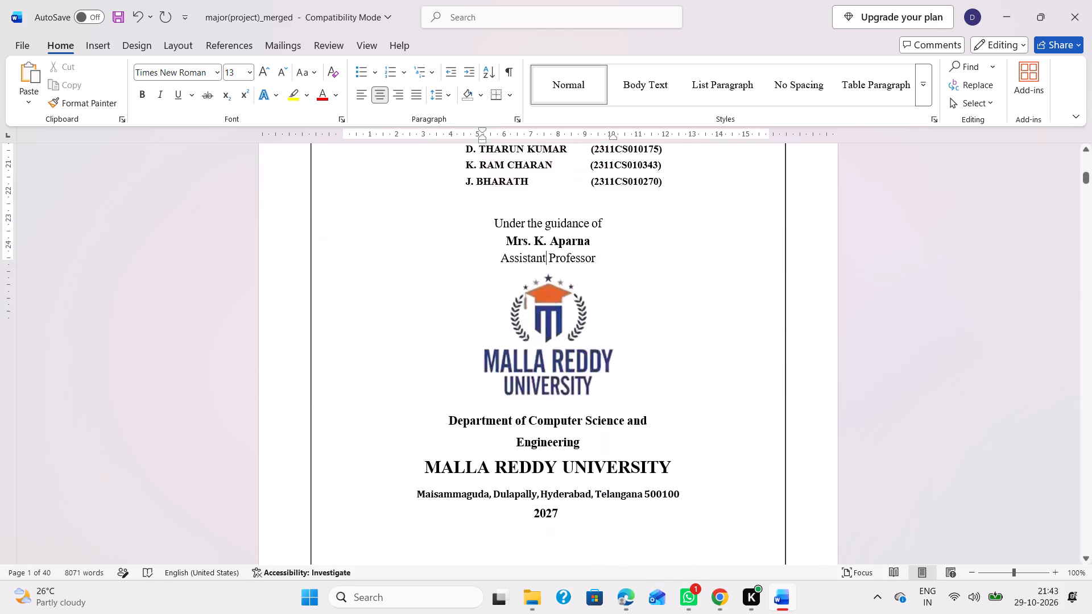
scroll(540, 325, "down", 2)
scroll(540, 325, "up", 1)
scroll(540, 325, "down", 9)
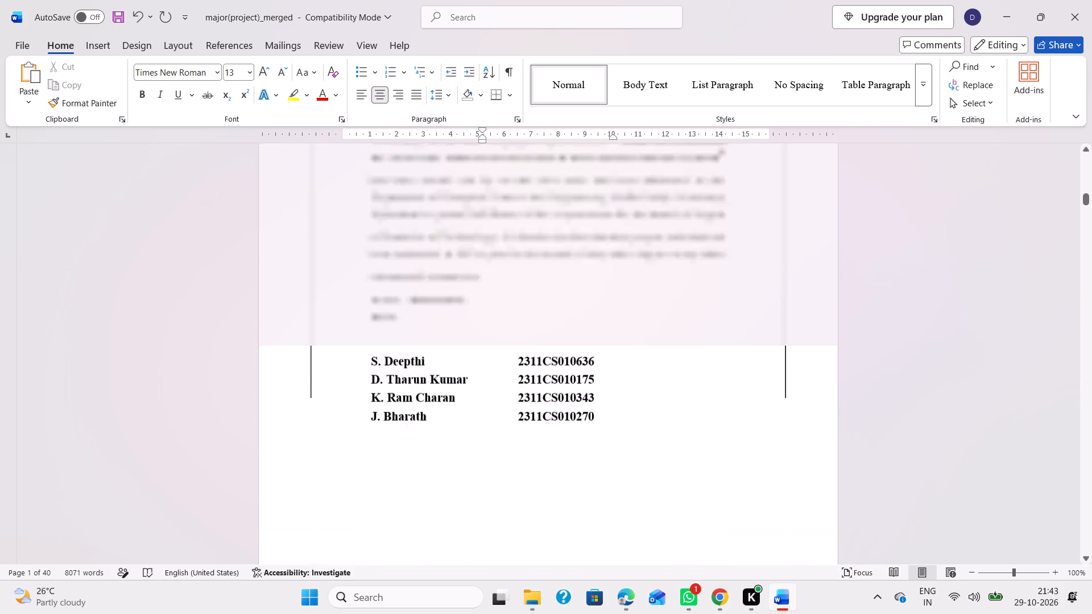
scroll(540, 325, "down", 19)
scroll(540, 325, "down", 4)
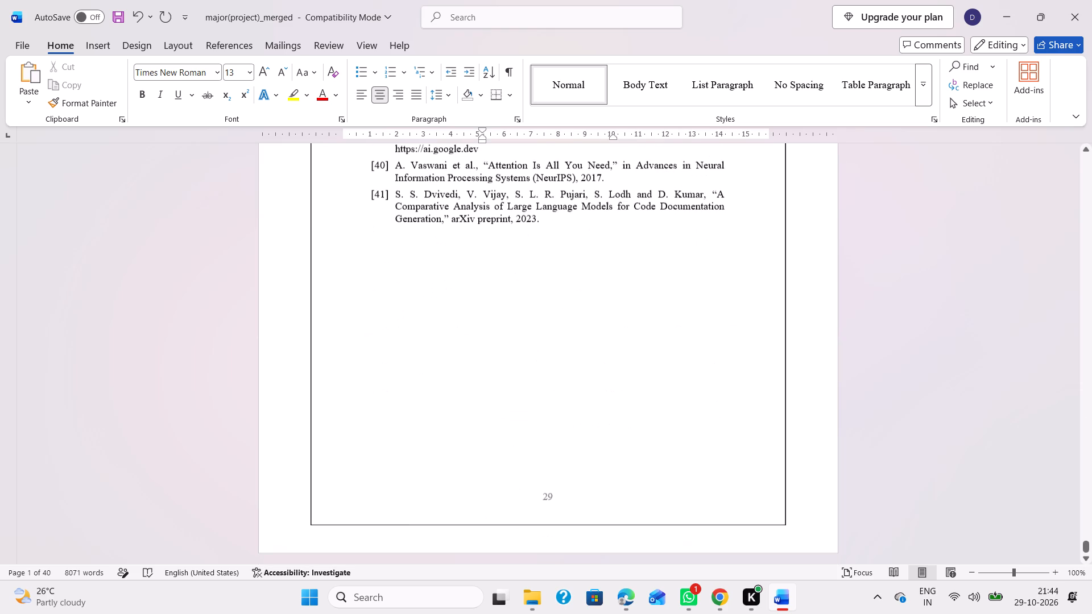
scroll(540, 325, "up", 12)
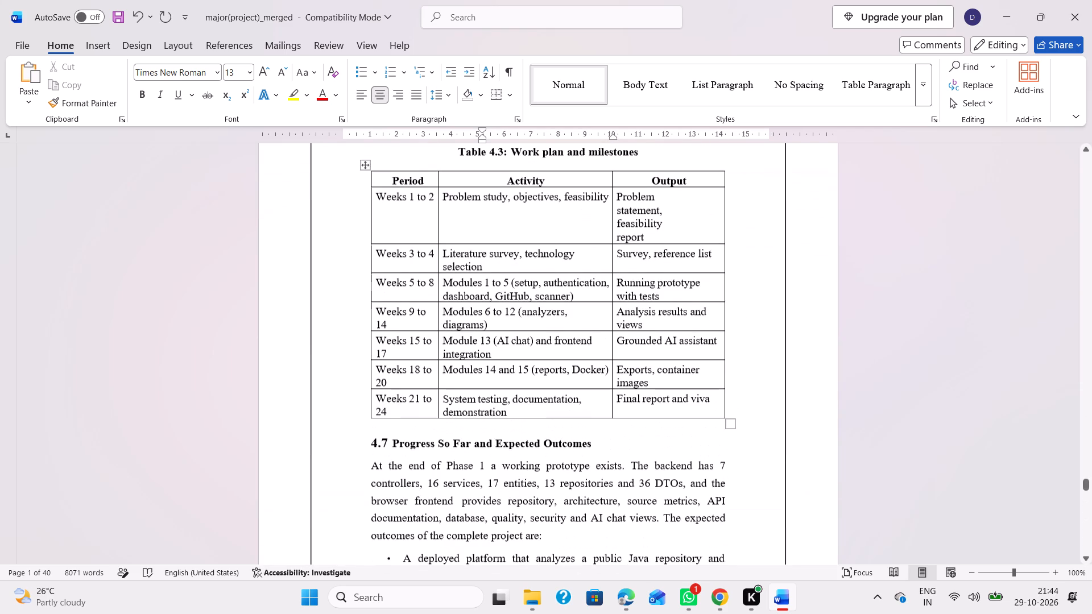
Close the major(project)_merged document.
left_click(1091, 0)
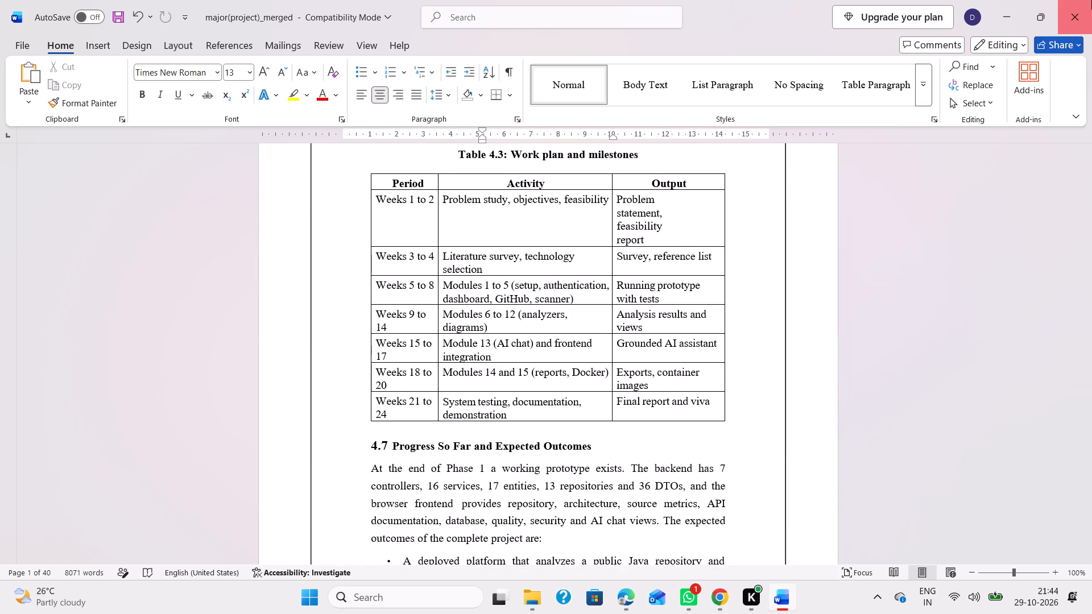
left_click(544, 404)
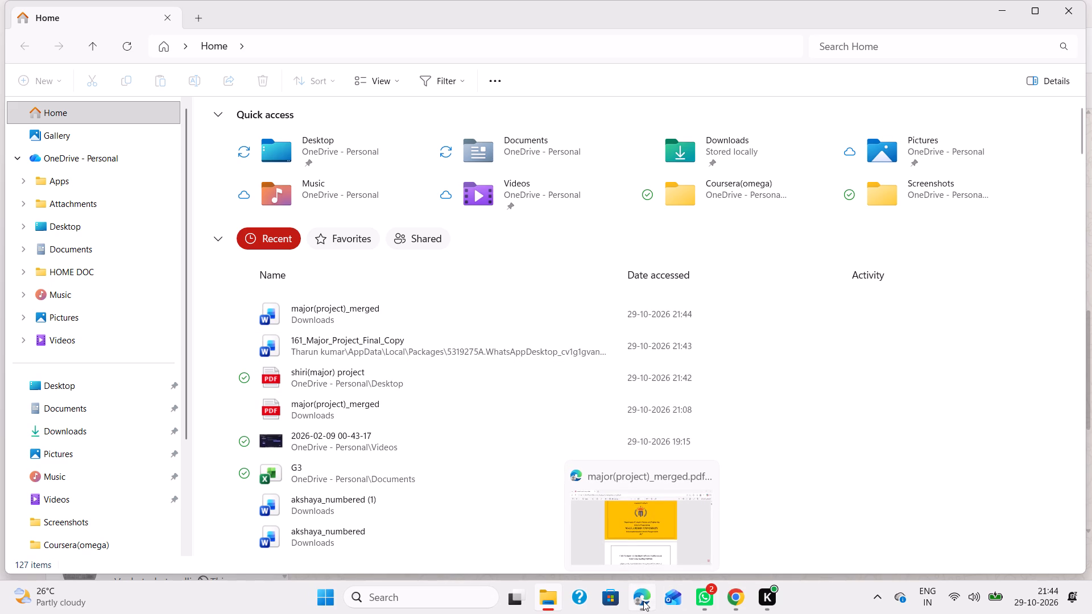
Switch to Chrome and bring up the Claude chat about the report's heading sizes and list of tables.
left_click(741, 597)
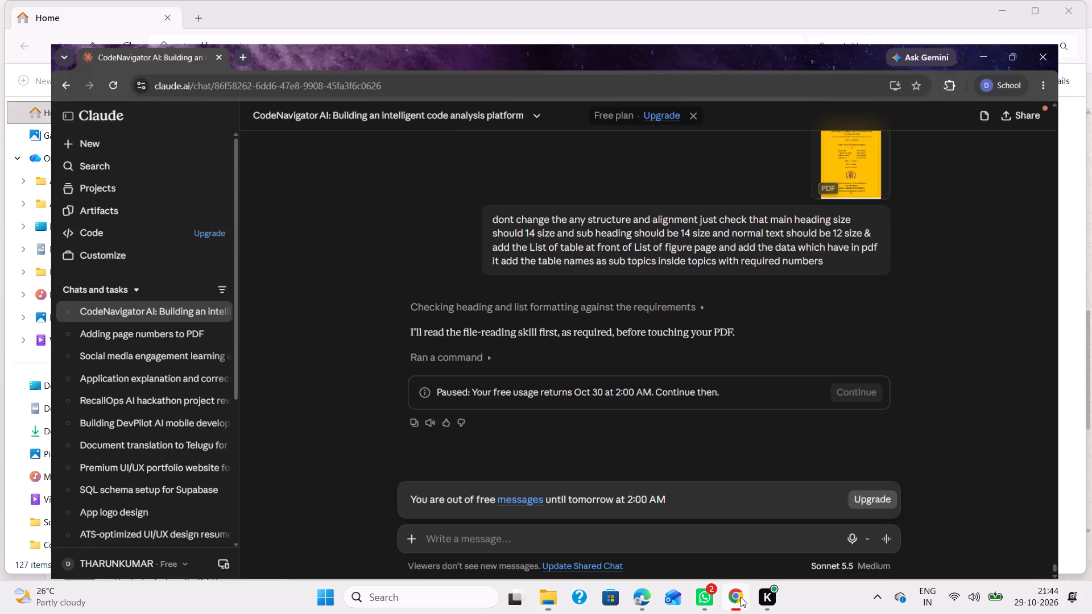
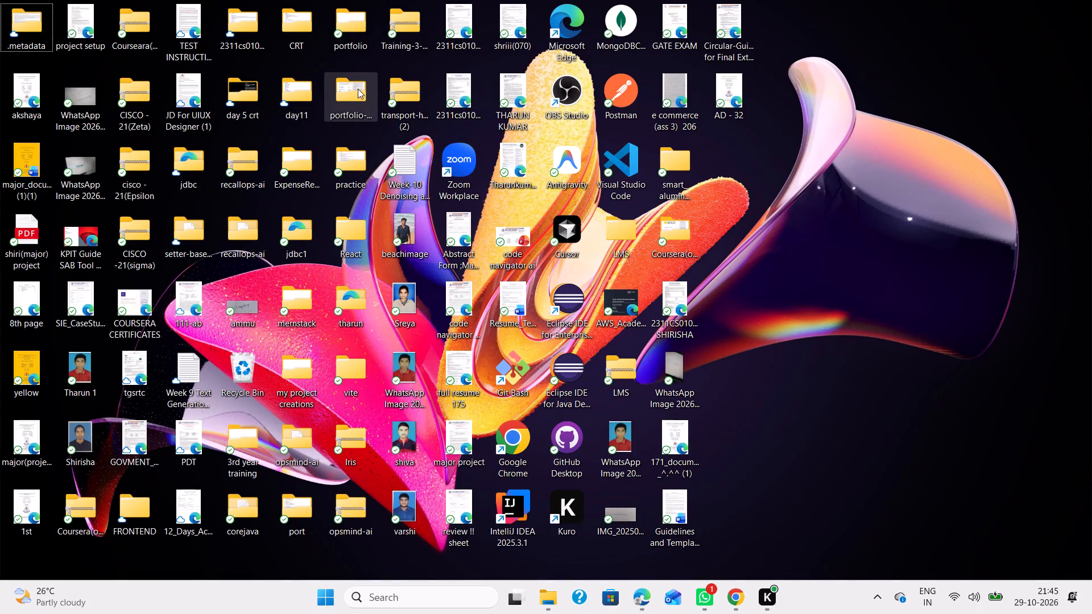
Open the shiri(major) project PDF from the desktop.
double_click(34, 235)
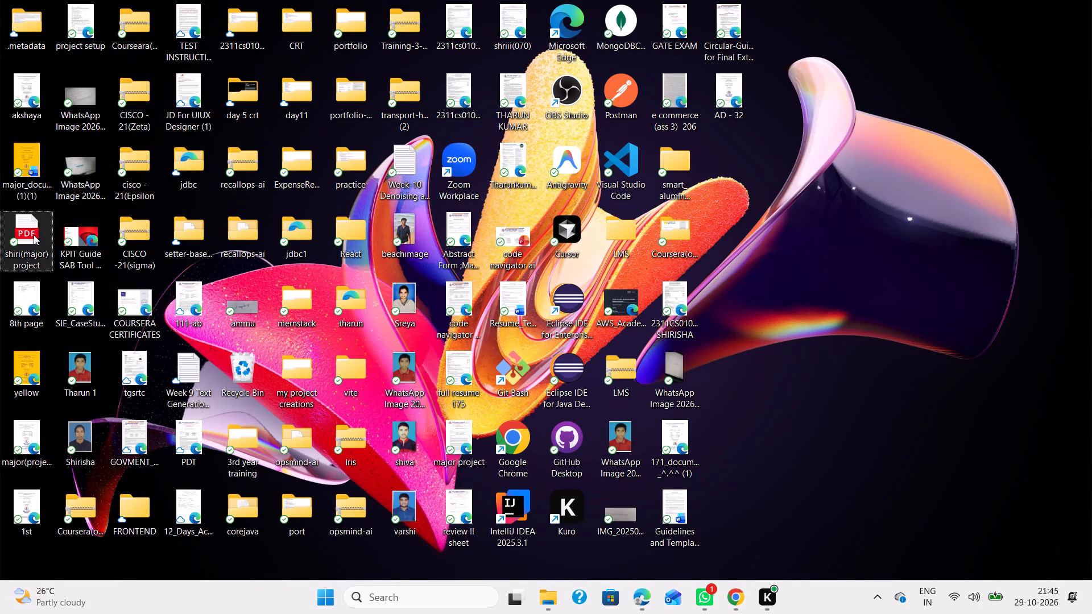
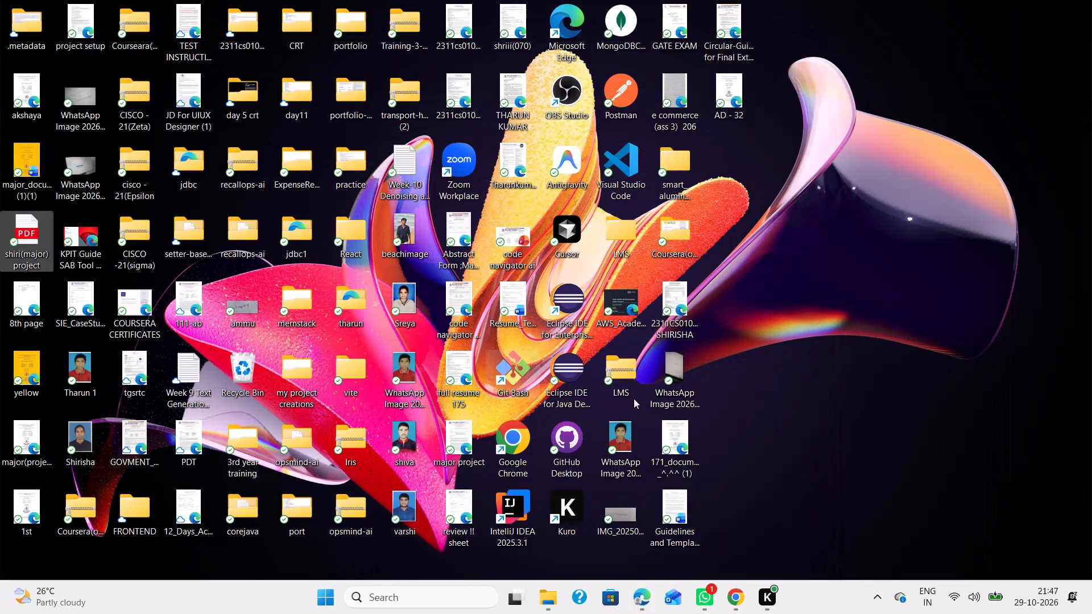
Reopen the 161_Major_Project_Final_Copy document from the recent files in File Explorer.
left_click(552, 604)
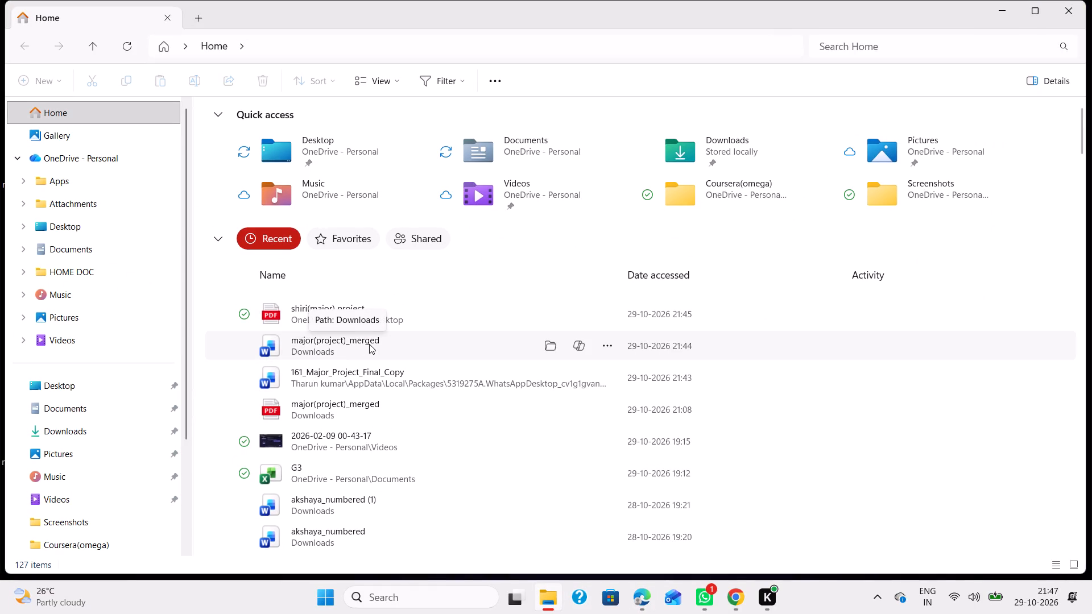
double_click(368, 374)
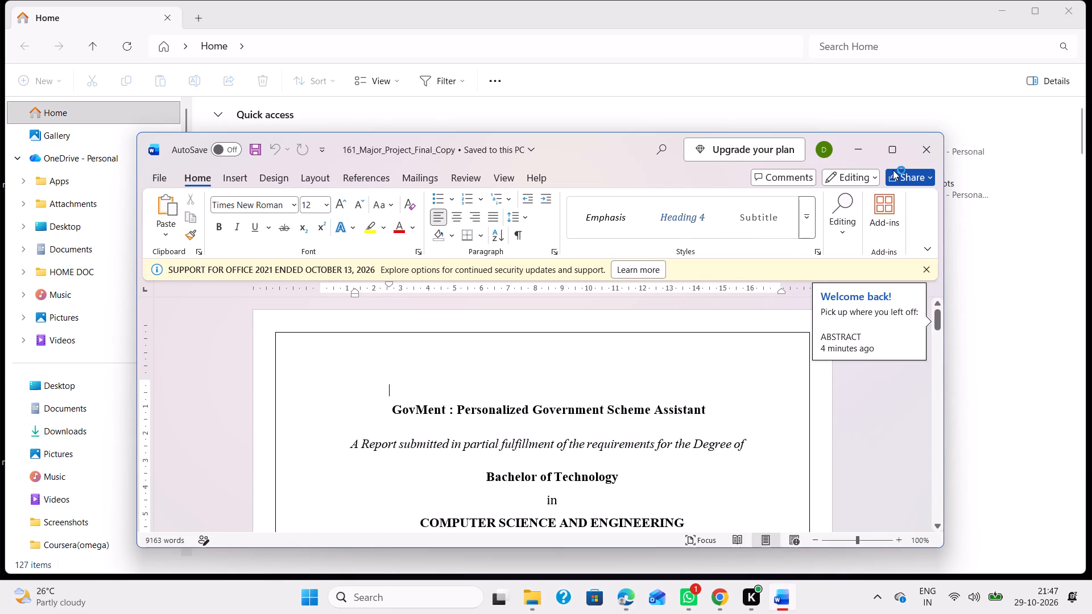
Maximize the window of the 161_Major_Project_Final_Copy document.
key("super+Up")
key("super+Up")
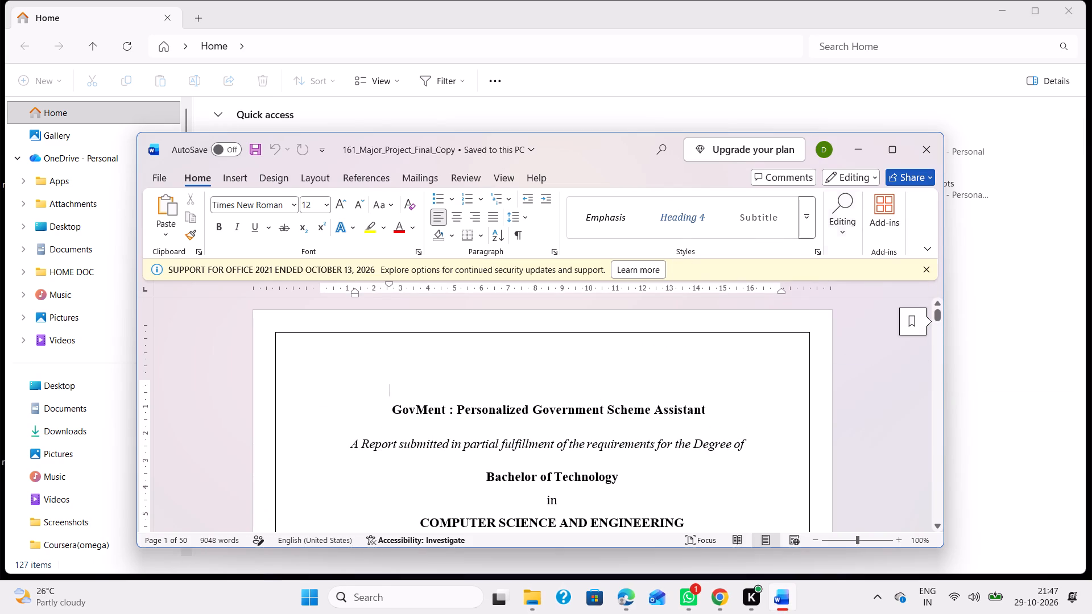
left_click(761, 312)
key("super+Up")
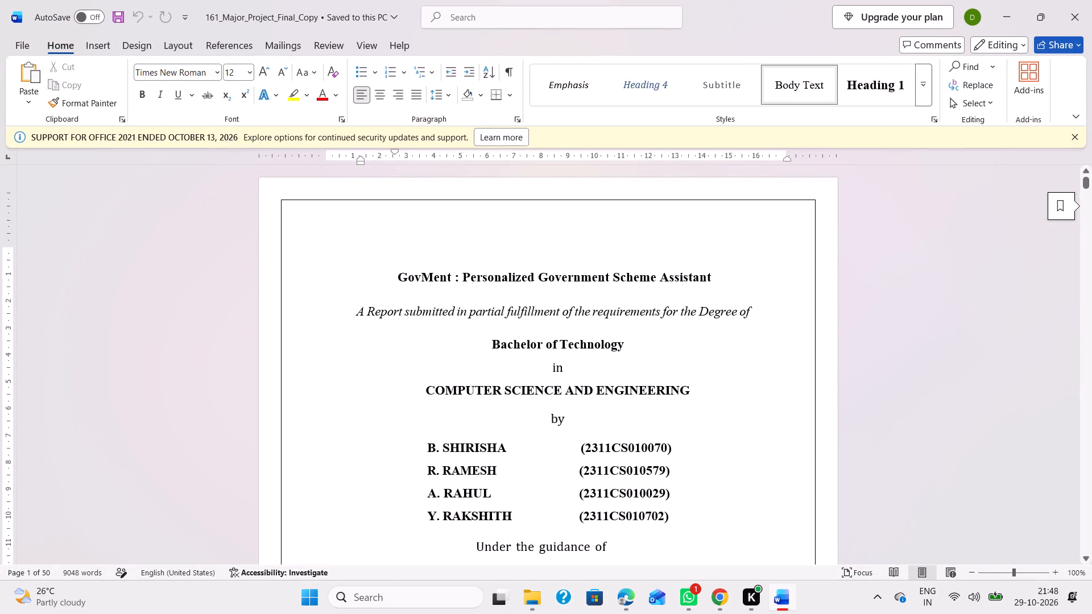
Set the footer's distance from the bottom to 1 cm in the Chapter 1 section containing 1.1 and 1.2.
scroll(584, 414, "down", 14)
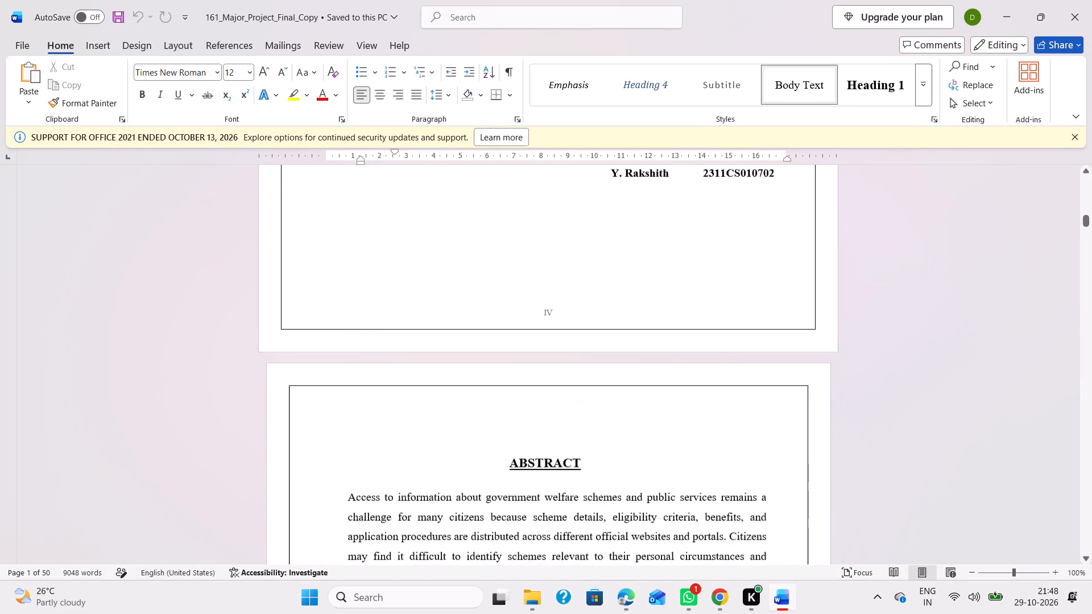
scroll(584, 414, "down", 3)
scroll(525, 475, "down", 3)
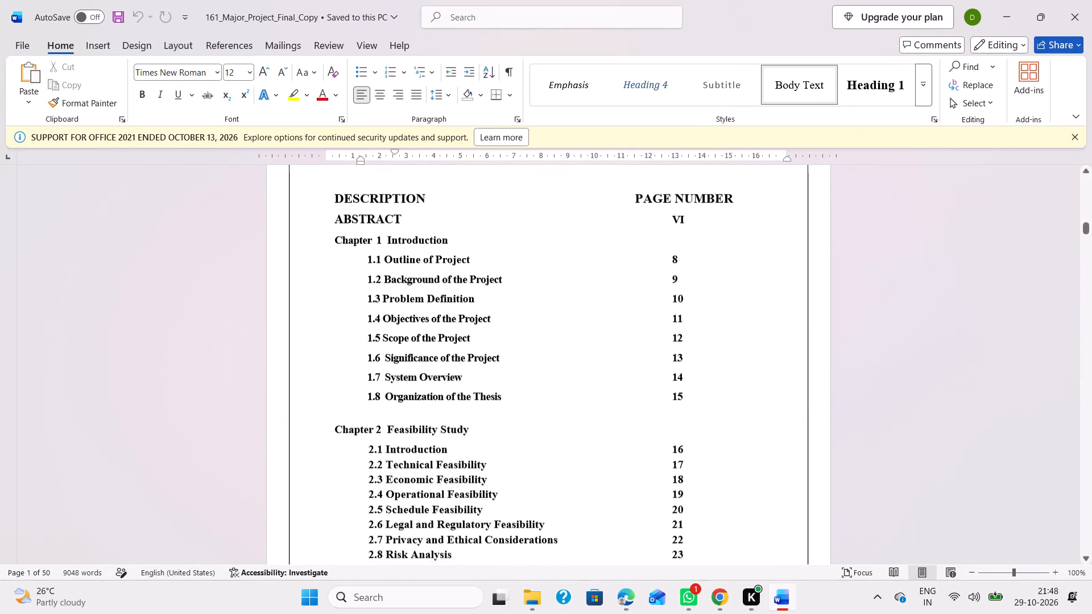
scroll(587, 415, "down", 2)
scroll(535, 488, "down", 2)
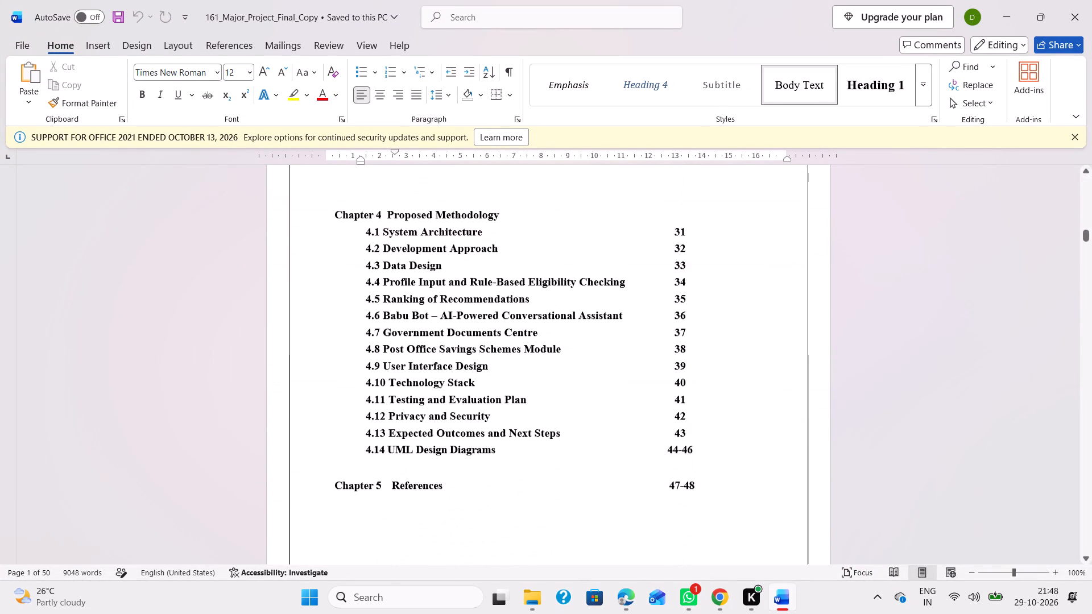
scroll(556, 438, "down", 7)
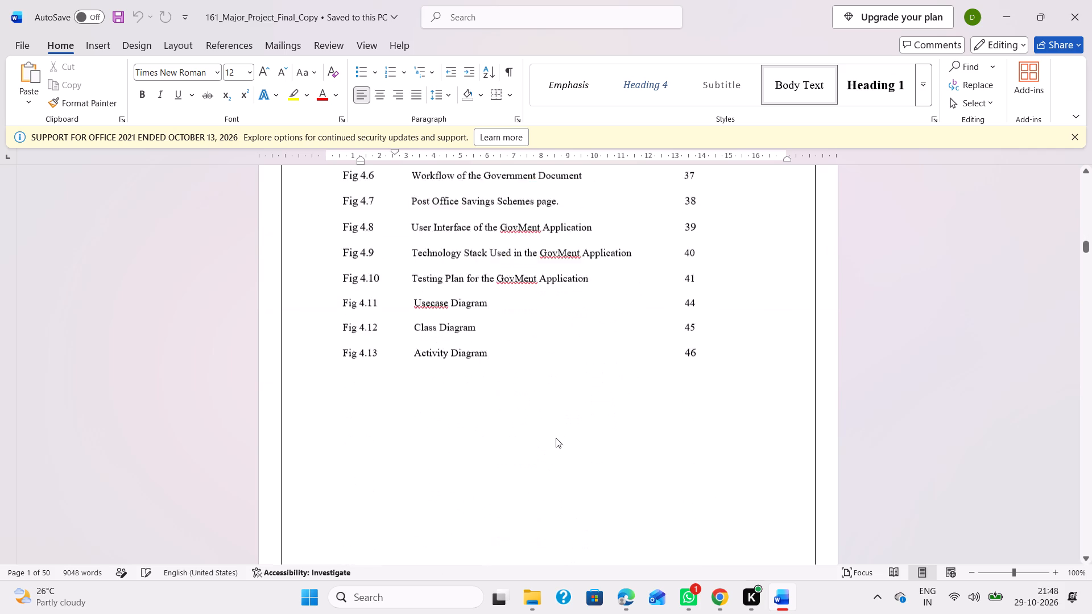
scroll(556, 438, "down", 4)
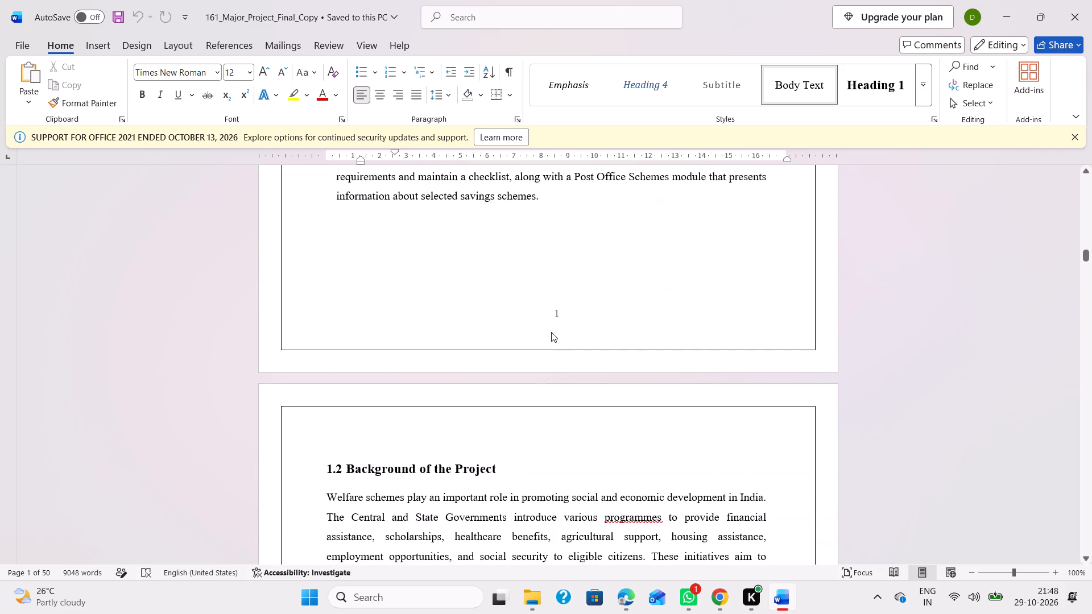
double_click(551, 332)
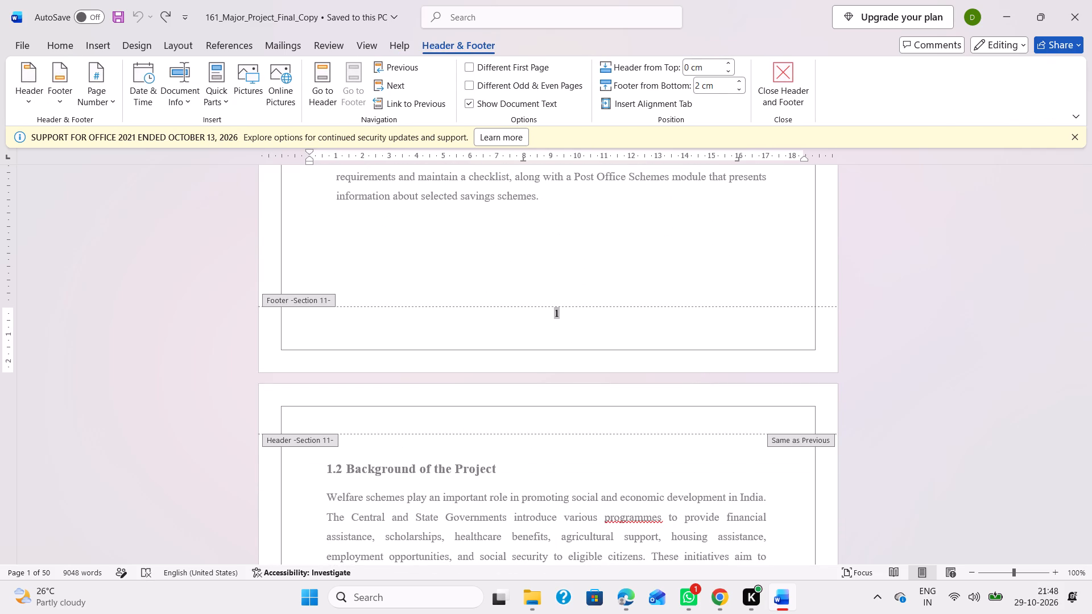
left_click(706, 84)
key("1")
key("Return")
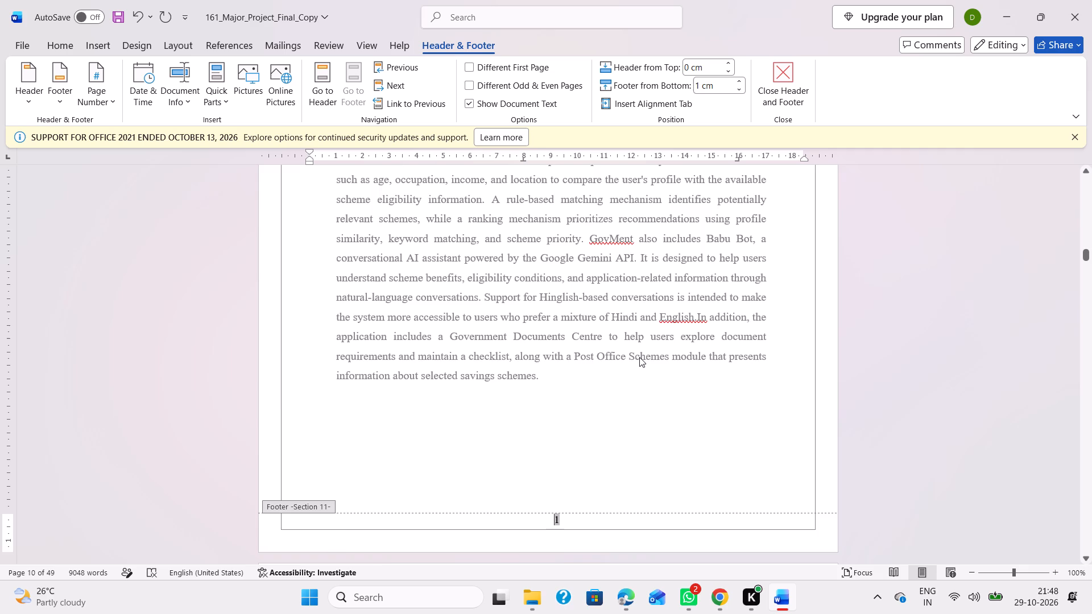
Examine the footer page numbers from Chapter 1 back through the certificate, declaration, acknowledgement, abstract and table of contents pages.
scroll(639, 357, "down", 12)
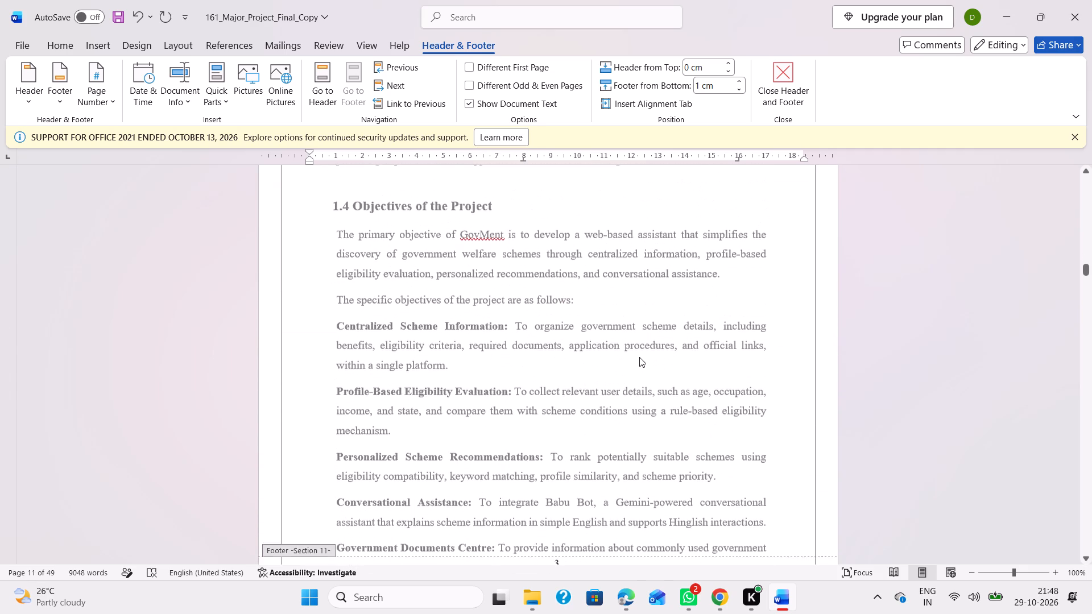
scroll(639, 357, "down", 1)
scroll(639, 357, "up", 13)
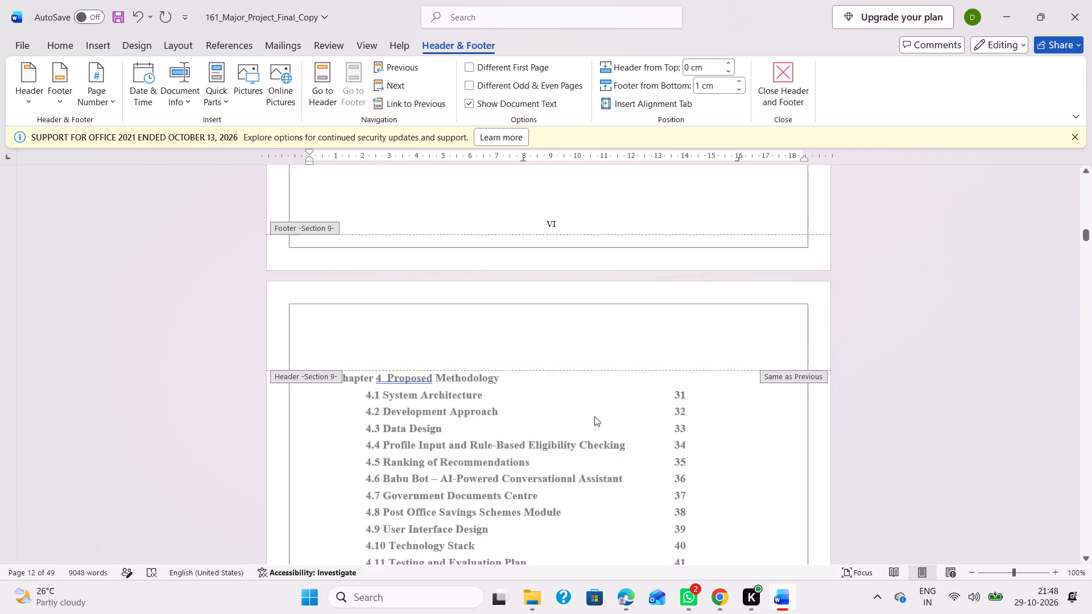
scroll(594, 416, "up", 7)
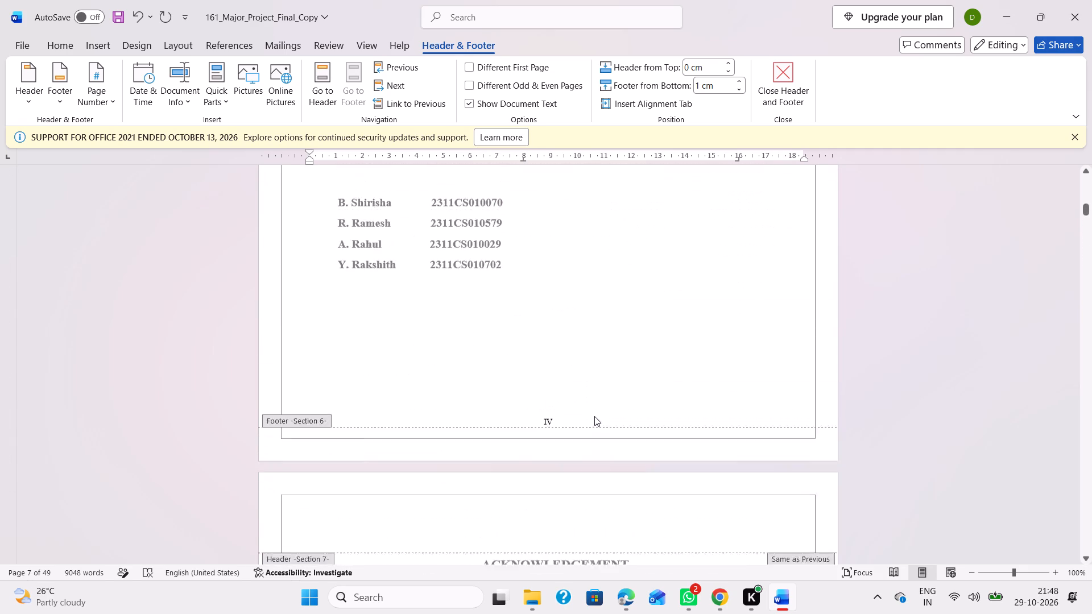
scroll(594, 416, "down", 2)
scroll(594, 416, "up", 4)
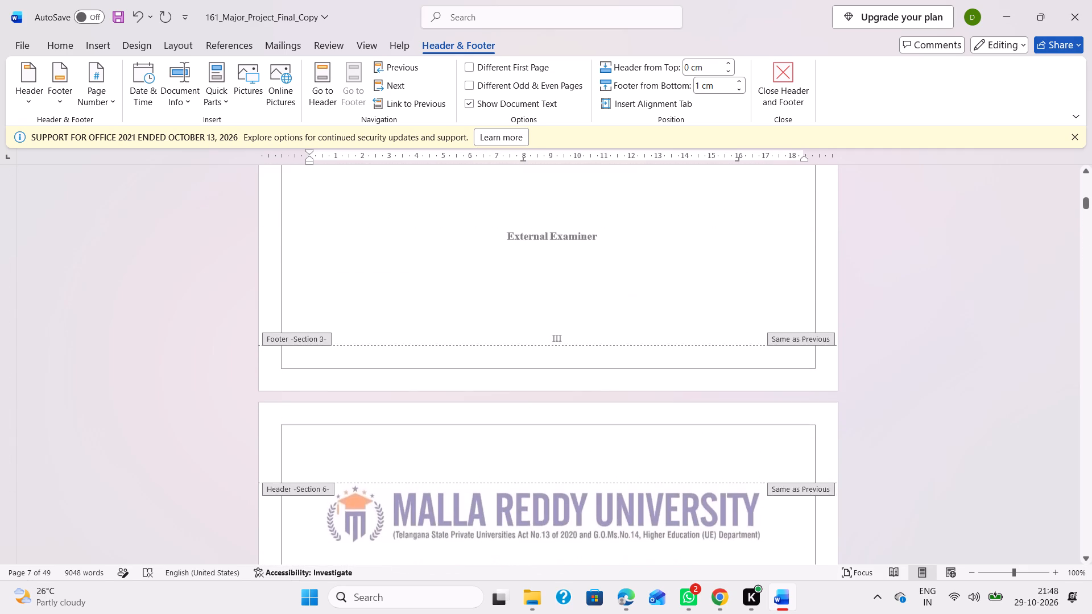
scroll(594, 416, "down", 7)
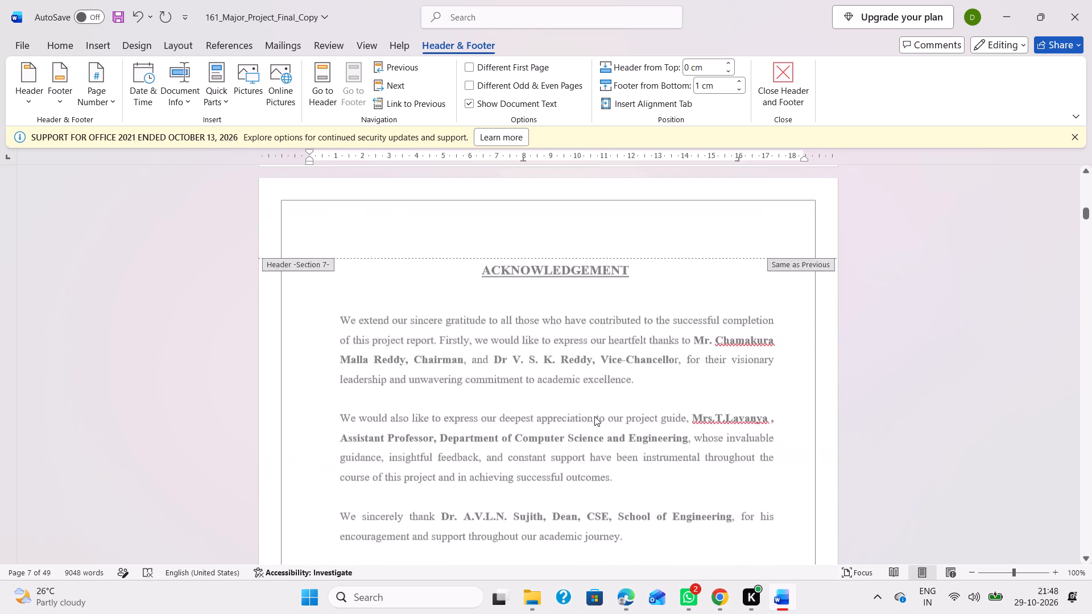
scroll(594, 416, "down", 2)
scroll(594, 416, "up", 3)
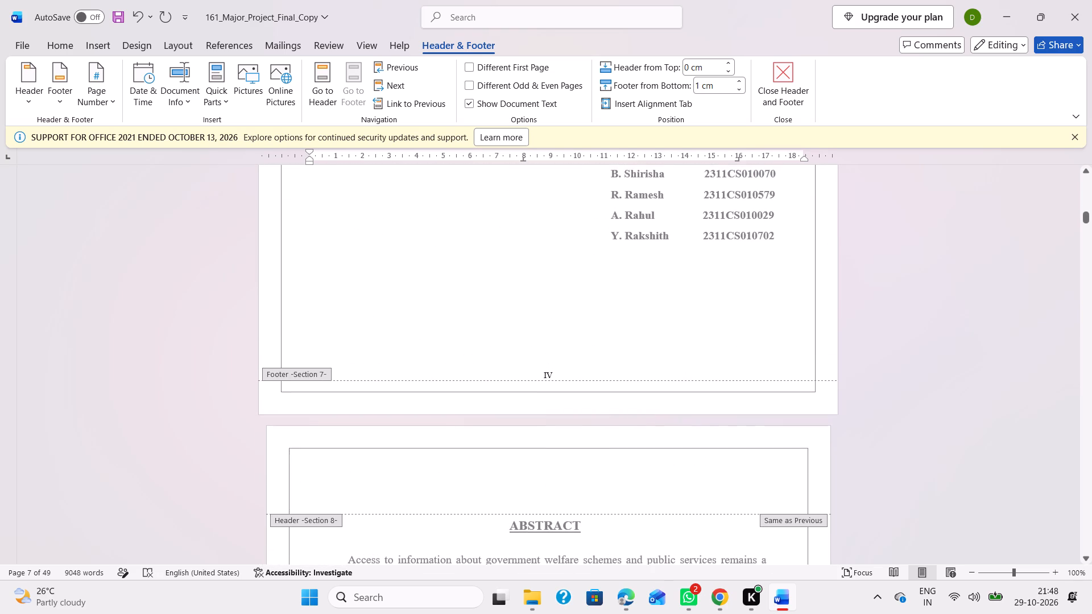
scroll(568, 398, "down", 7)
scroll(568, 398, "up", 7)
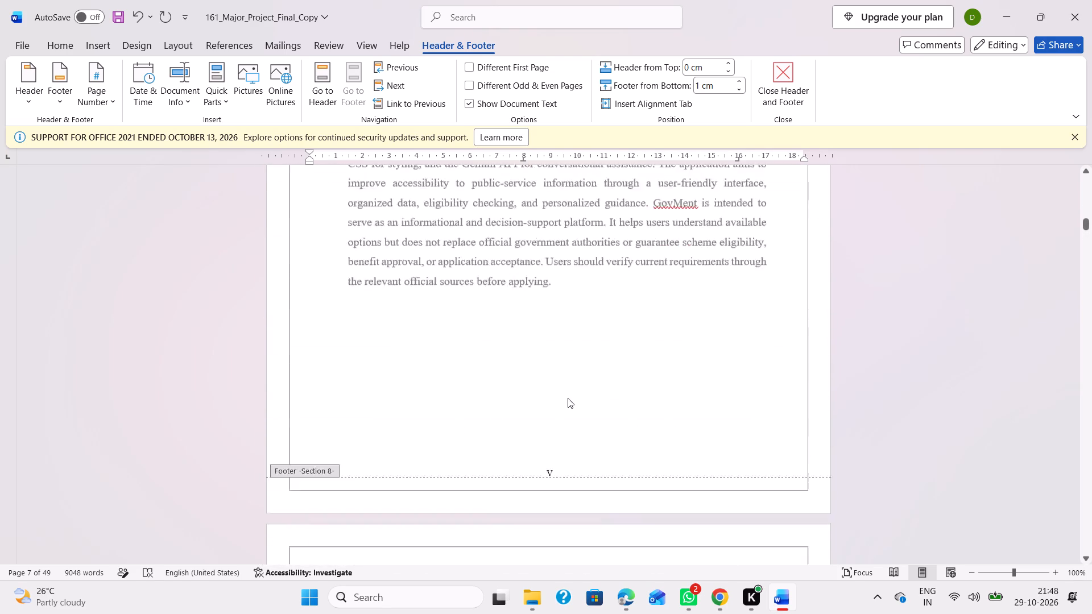
scroll(568, 398, "up", 1)
scroll(580, 462, "down", 3)
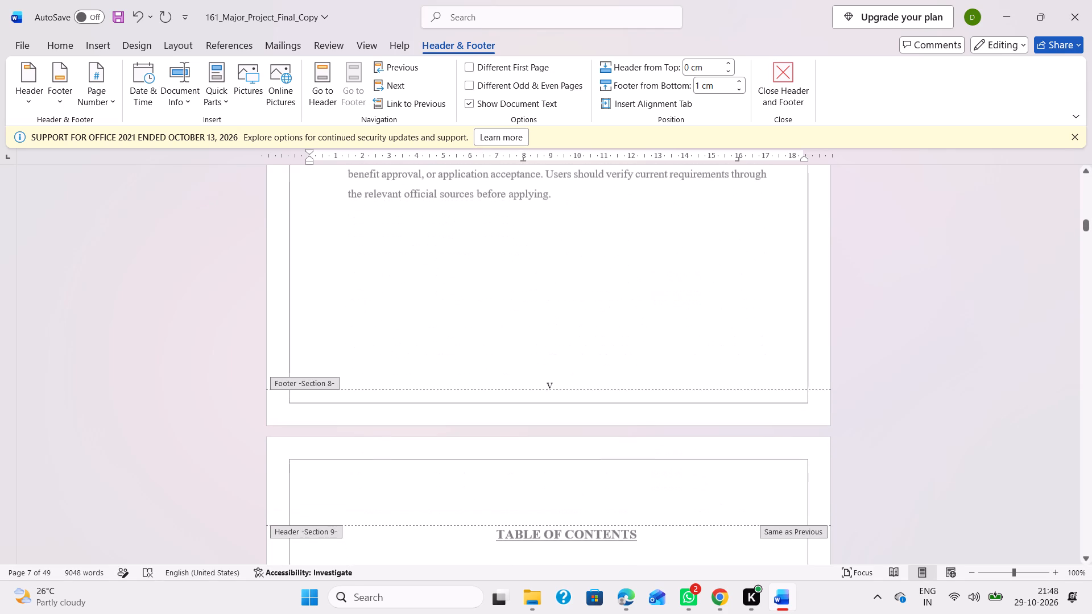
left_click(561, 383)
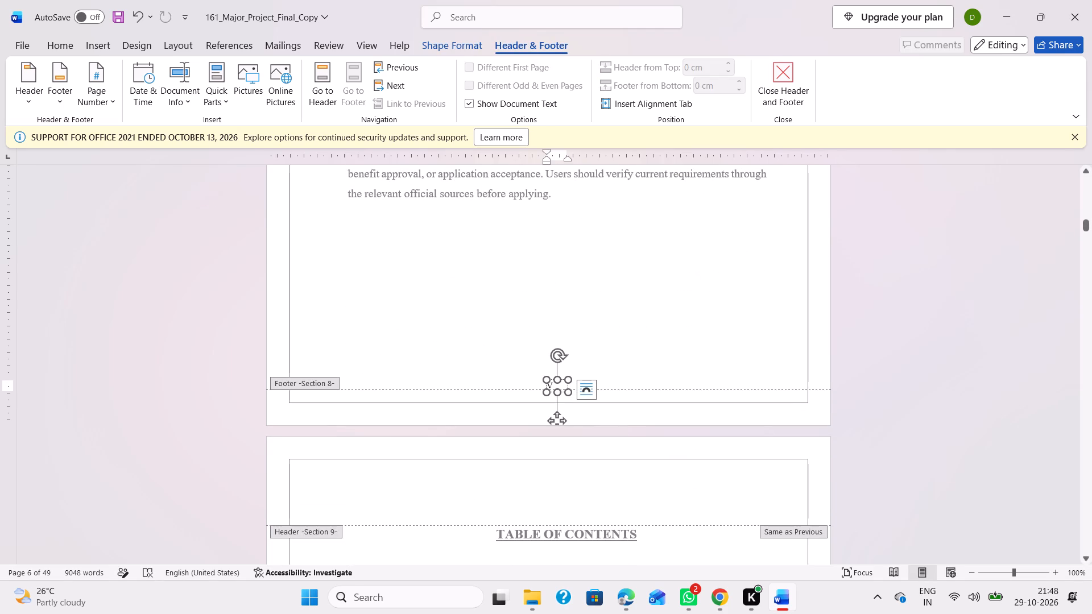
scroll(561, 383, "down", 5)
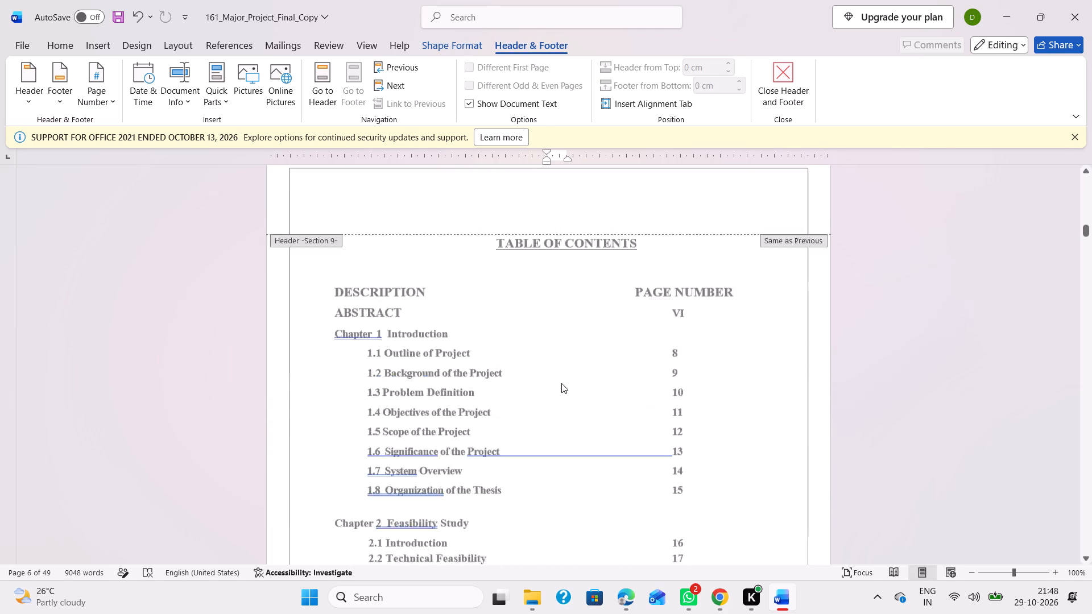
Check the acknowledgement and abstract pages in the print preview and return to the document.
key("ctrl+p")
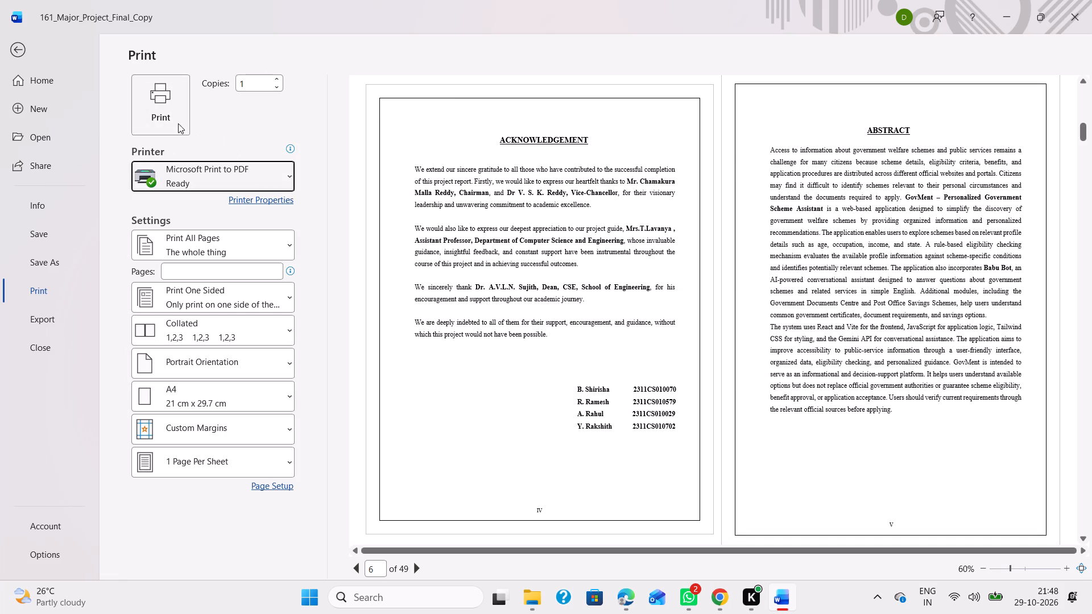
left_click(26, 58)
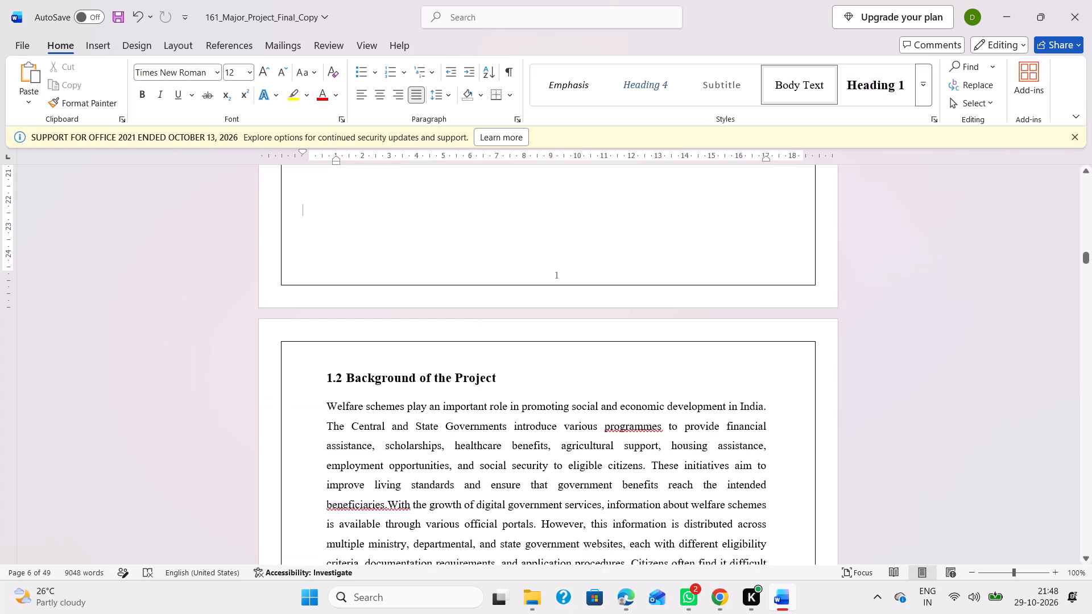
Review the page numbers from Chapter 1 back through the list of figures, table of contents, abstract and acknowledgement.
scroll(416, 332, "up", 3)
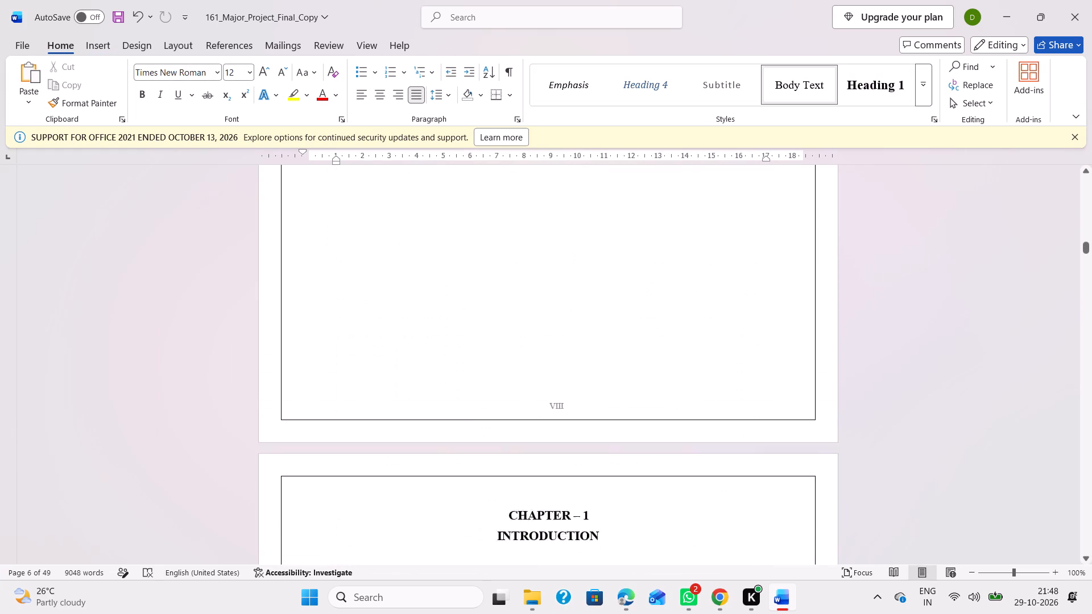
scroll(577, 374, "down", 1)
scroll(563, 420, "up", 3)
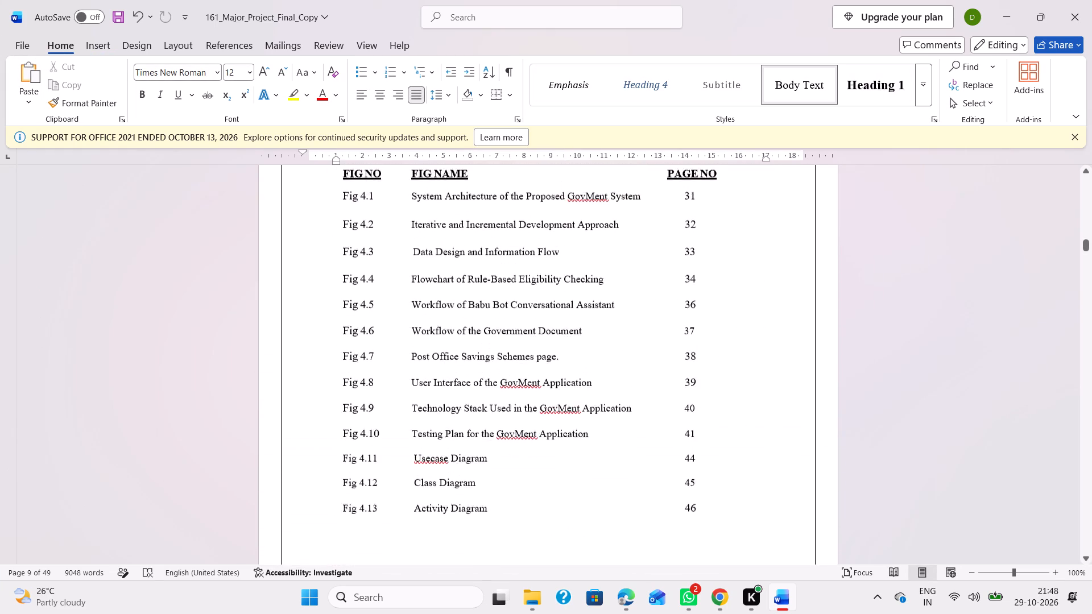
scroll(563, 420, "up", 1)
scroll(576, 352, "up", 3)
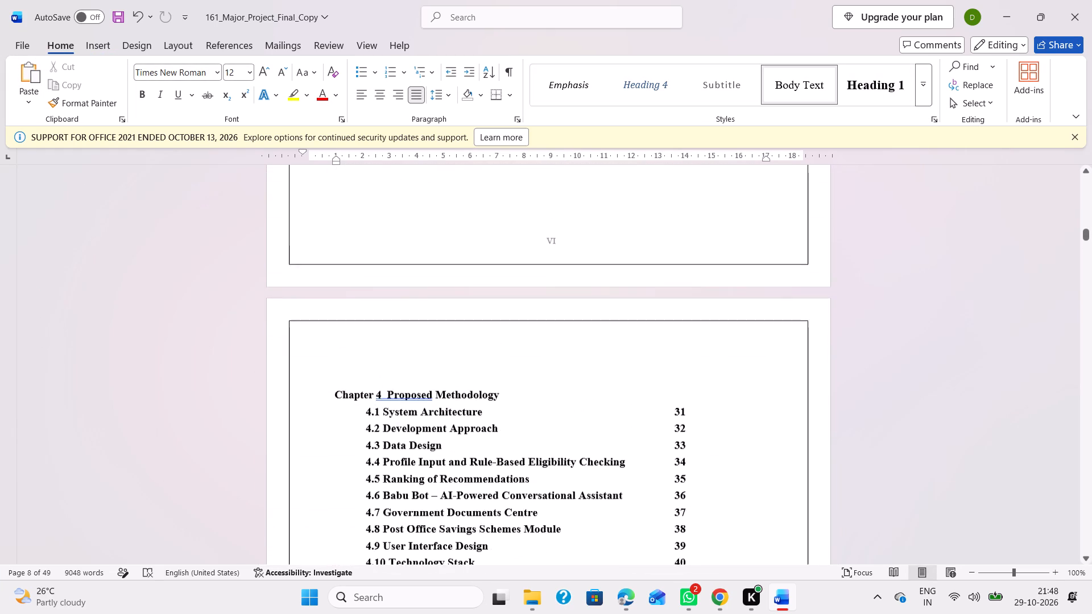
scroll(576, 352, "up", 6)
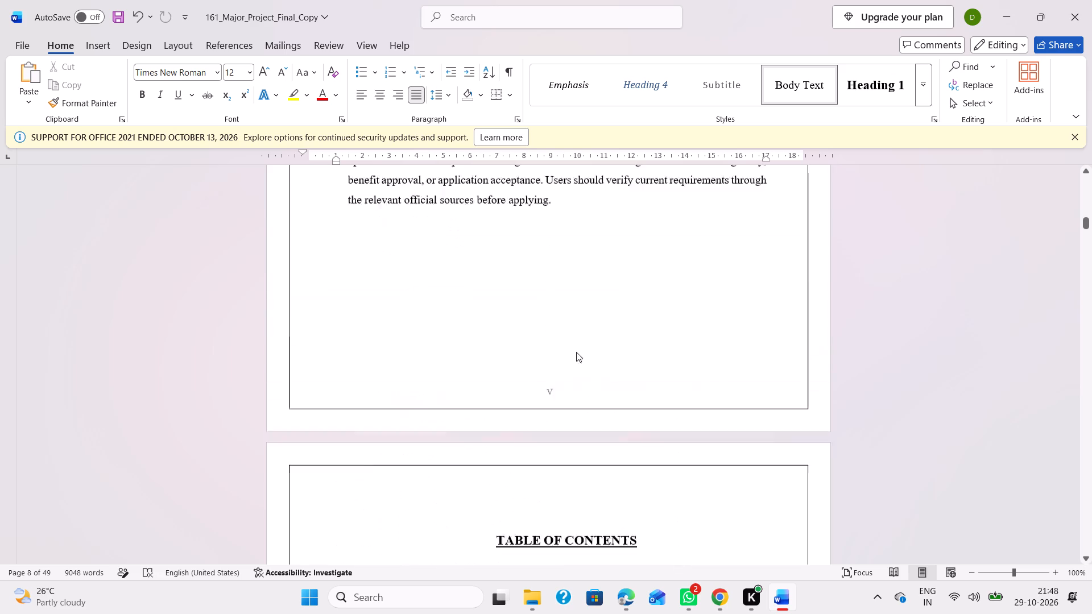
scroll(576, 352, "up", 6)
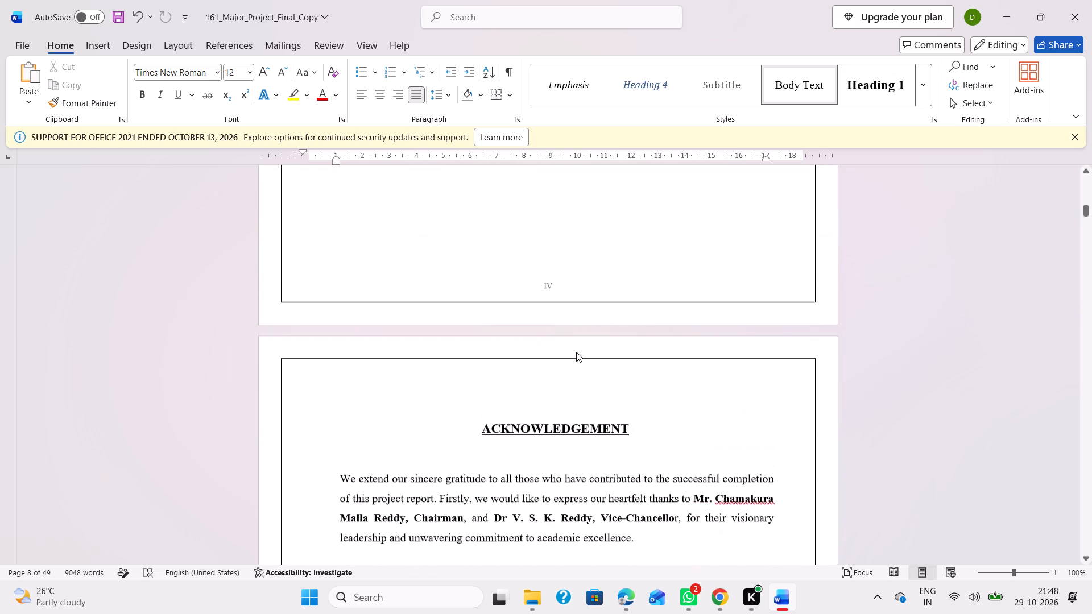
Change the footer page number on the acknowledgement page to V.
scroll(576, 352, "down", 5)
scroll(574, 291, "up", 1)
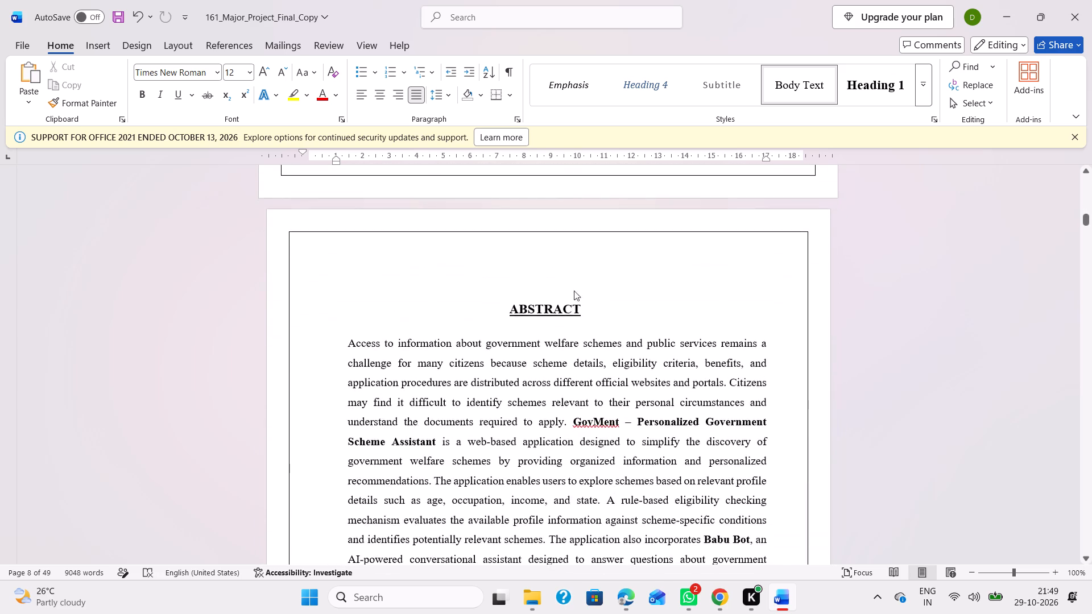
scroll(574, 291, "up", 1)
left_click(560, 330)
left_click(551, 332)
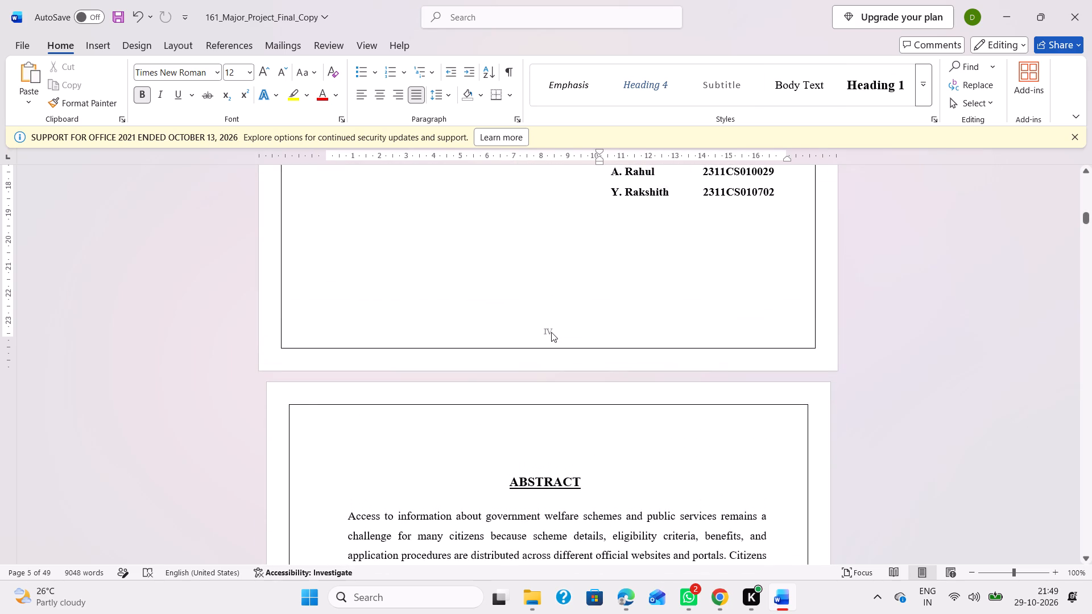
double_click(551, 332)
left_click(545, 331)
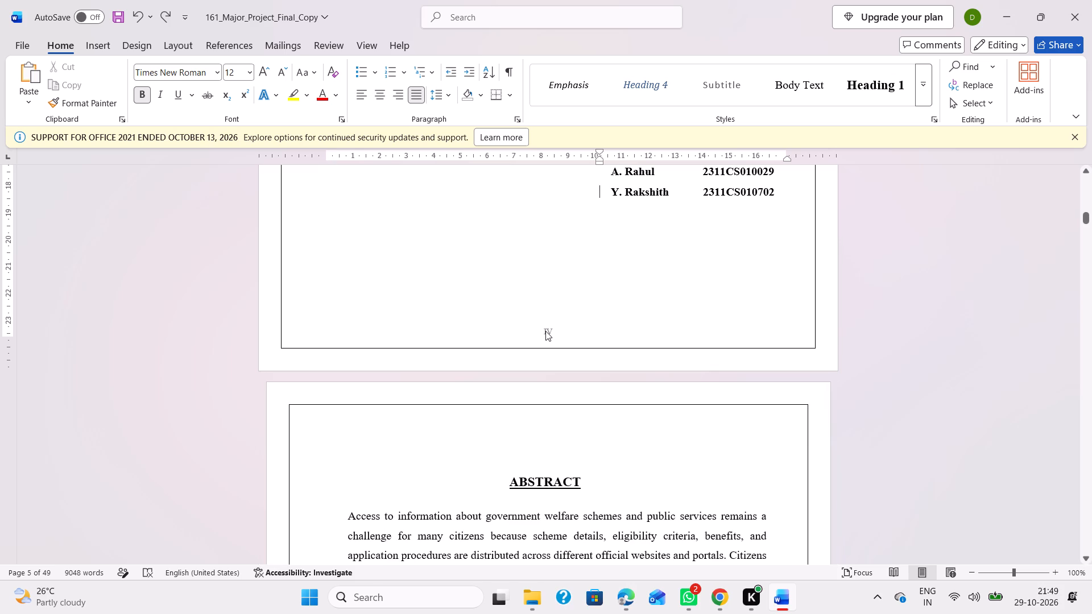
double_click(545, 331)
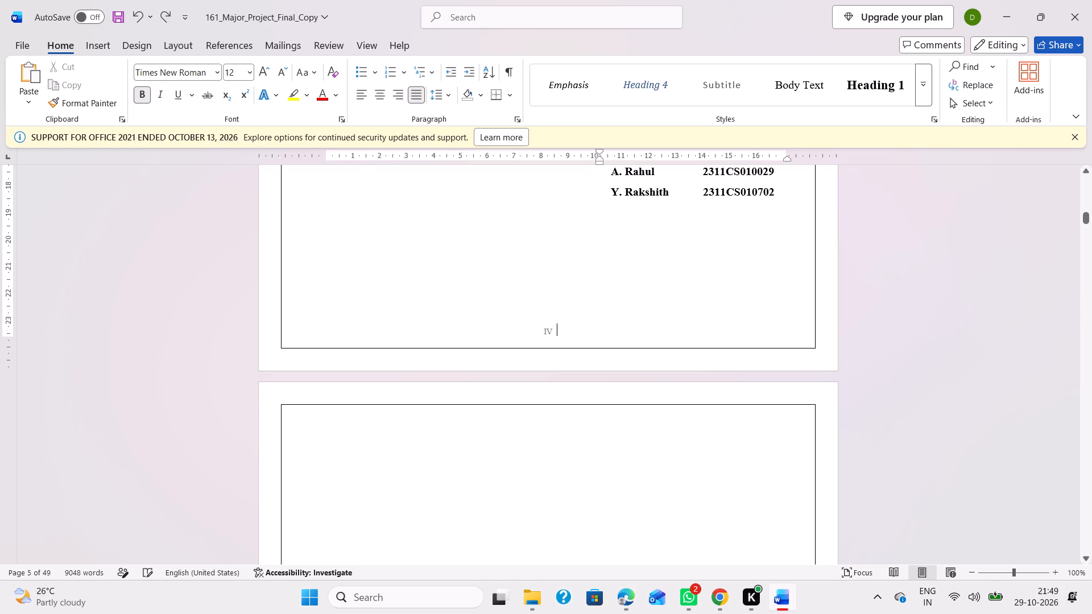
left_click(548, 331)
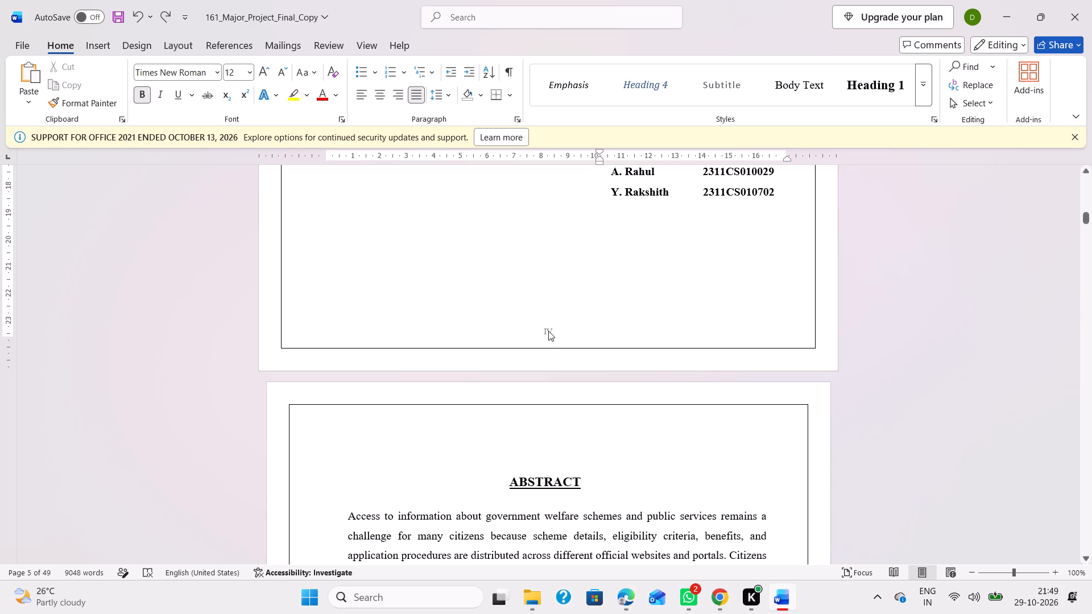
left_click(541, 329)
double_click(552, 330)
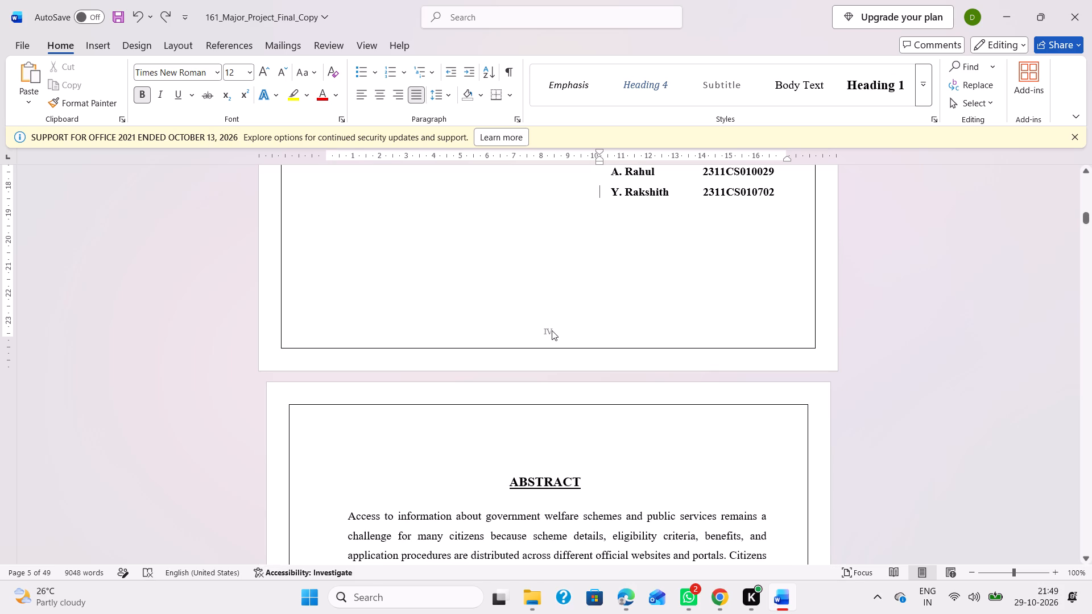
left_click(545, 331)
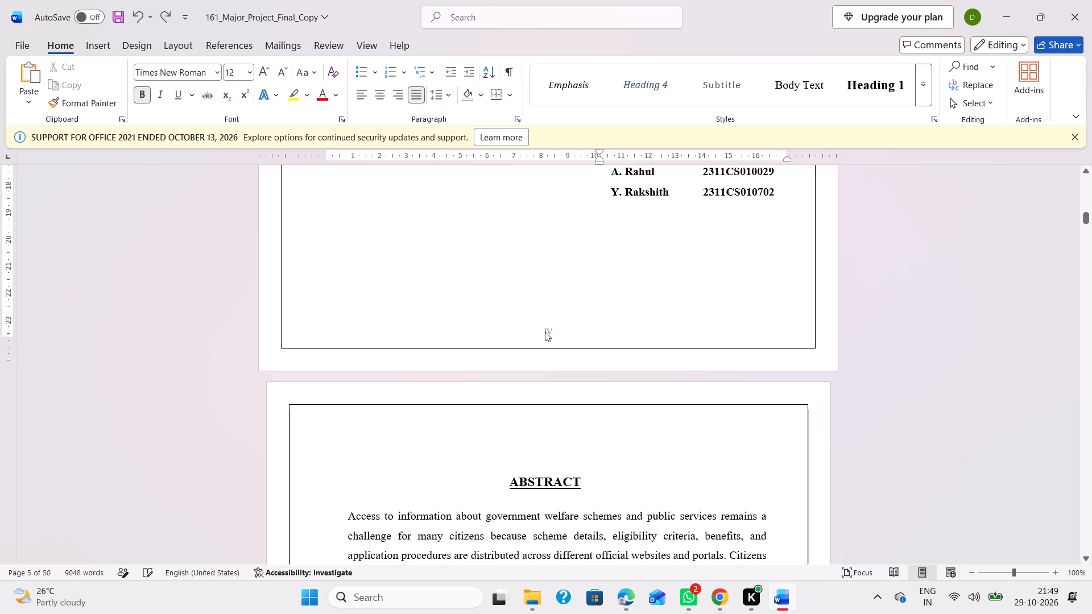
double_click(552, 342)
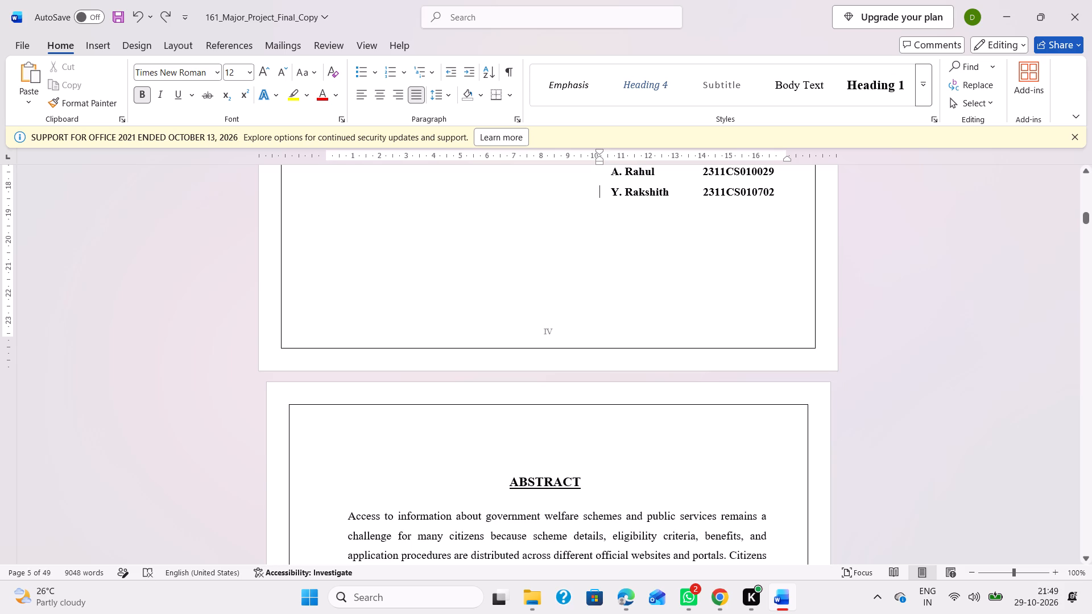
left_click(550, 330)
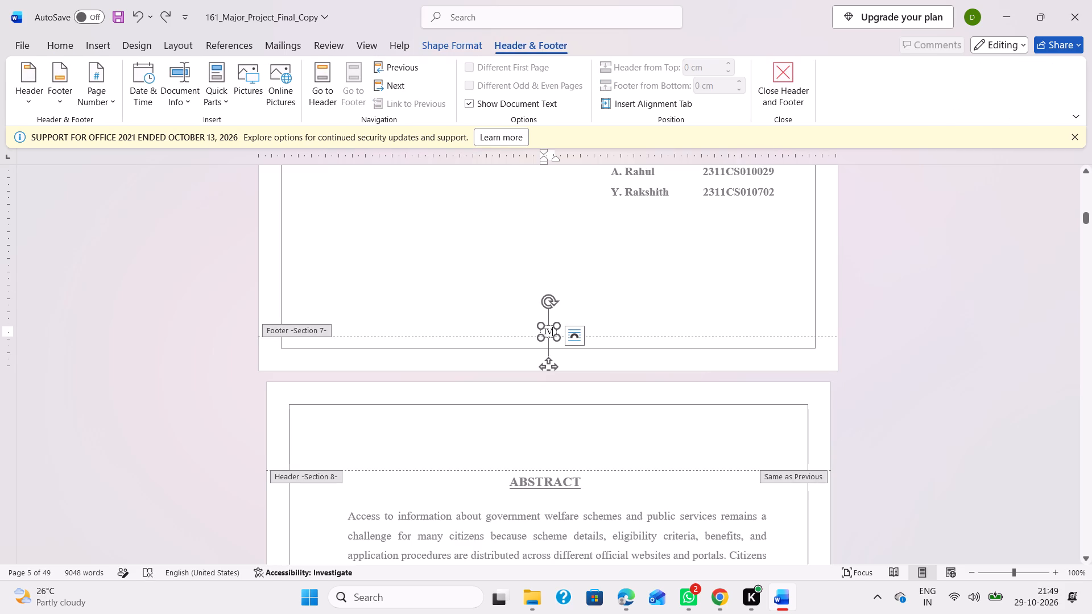
scroll(550, 330, "up", 5)
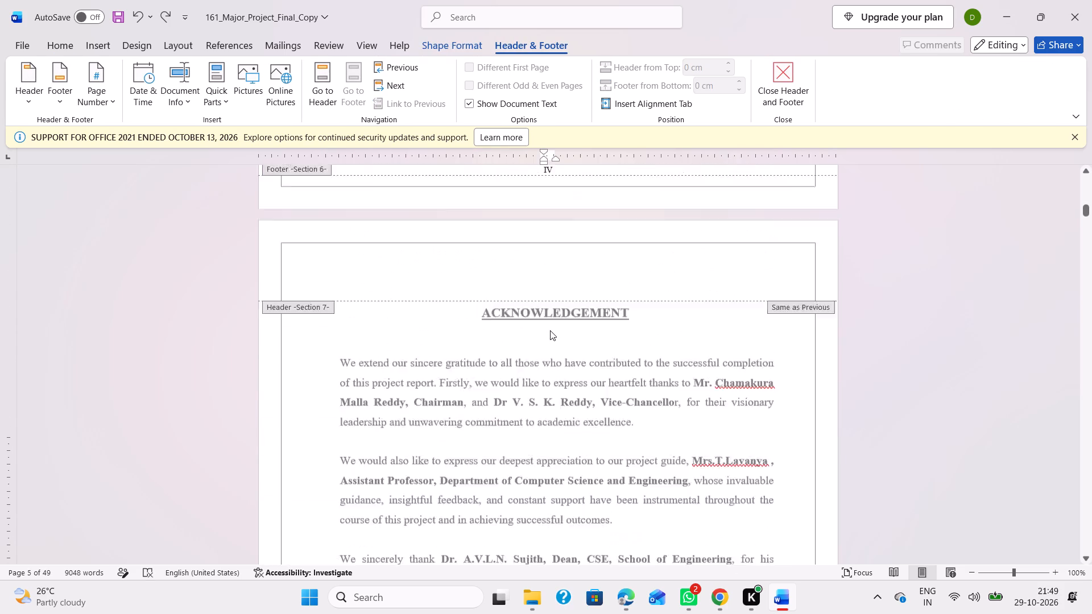
scroll(550, 330, "down", 5)
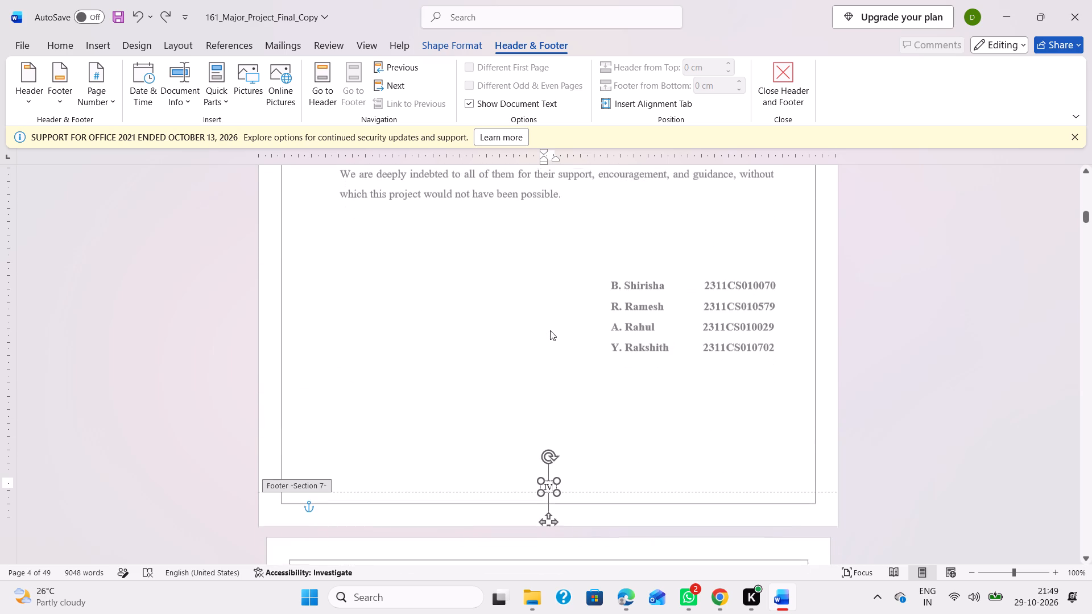
key("BackSpace")
key("BackSpace")
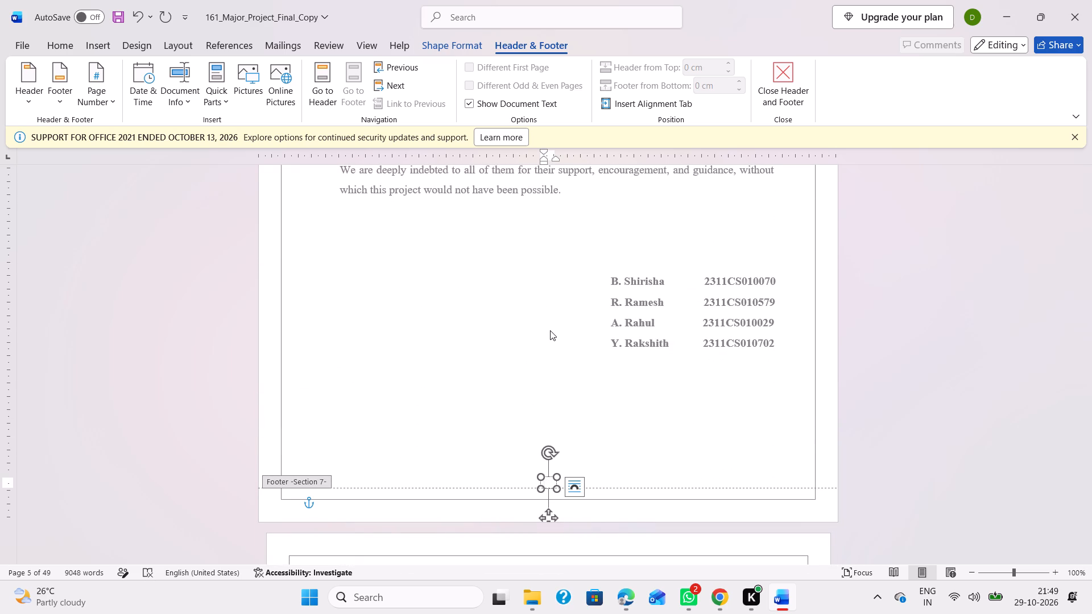
key("shift+v")
Change the footer page number on the abstract page to VI.
scroll(550, 330, "up", 2)
scroll(550, 330, "down", 5)
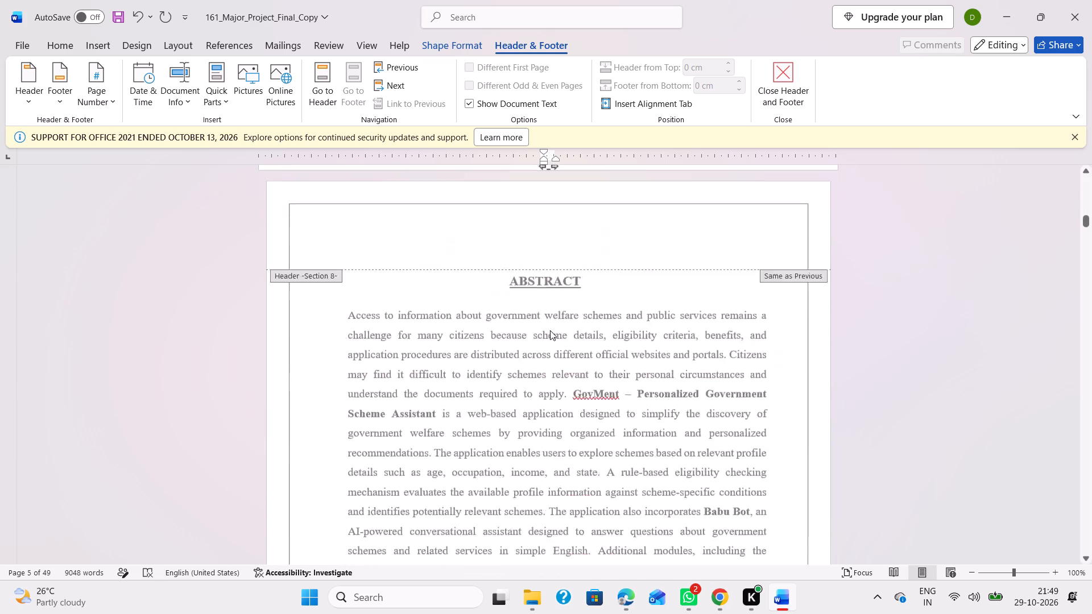
scroll(550, 330, "down", 2)
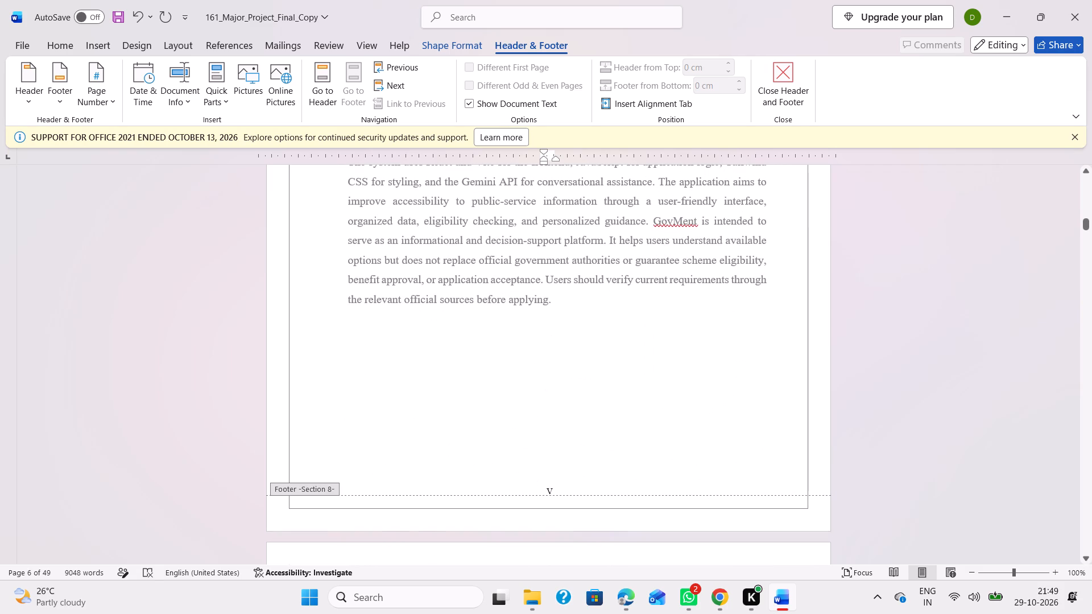
left_click(549, 490)
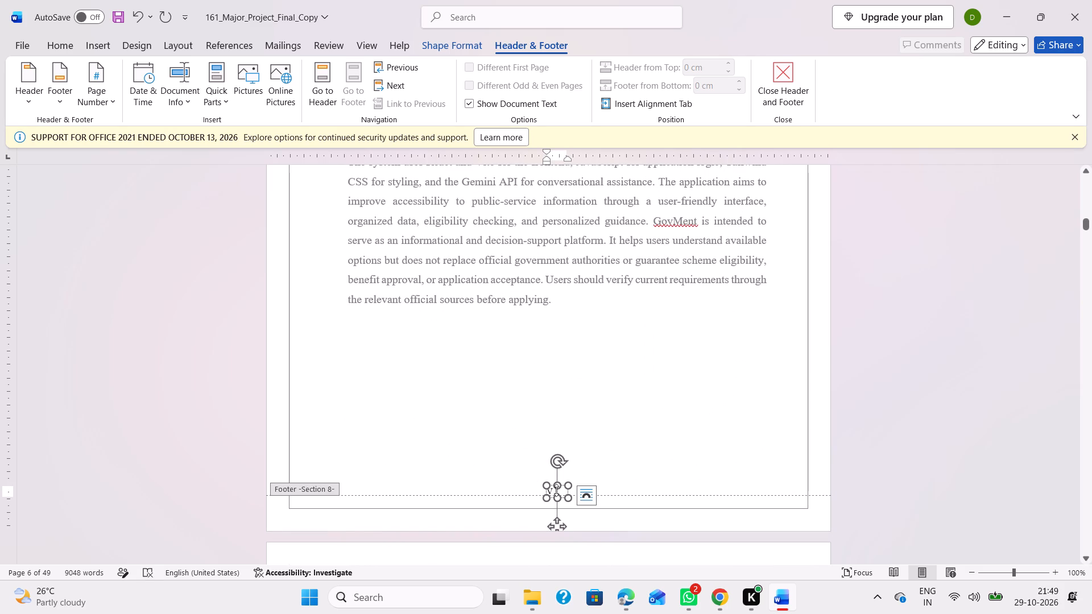
left_click(556, 490)
left_click(556, 490)
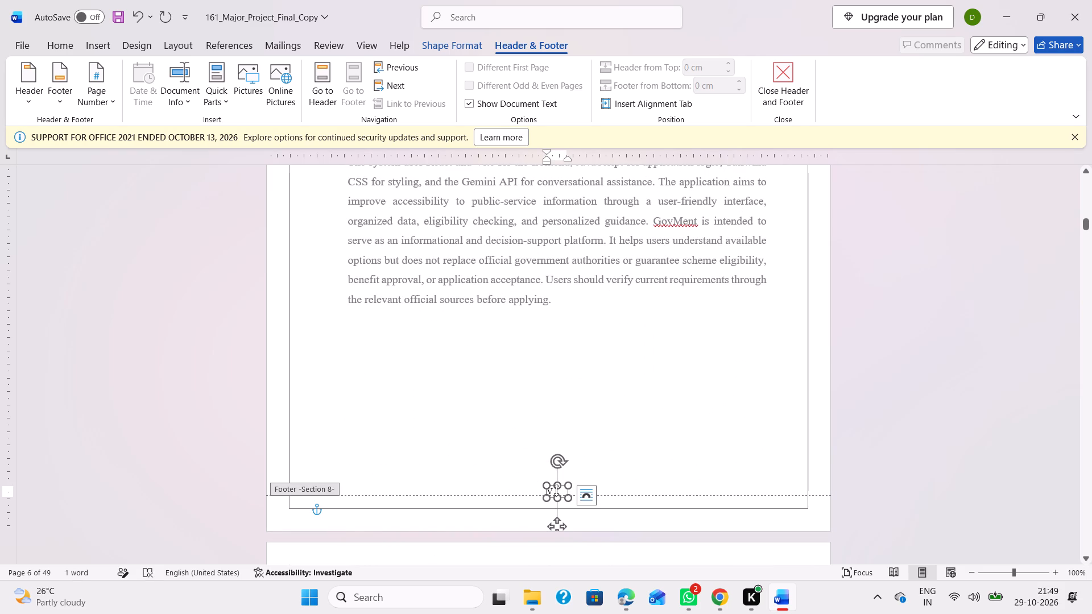
key("shift+i")
Change the footer page number on the first table of contents page to VII.
scroll(556, 490, "up", 3)
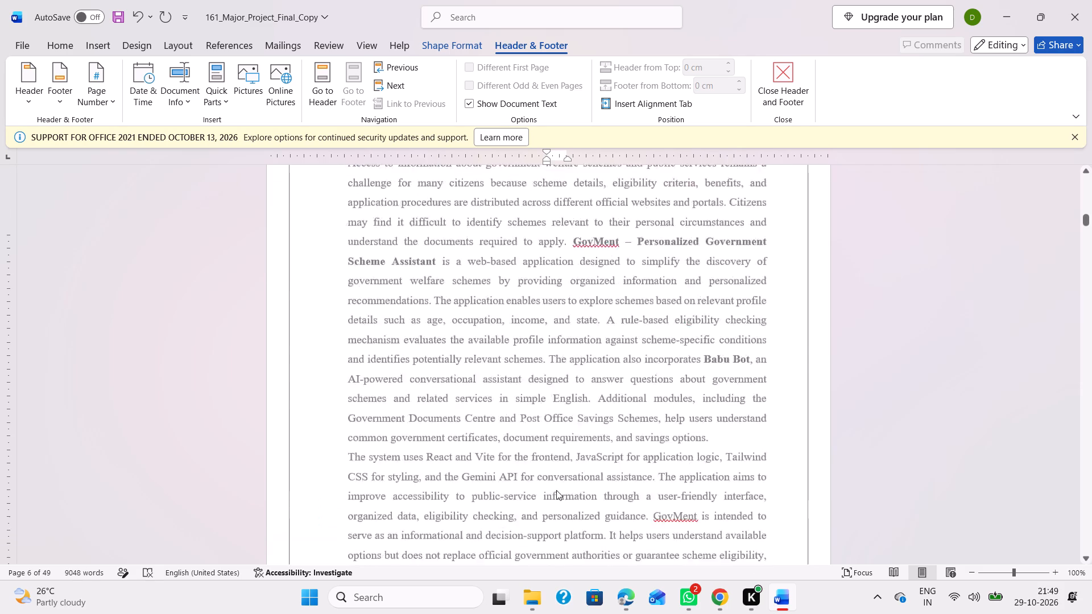
scroll(556, 490, "down", 8)
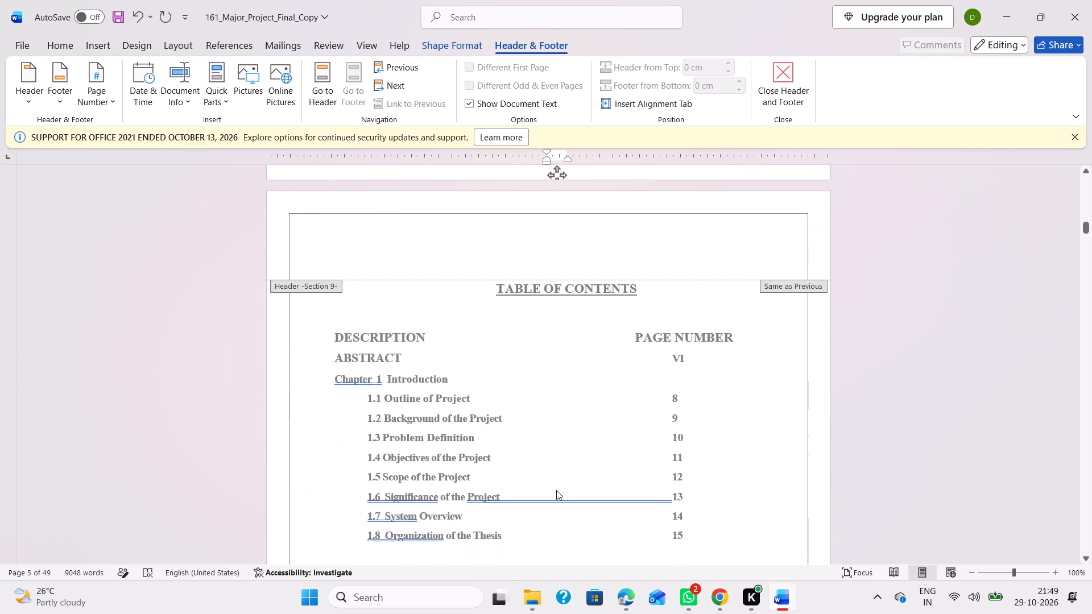
scroll(556, 490, "down", 3)
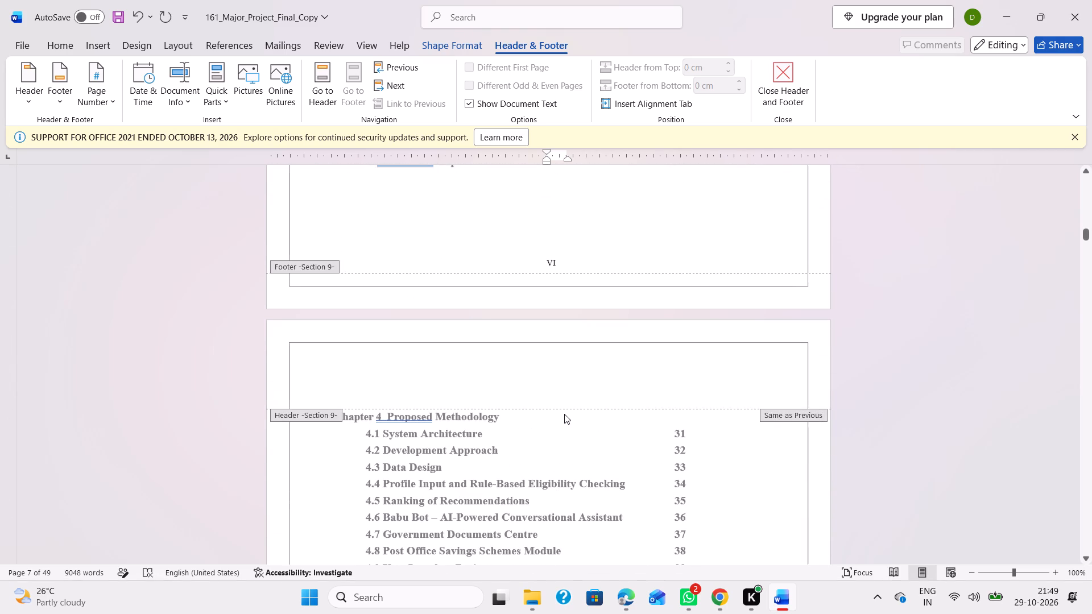
left_click(549, 262)
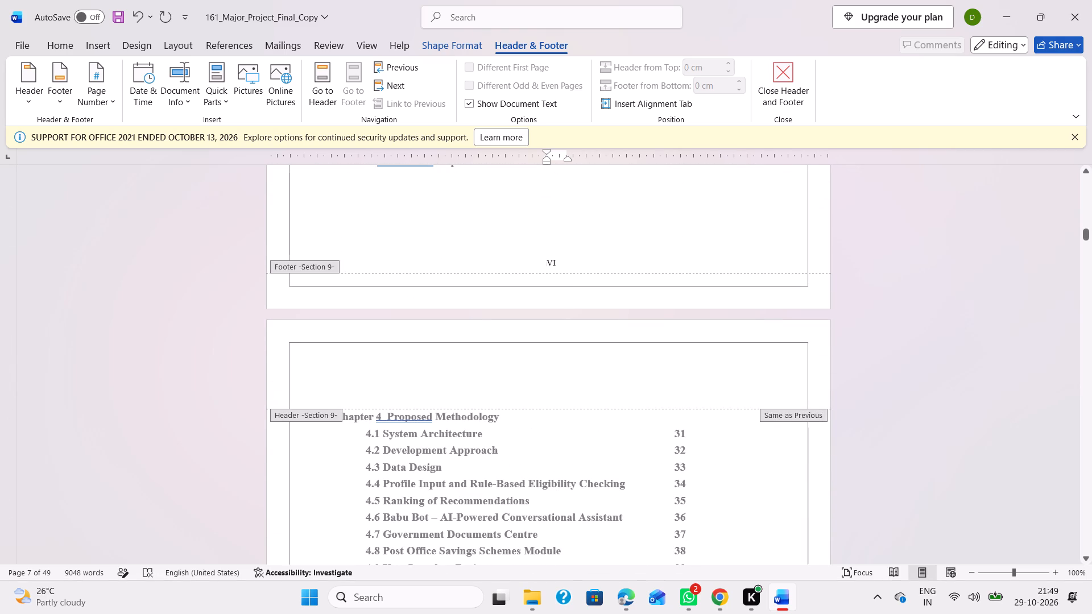
left_click(556, 263)
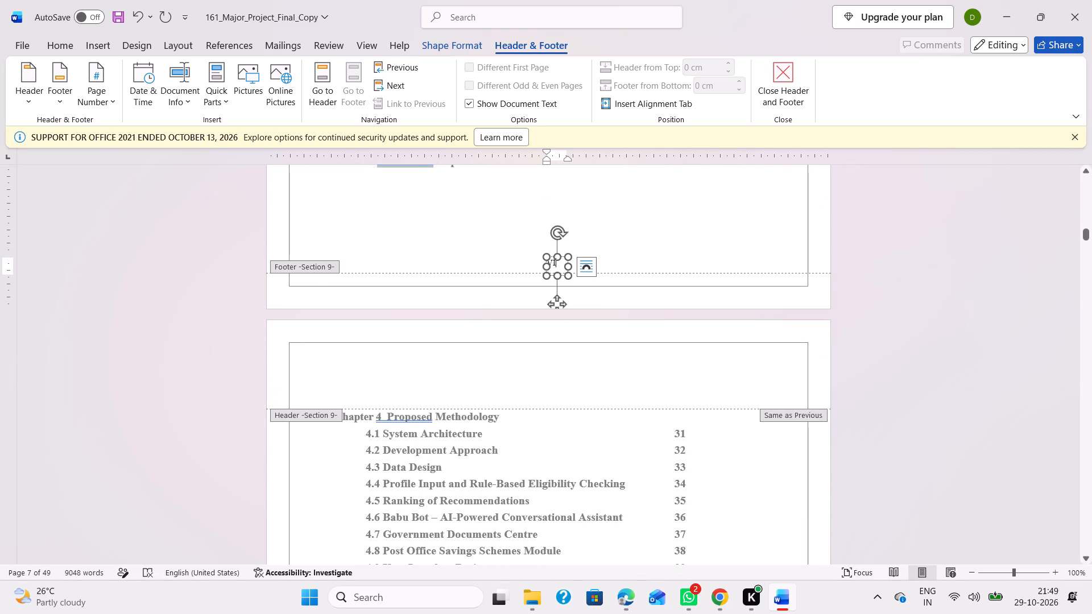
key("shift+i")
Change the footer page number on the table of contents page just before the list of figures to VIII.
scroll(556, 263, "up", 4)
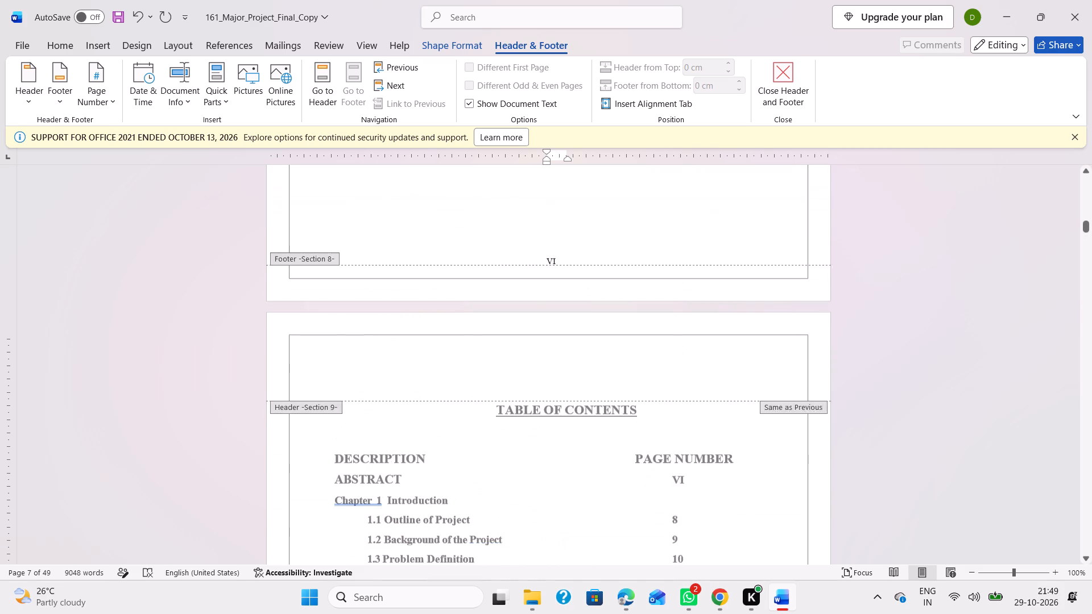
scroll(556, 263, "down", 8)
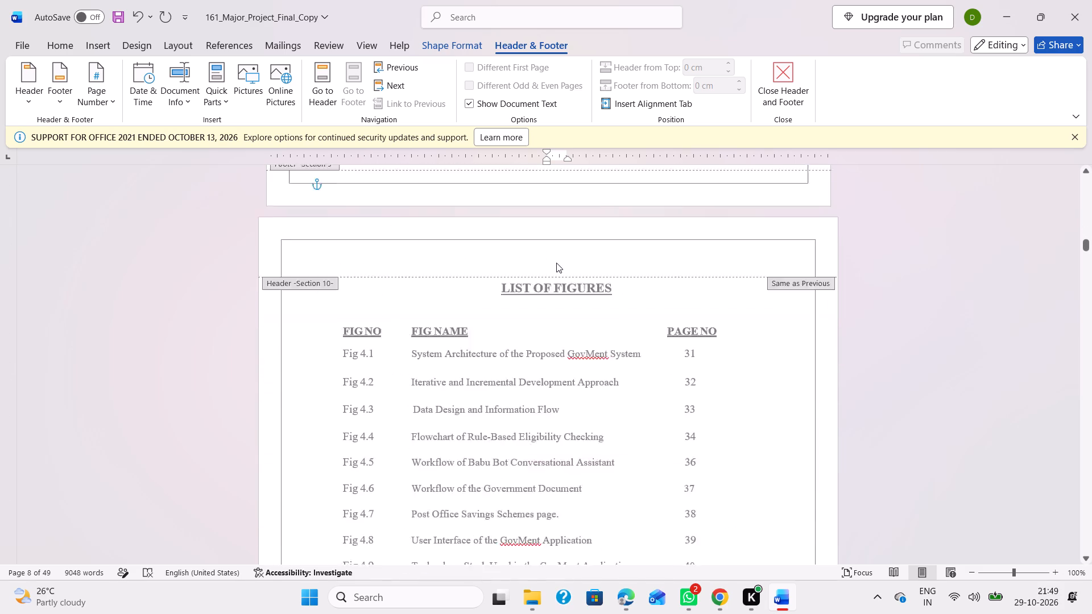
scroll(555, 325, "up", 1)
left_click(559, 249)
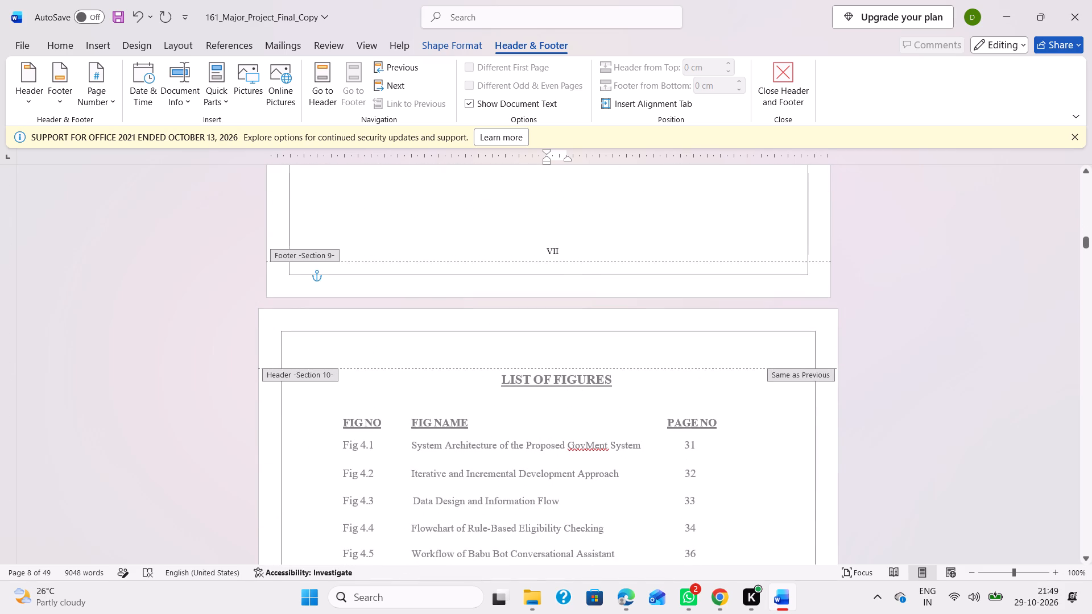
key("shift+i")
Set the footer's distance from the bottom to 1 cm on the second title page, before the certificate.
scroll(559, 249, "up", 1)
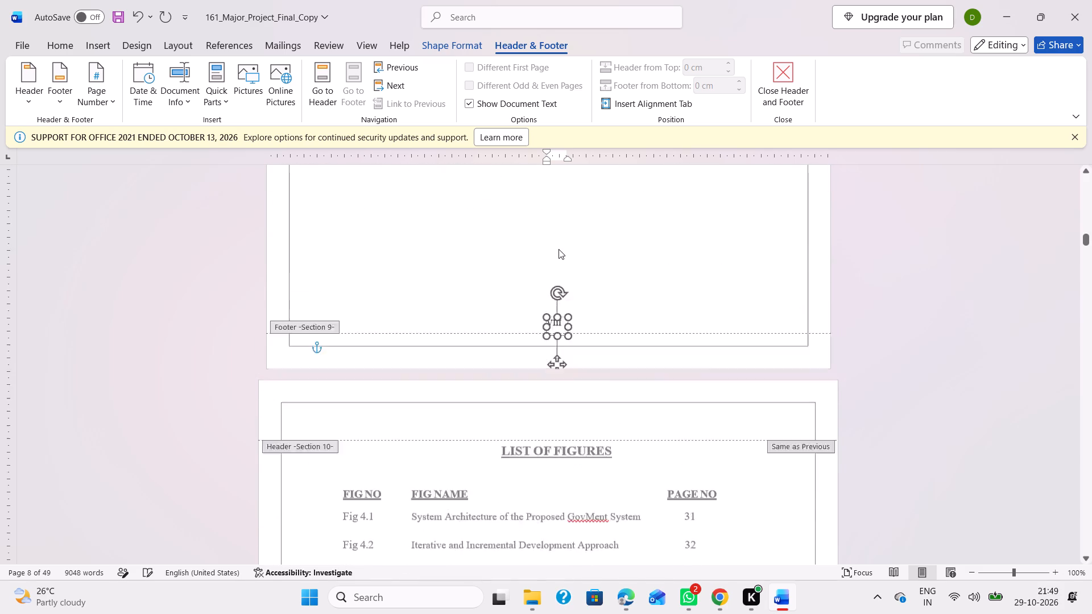
scroll(559, 249, "up", 10)
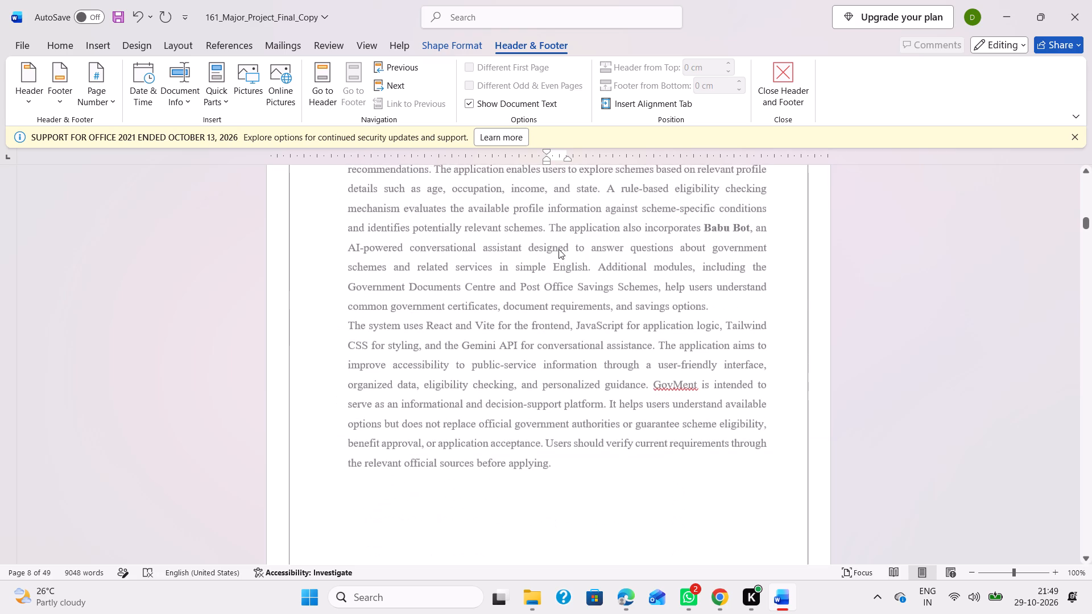
scroll(559, 249, "up", 7)
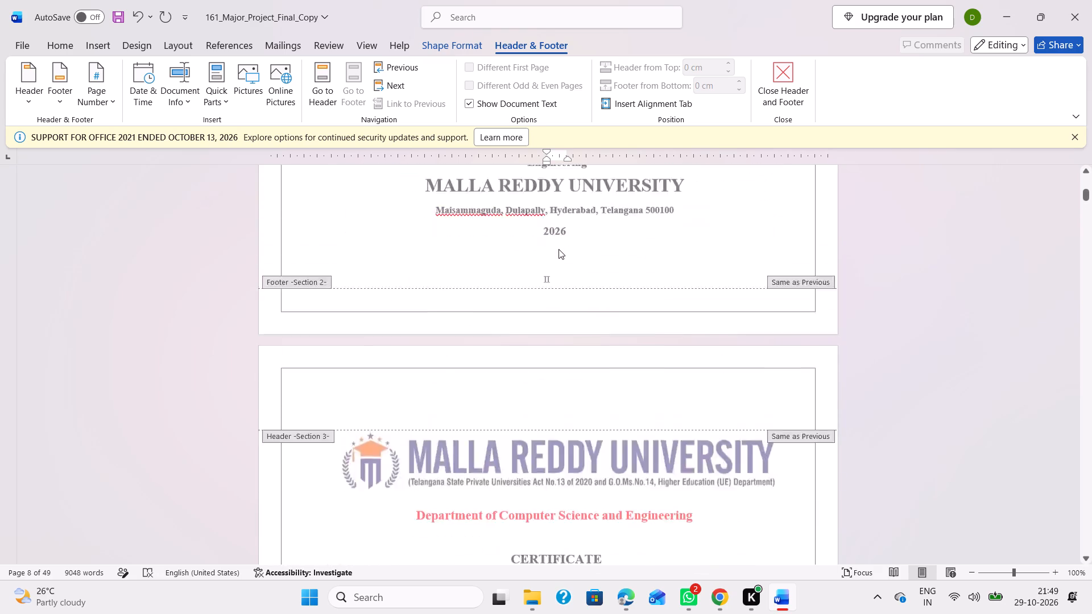
scroll(559, 249, "up", 3)
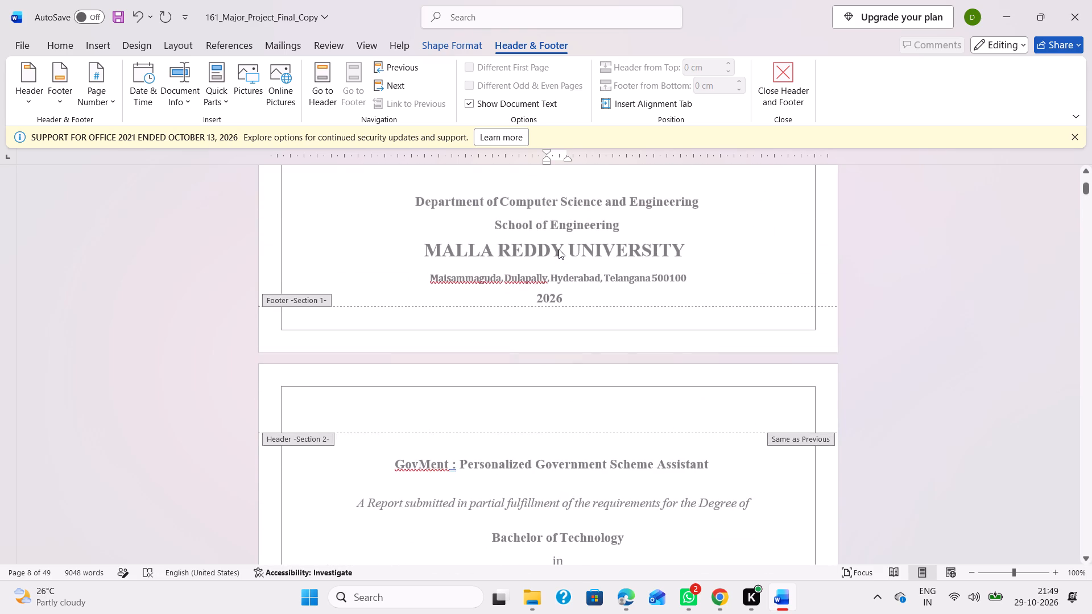
scroll(559, 249, "down", 7)
scroll(559, 249, "up", 1)
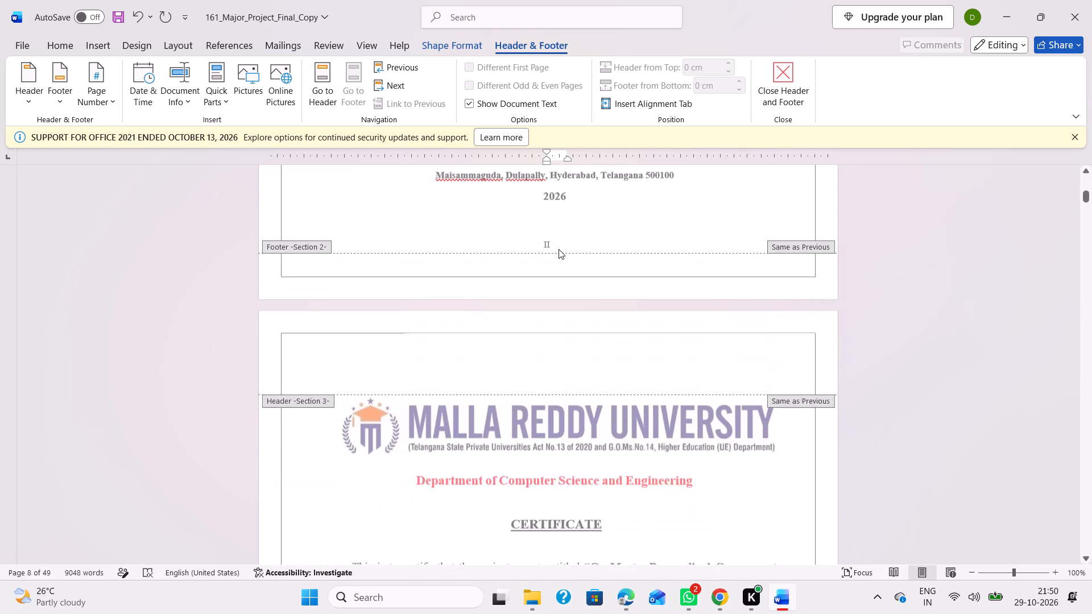
left_click(553, 280)
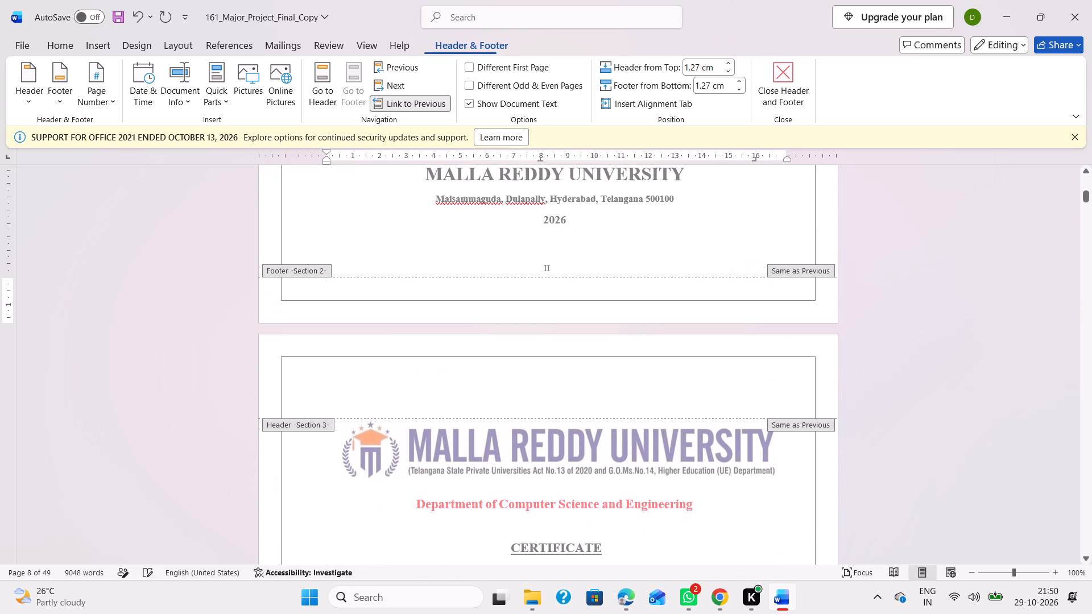
left_click(715, 88)
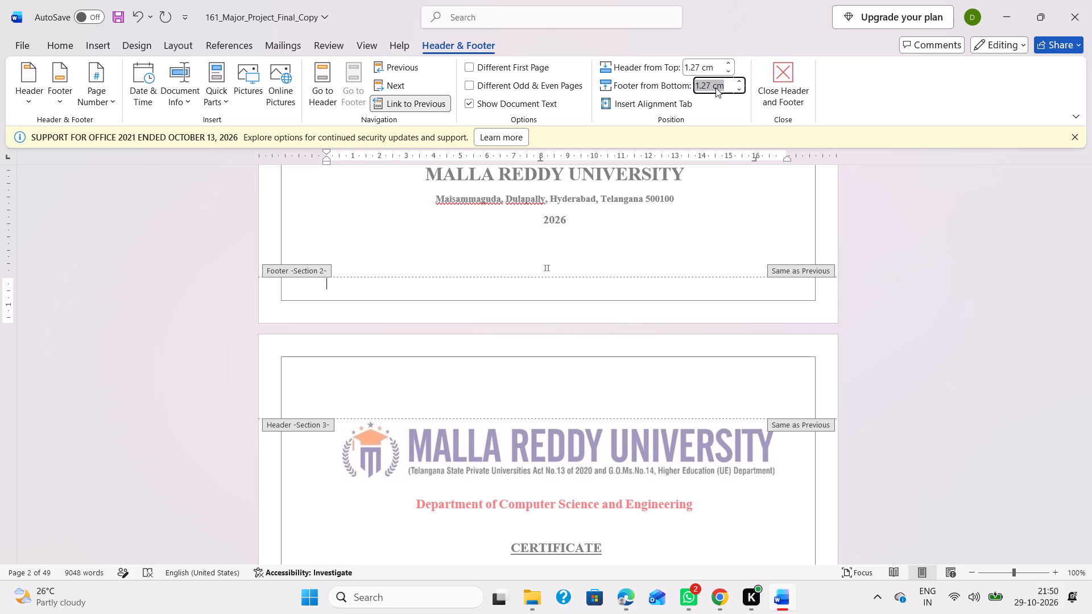
key("1")
key("Return")
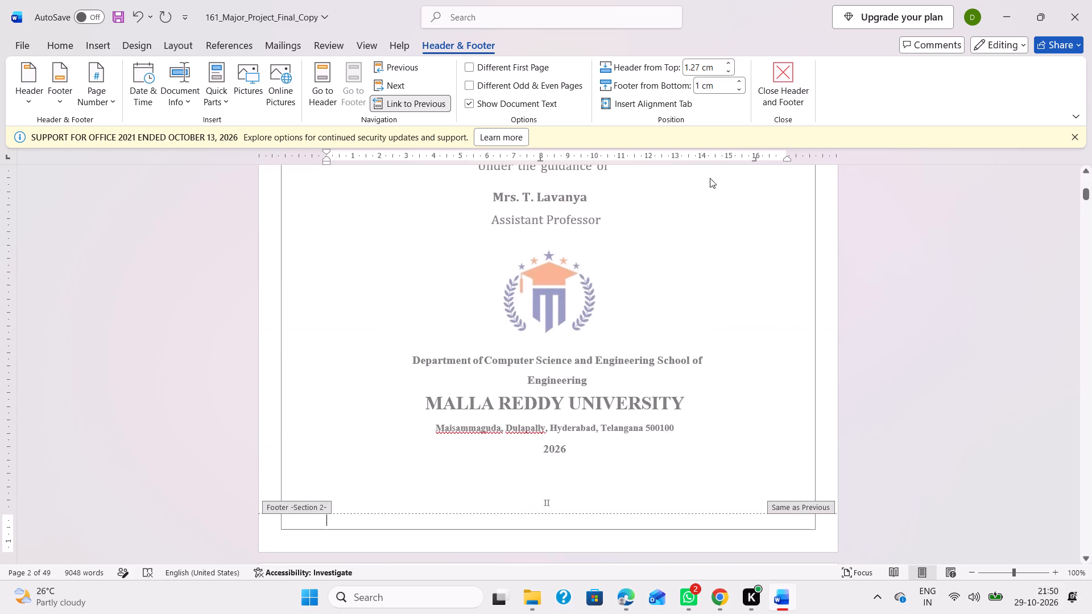
Set the footer's distance from the bottom to 1 cm on the certificate page.
scroll(613, 365, "down", 1)
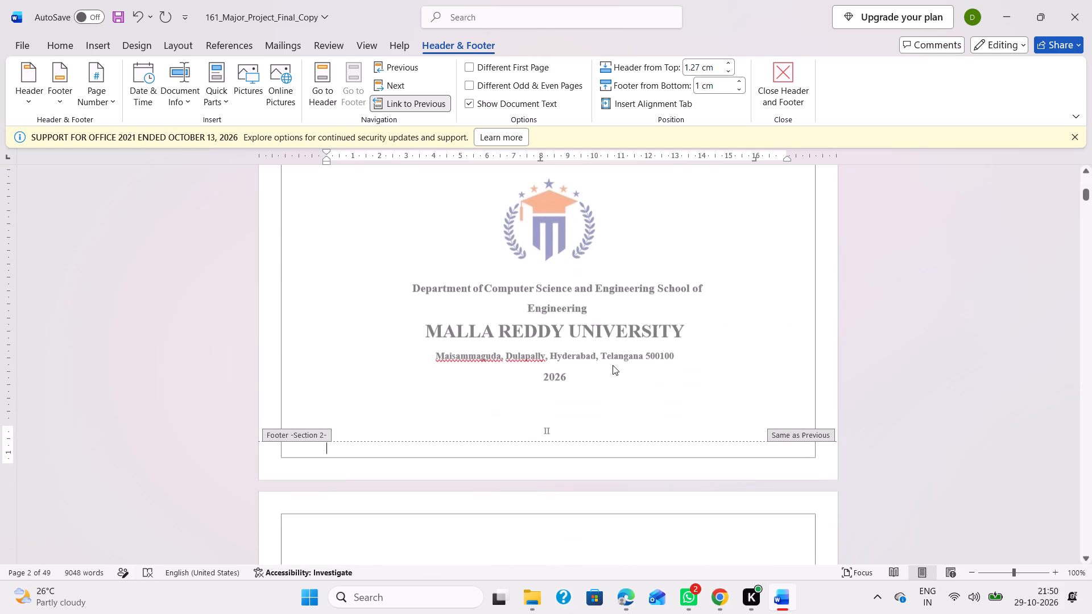
left_click(548, 431)
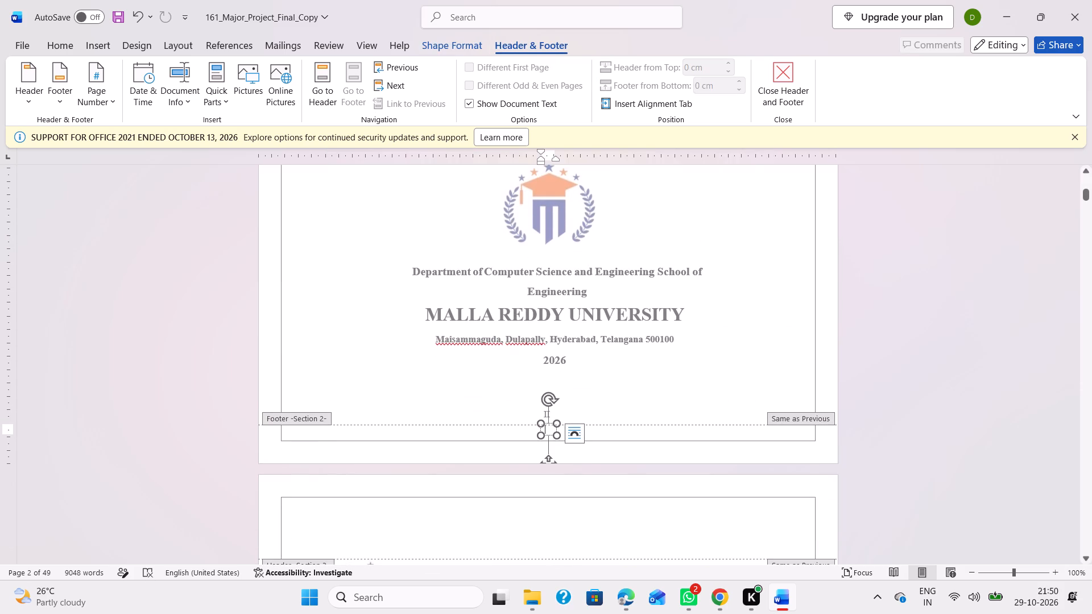
scroll(566, 251, "down", 2)
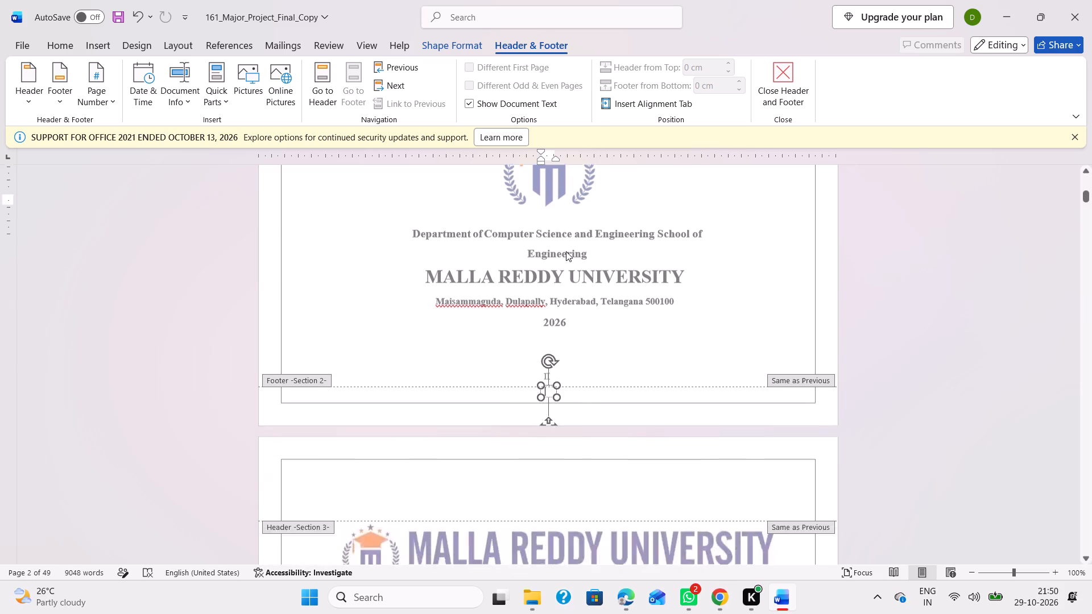
scroll(566, 251, "down", 3)
left_click(522, 438)
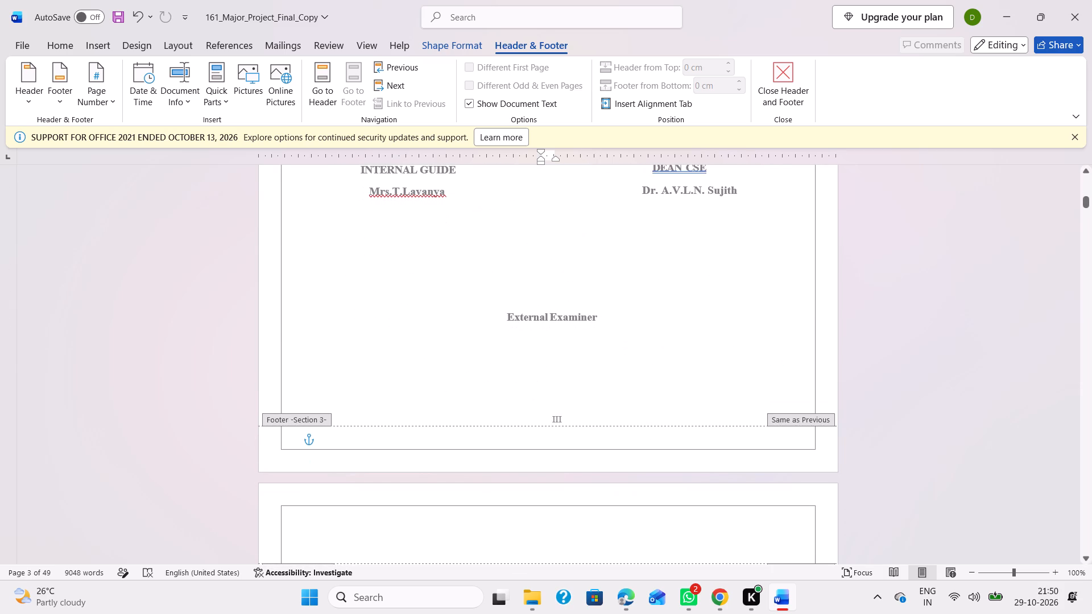
left_click(711, 86)
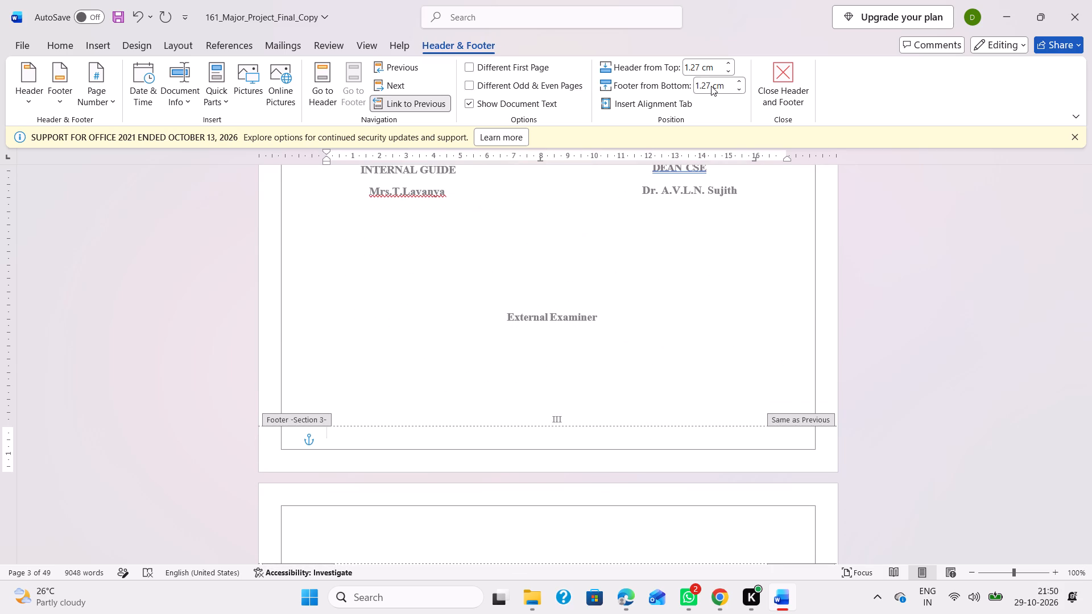
key("1")
key("Return")
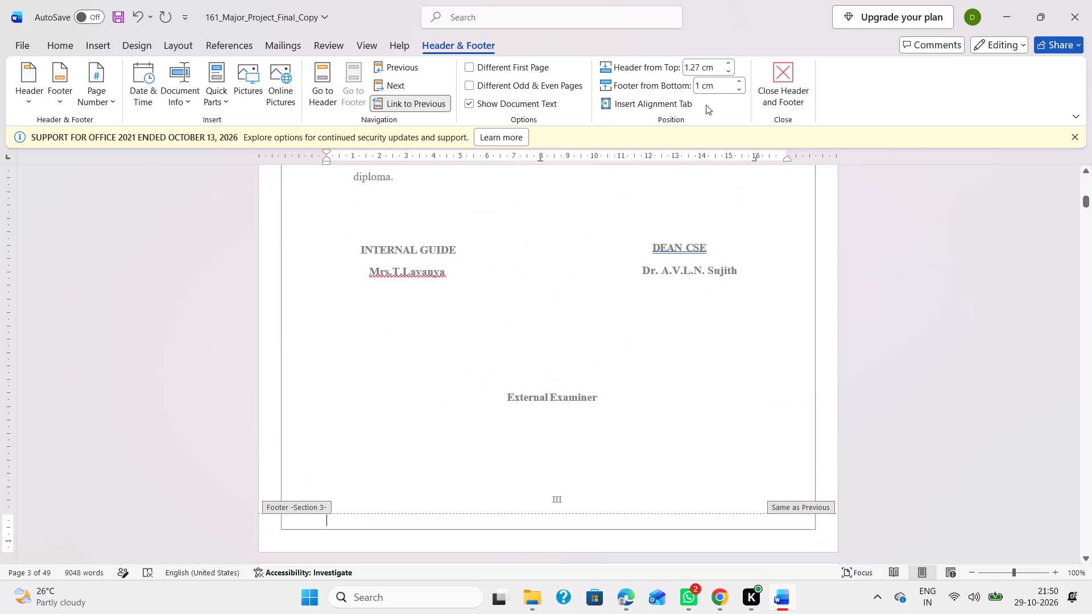
Review the footer page numbers and positions from the certificate page through the list of figures and the start of Chapter 1.
scroll(649, 271, "down", 1)
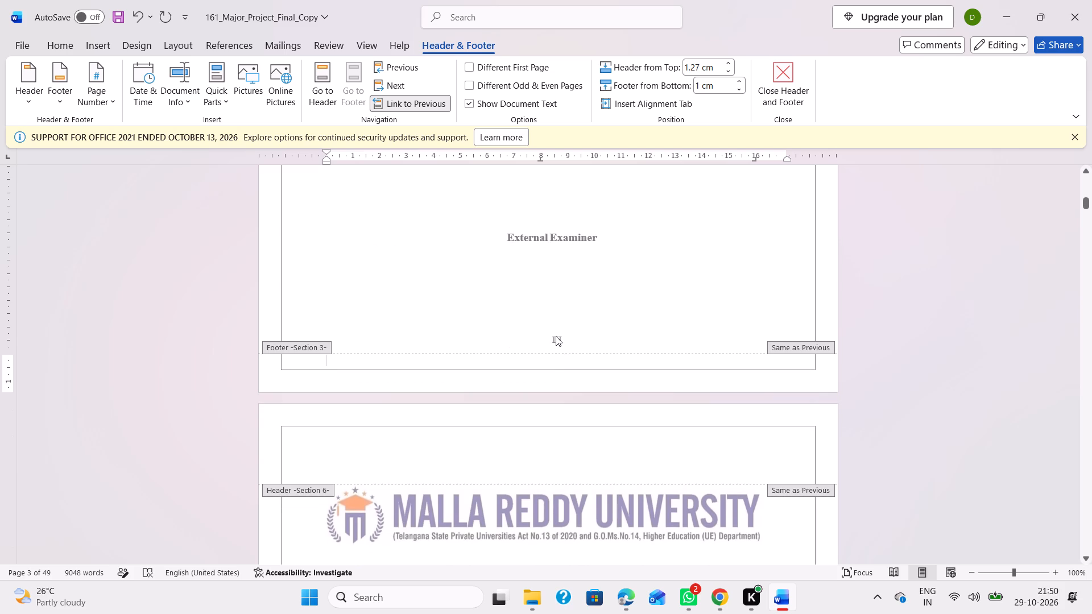
left_click(556, 336)
scroll(545, 393, "down", 5)
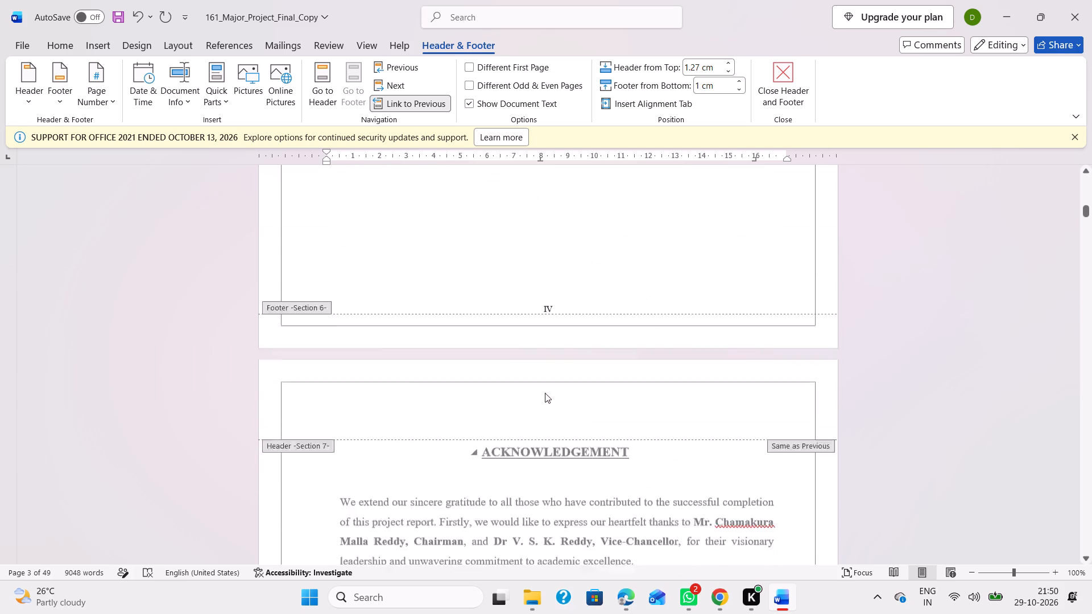
scroll(527, 264, "down", 3)
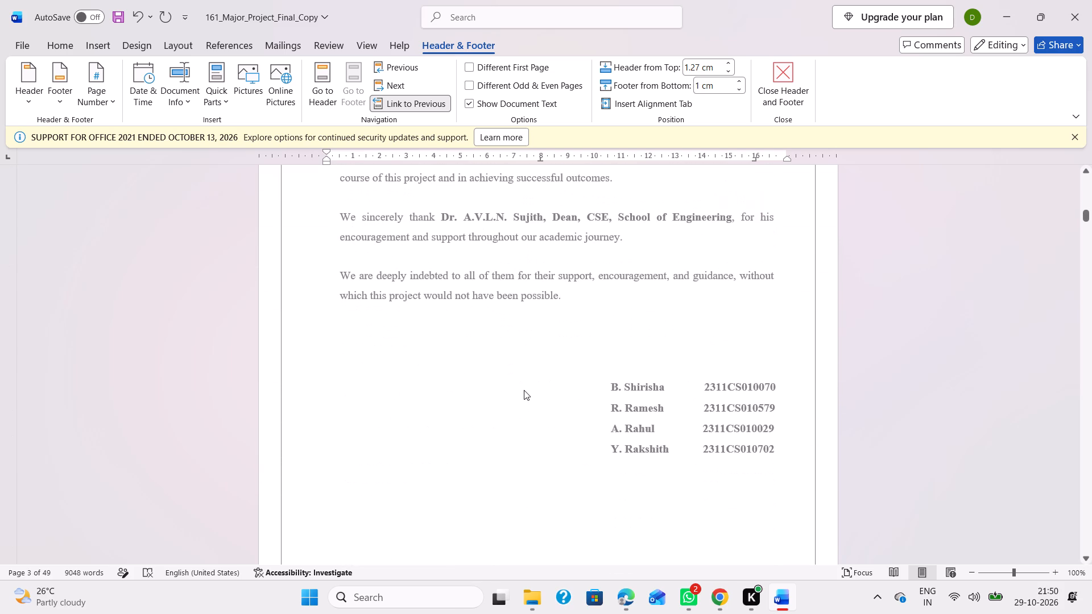
scroll(524, 390, "down", 4)
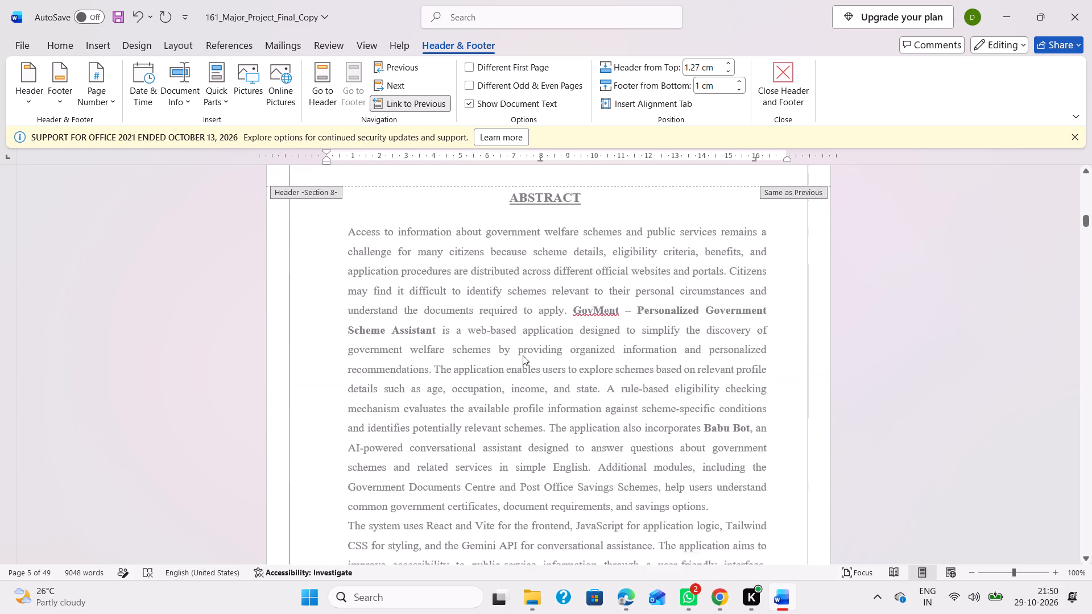
scroll(523, 355, "down", 1)
scroll(523, 355, "up", 10)
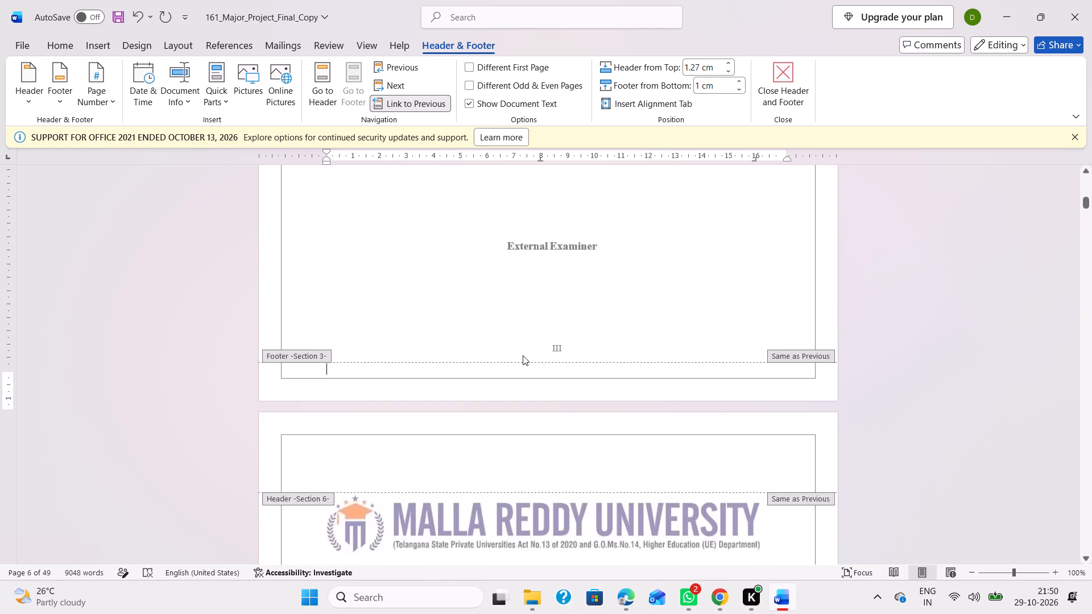
scroll(523, 355, "down", 5)
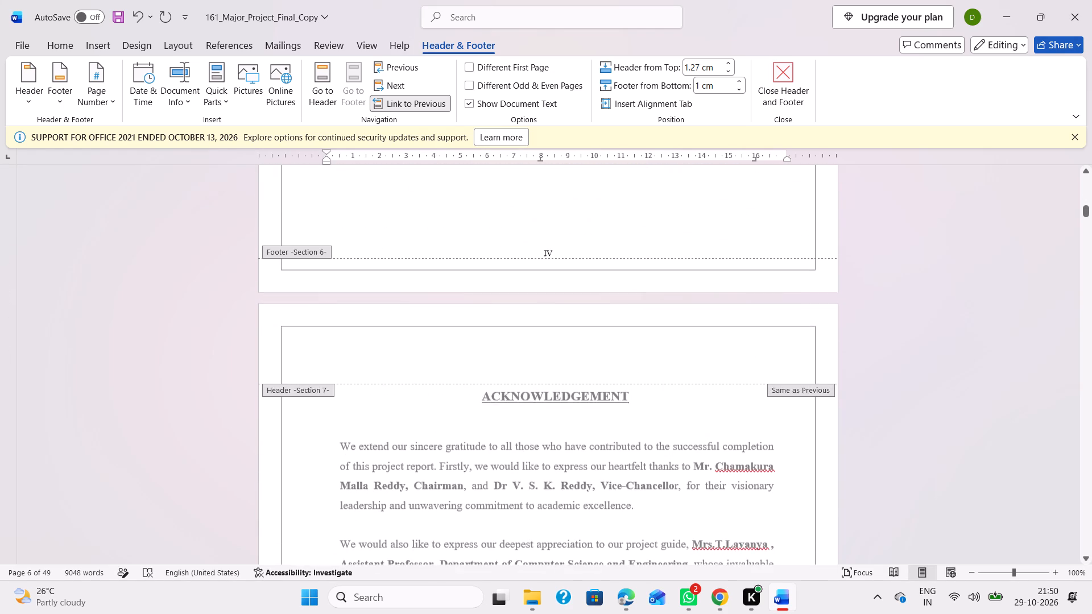
scroll(523, 355, "down", 11)
scroll(523, 355, "up", 2)
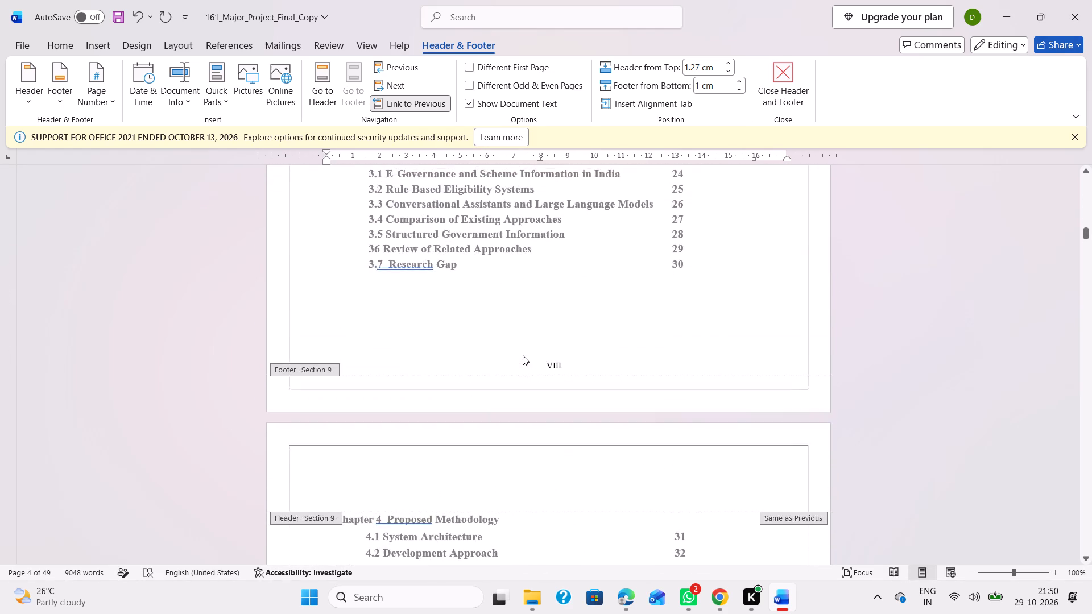
scroll(523, 355, "down", 8)
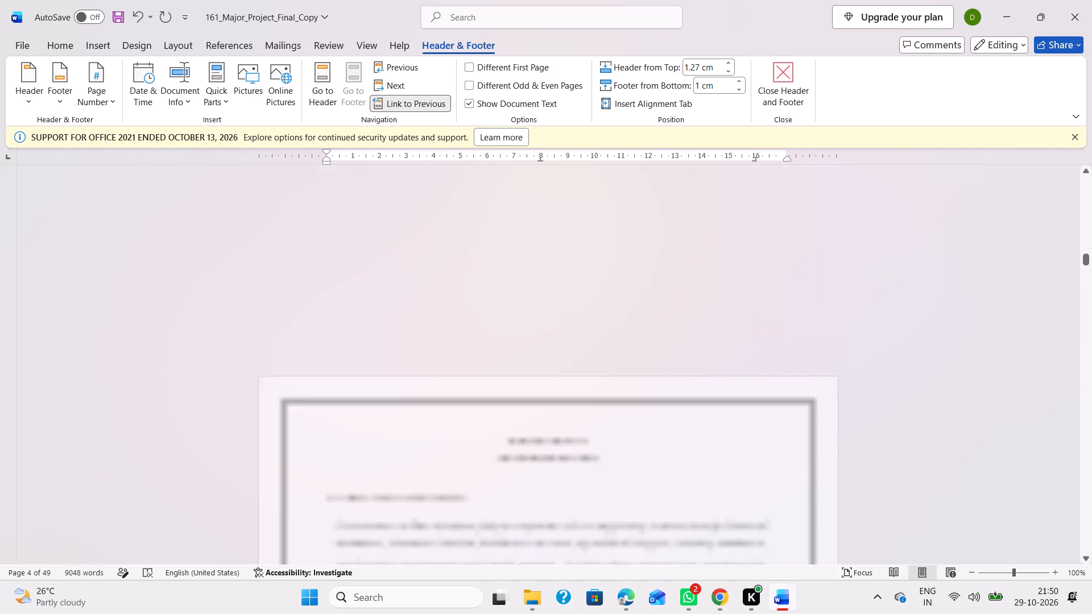
scroll(523, 355, "down", 1)
scroll(523, 355, "up", 7)
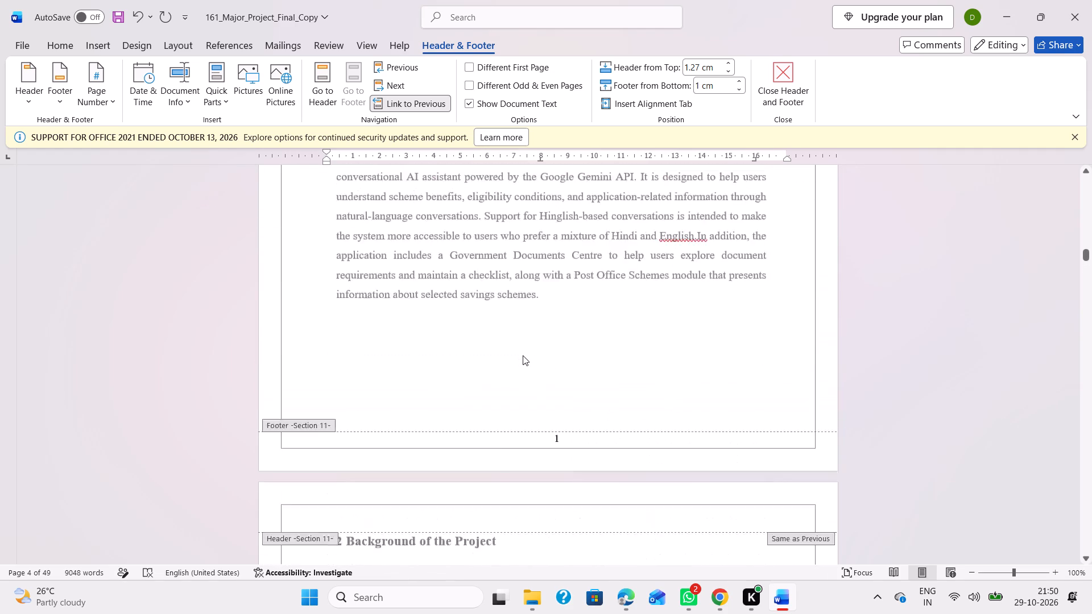
scroll(523, 355, "up", 3)
scroll(523, 355, "down", 2)
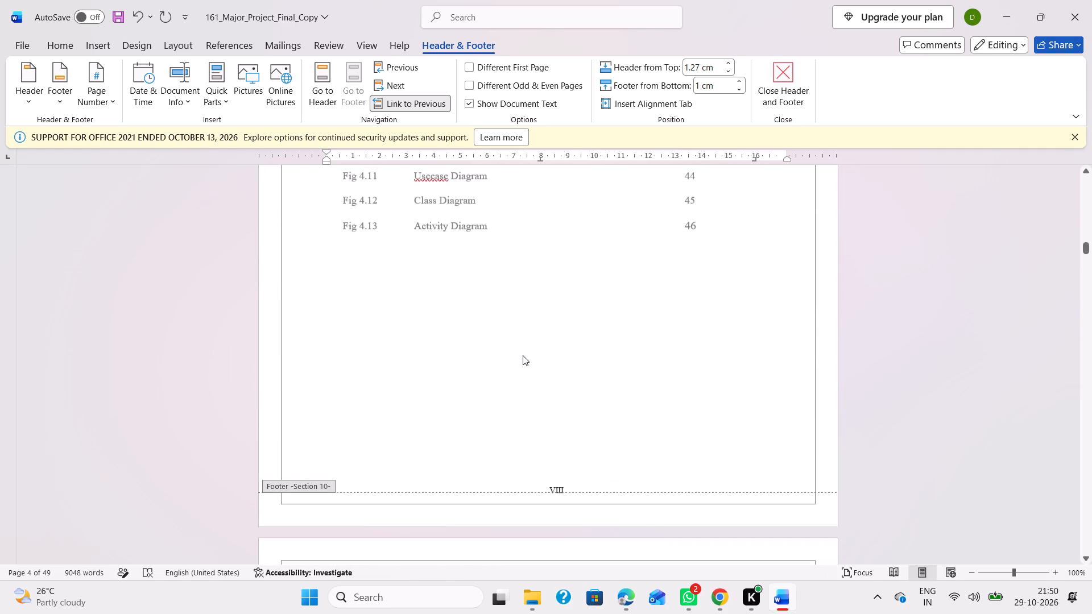
scroll(523, 355, "up", 6)
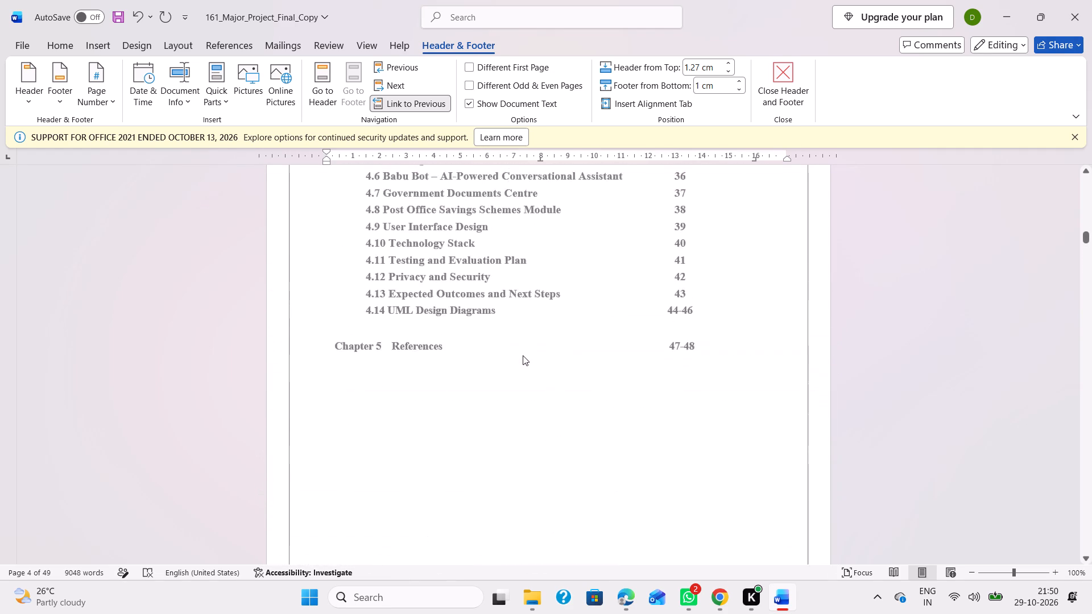
scroll(523, 355, "up", 1)
scroll(523, 355, "down", 11)
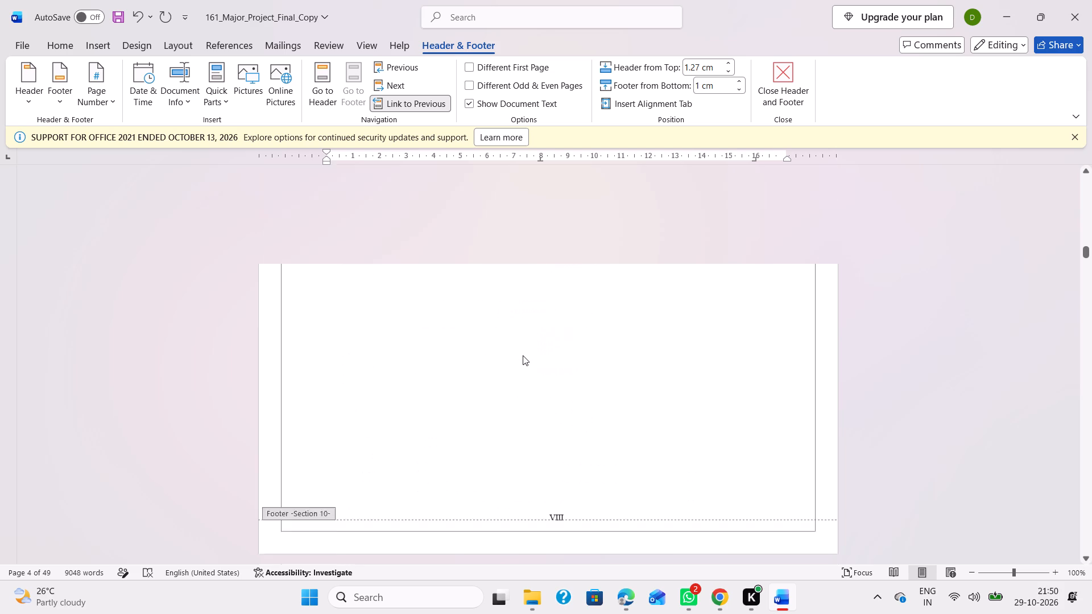
scroll(523, 355, "down", 1)
scroll(552, 397, "up", 9)
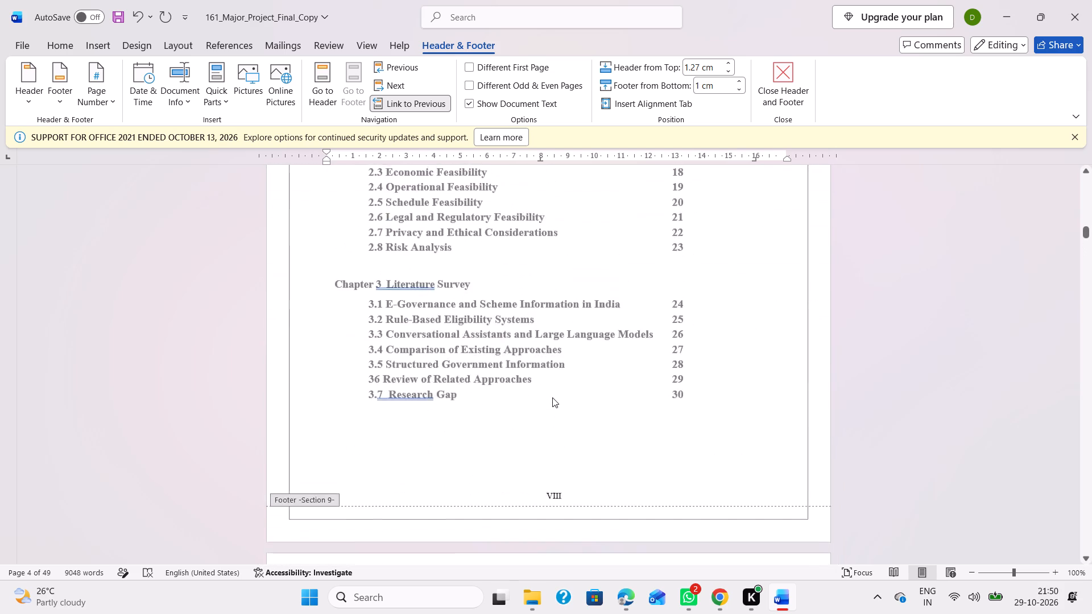
scroll(552, 397, "up", 2)
scroll(552, 397, "down", 7)
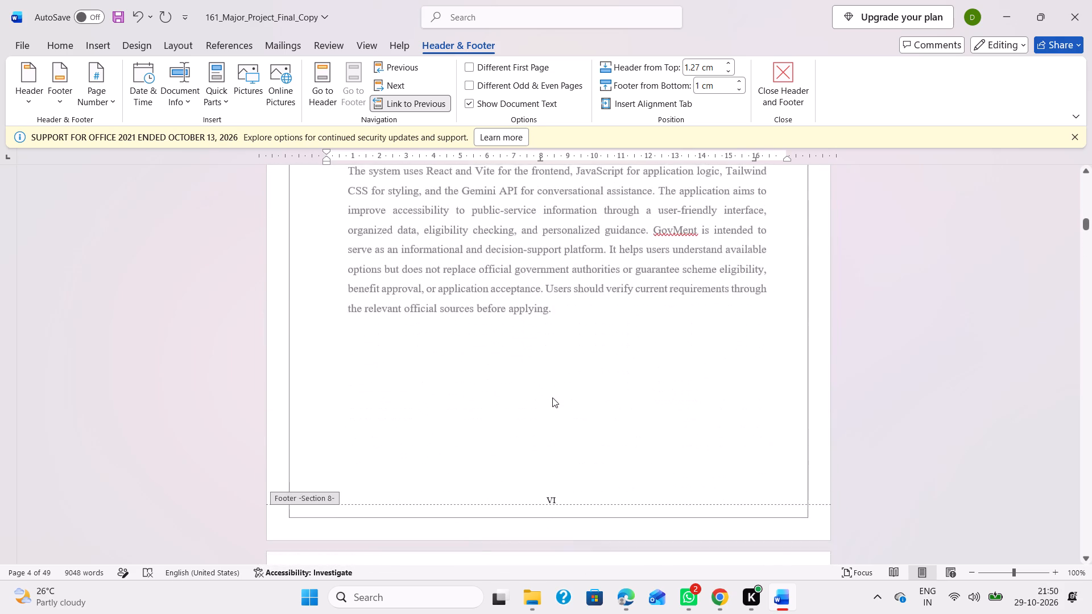
scroll(552, 397, "down", 11)
scroll(552, 397, "up", 5)
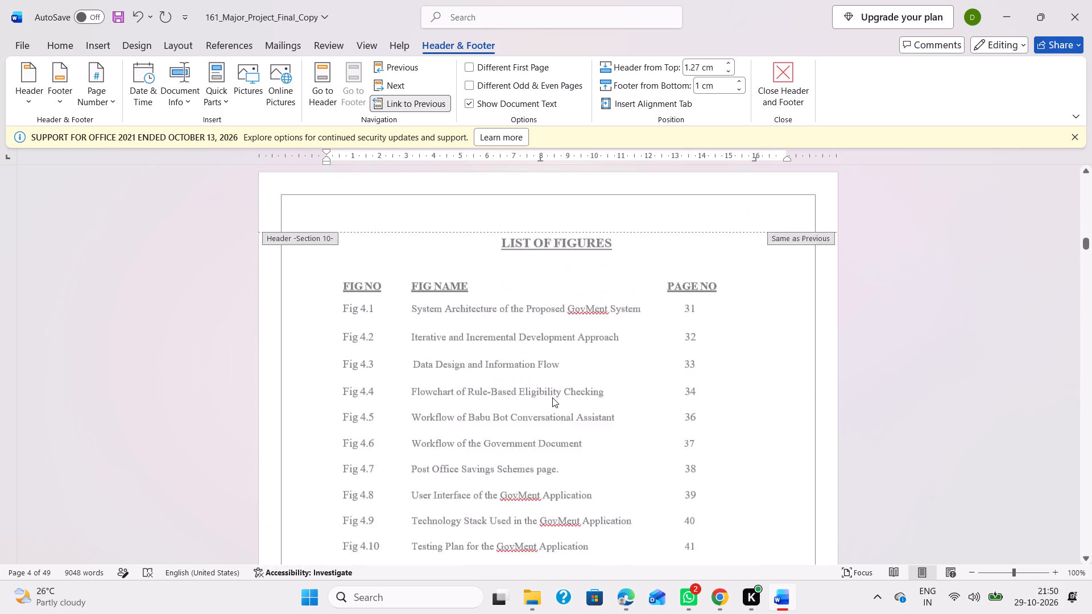
scroll(552, 397, "up", 6)
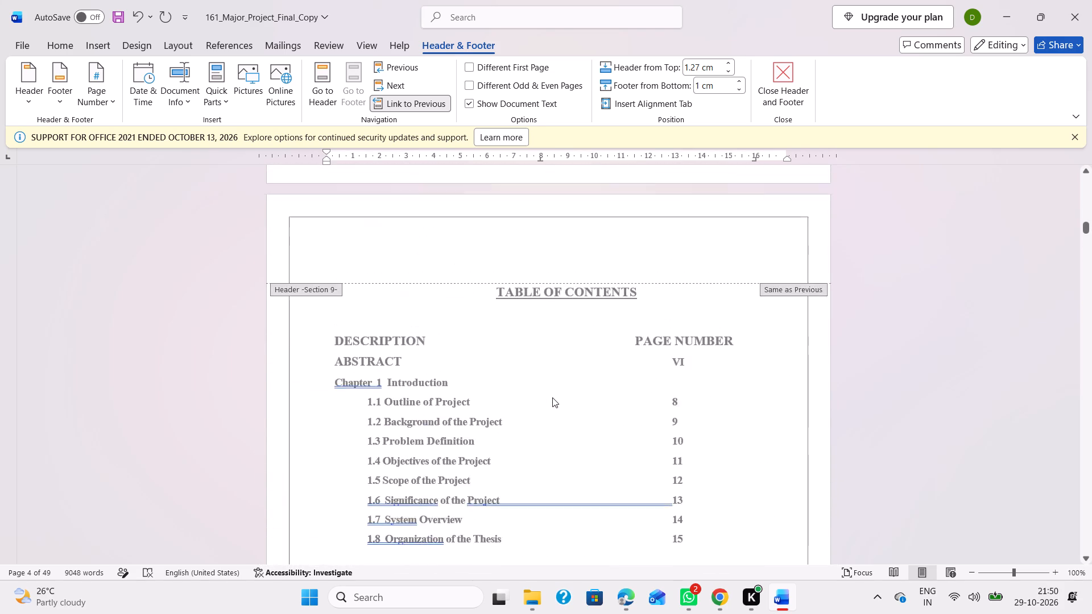
scroll(552, 397, "up", 3)
Change the footer page number on the first table of contents page to VII.
scroll(552, 397, "down", 4)
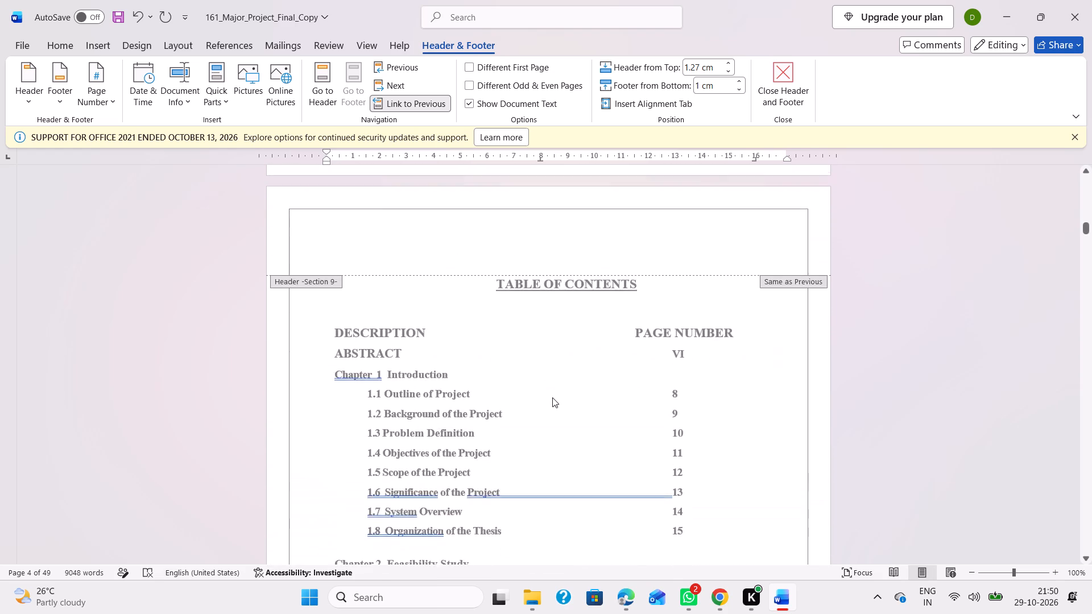
scroll(552, 397, "down", 2)
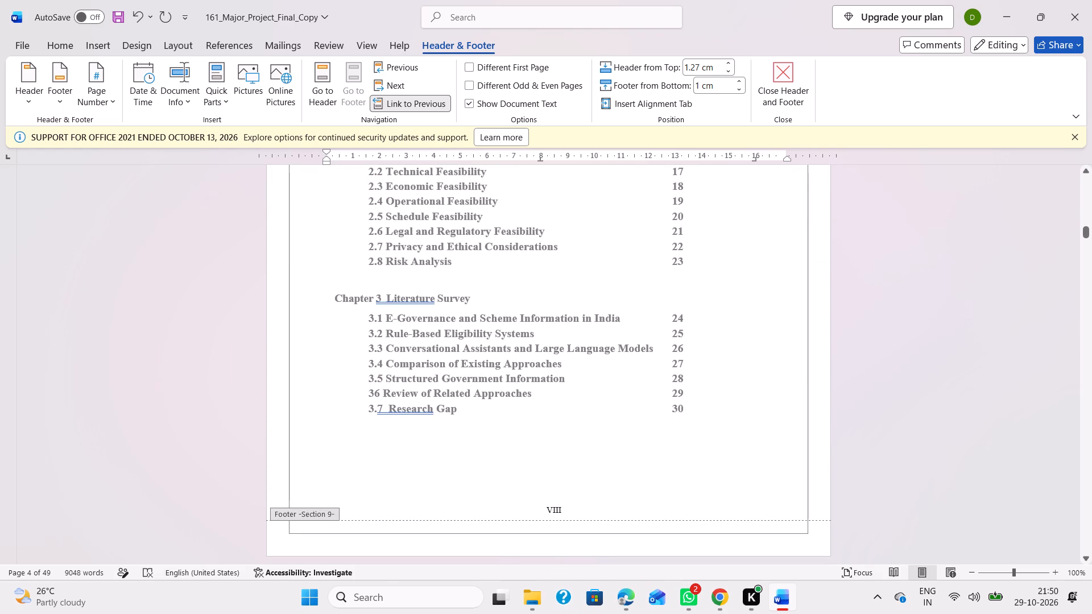
left_click(564, 500)
left_click(556, 511)
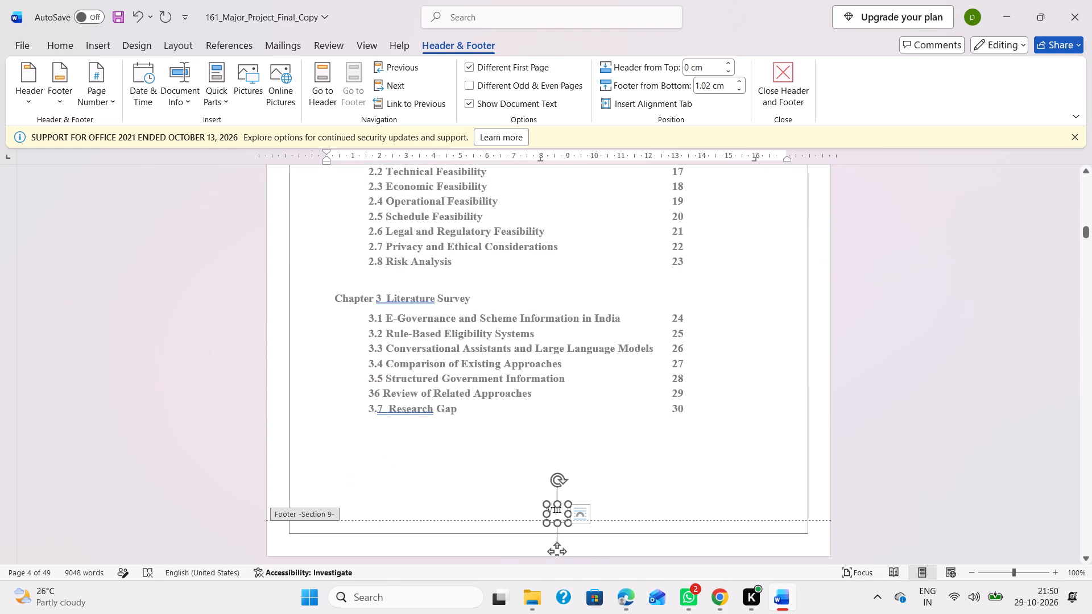
key("BackSpace")
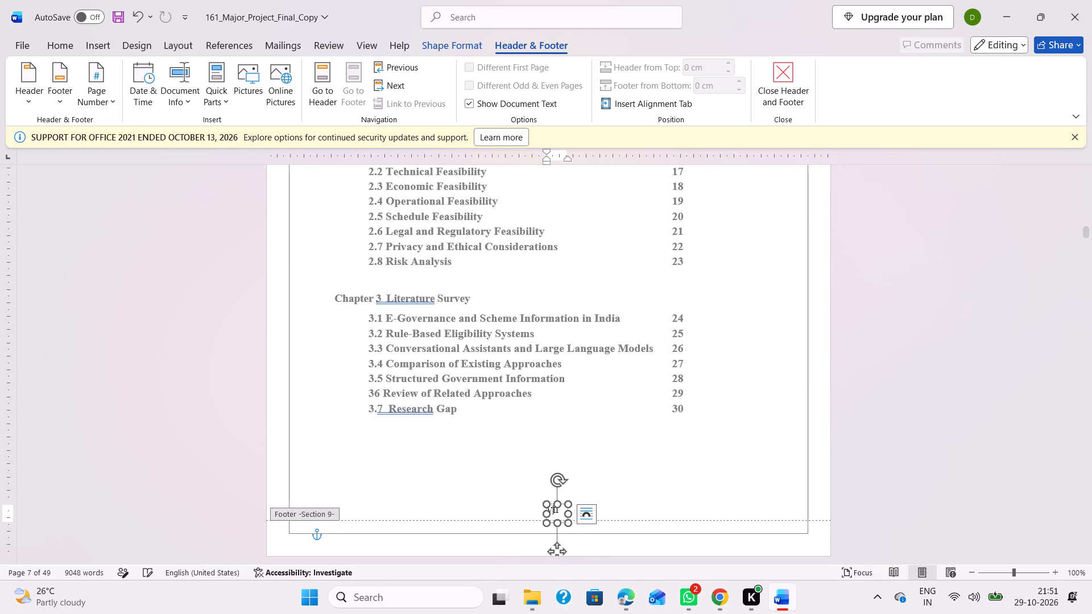
Inspect the footer page number on the second table of contents page.
scroll(564, 512, "down", 6)
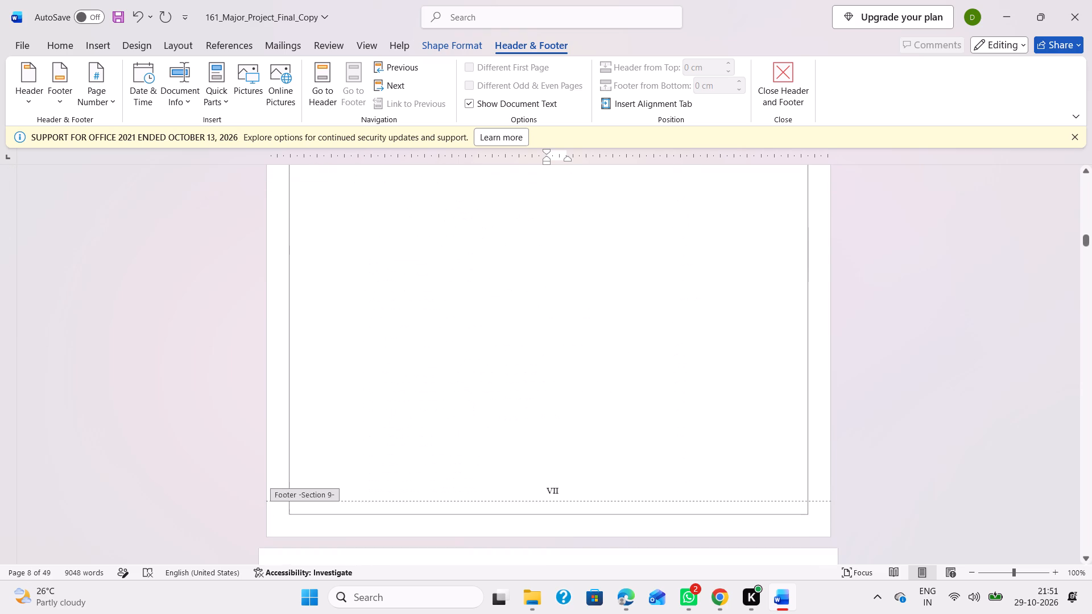
scroll(564, 512, "down", 1)
left_click(464, 485)
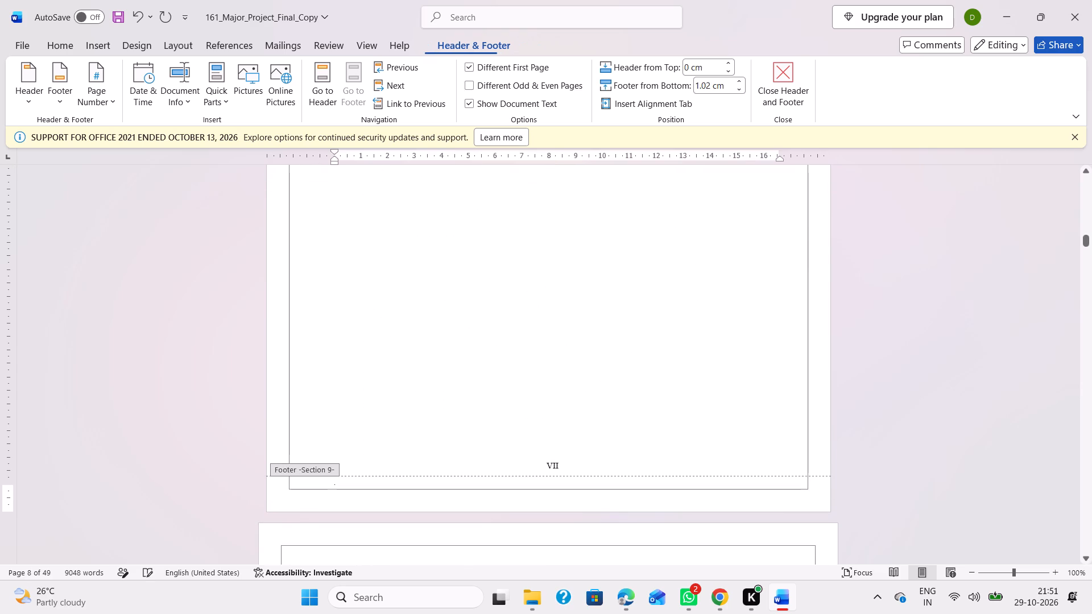
left_click(559, 464)
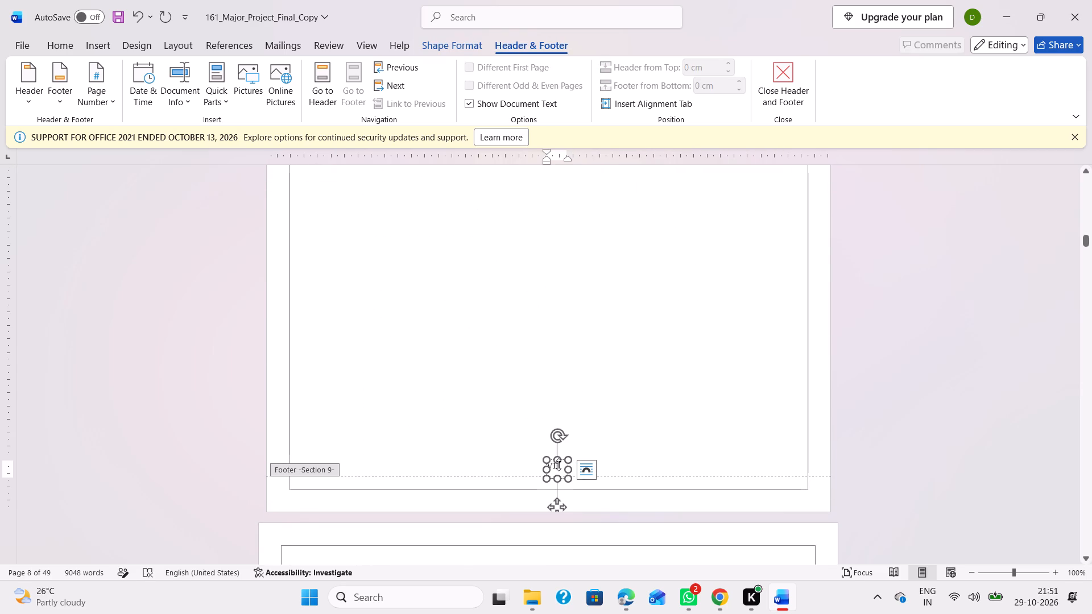
Replace the footer page number on the list of figures page with IX.
scroll(559, 464, "down", 5)
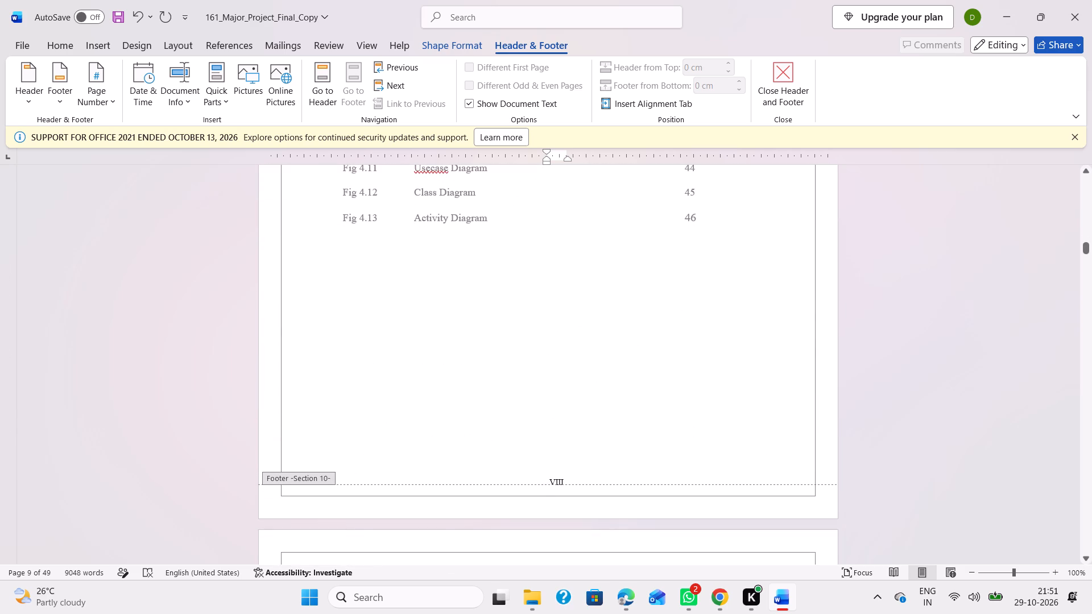
left_click(563, 480)
key("BackSpace")
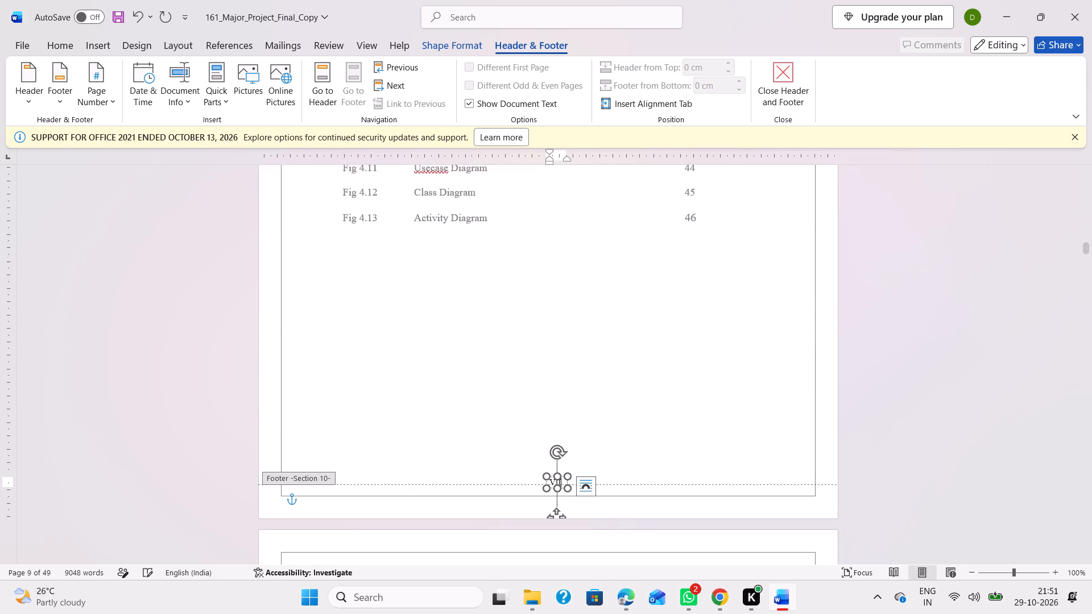
key("BackSpace")
key("BackSpace")
key("BackSpace")
type("ix")
key("BackSpace")
key("BackSpace")
type("IX")
Recheck the footer page numbers on the table of contents pages, the list of figures and the first chapter page.
scroll(563, 480, "up", 3)
scroll(584, 430, "up", 1)
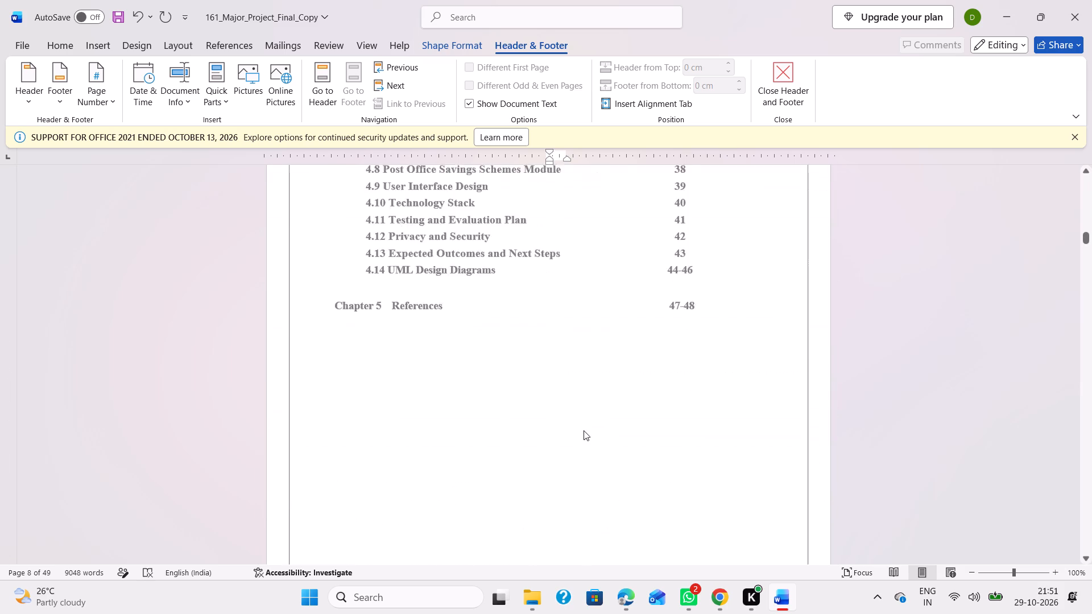
scroll(584, 430, "up", 6)
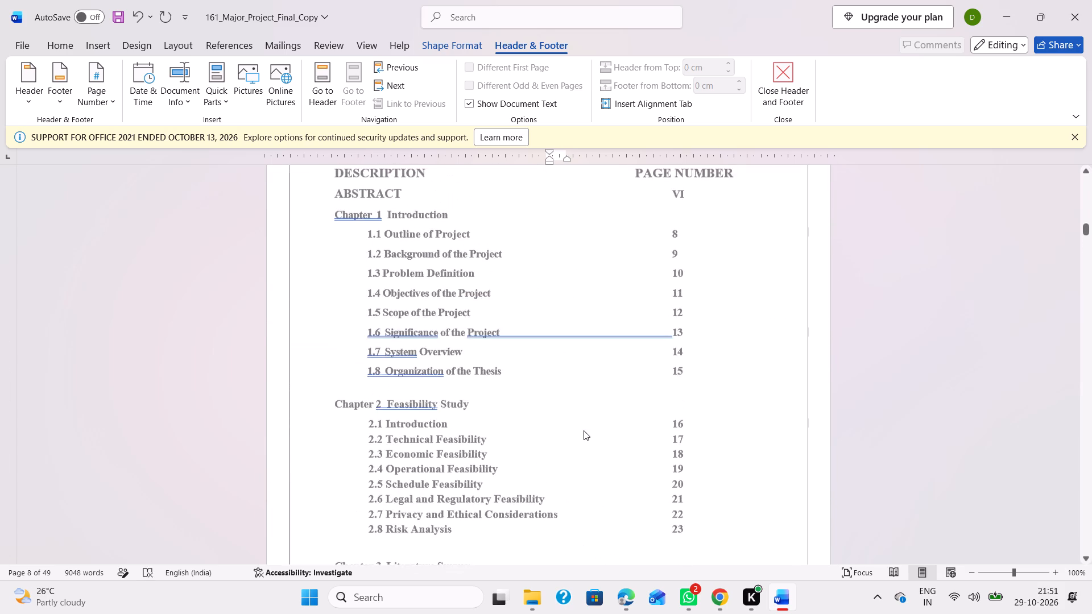
scroll(584, 430, "up", 2)
scroll(584, 430, "down", 7)
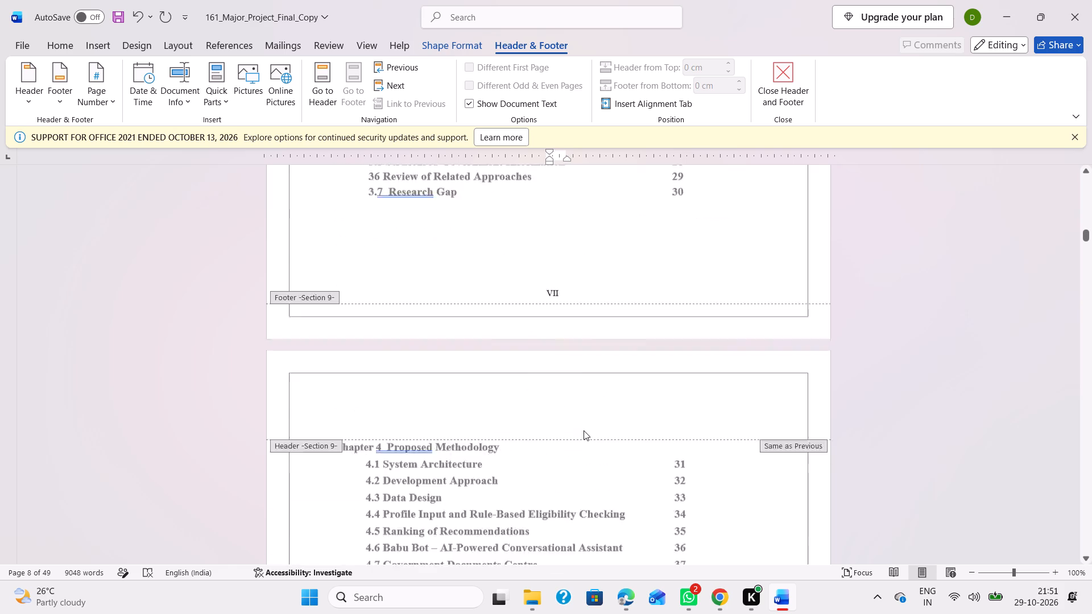
scroll(584, 430, "down", 6)
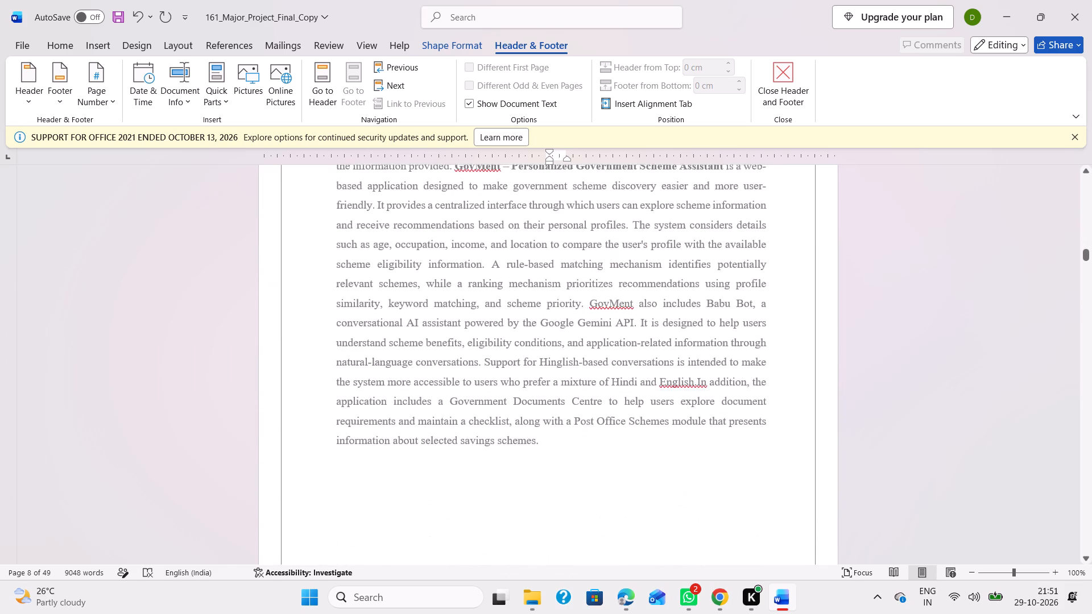
scroll(584, 430, "down", 1)
Open the print settings and preview for the report.
key("ctrl+p")
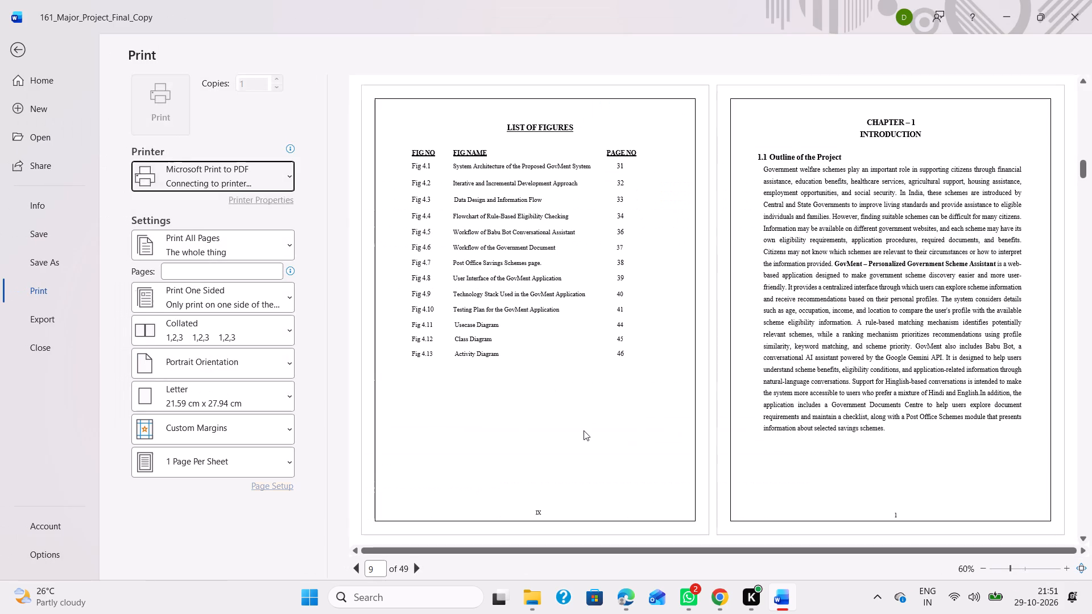
Print the whole report to PDF on the Desktop as "shiri(major) project.pdf", replacing the existing file.
left_click(170, 115)
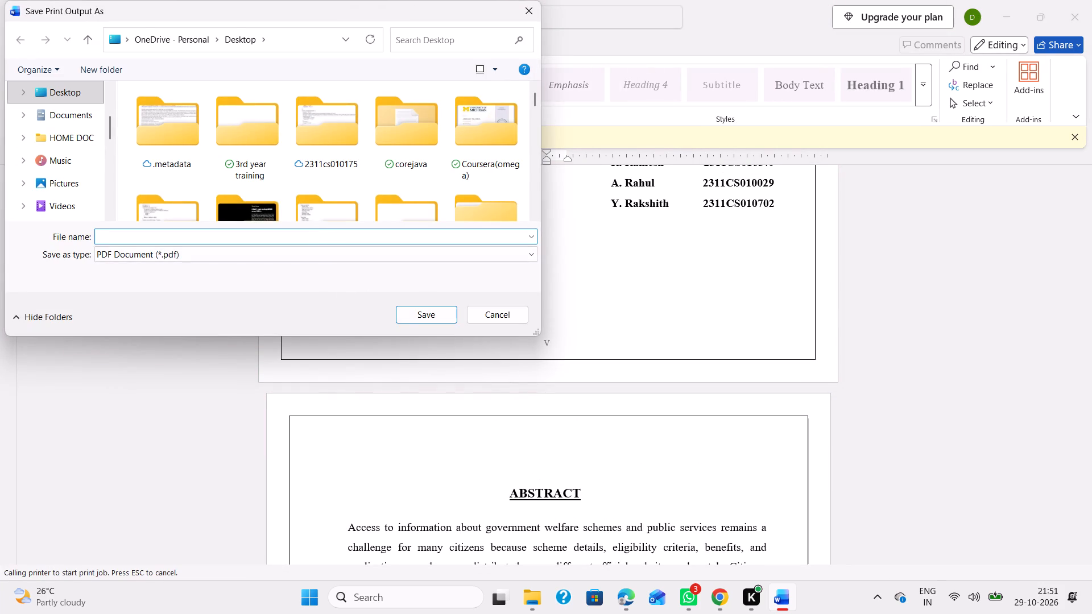
left_click(311, 234)
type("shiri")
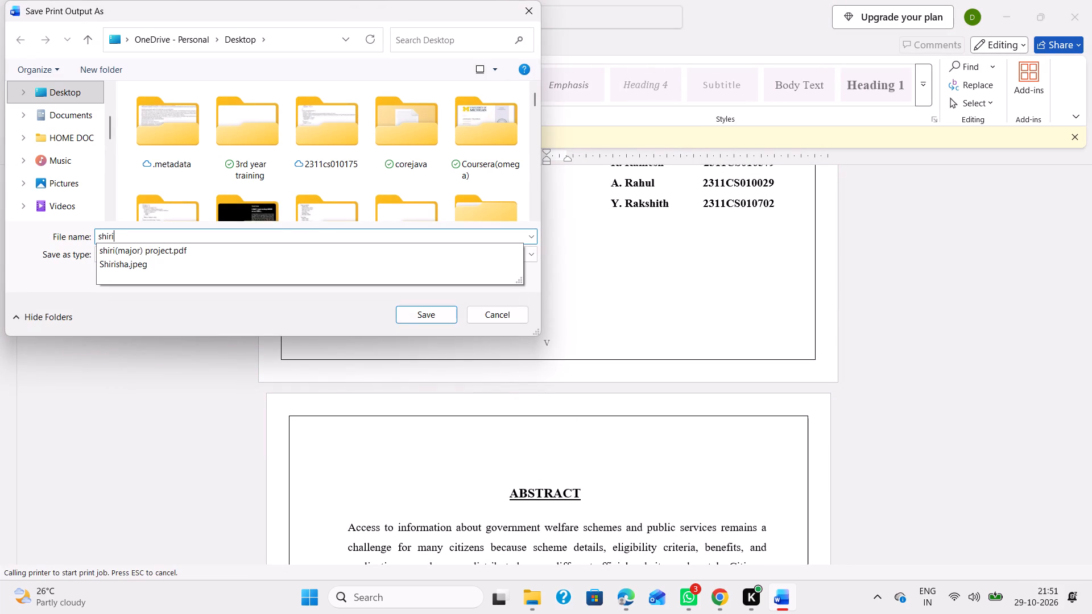
left_click(262, 247)
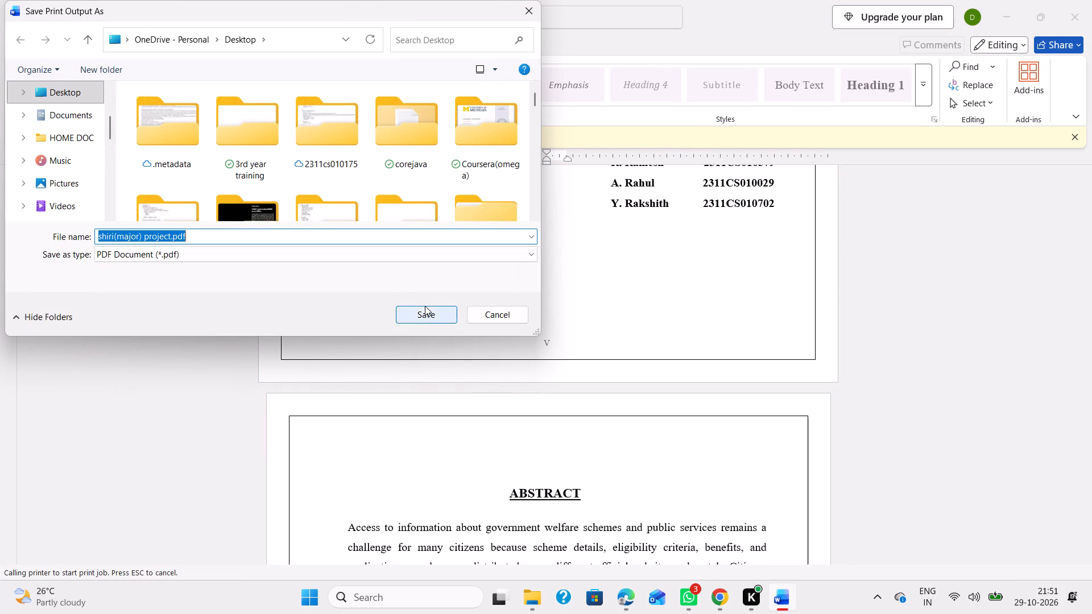
left_click(423, 309)
left_click(571, 296)
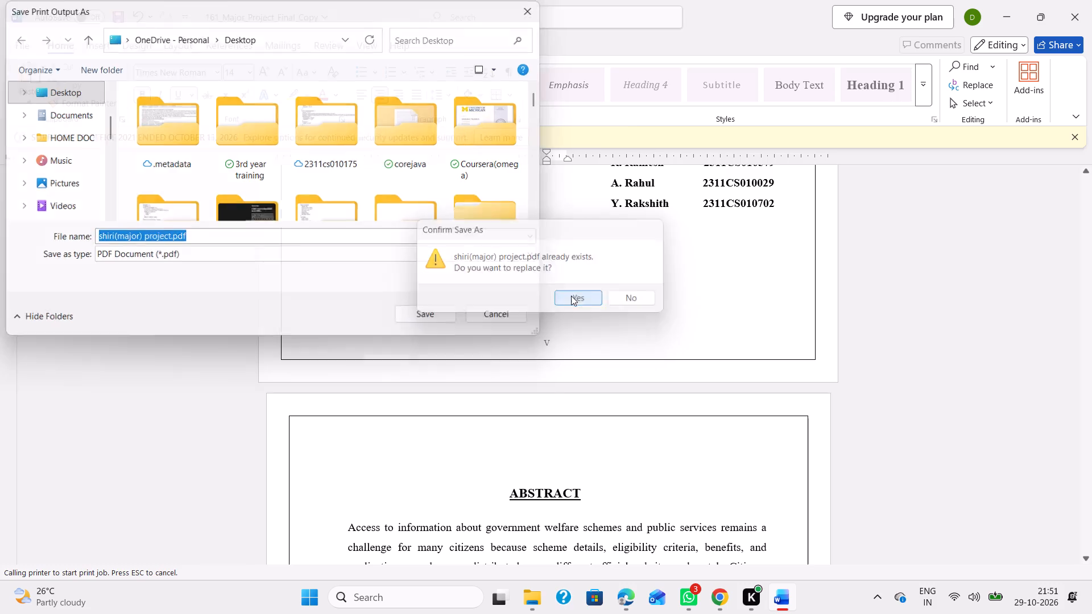
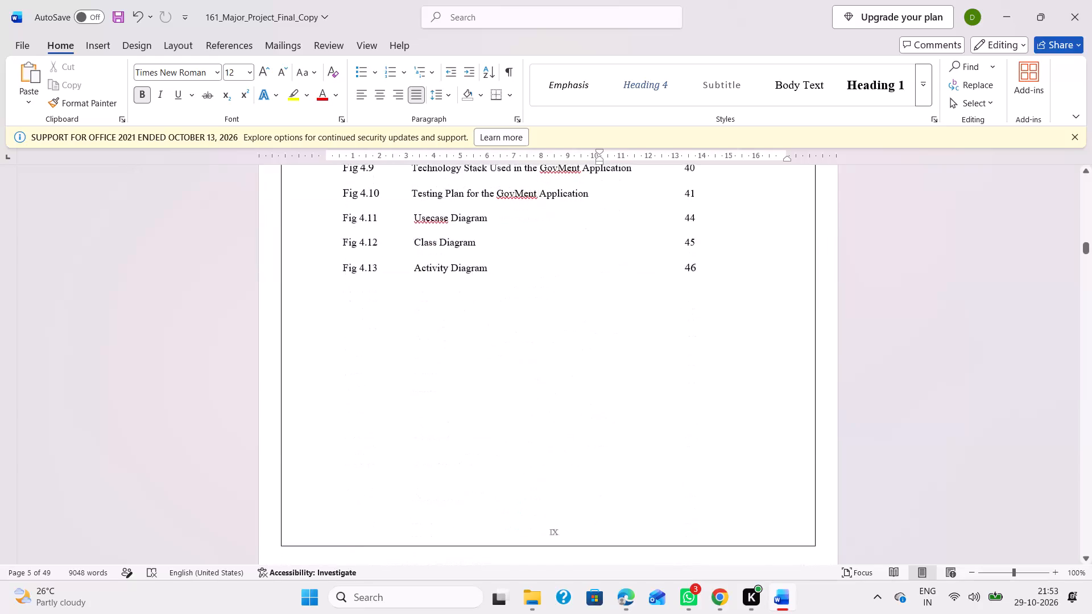
Review the first chapter's pages through section 1.7 System Overview, checking the heading spacing and text layout.
scroll(593, 432, "up", 1)
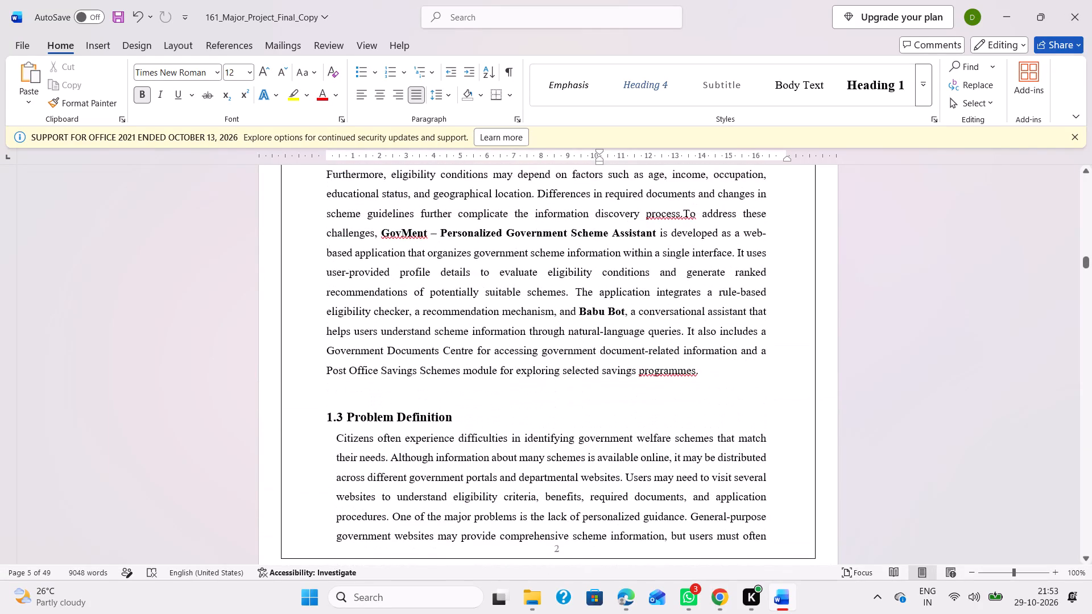
scroll(414, 454, "up", 6)
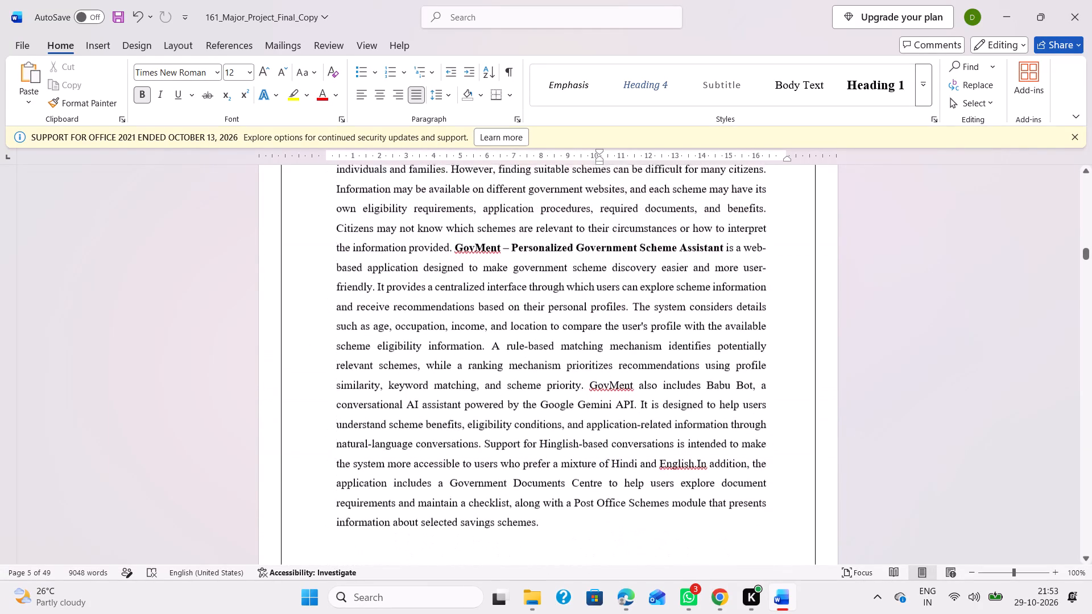
scroll(414, 454, "up", 1)
scroll(414, 454, "down", 11)
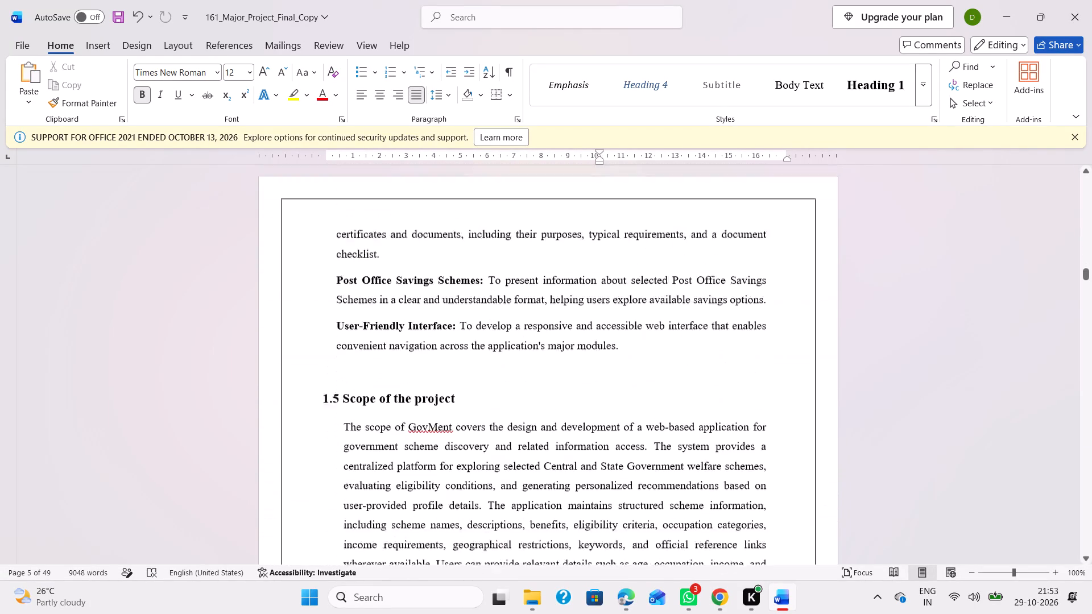
scroll(414, 454, "down", 5)
scroll(414, 454, "up", 2)
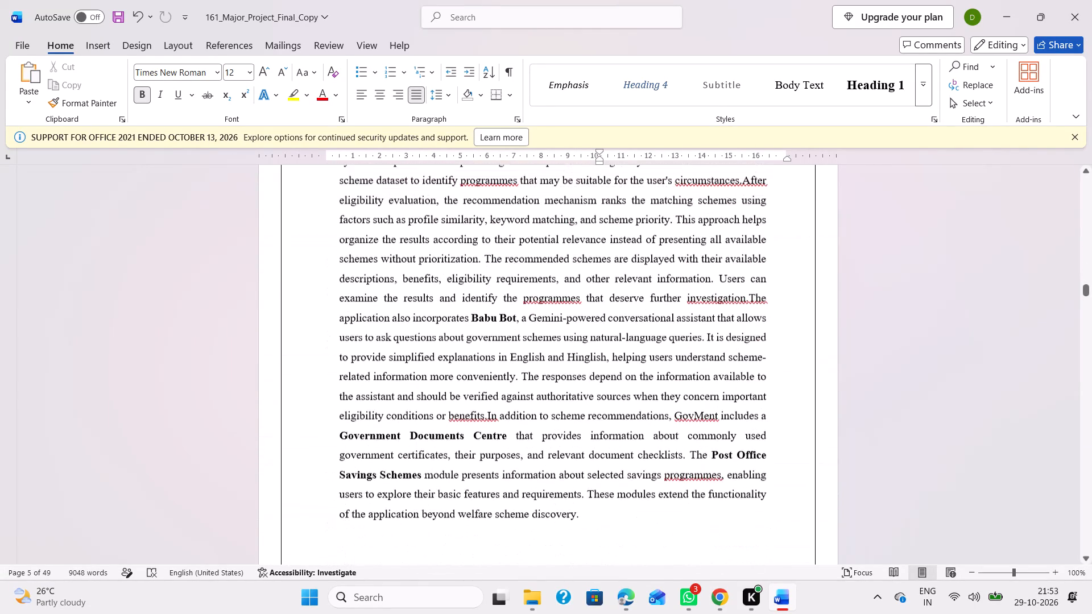
scroll(414, 454, "up", 3)
scroll(375, 512, "down", 1)
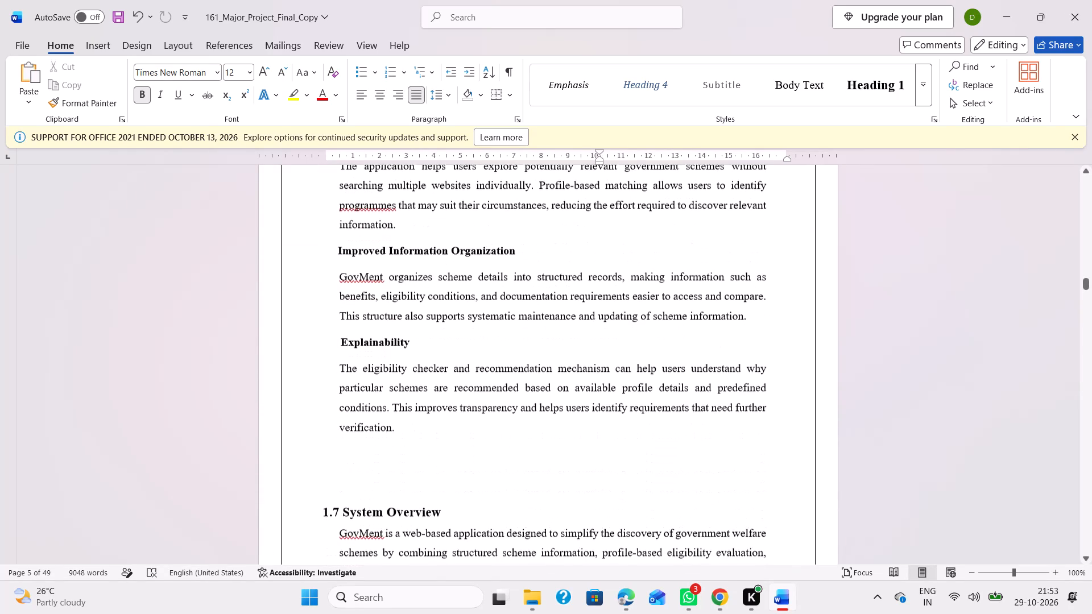
Remove the extra blank lines above the 1.7 System Overview heading, keeping the heading text intact.
left_click(367, 495)
key("BackSpace")
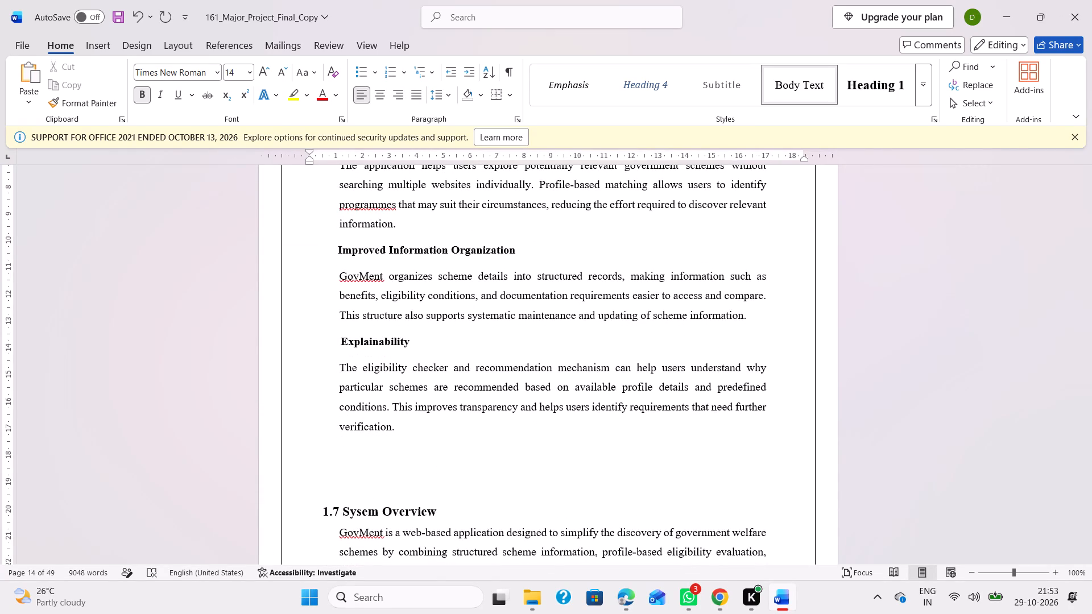
key("t")
key("Up")
key("BackSpace")
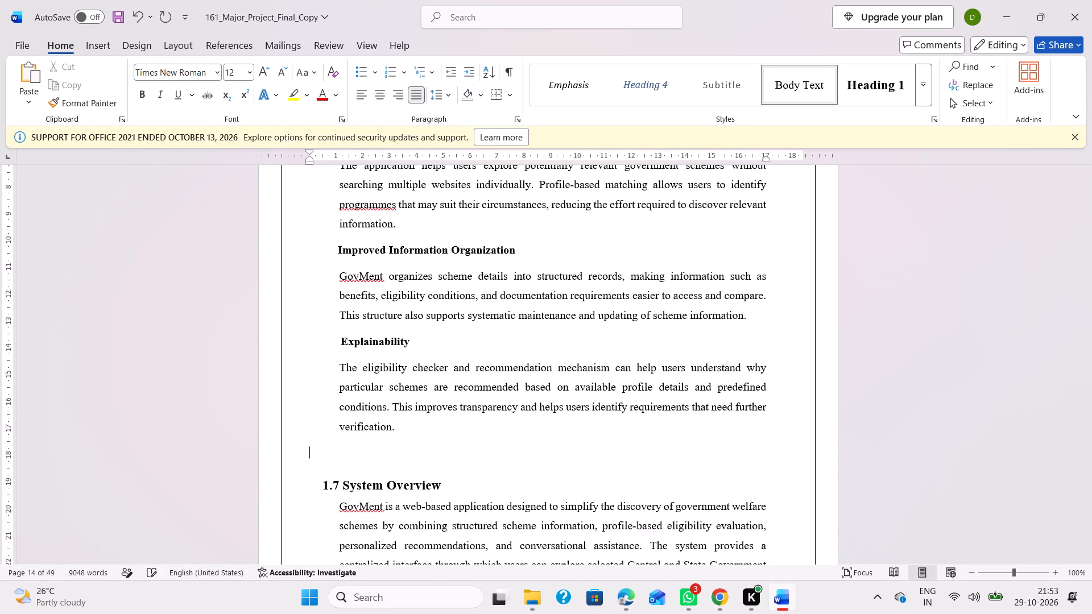
key("BackSpace")
Split the section 1.7 paragraph before "These details are processed" so that sentence starts on the following page.
scroll(367, 495, "down", 1)
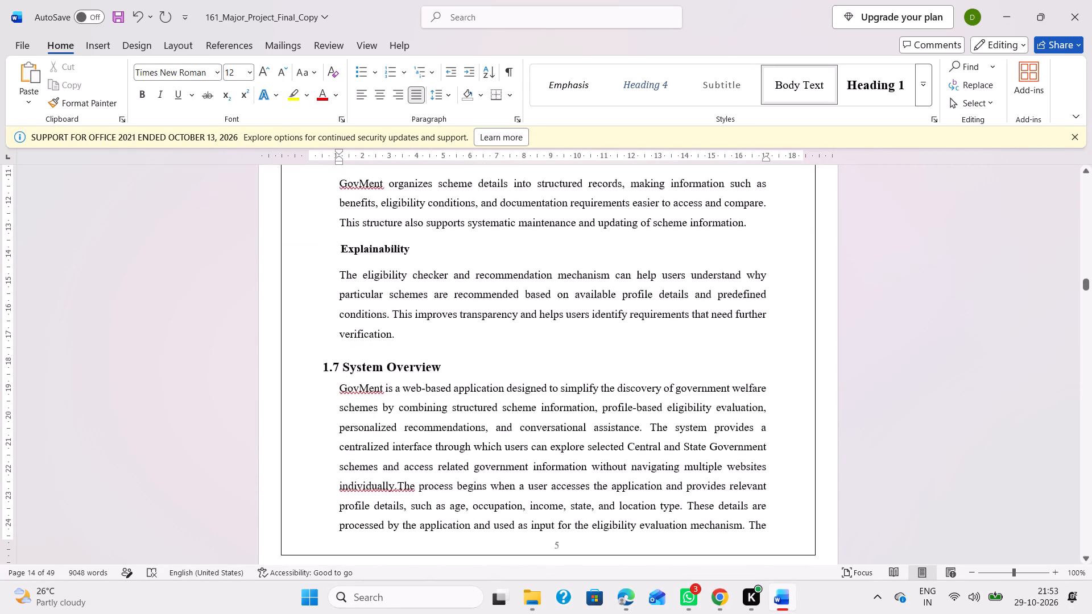
scroll(367, 495, "down", 2)
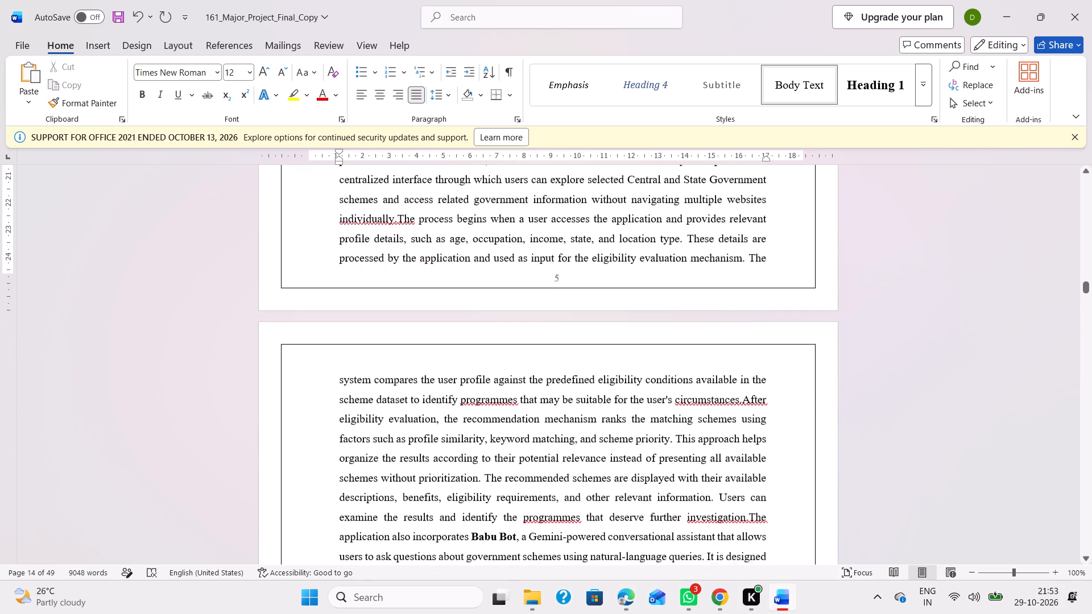
scroll(367, 495, "up", 1)
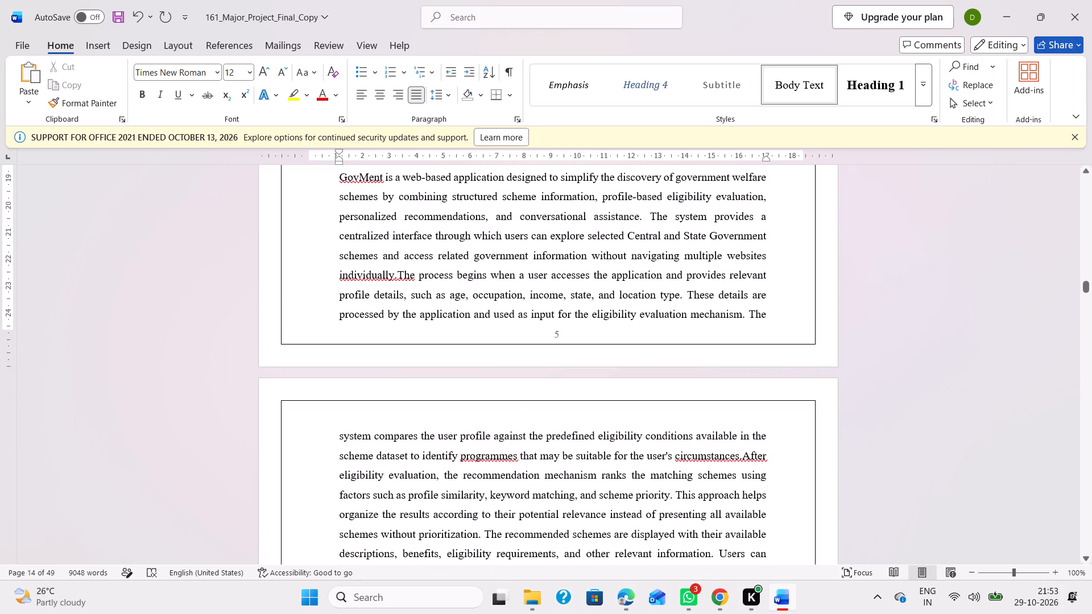
left_click(687, 293)
key("Return")
key("Return")
Reduce the gap above the 1.8 Organization of the Thesis heading to a single blank line.
scroll(687, 293, "down", 1)
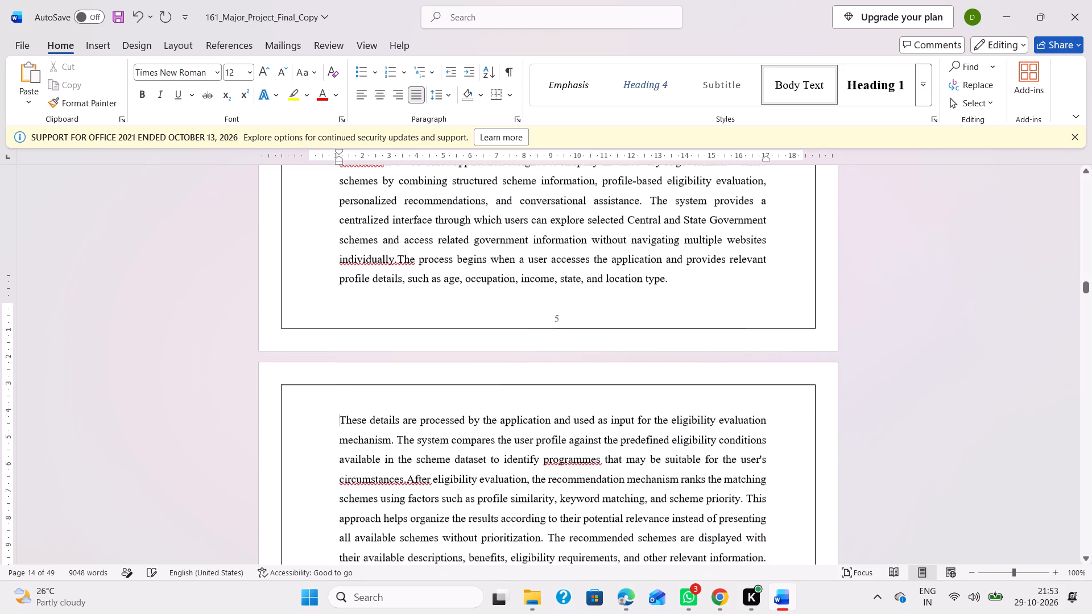
scroll(687, 293, "down", 1)
scroll(636, 364, "down", 2)
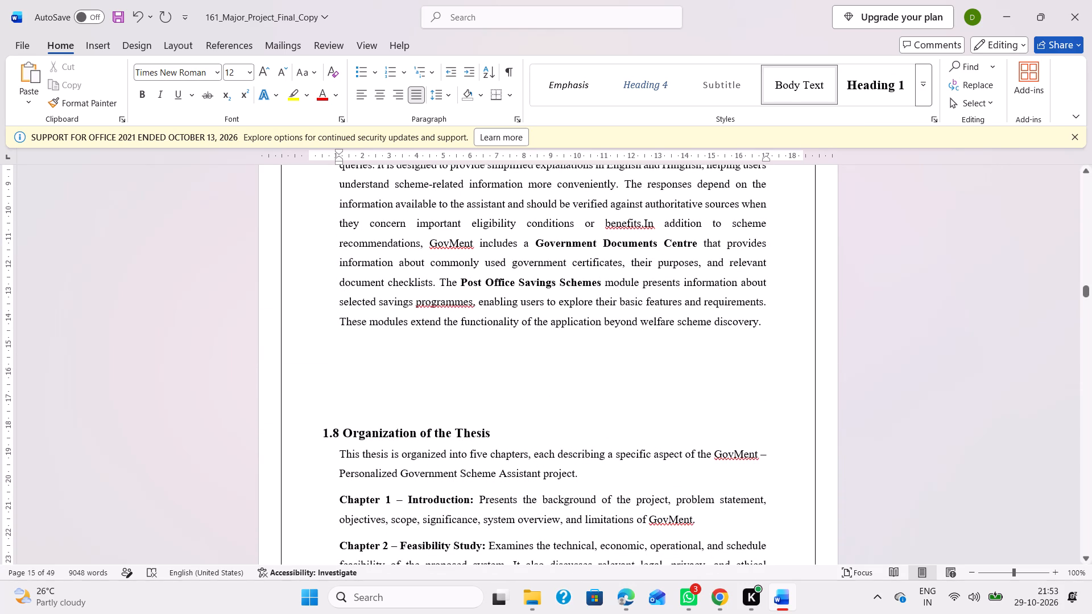
left_click(450, 412)
key("BackSpace")
key("BackSpace")
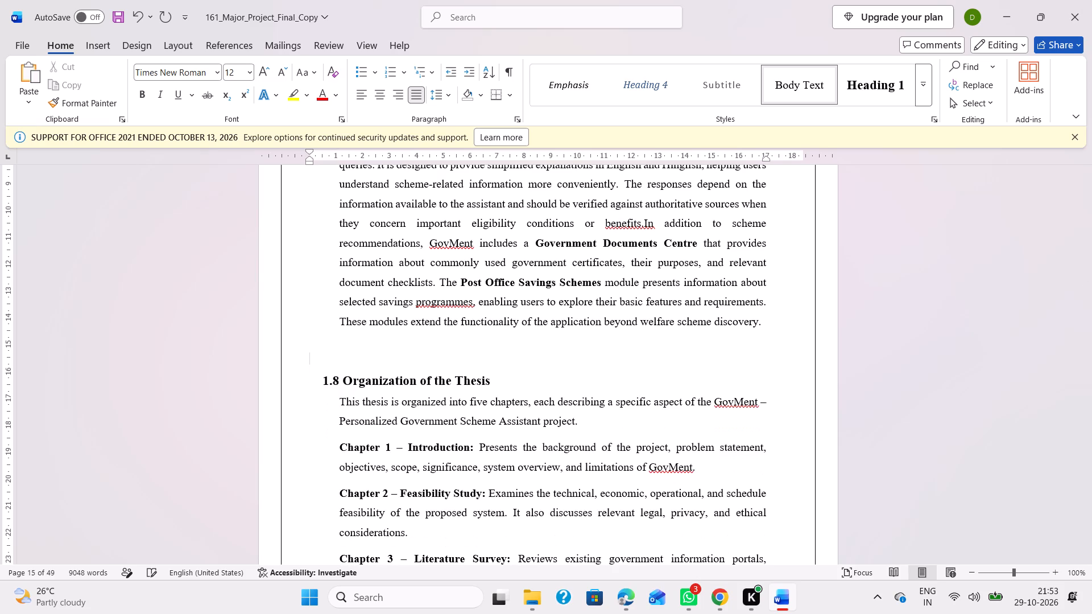
key("BackSpace")
key("Return")
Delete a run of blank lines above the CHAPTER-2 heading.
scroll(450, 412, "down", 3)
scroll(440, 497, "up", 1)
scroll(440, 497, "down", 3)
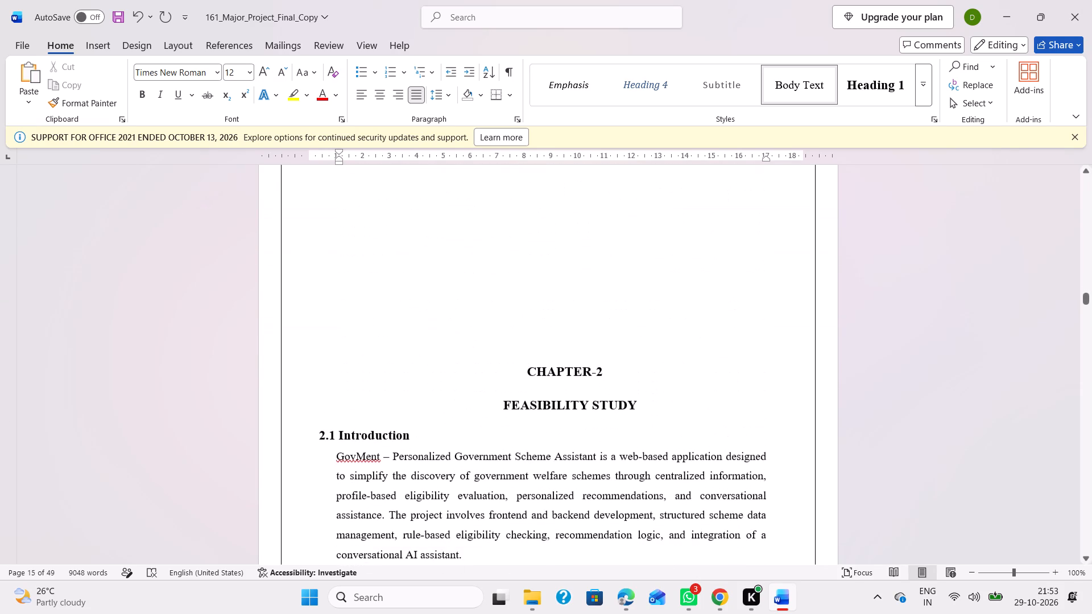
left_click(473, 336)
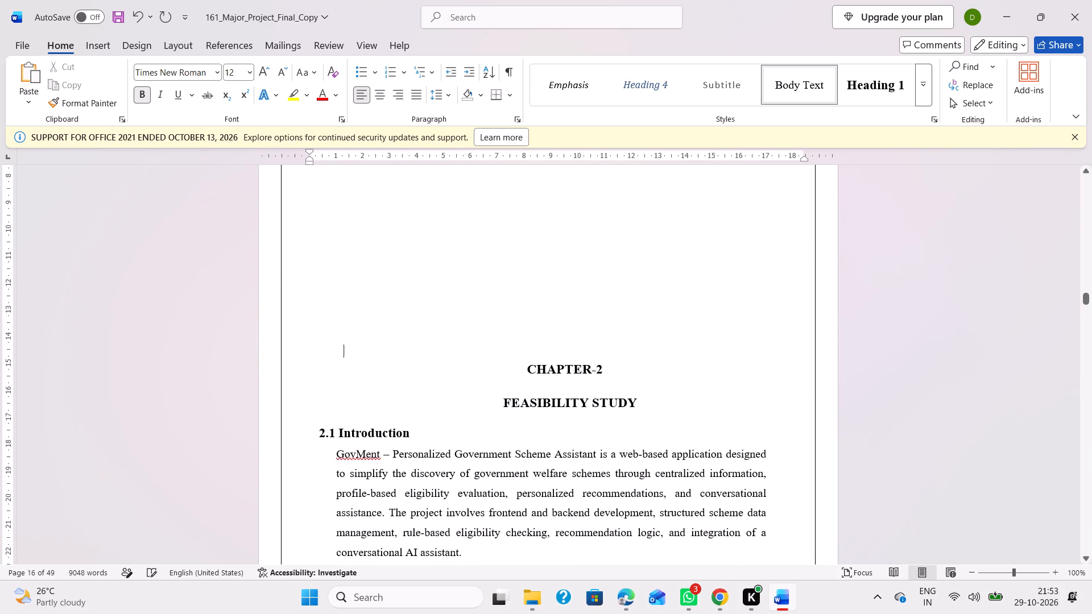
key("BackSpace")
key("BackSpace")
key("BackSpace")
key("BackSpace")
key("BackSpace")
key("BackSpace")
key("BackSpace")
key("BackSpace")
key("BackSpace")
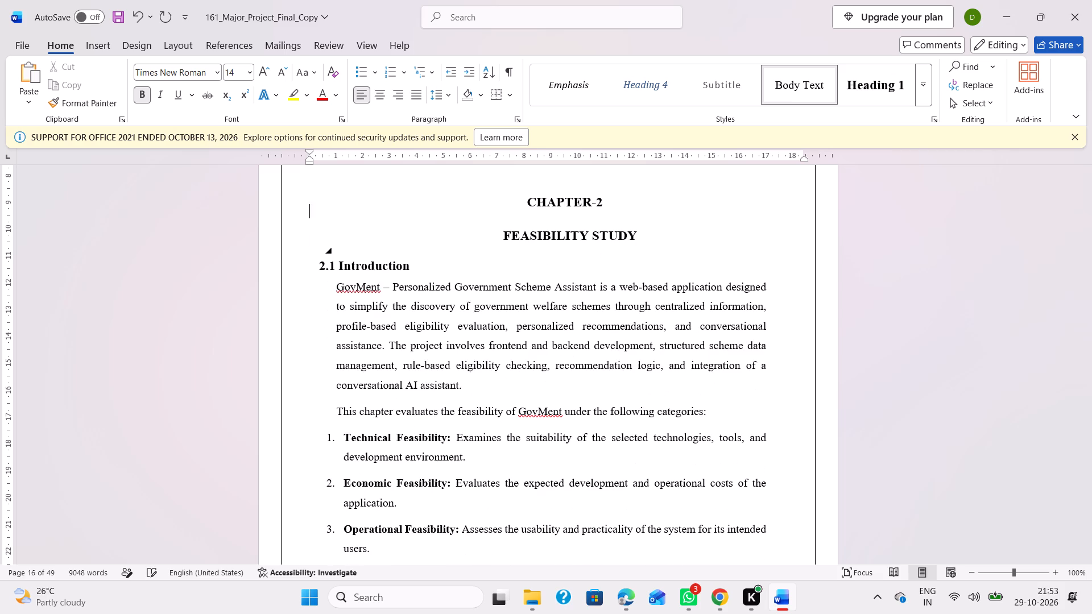
Add blank lines after the Chapter 5 summary so the CHAPTER-2 heading starts at the top of the following page.
scroll(473, 336, "up", 1)
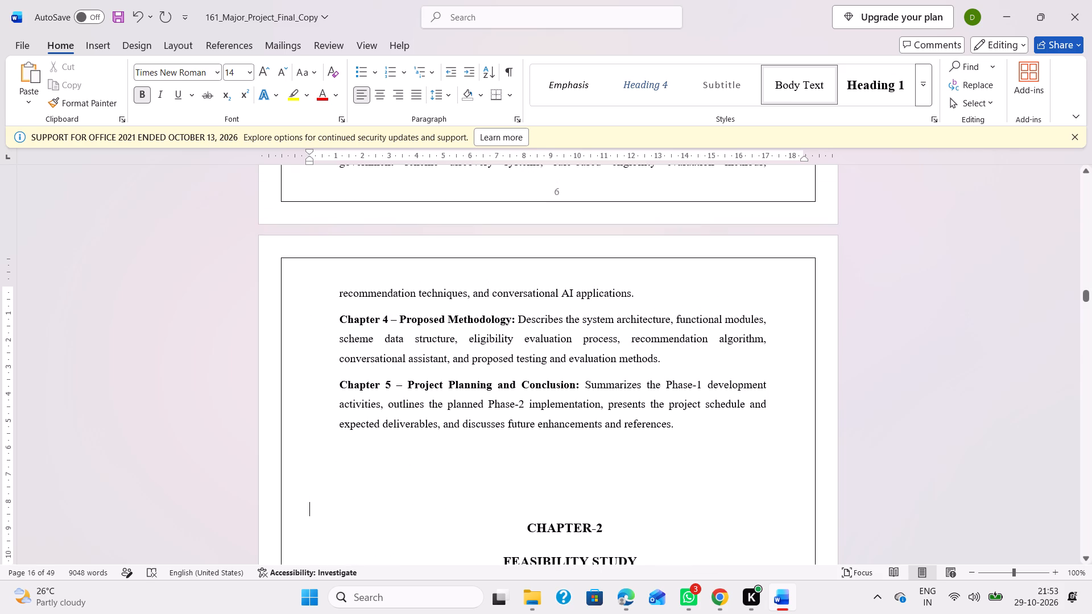
key("Return")
key("Return")
key("Return")
key("Return")
key("Return")
key("Return")
key("Return")
key("Return")
key("Return")
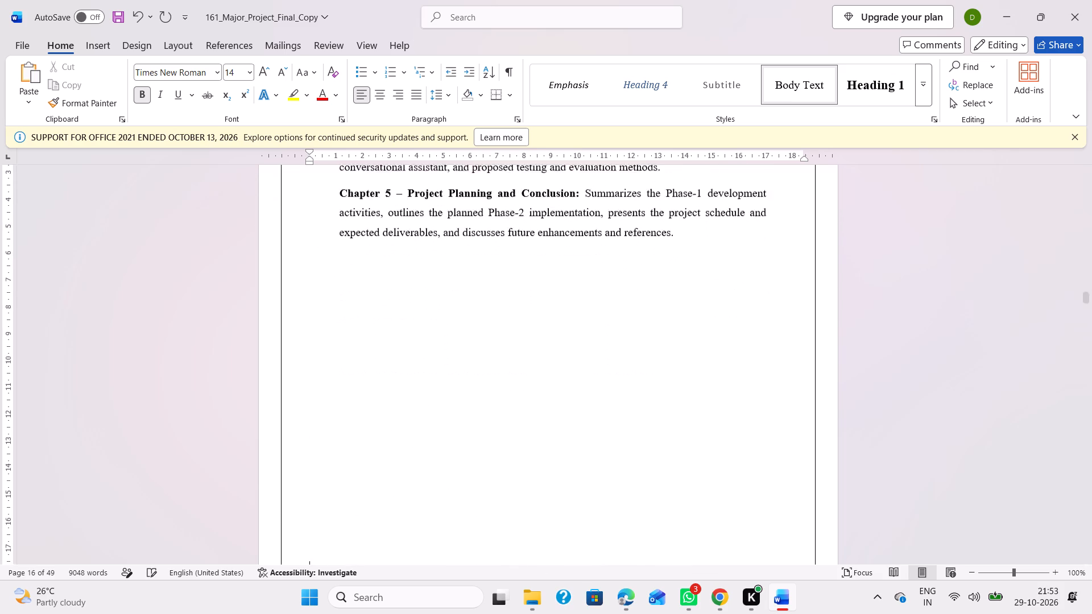
key("Return")
key("Return")
key("Return")
key("Return")
key("Return")
key("Return")
key("Return")
key("Return")
key("Return")
key("BackSpace")
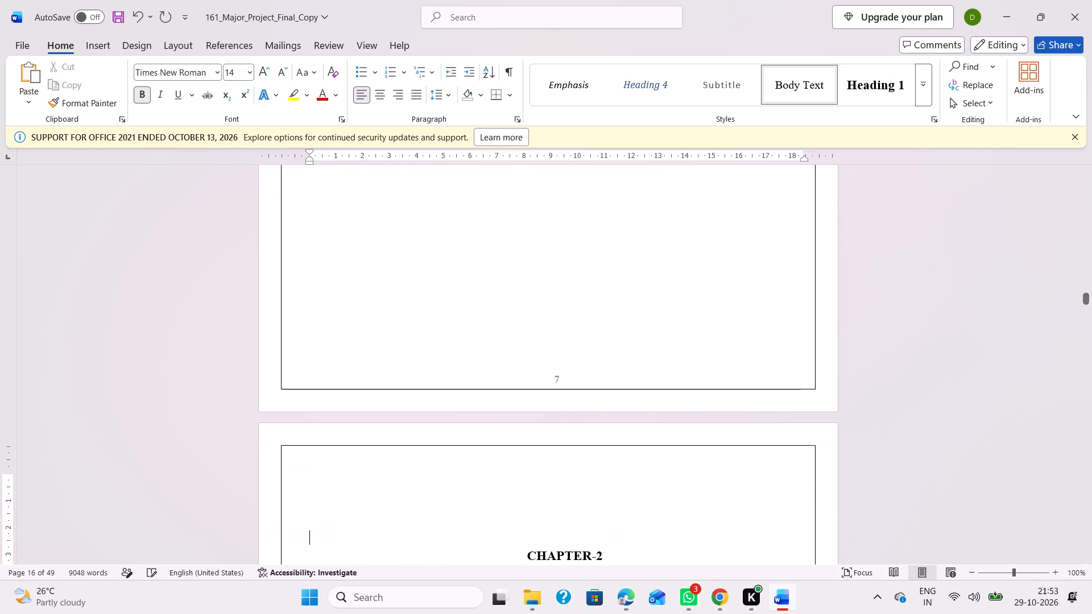
key("BackSpace")
key("BackSpace")
Rework the blank lines above the 2.2 Technical Feasibility heading so the whole section starts on the following page.
scroll(473, 336, "down", 2)
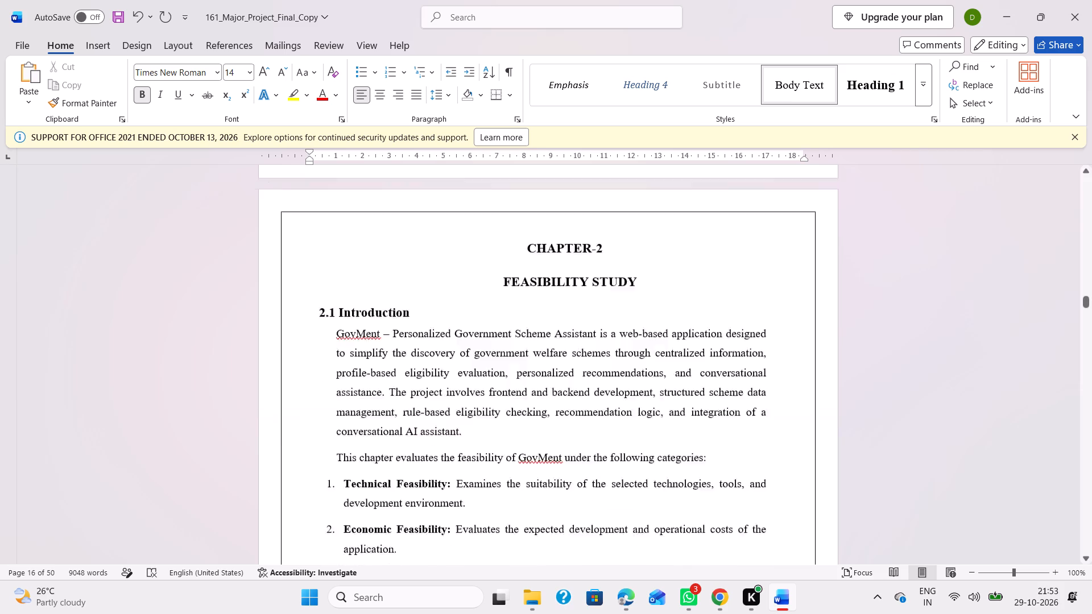
scroll(655, 373, "down", 3)
left_click(480, 381)
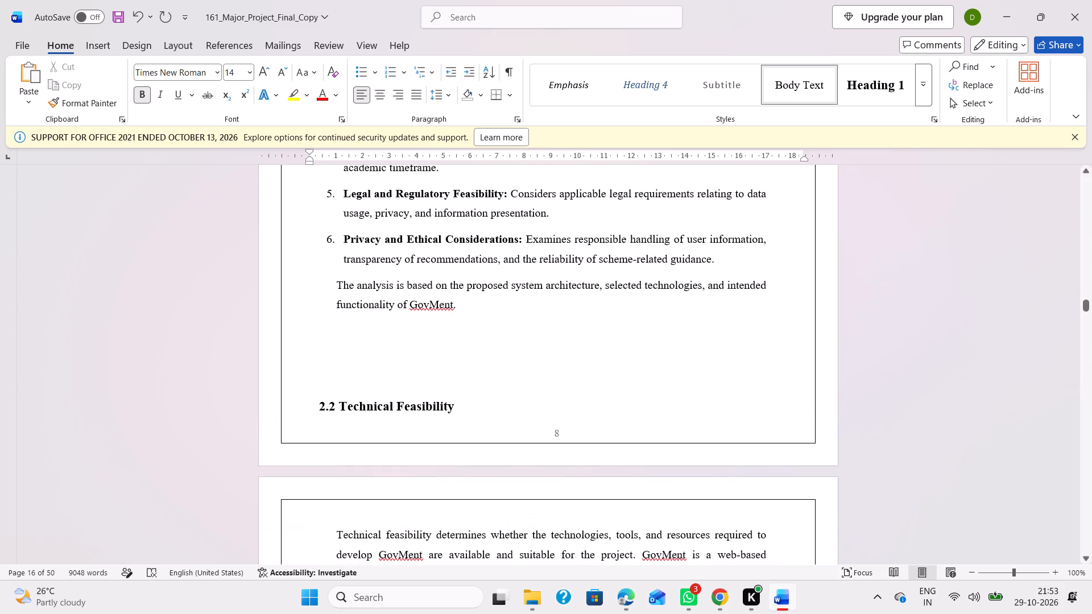
key("BackSpace")
key("BackSpace")
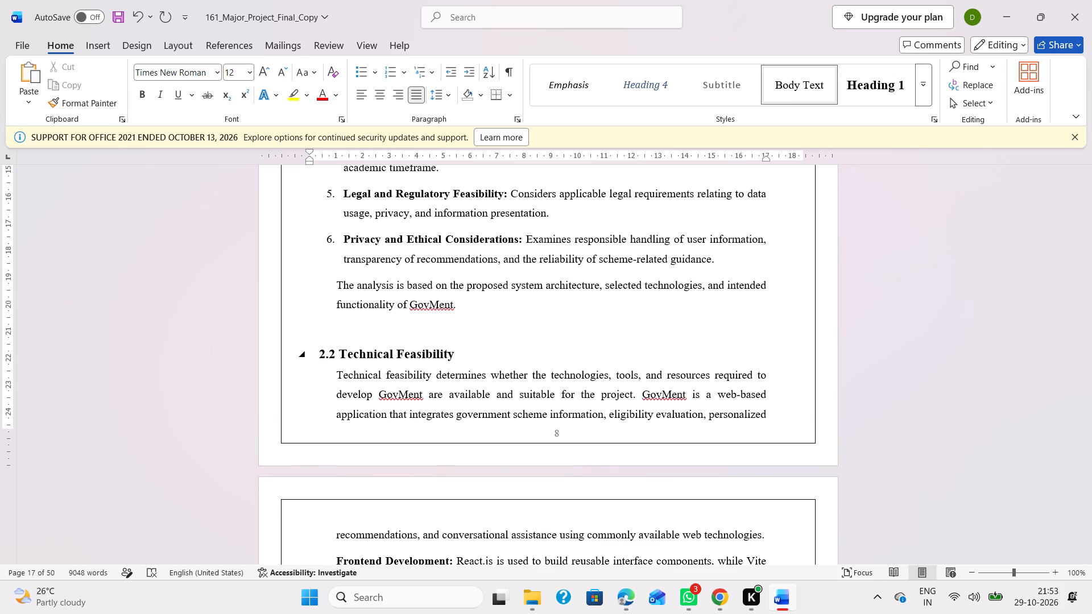
key("BackSpace")
key("Return")
scroll(480, 381, "down", 1)
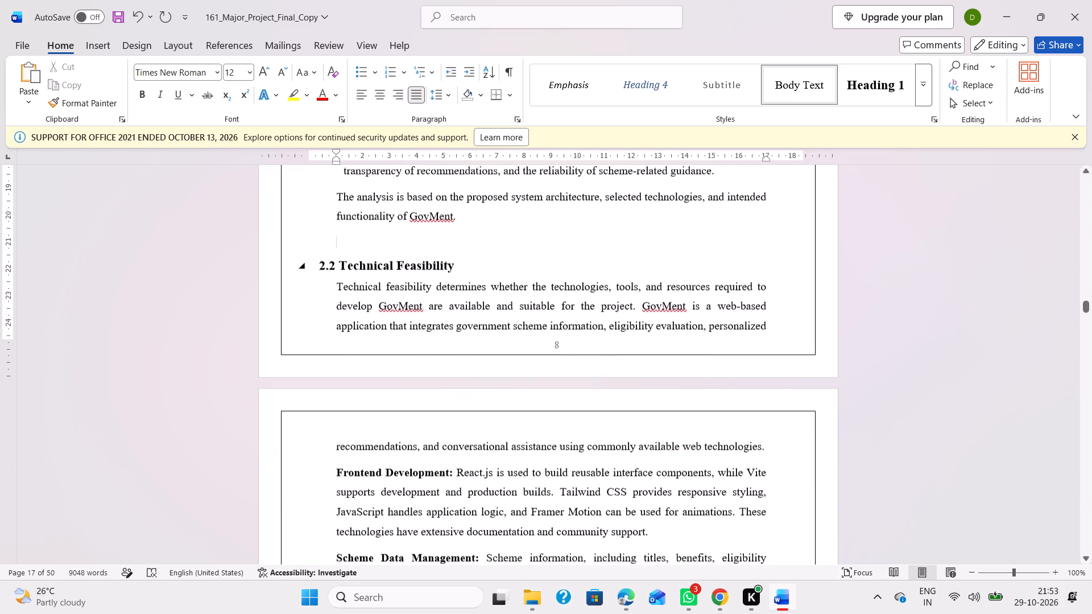
key("Return")
key("Return")
key("Return")
key("Return")
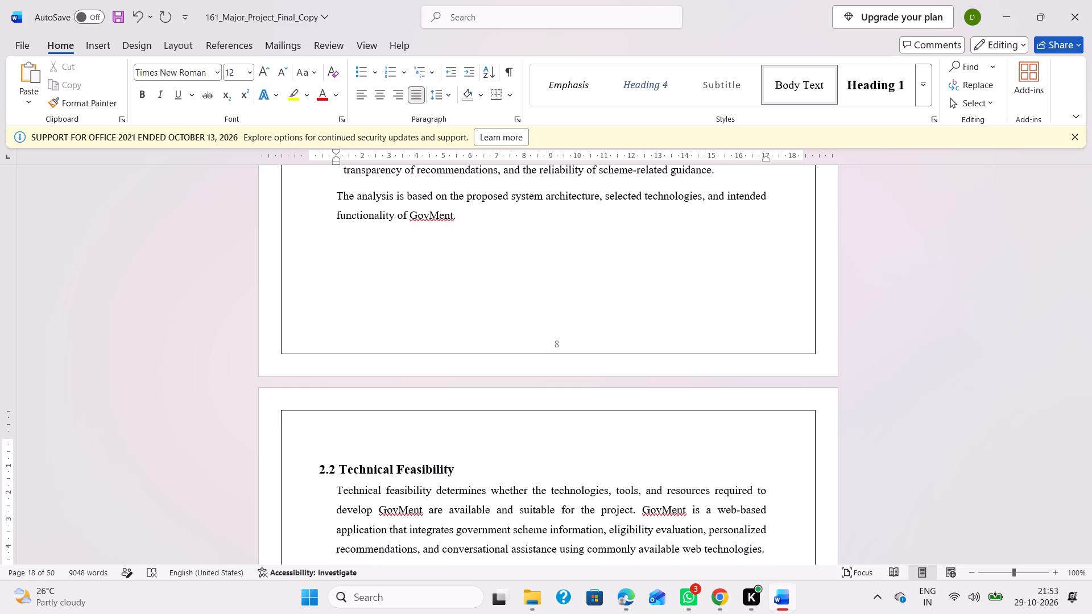
Check the page layout from the end of section 2.1 through sections 2.2 and 2.3.
scroll(480, 381, "up", 3)
scroll(480, 381, "down", 7)
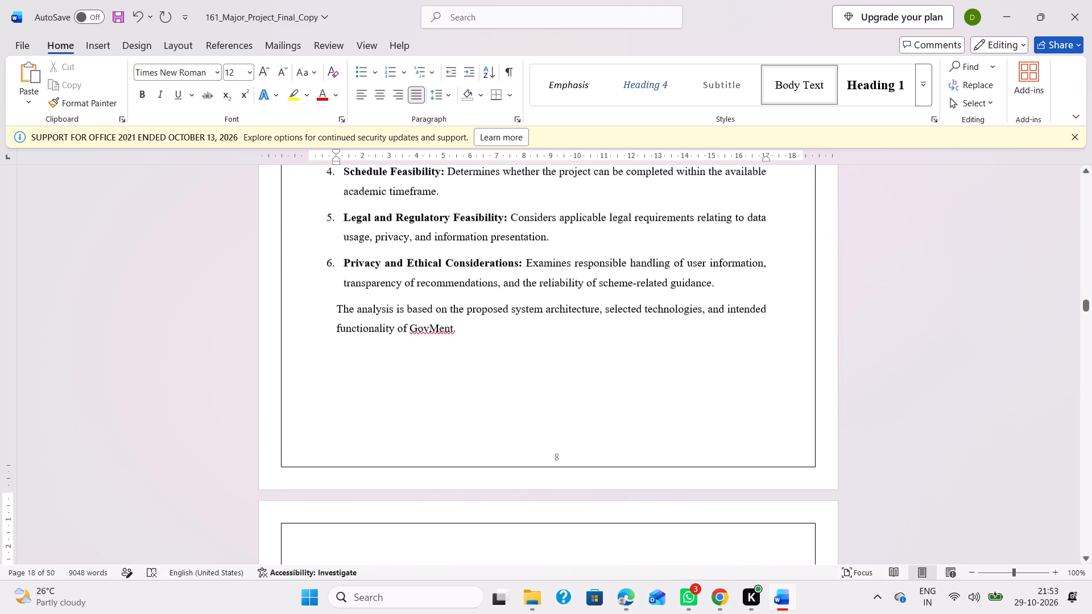
scroll(480, 381, "down", 4)
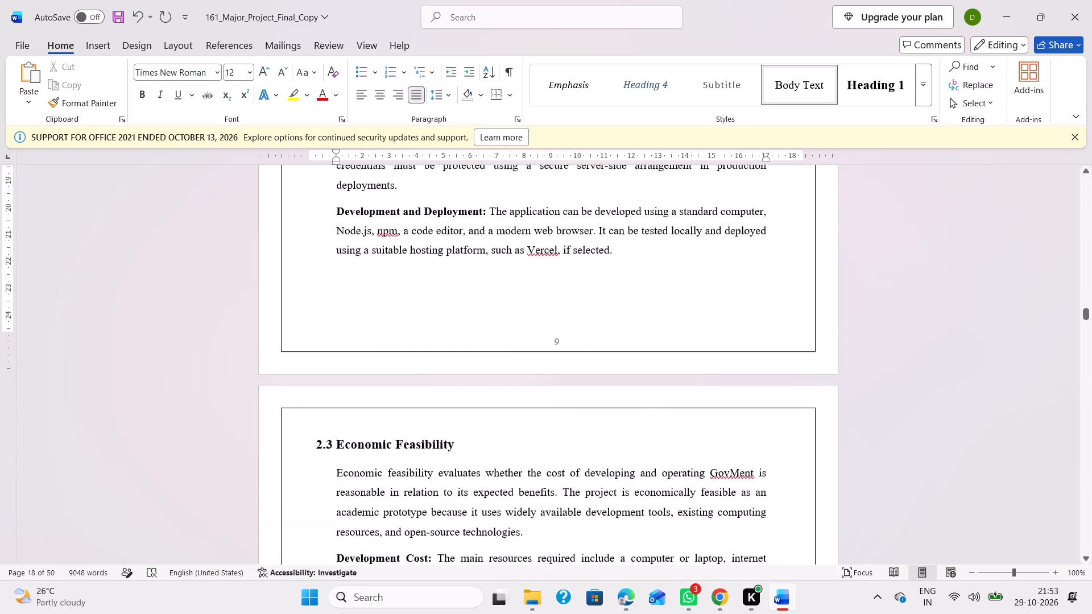
scroll(480, 381, "down", 1)
scroll(510, 271, "up", 2)
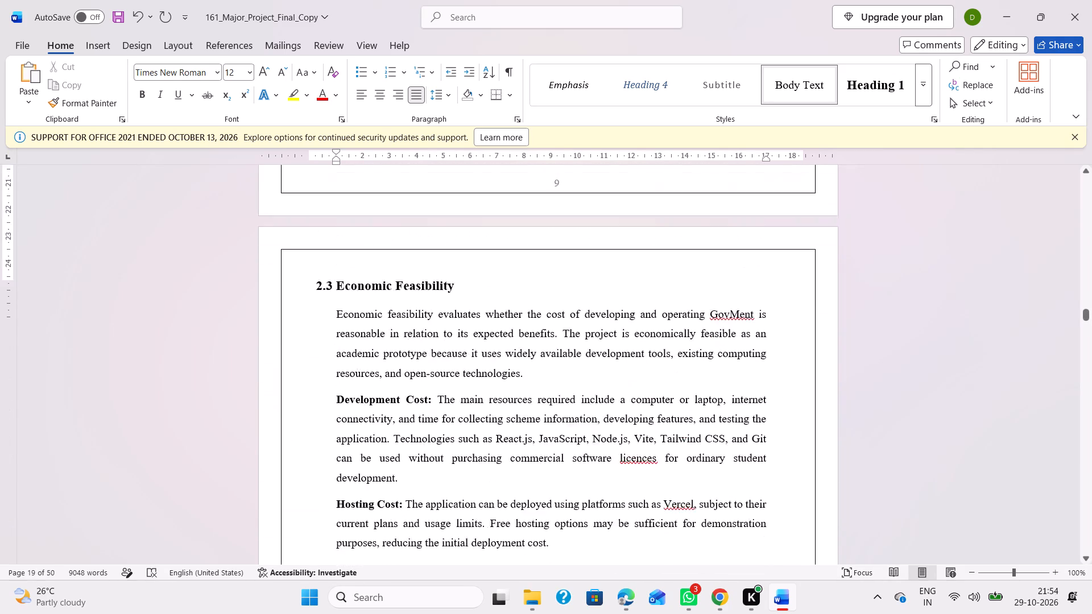
scroll(510, 271, "up", 2)
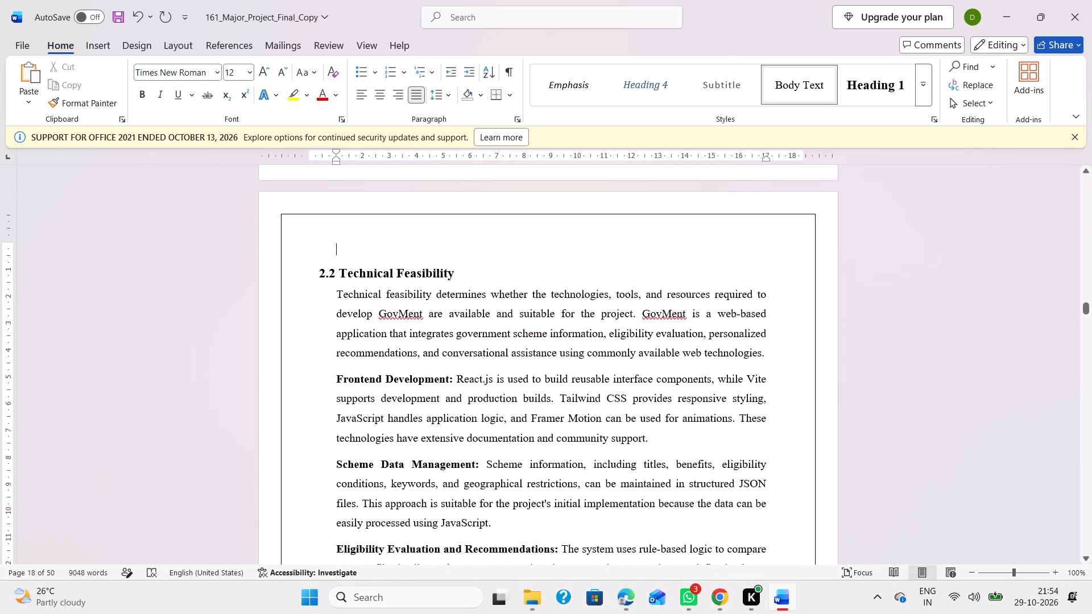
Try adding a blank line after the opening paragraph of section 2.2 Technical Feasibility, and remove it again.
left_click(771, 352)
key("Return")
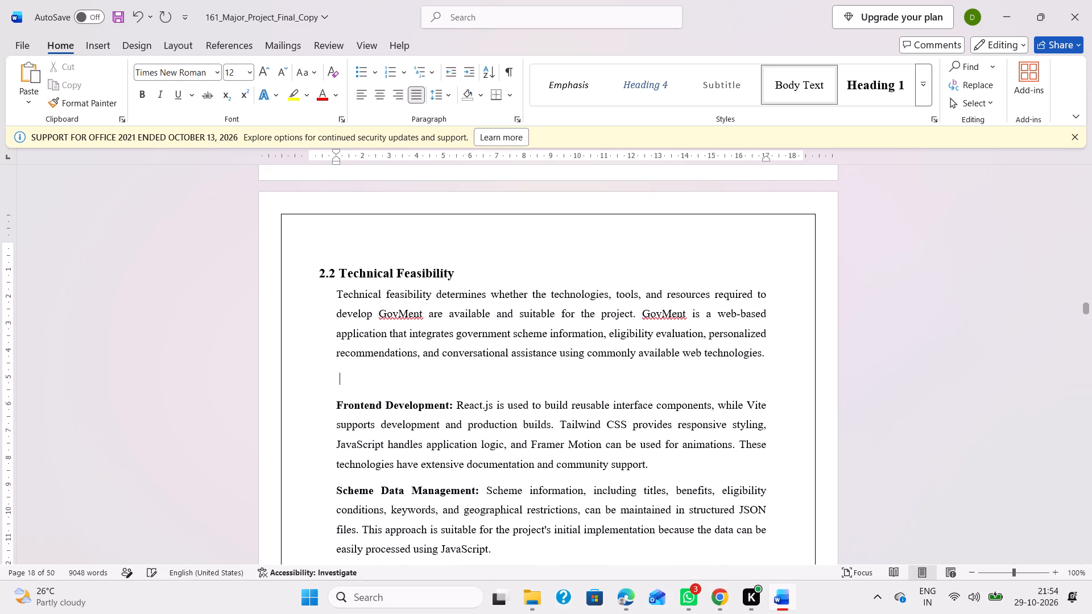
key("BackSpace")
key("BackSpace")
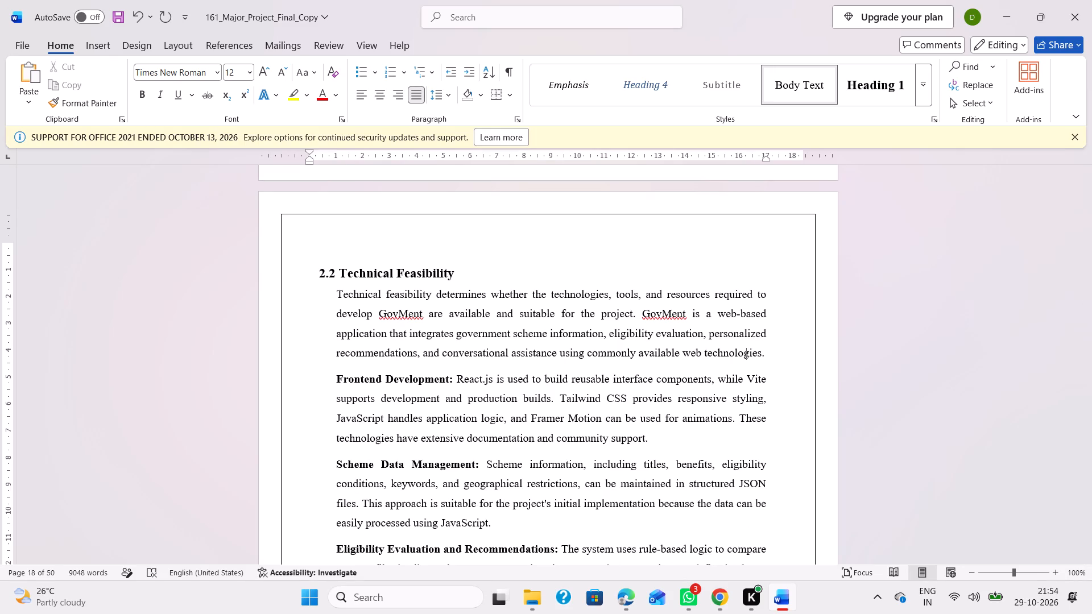
Rework the blank lines above the 2.4 Operational Feasibility heading so the whole section starts on the following page.
scroll(771, 352, "down", 1)
scroll(668, 342, "down", 2)
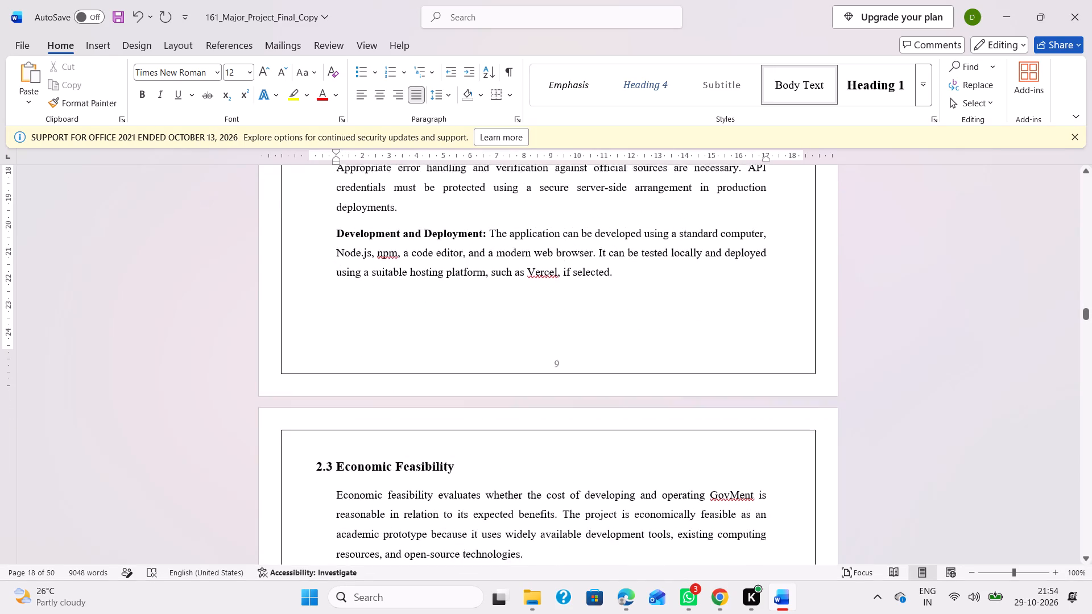
scroll(602, 326, "down", 5)
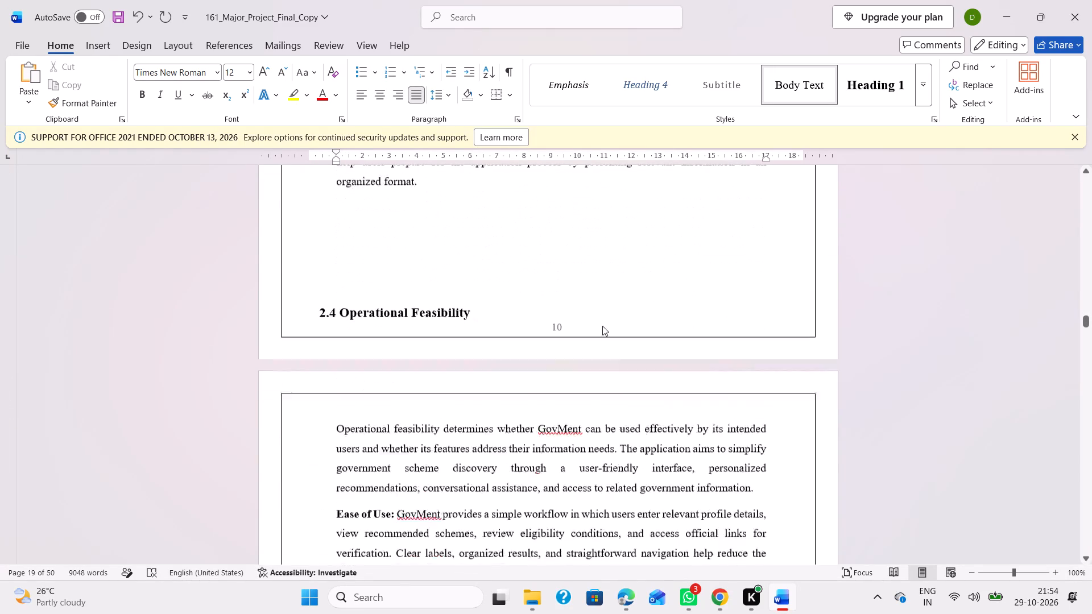
left_click(393, 262)
key("BackSpace")
key("BackSpace")
key("BackSpace")
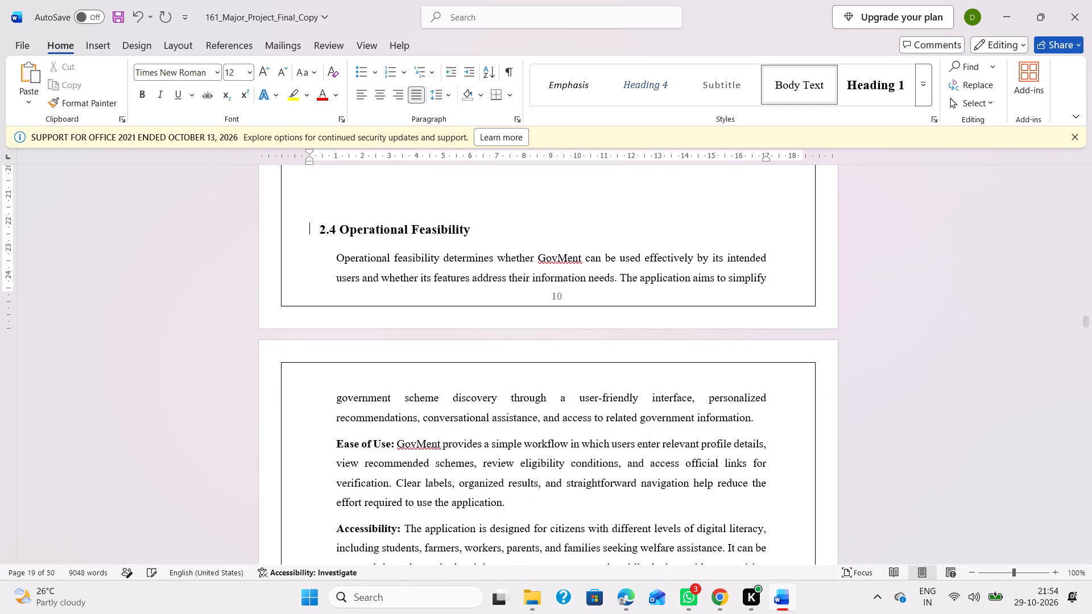
key("BackSpace")
key("BackSpace")
key("Return")
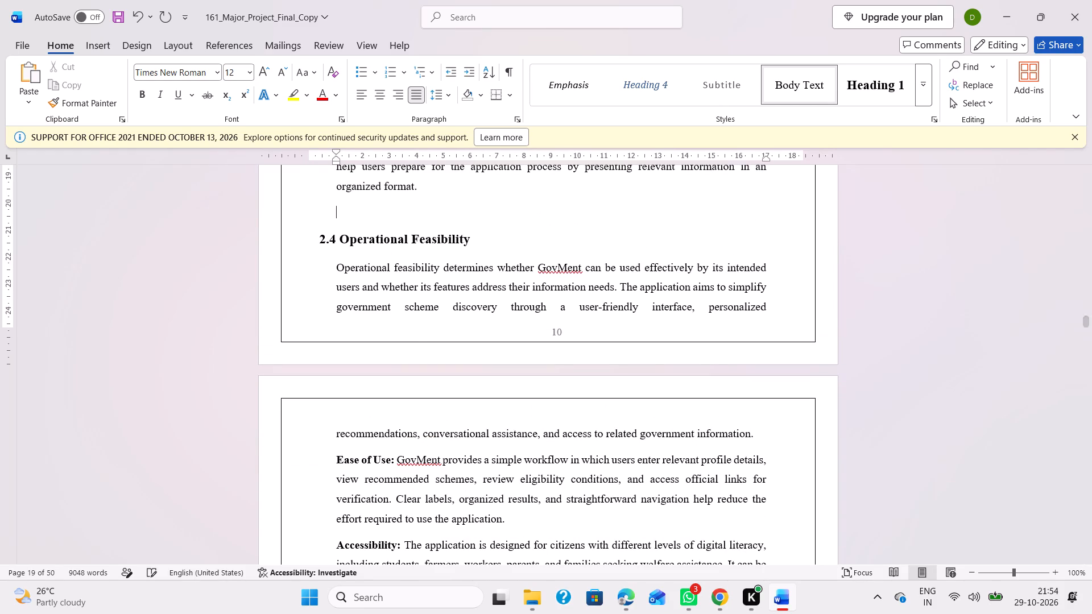
key("Return")
key("Return")
key("Return")
key("Return")
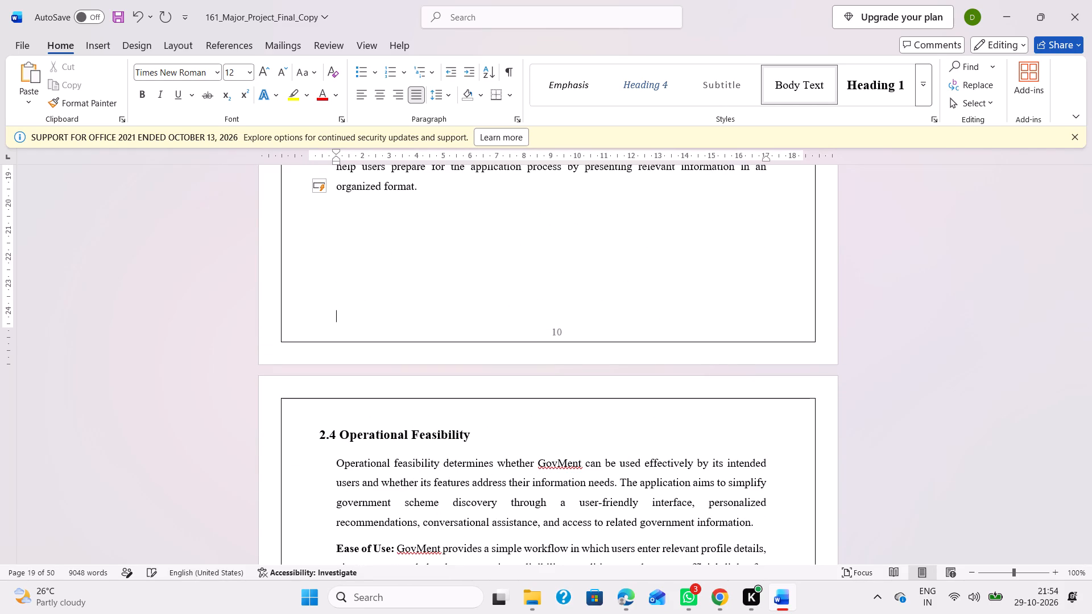
scroll(382, 301, "down", 2)
scroll(355, 355, "up", 1)
key("Return")
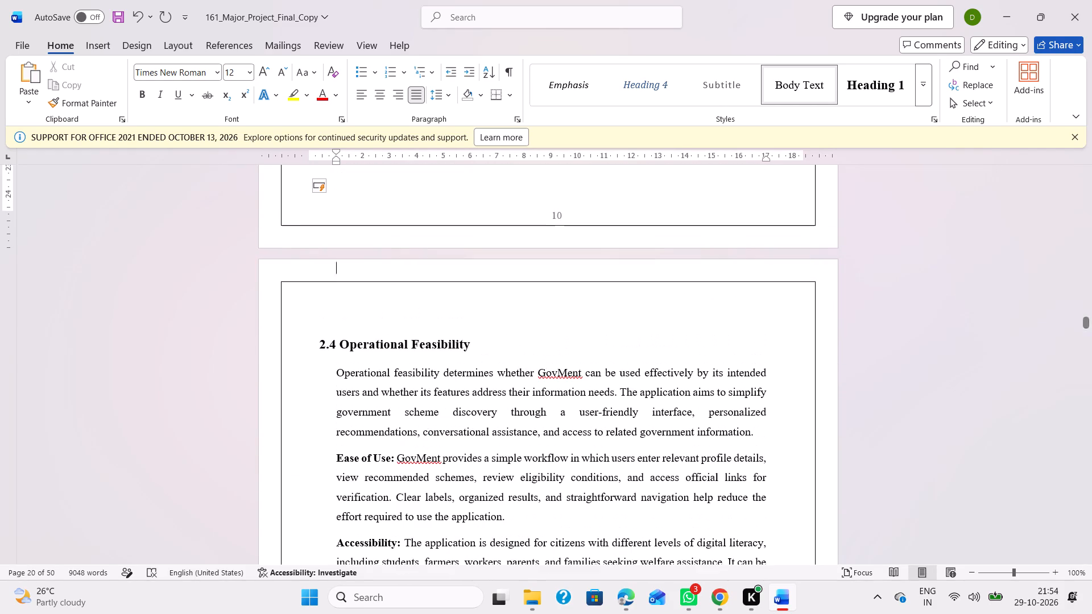
Check the page layout through the end of section 2.4 and section 2.5 Schedule Feasibility.
scroll(355, 355, "down", 3)
scroll(436, 273, "down", 1)
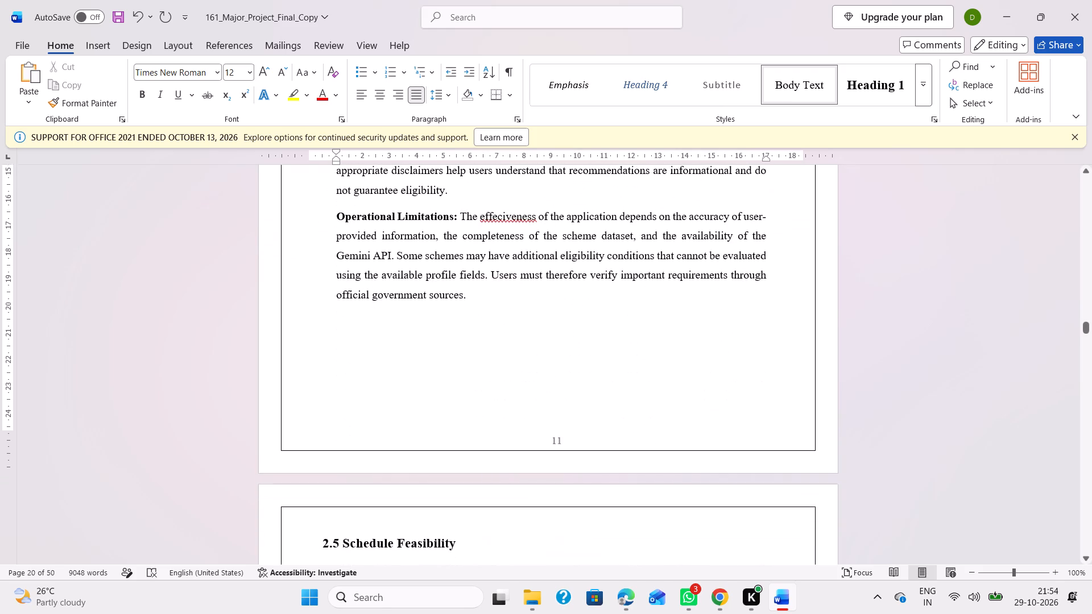
scroll(436, 273, "down", 1)
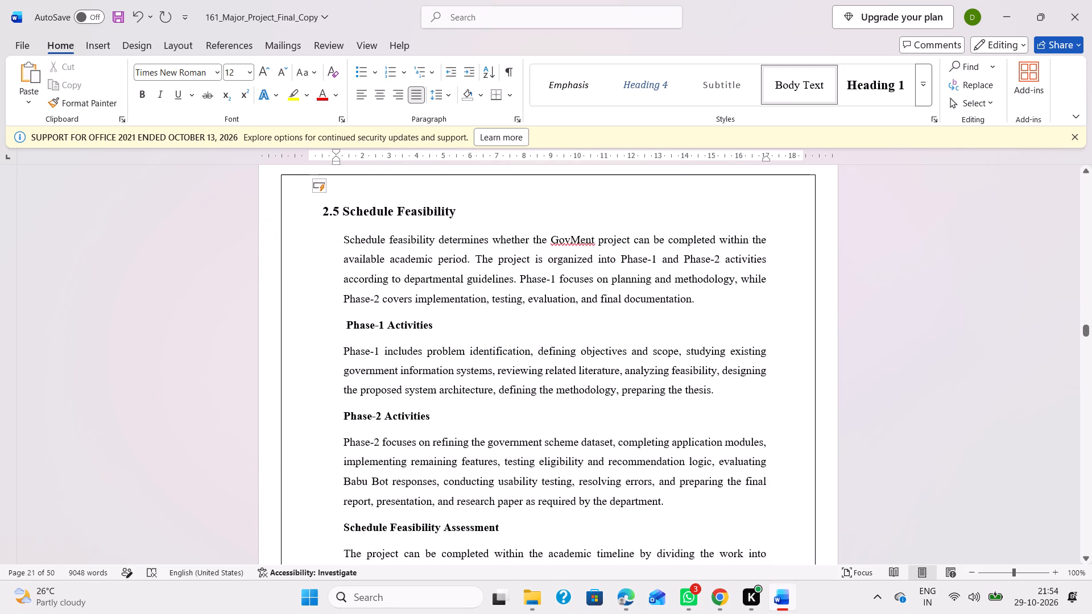
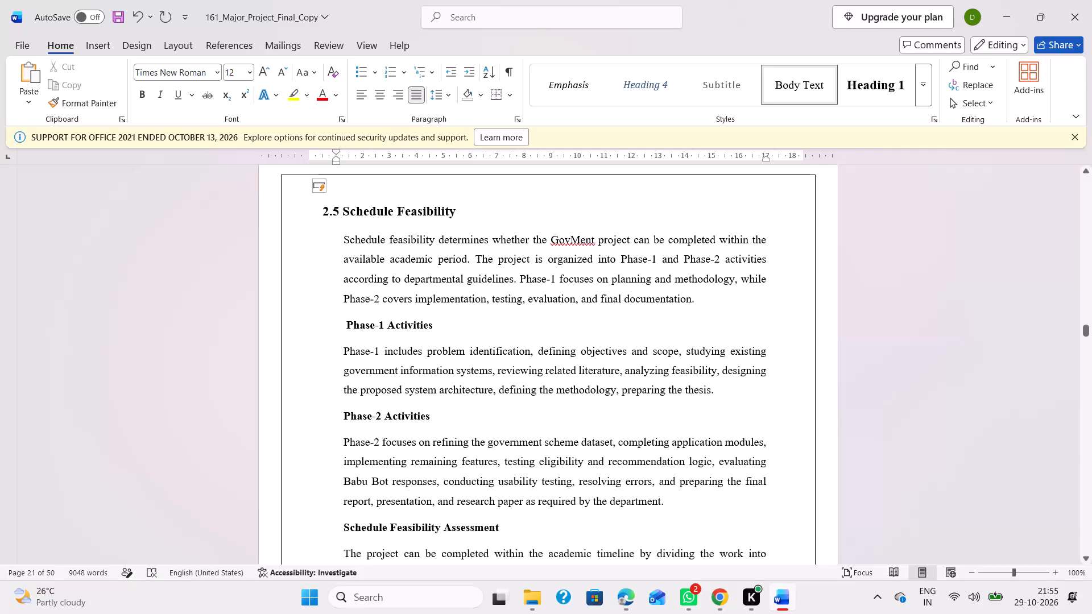
Adjust the blank lines after the Operational Limitations paragraph ending section 2.4, leaving one more blank line before 2.5 Schedule Feasibility.
scroll(474, 289, "up", 1)
scroll(623, 266, "up", 1)
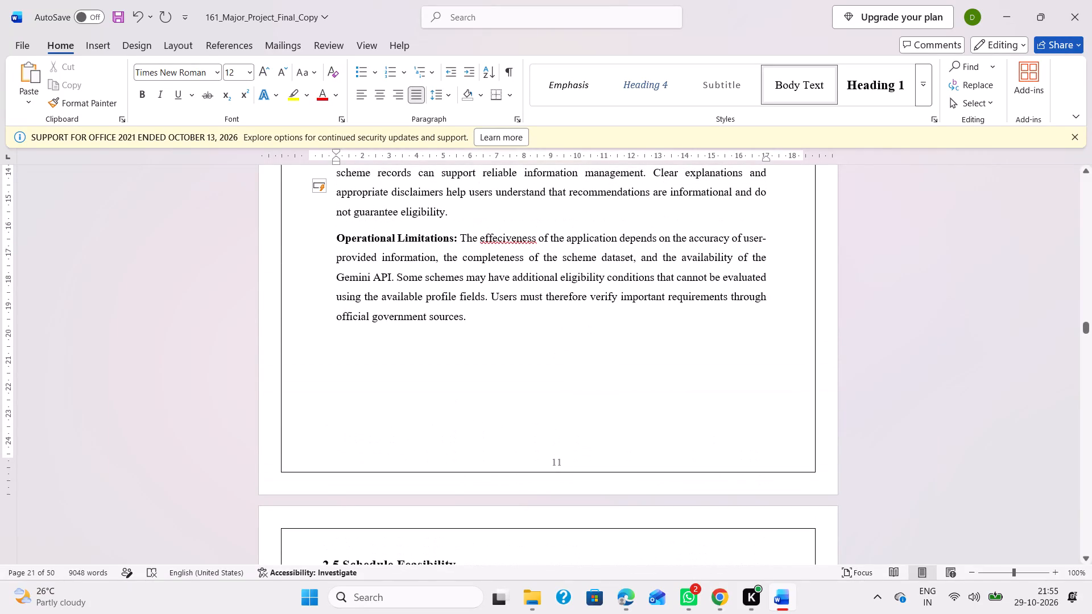
left_click(565, 321)
key("Return")
key("Return")
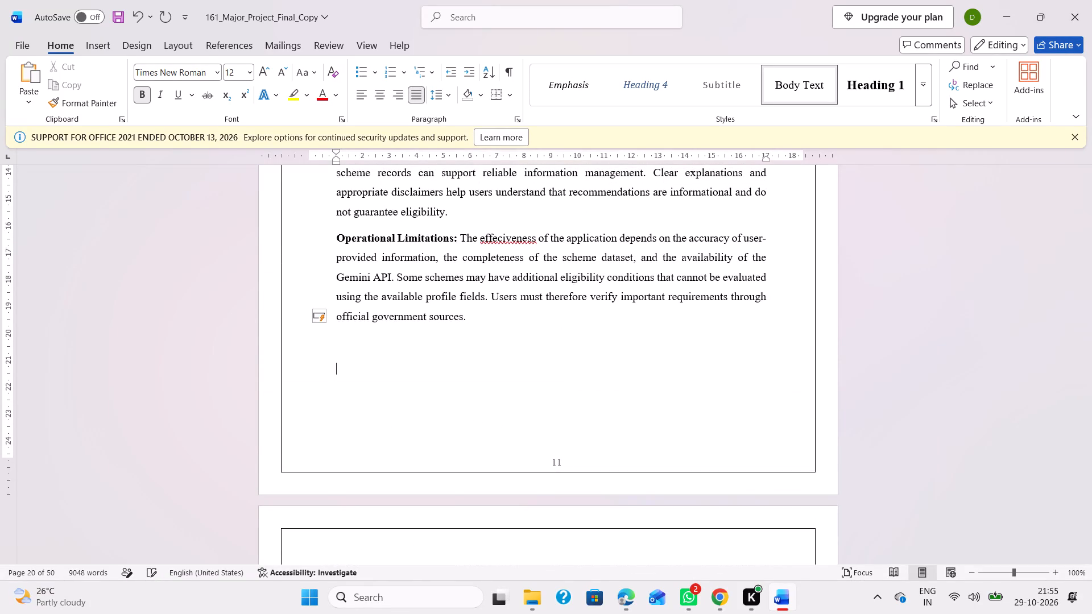
key("Return")
key("Return")
scroll(565, 321, "down", 1)
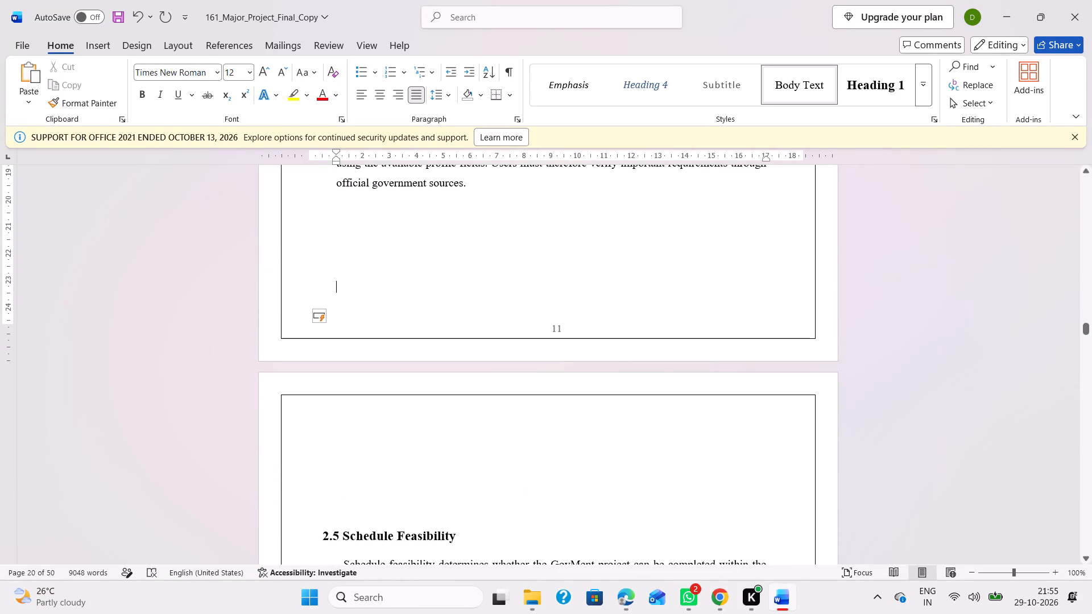
key("BackSpace")
key("BackSpace")
key("BackSpace")
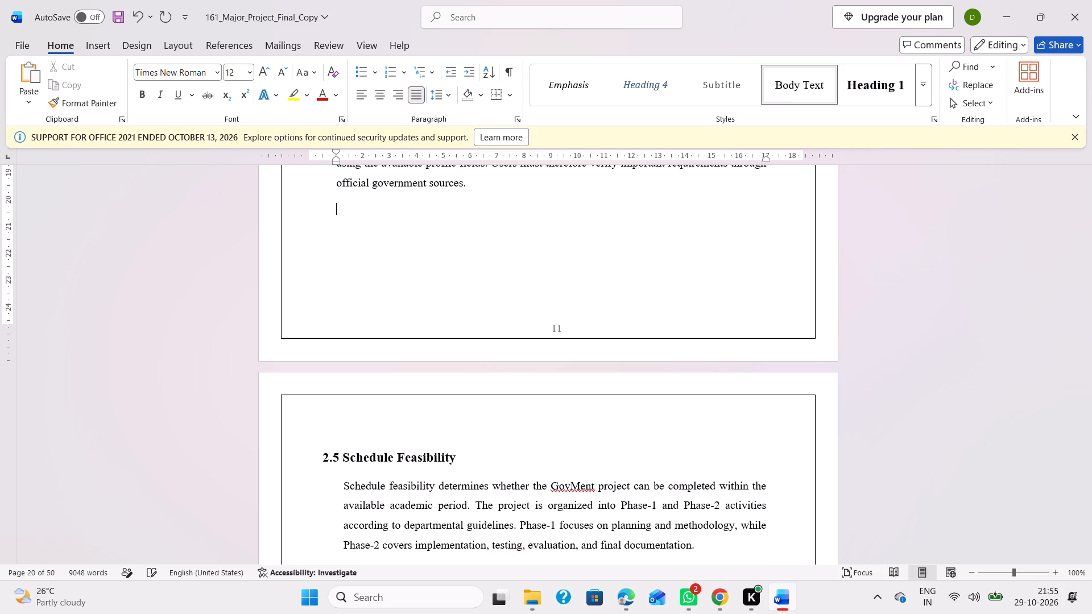
Insert a blank line at the end of section 2.5, just before the 2.6 Legal and Regulatory Feasibility heading.
scroll(565, 321, "down", 3)
scroll(594, 385, "down", 1)
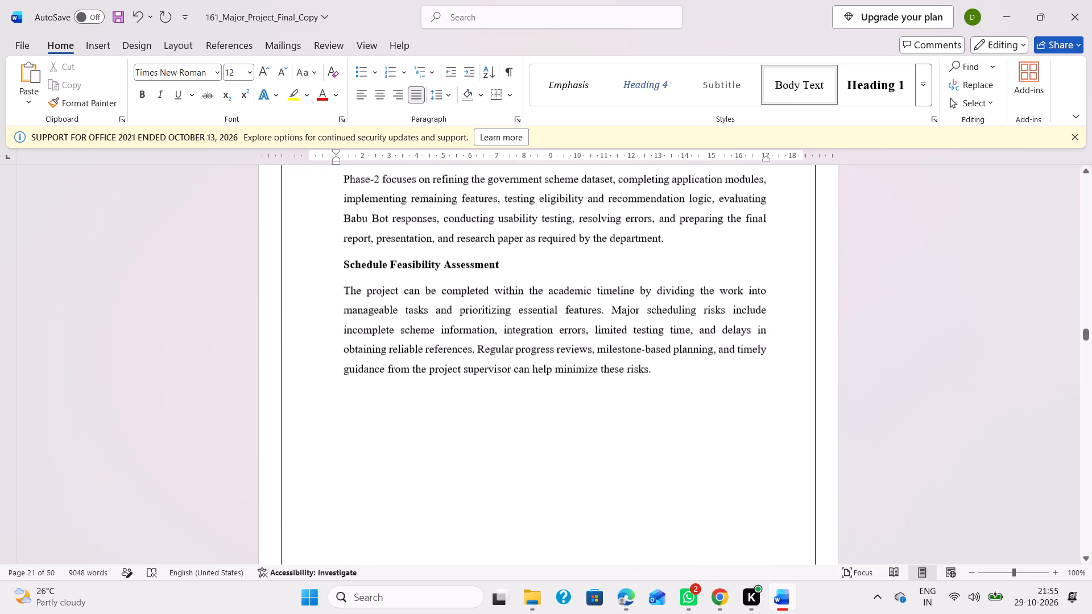
scroll(594, 385, "down", 1)
scroll(487, 372, "down", 1)
left_click(475, 247)
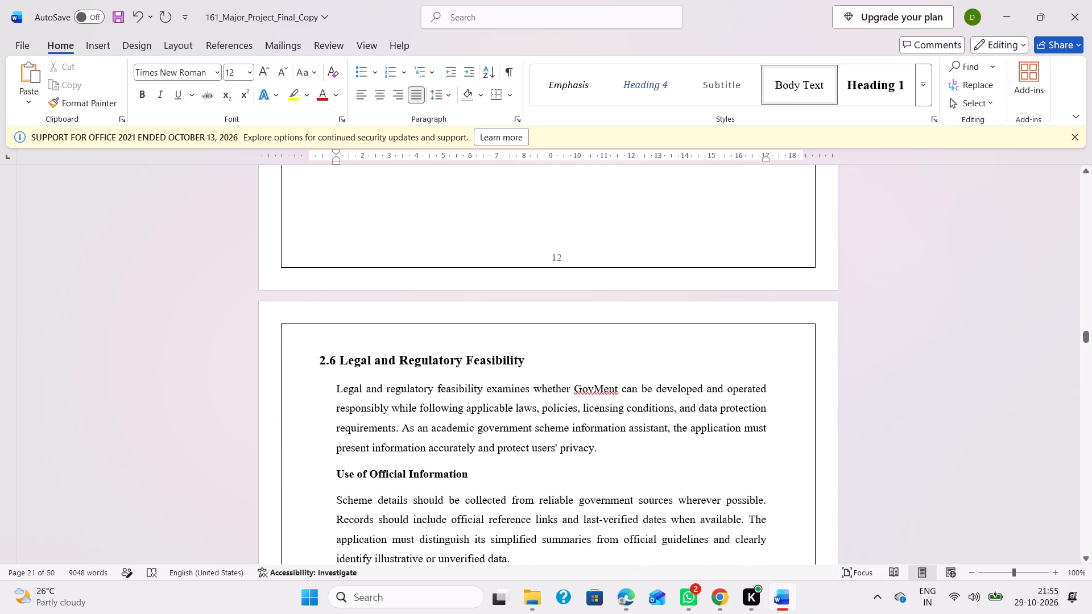
key("Return")
Insert a blank line above the Legal Feasibility Assessment heading in section 2.6 so it starts on the next page with its paragraph.
scroll(475, 247, "down", 3)
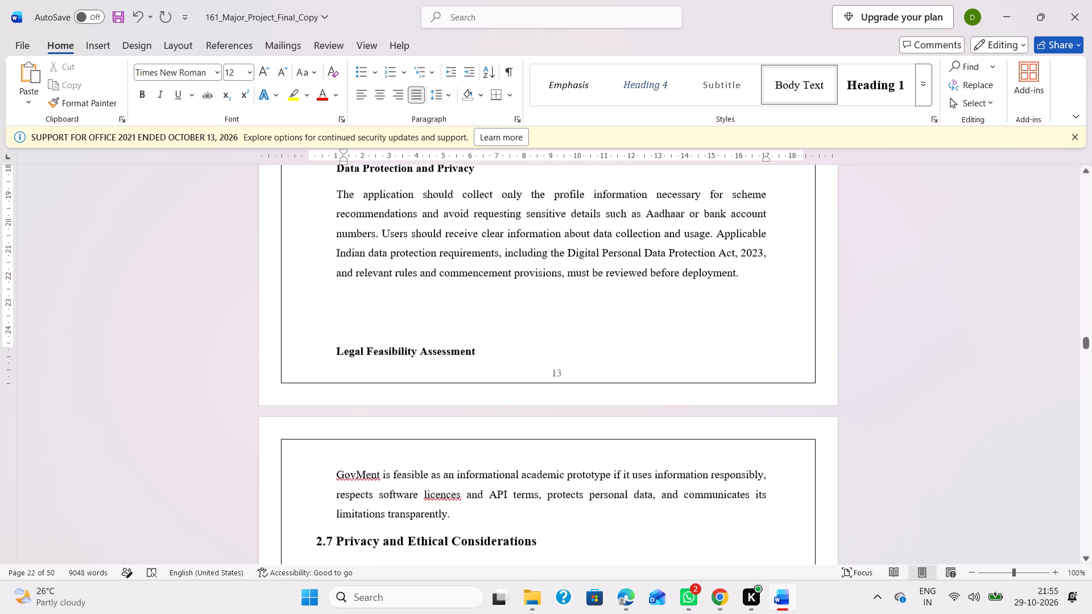
left_click(355, 301)
key("Return")
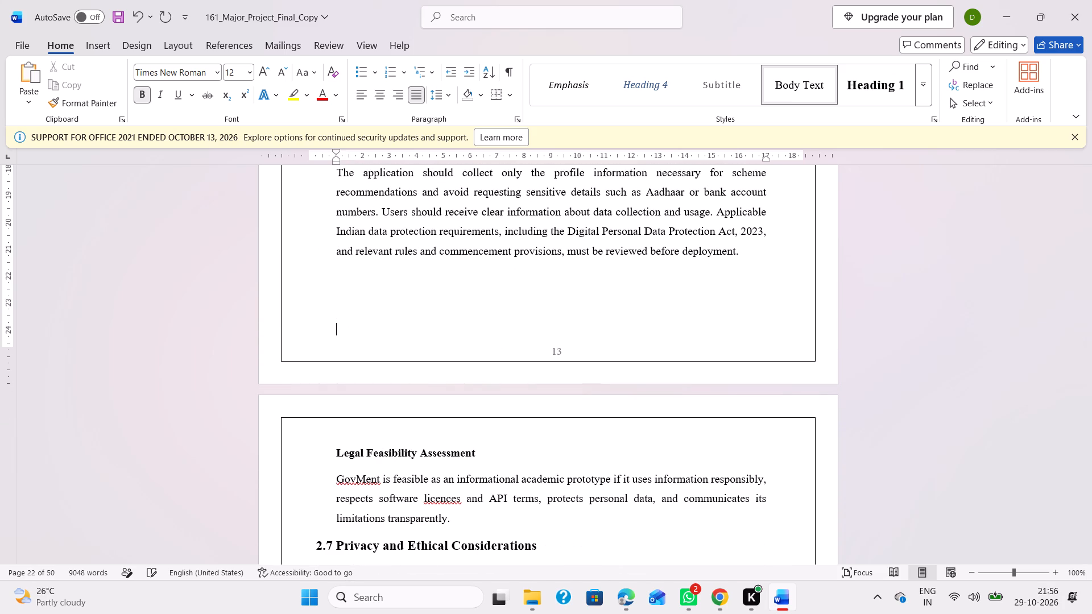
Insert one more blank line above the Legal Feasibility Assessment heading, after the data protection paragraph in section 2.6.
scroll(355, 301, "down", 2)
scroll(363, 329, "up", 1)
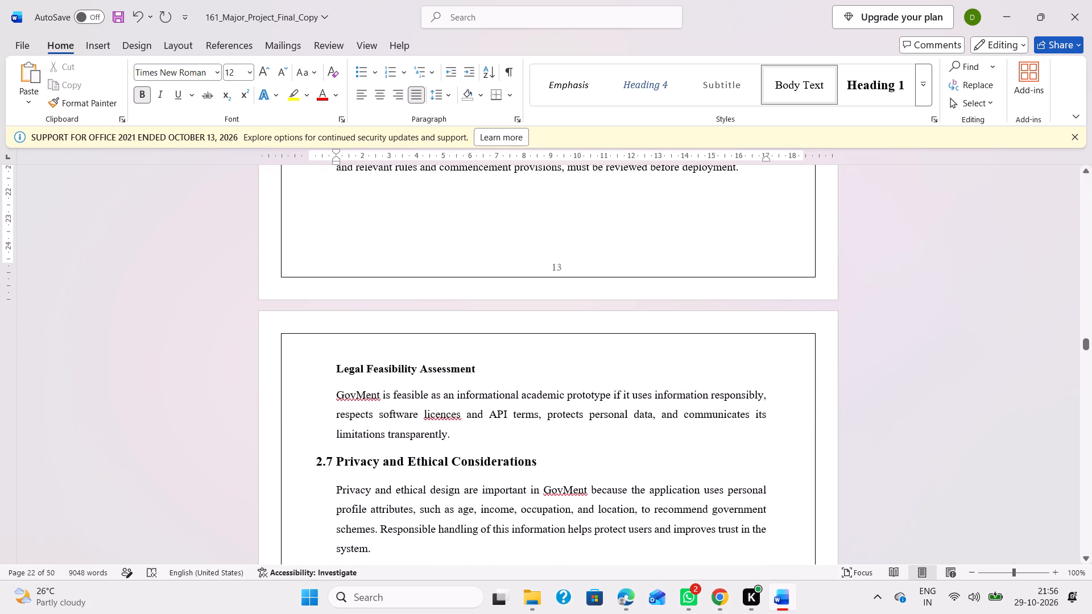
key("Return")
Insert a blank line after the Fairness paragraph in section 2.7, just before the Security and Ethical Responsibility heading.
scroll(363, 329, "down", 3)
scroll(363, 329, "up", 1)
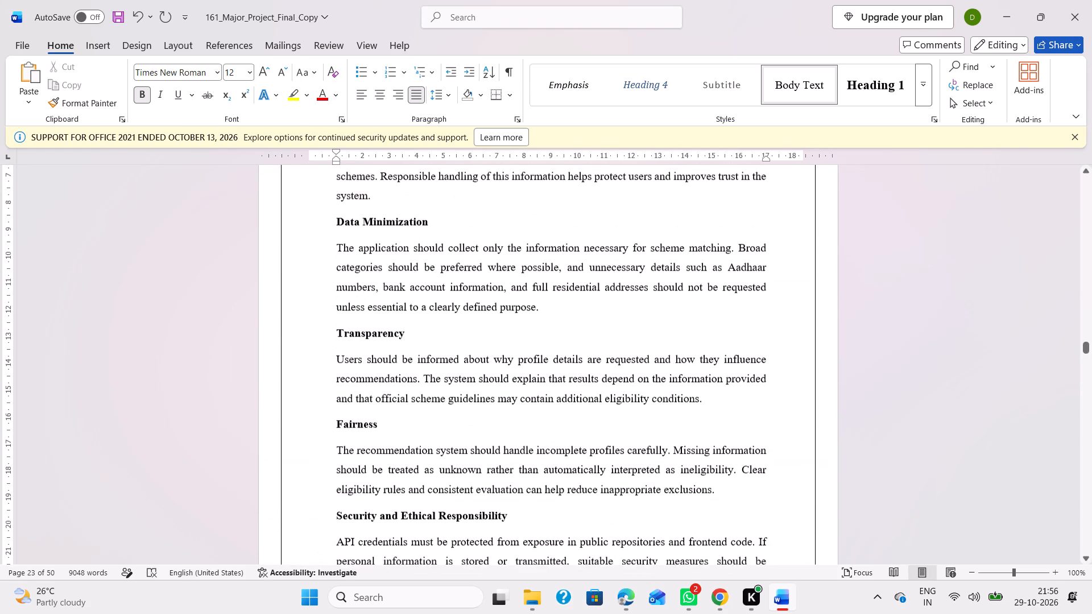
scroll(363, 329, "down", 4)
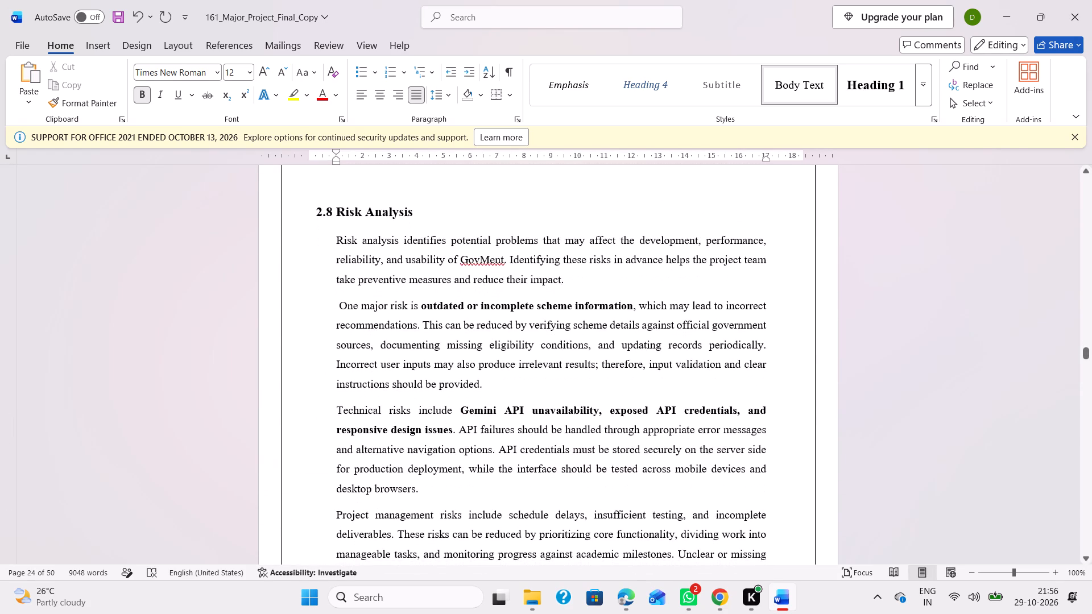
scroll(354, 296, "up", 1)
scroll(405, 310, "up", 1)
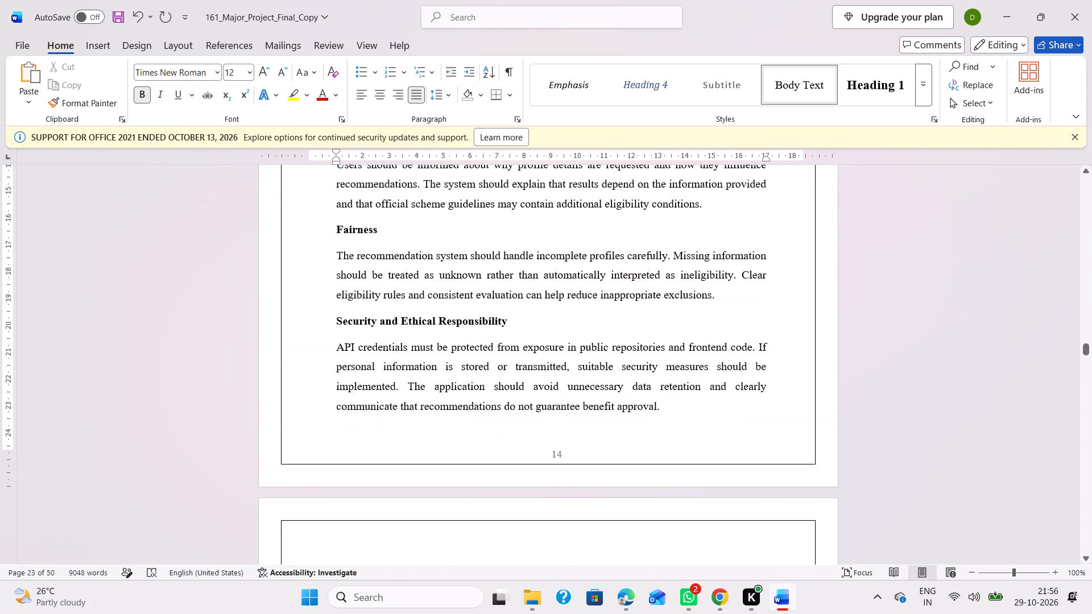
left_click(726, 303)
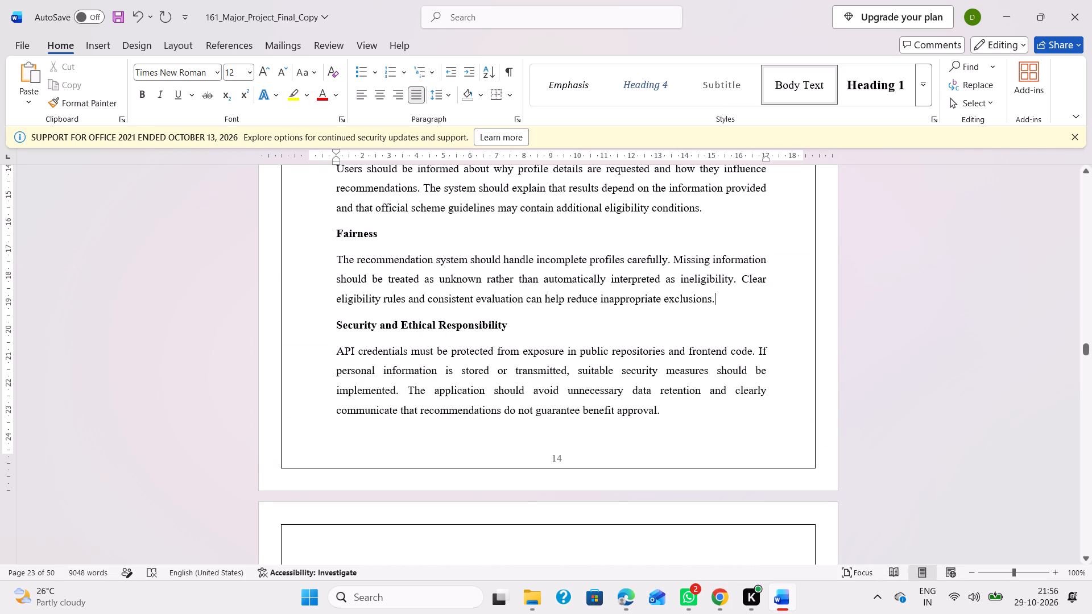
key("Return")
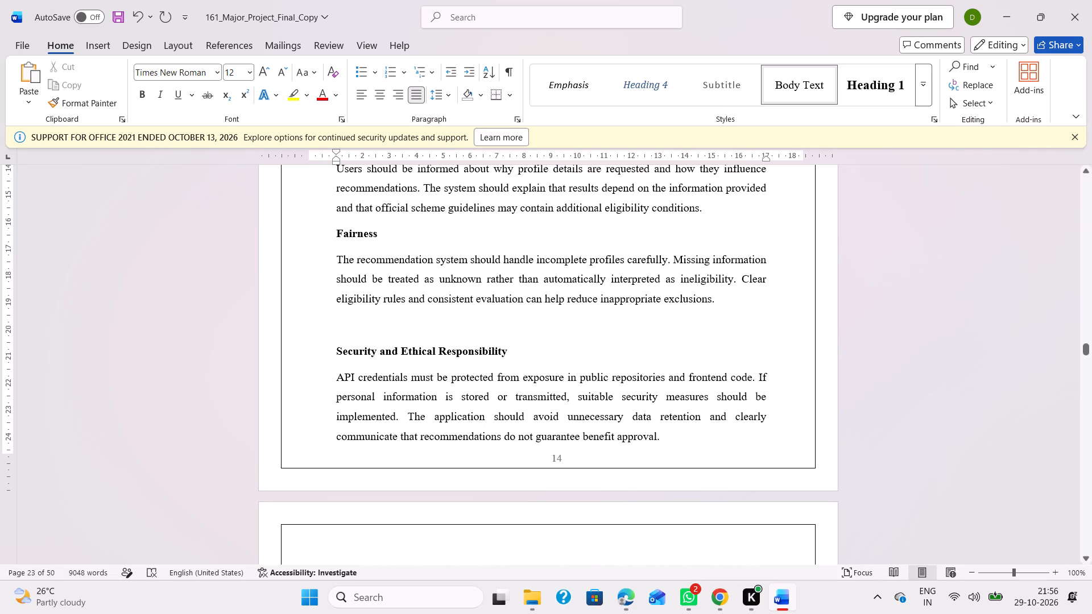
Save the report document.
key("ctrl+s")
key("ctrl+s")
key("ctrl+s")
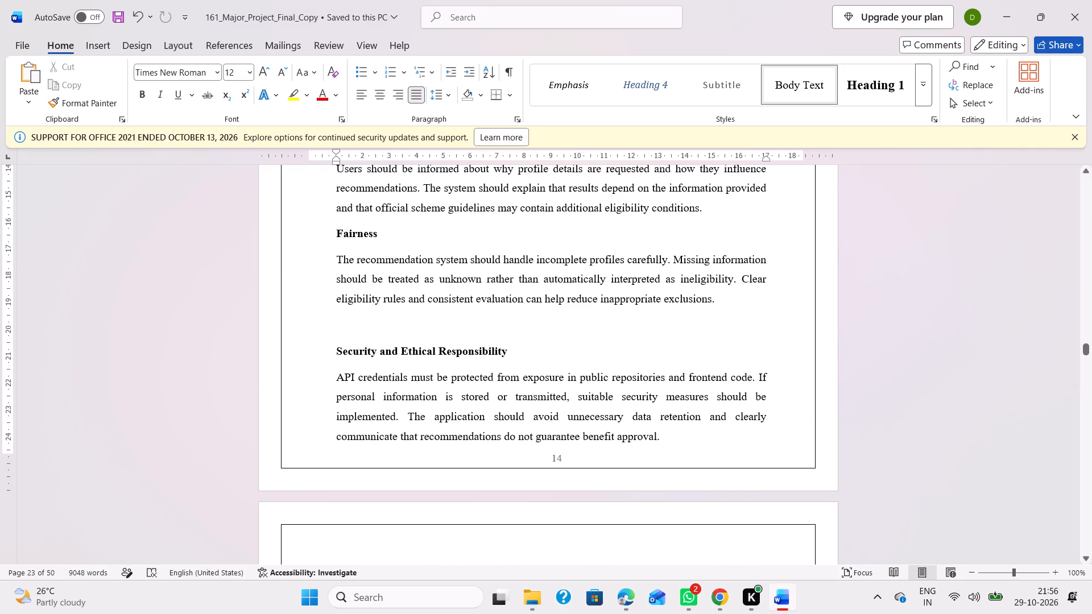
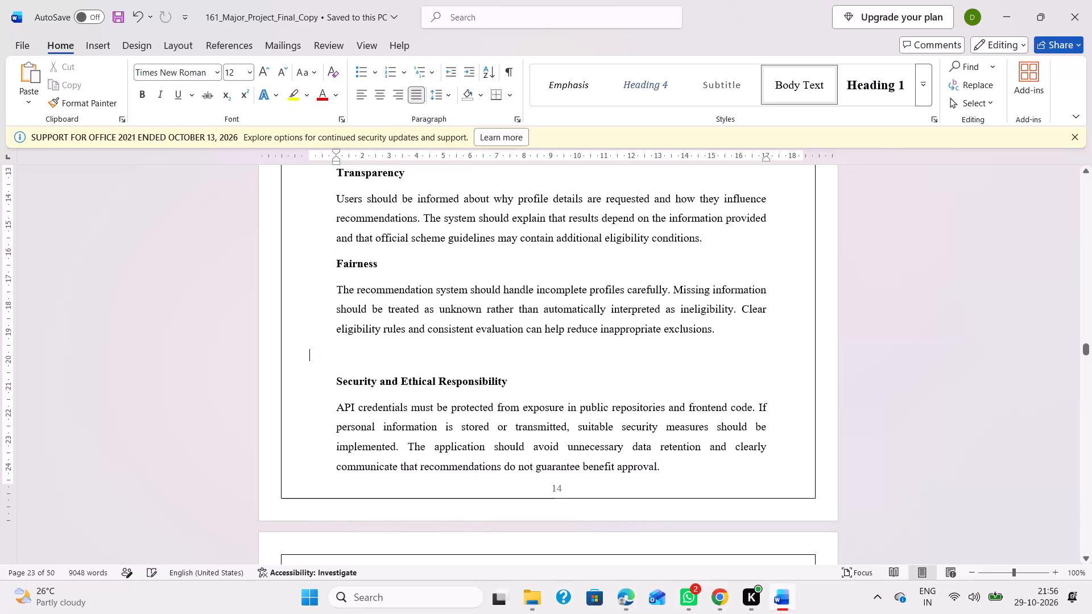
Delete the blank line above the Security and Ethical Responsibility heading.
key("BackSpace")
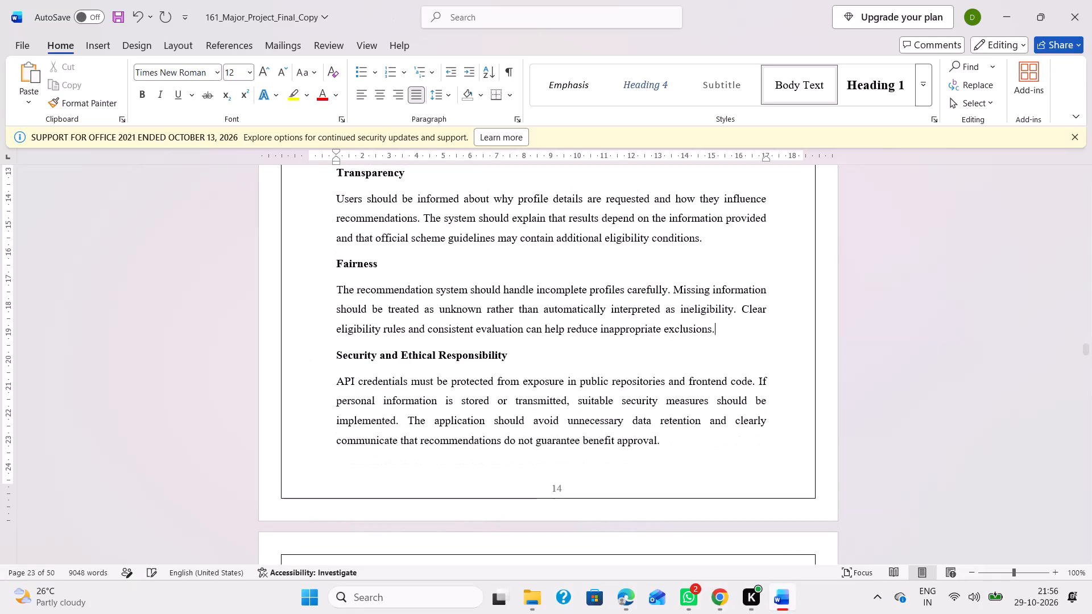
Delete three blank lines above the 3.5 Structured Government Information and Data Quality heading, leaving one blank line before it.
scroll(484, 381, "down", 2)
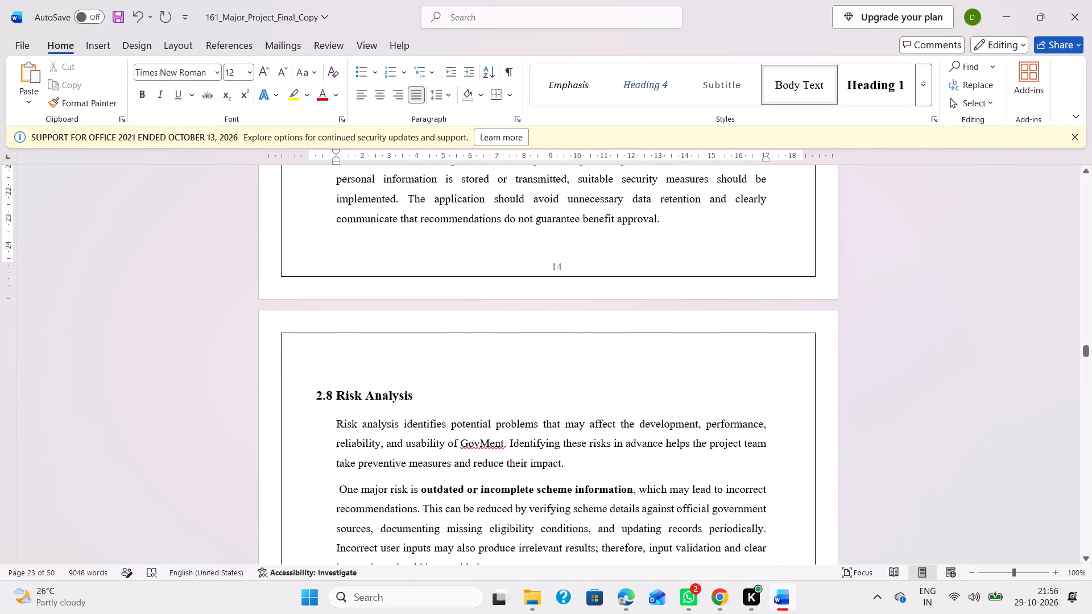
scroll(361, 418, "down", 4)
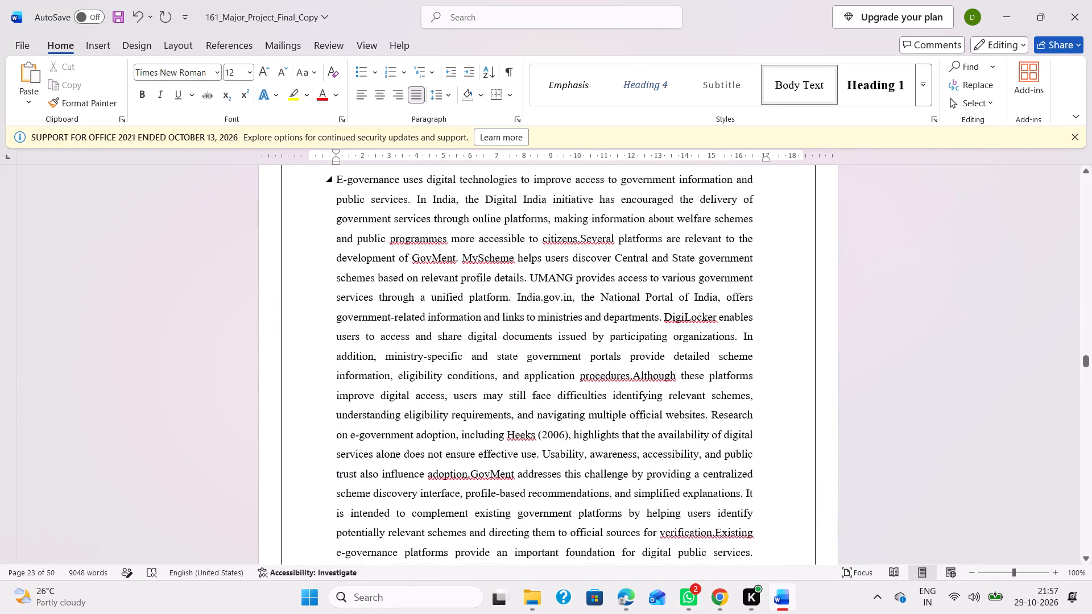
scroll(361, 418, "down", 2)
scroll(470, 380, "down", 3)
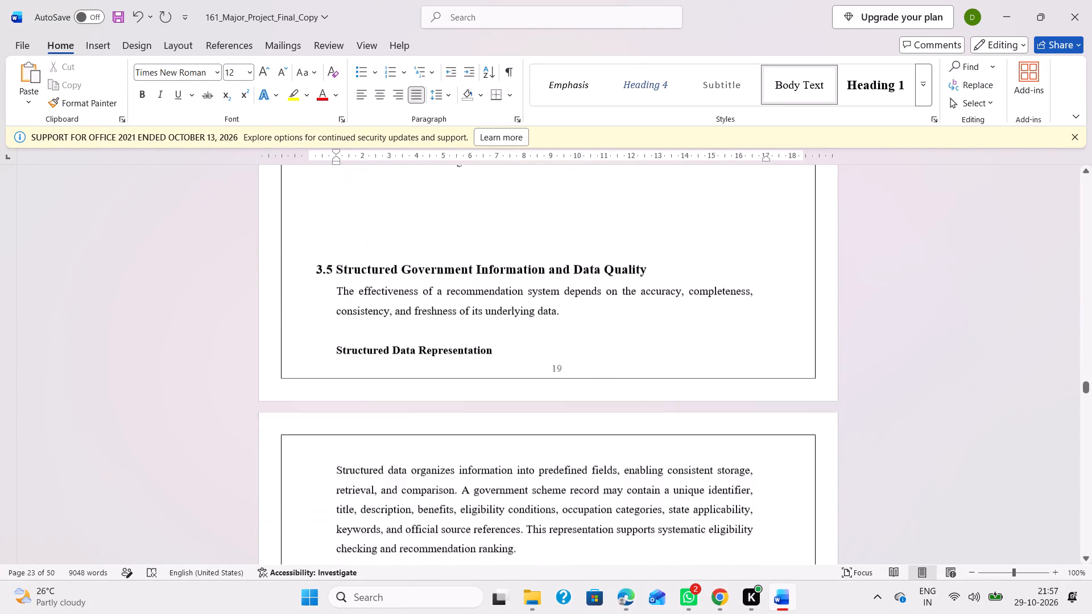
scroll(470, 380, "down", 1)
scroll(470, 380, "up", 1)
left_click(369, 320)
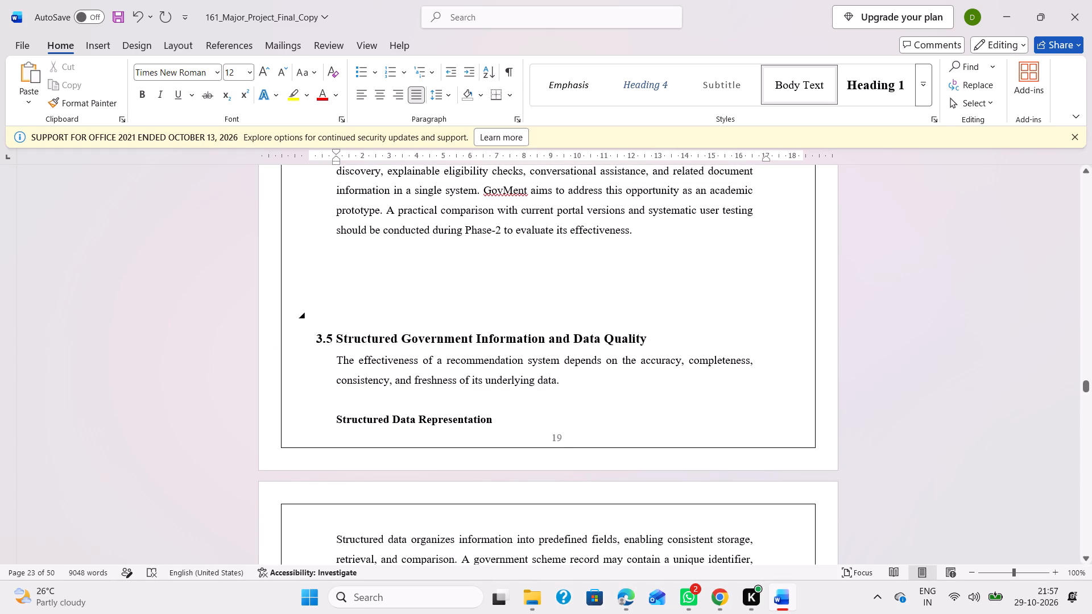
key("BackSpace")
key("BackSpace")
key("BackSpace")
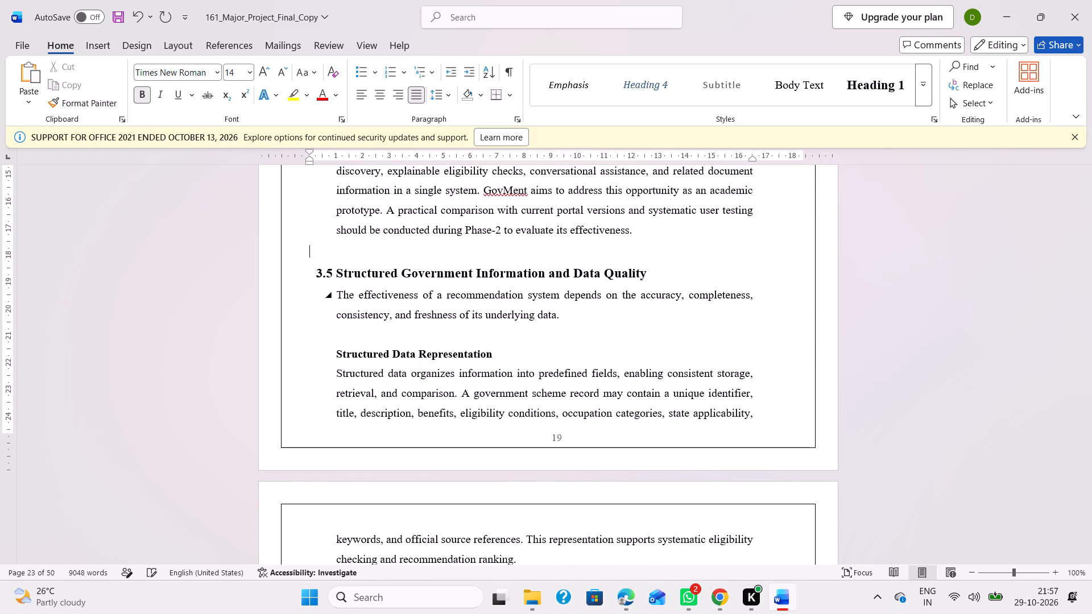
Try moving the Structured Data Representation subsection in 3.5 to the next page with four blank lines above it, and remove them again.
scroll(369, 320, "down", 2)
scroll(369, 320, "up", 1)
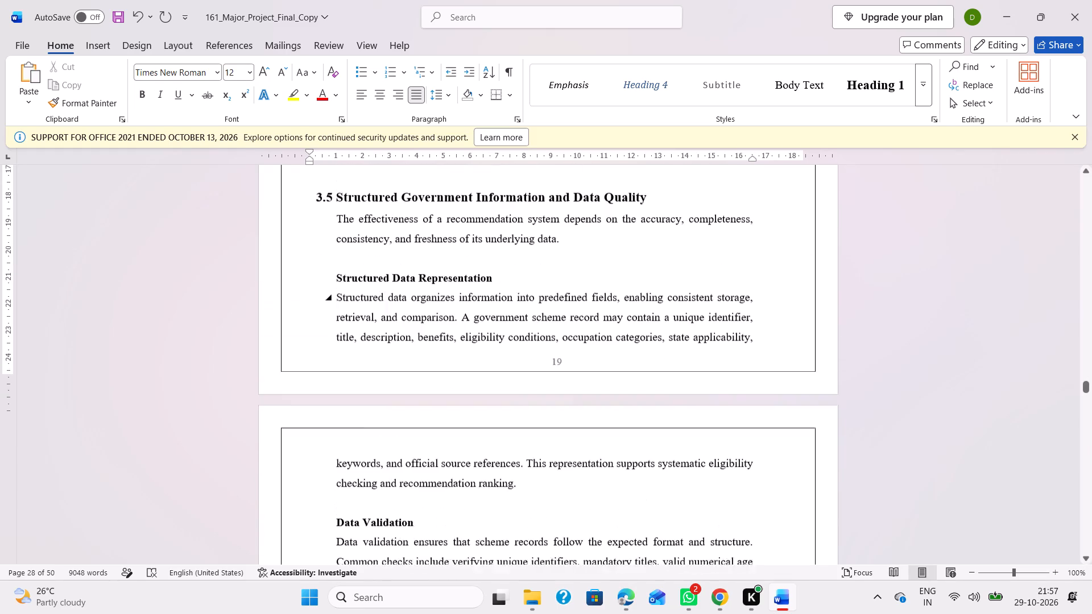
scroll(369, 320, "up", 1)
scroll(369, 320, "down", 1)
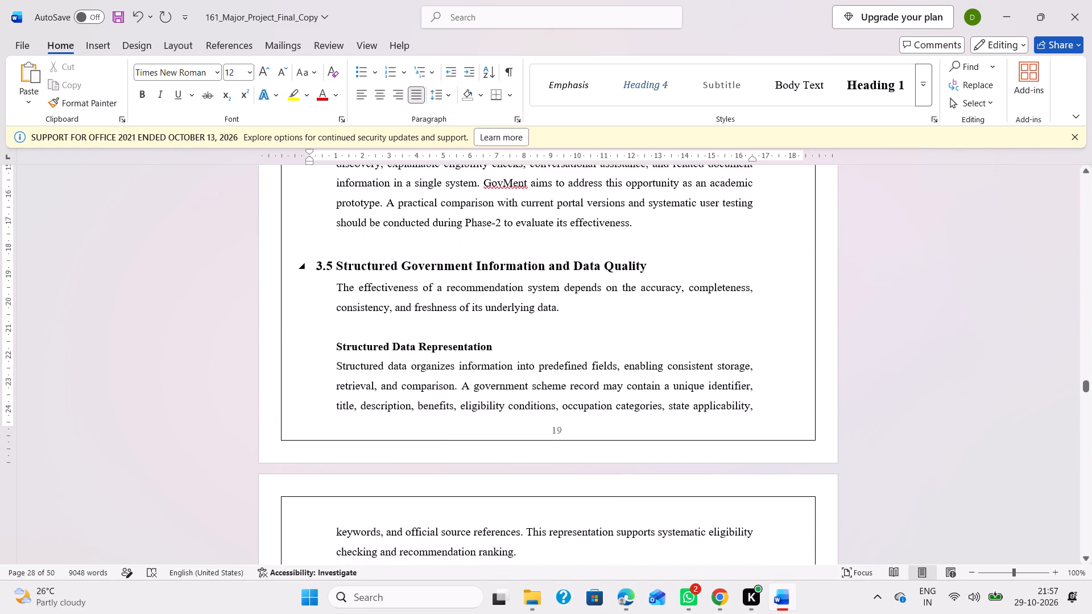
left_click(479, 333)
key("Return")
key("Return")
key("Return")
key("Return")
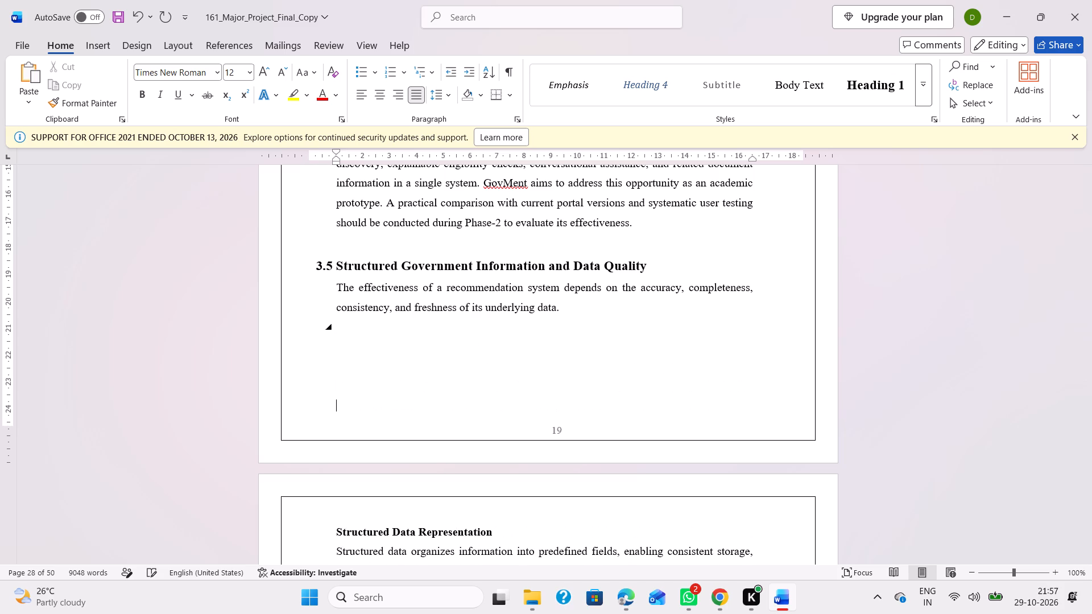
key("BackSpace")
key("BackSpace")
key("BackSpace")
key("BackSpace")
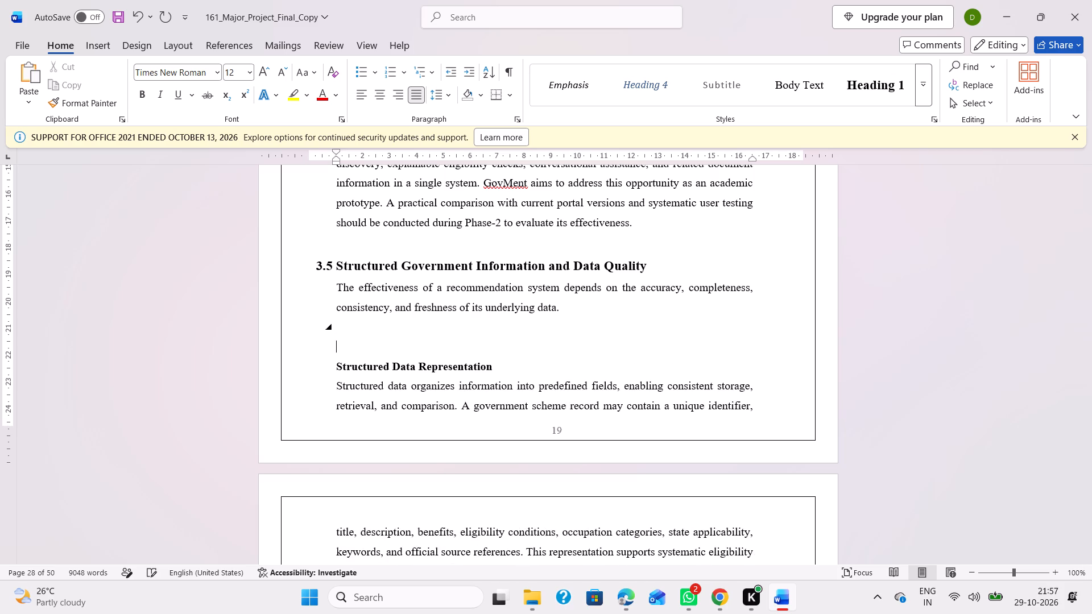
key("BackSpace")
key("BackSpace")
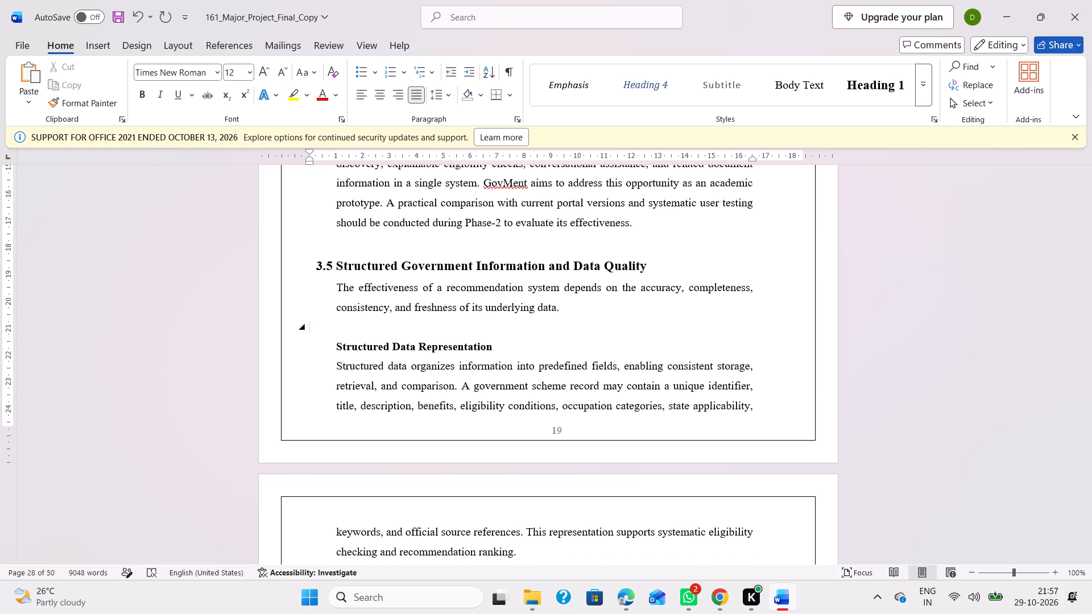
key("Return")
Delete the extra blank line above the 3.6 Review of Related Approaches heading, leaving a single blank line.
scroll(479, 333, "down", 2)
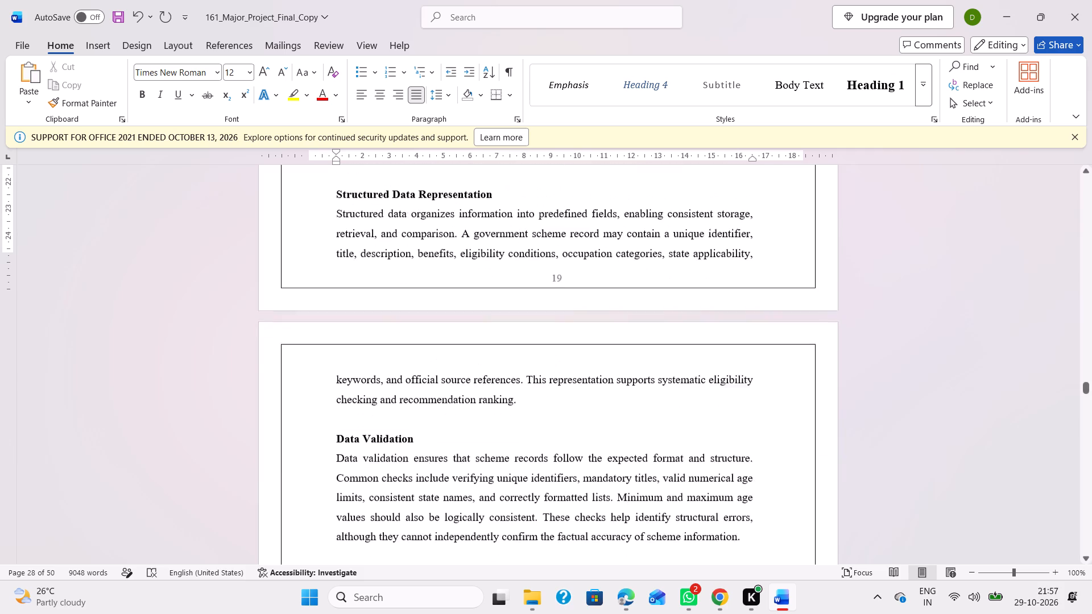
scroll(433, 347, "down", 2)
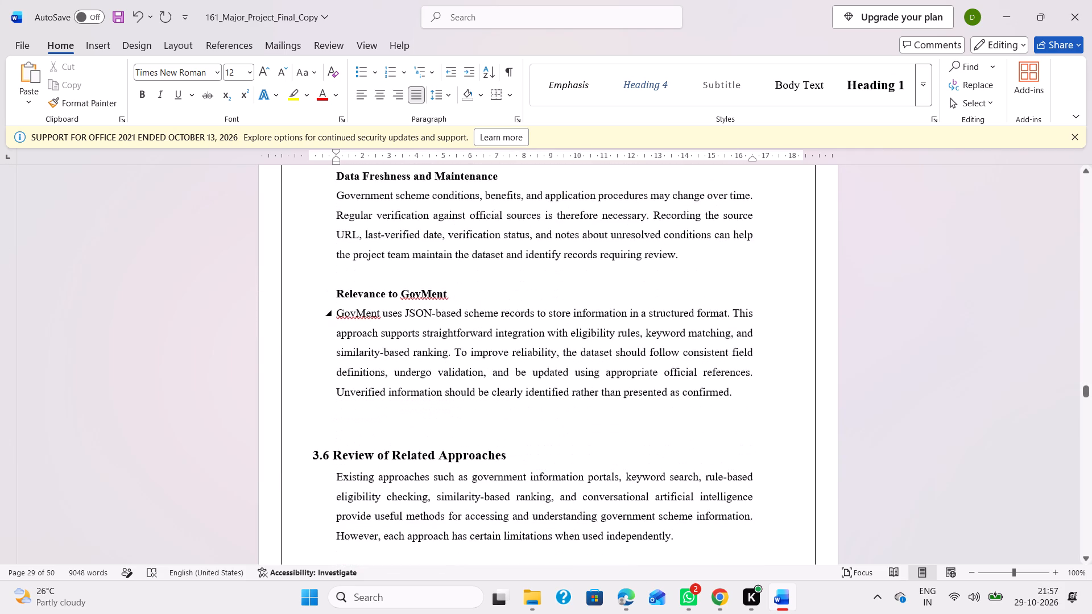
scroll(404, 378, "down", 1)
left_click(363, 384)
key("BackSpace")
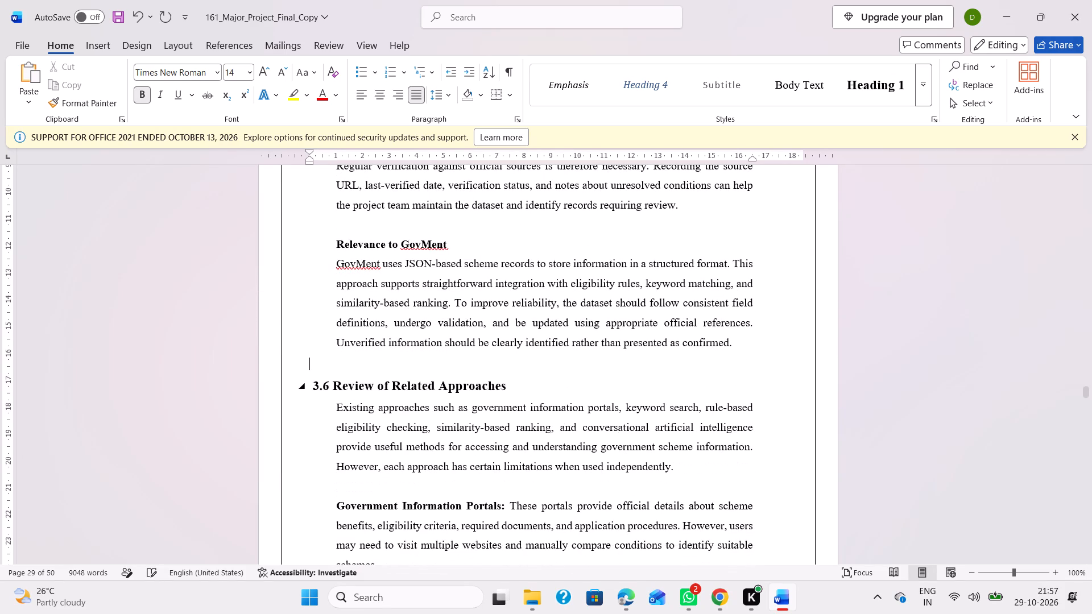
Delete the extra blank line between the Similarity-Based Ranking and Conversational Artificial Intelligence paragraphs in section 3.6.
scroll(363, 384, "down", 3)
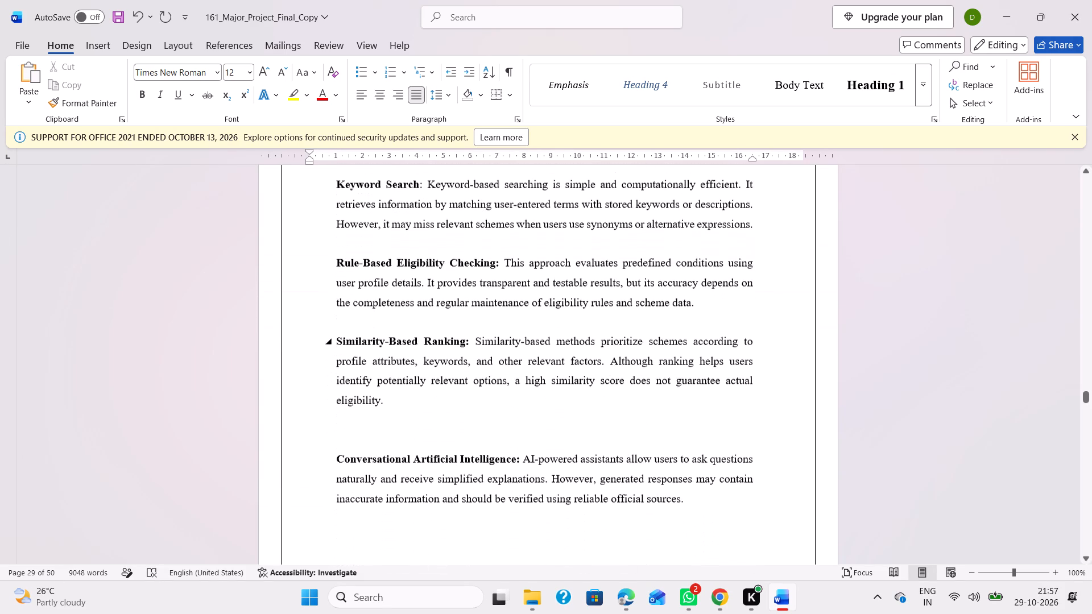
scroll(408, 320, "down", 1)
left_click(371, 405)
key("BackSpace")
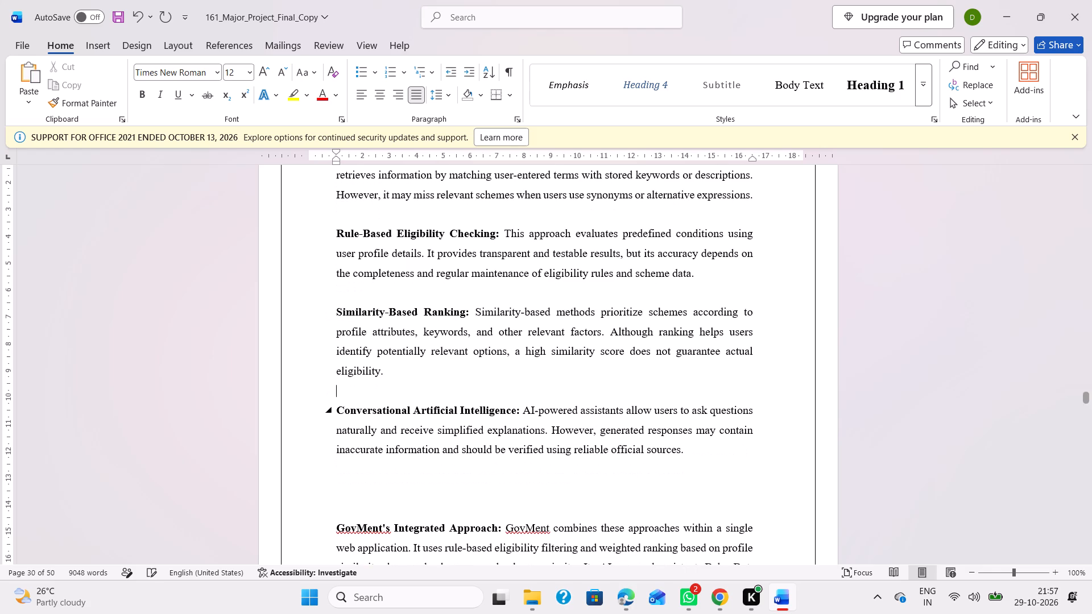
Delete two extra blank lines above the GovMent's Integrated Approach paragraph, leaving a single blank line.
scroll(371, 405, "down", 1)
left_click(351, 428)
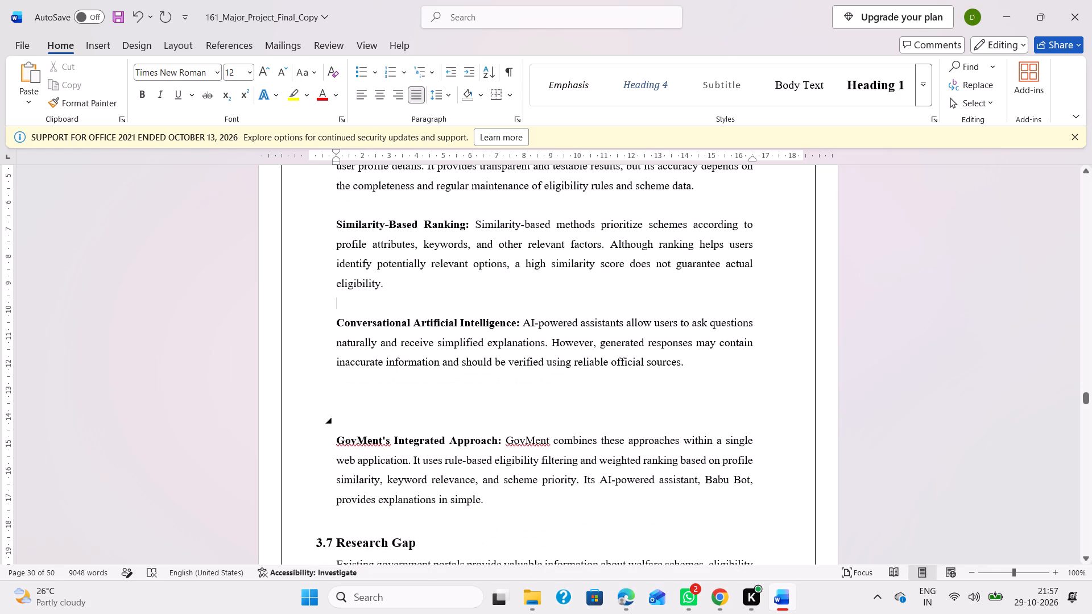
key("BackSpace")
key("BackSpace")
Insert blank lines after the last paragraph of section 3.7 Research Gap until the CHAPTER – 4 title starts on a new page.
scroll(351, 428, "down", 1)
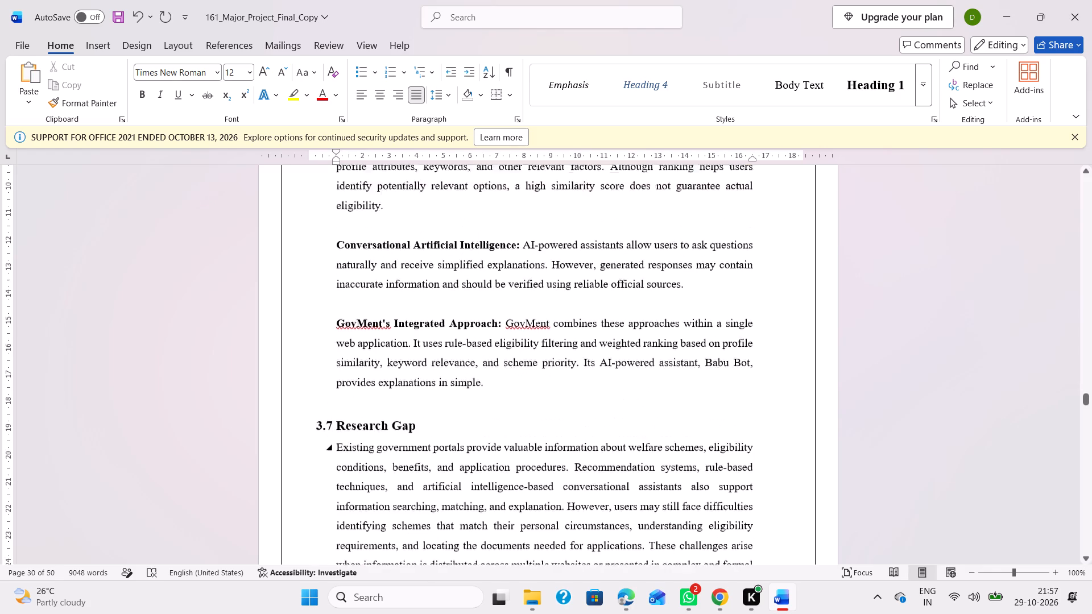
scroll(328, 415, "down", 2)
scroll(408, 388, "down", 3)
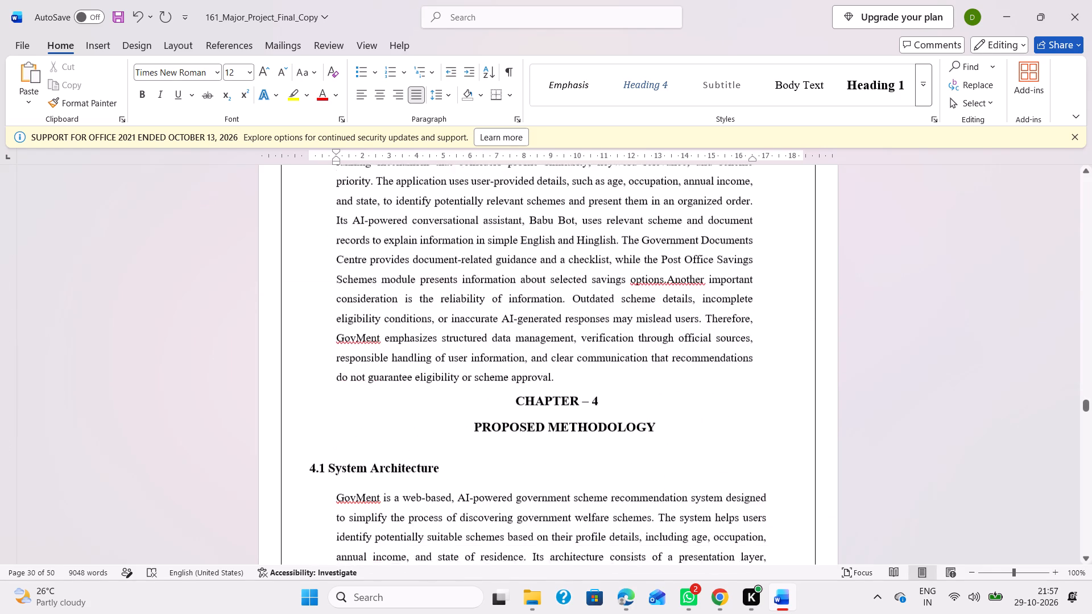
left_click(569, 355)
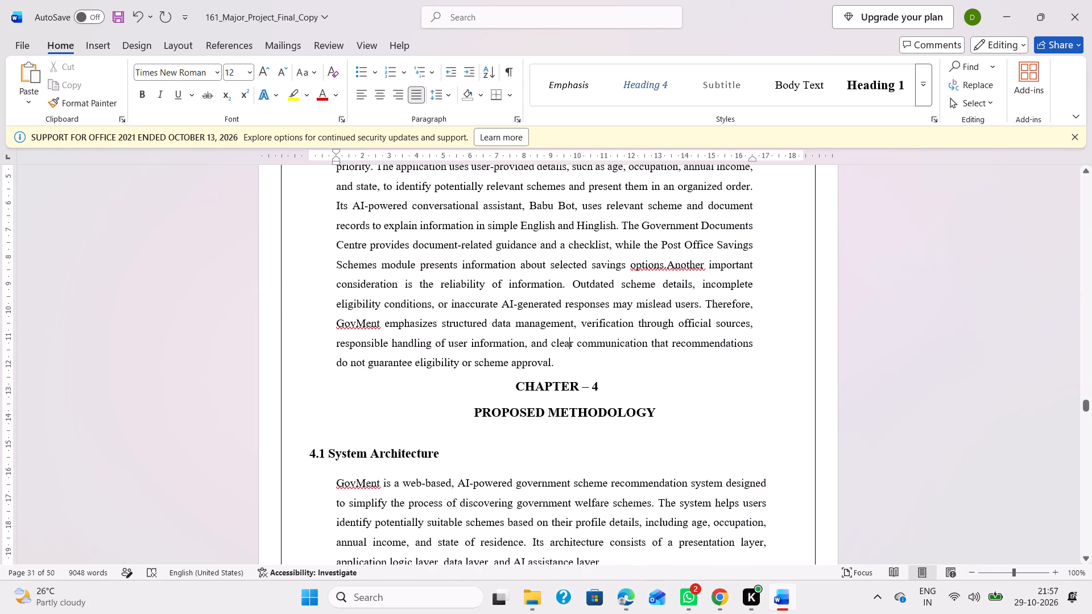
left_click(569, 363)
key("Return")
key("Return")
key("Return")
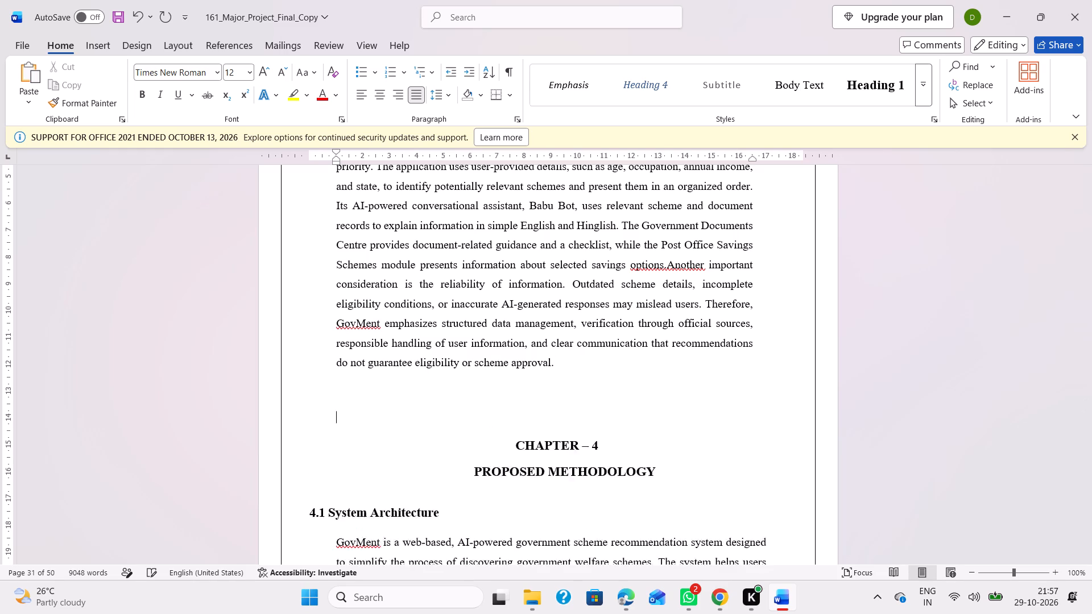
key("Return")
key("Return")
key("Return")
key("Return")
key("Return")
key("Return")
scroll(569, 363, "down", 1)
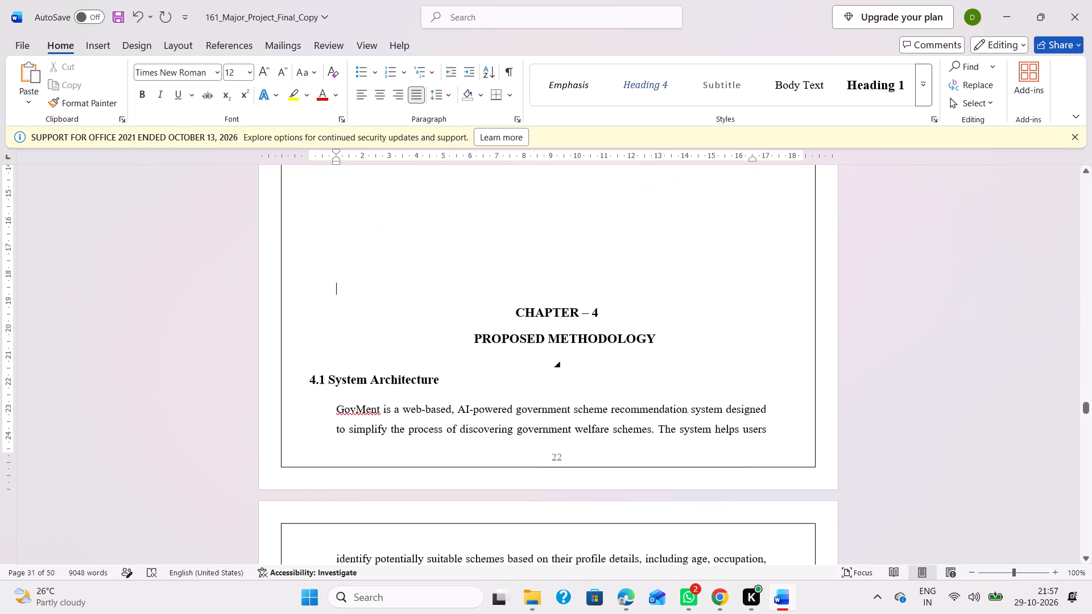
key("Return")
key("Return")
key("Return")
key("Return")
key("Return")
key("Return")
key("Return")
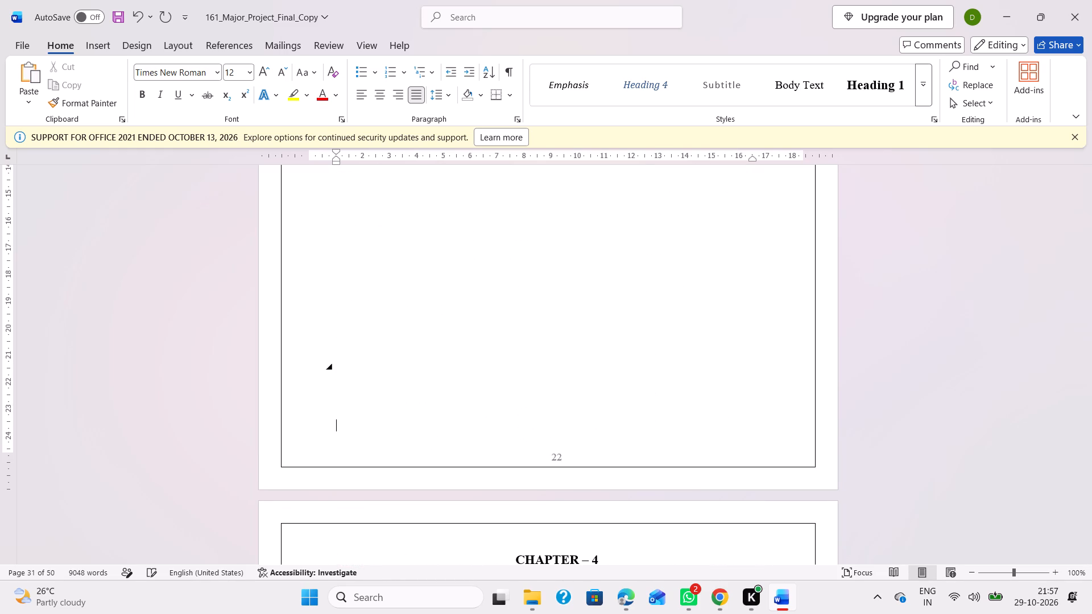
Insert a blank line before the 4.2 Development Approach heading, in the space following Figure 4.1.
scroll(569, 363, "down", 2)
scroll(691, 320, "down", 2)
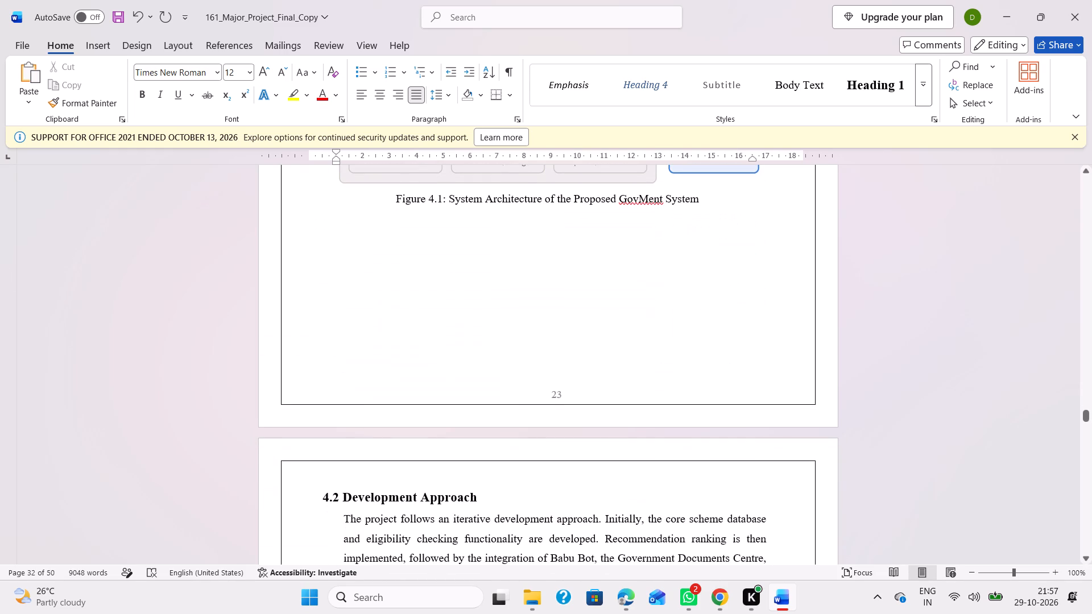
scroll(614, 329, "down", 2)
scroll(556, 291, "up", 1)
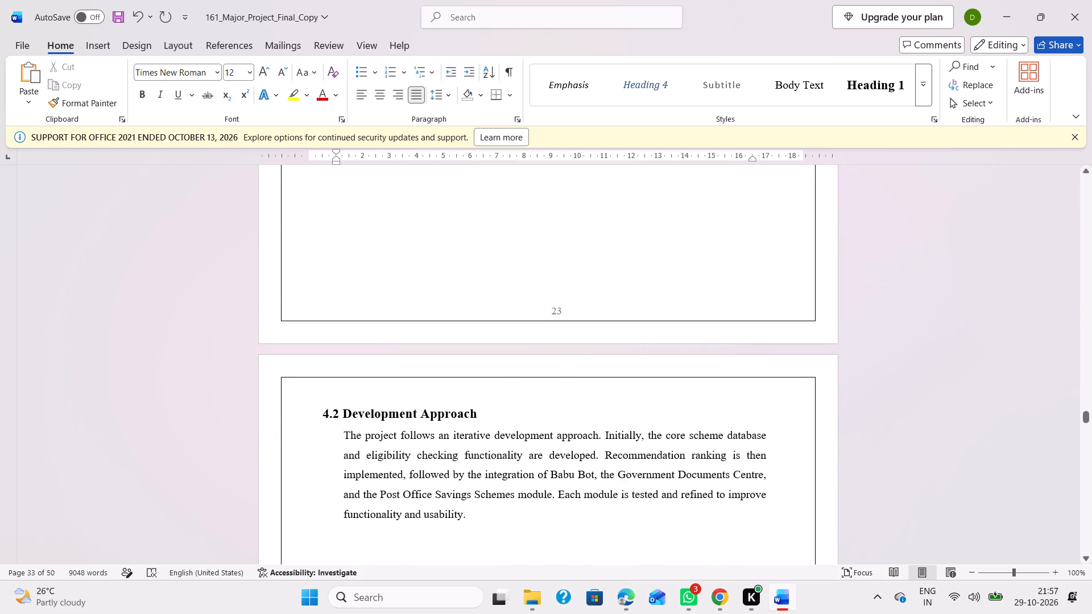
left_click(449, 285)
key("Return")
Insert a blank line before the 4.3 Data Design heading, in the space following Figure 4.2.
scroll(449, 285, "down", 4)
scroll(424, 329, "down", 1)
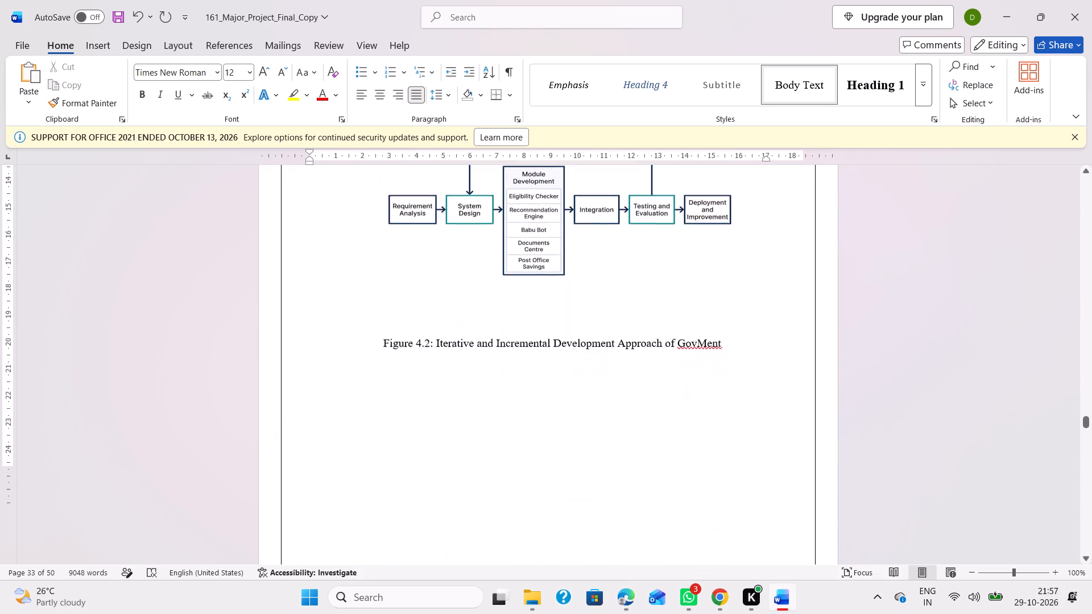
scroll(424, 329, "down", 1)
scroll(407, 384, "down", 1)
left_click(421, 244)
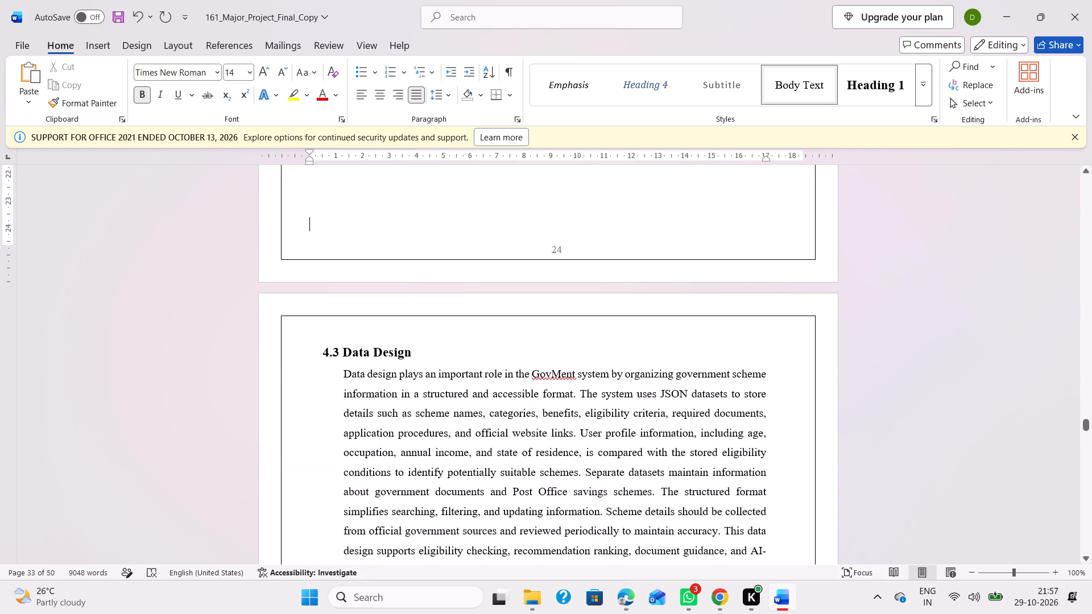
key("Return")
Insert a blank line above the 4.4 Profile Input and Rule-Based Eligibility Checking heading, following Figure 4.3.
scroll(421, 238, "down", 2)
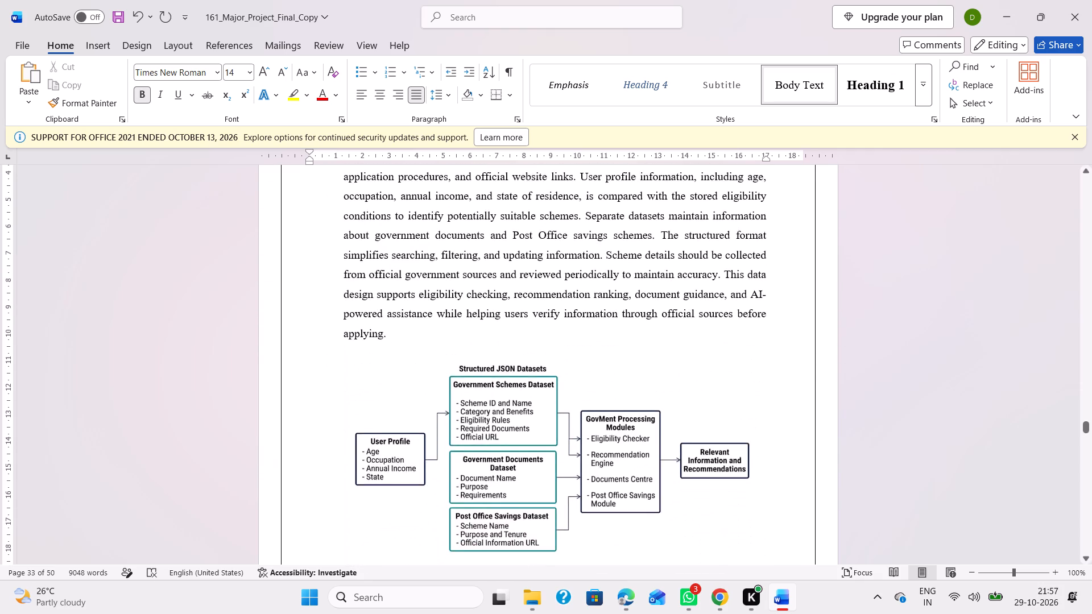
scroll(394, 280, "down", 2)
left_click(374, 400)
key("Return")
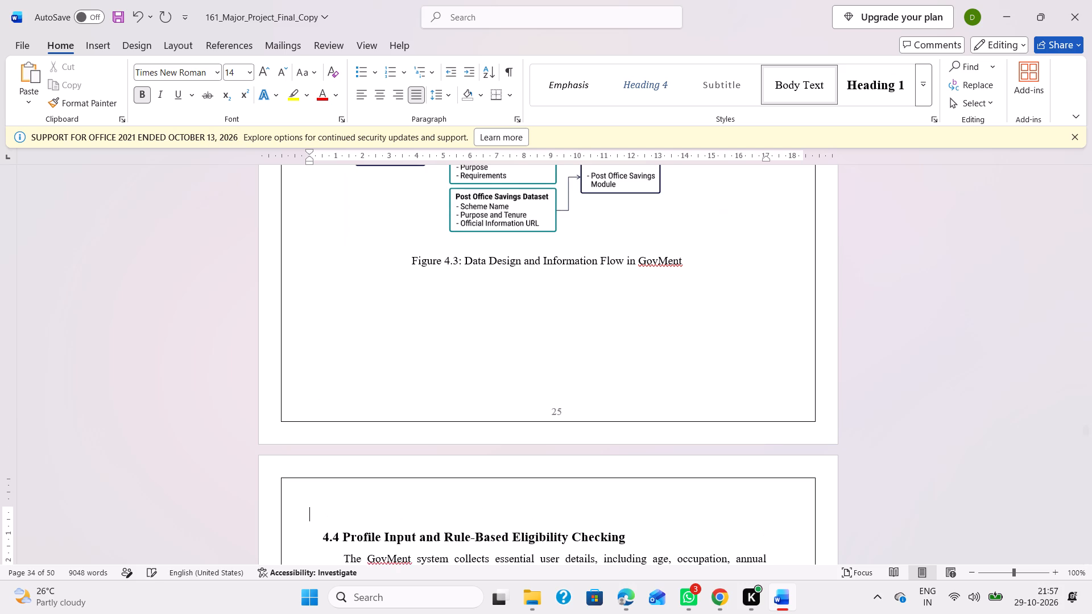
Insert a blank line after the closing paragraph of section 4.5, before the 4.6 Babu Bot heading.
scroll(374, 400, "down", 2)
scroll(440, 371, "down", 1)
scroll(411, 438, "down", 1)
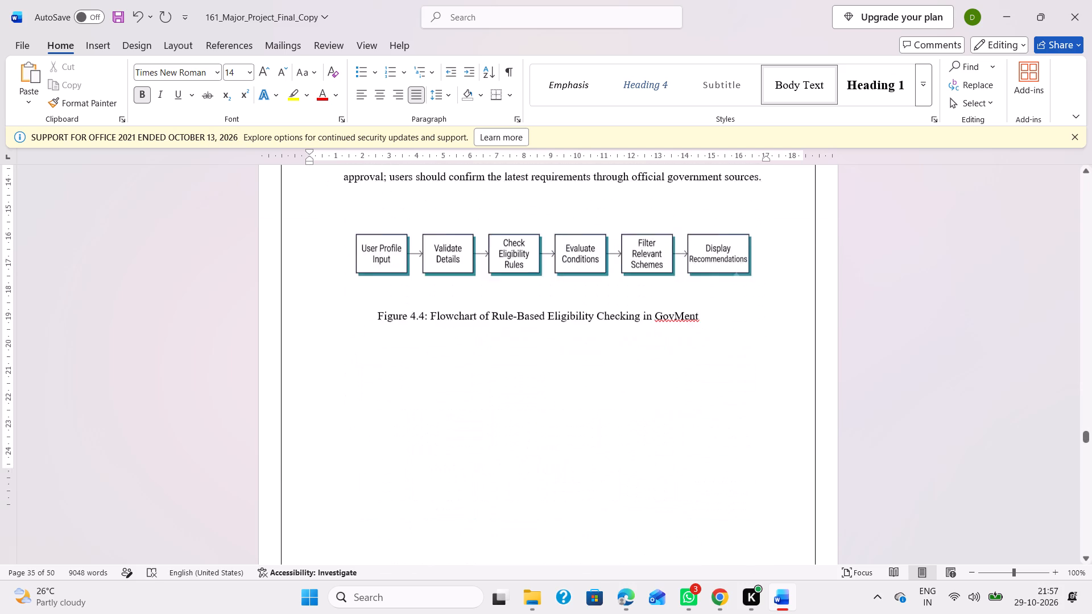
scroll(411, 438, "down", 1)
scroll(375, 407, "down", 1)
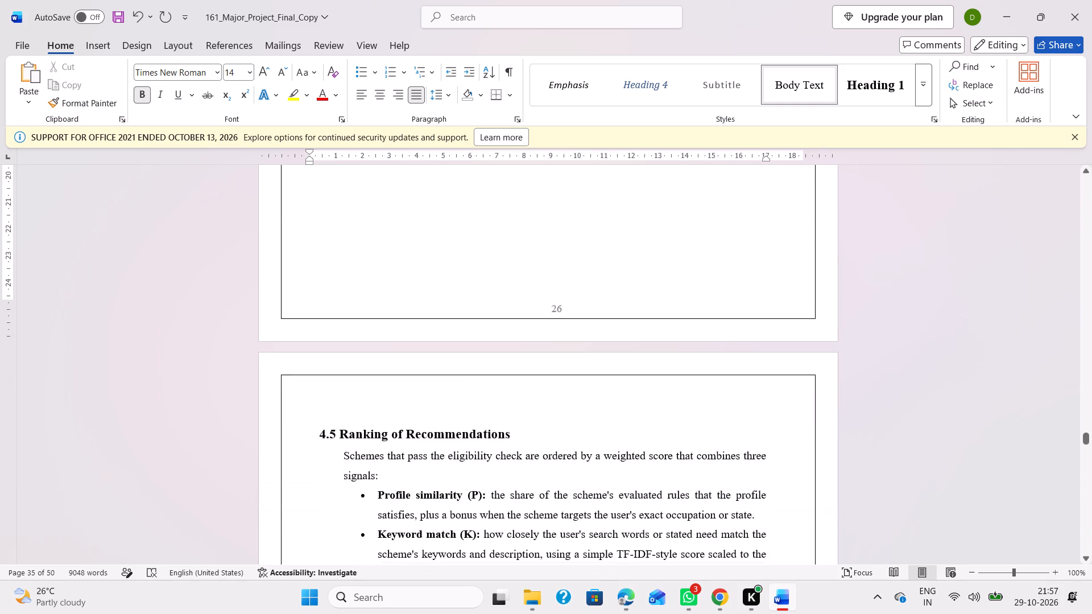
scroll(375, 407, "down", 3)
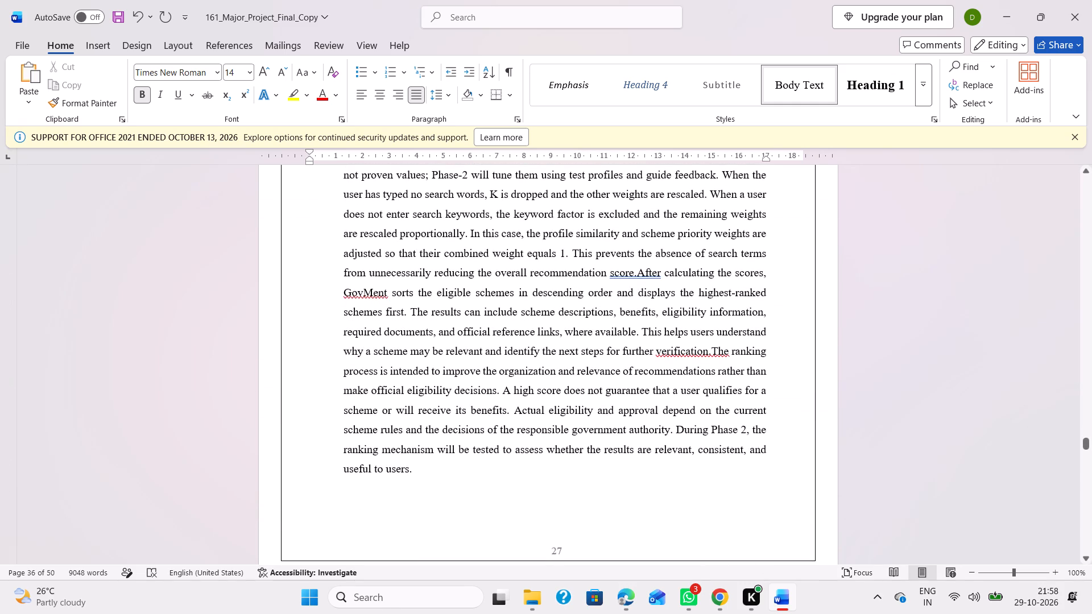
scroll(405, 357, "down", 1)
left_click(432, 290)
key("Return")
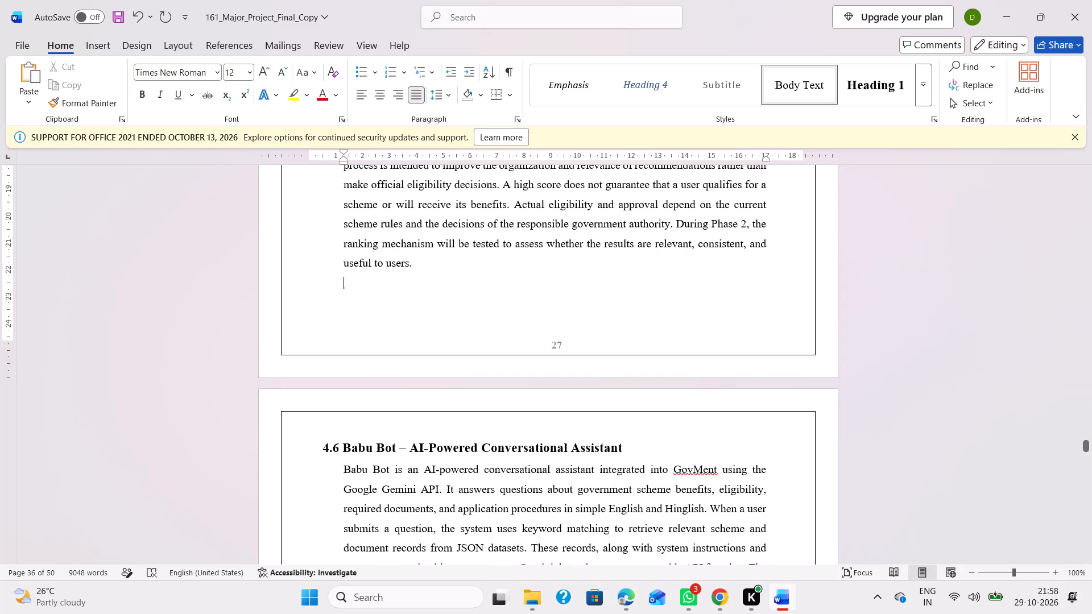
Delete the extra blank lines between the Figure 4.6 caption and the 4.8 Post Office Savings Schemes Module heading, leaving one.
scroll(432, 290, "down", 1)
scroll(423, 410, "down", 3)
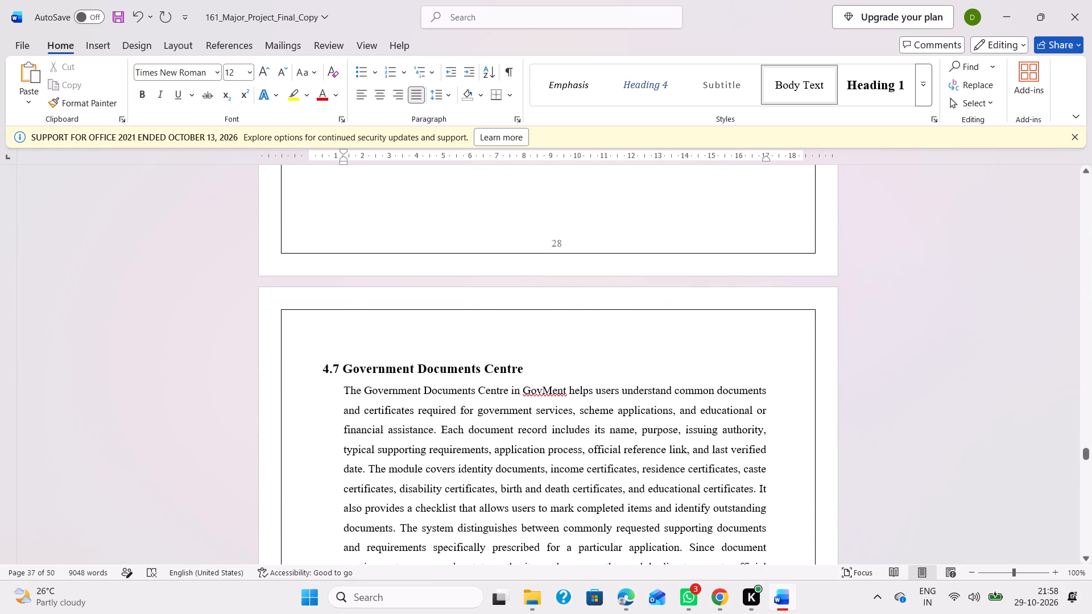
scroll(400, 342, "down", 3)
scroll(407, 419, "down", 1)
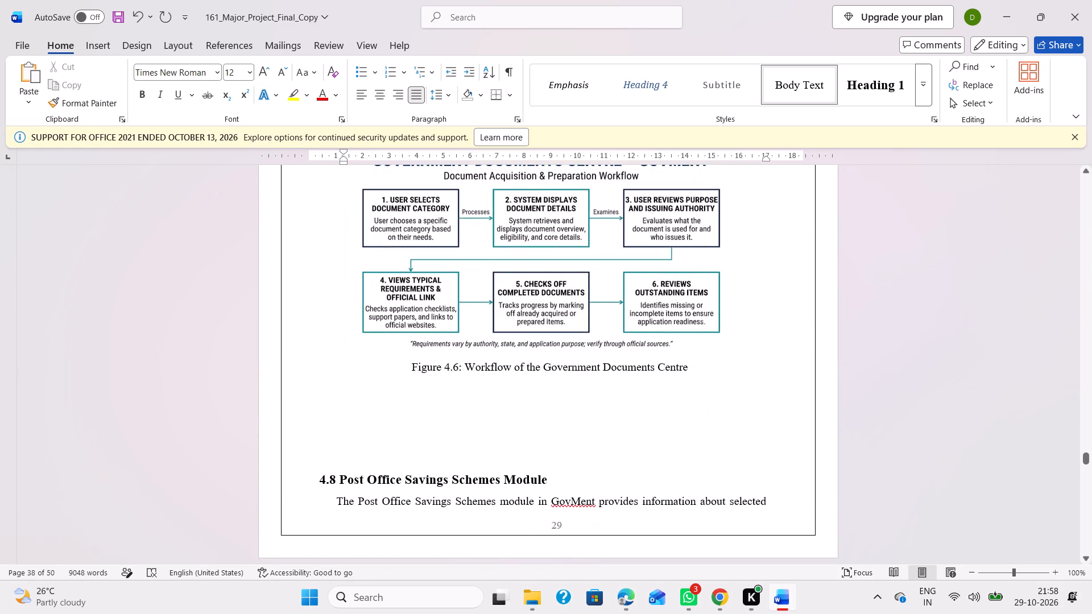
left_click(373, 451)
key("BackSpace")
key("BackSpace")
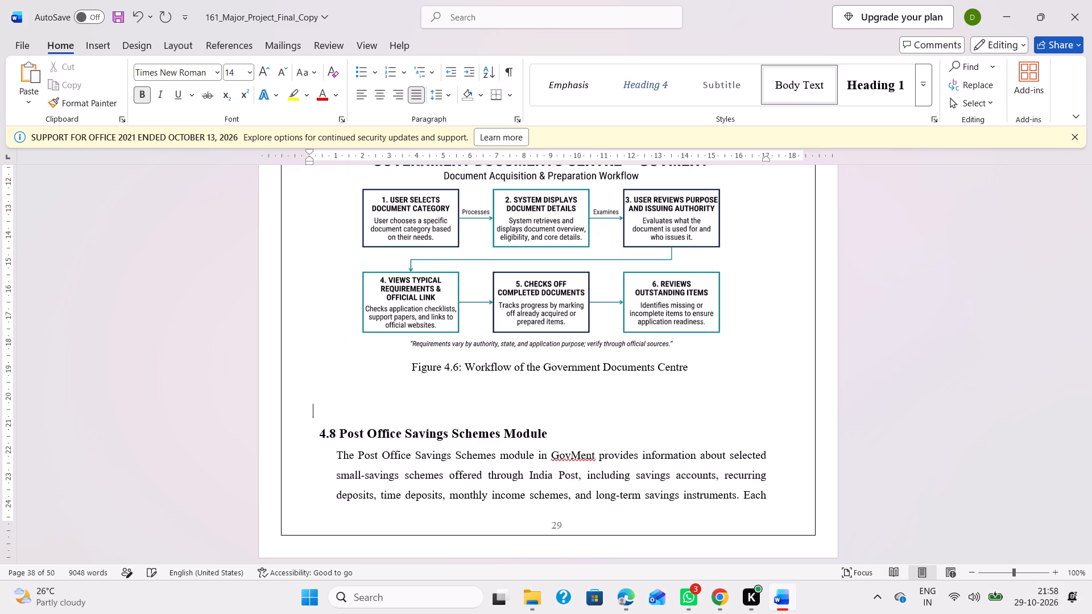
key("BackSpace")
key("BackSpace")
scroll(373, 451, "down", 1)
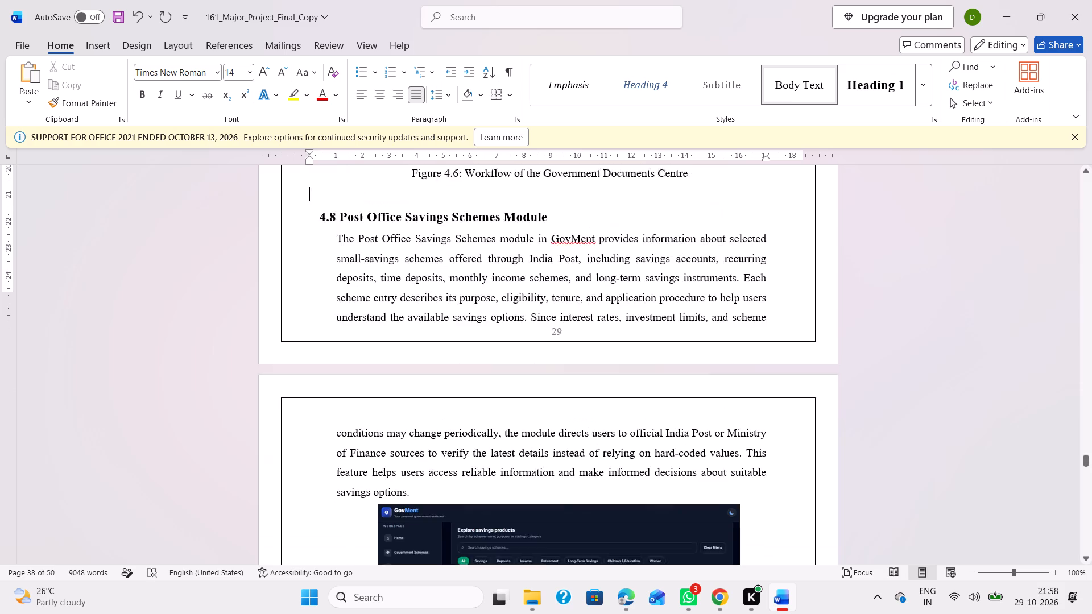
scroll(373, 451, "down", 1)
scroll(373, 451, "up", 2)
Insert six blank lines above the 4.8 Post Office Savings Schemes Module heading so it starts on the next page.
key("Return")
key("Return")
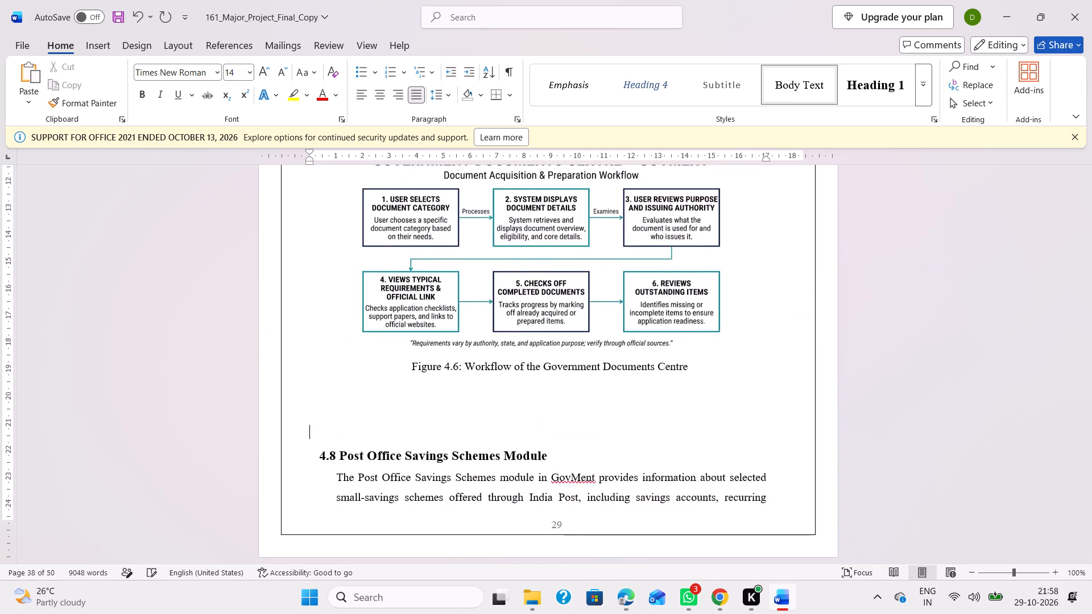
key("Return")
key("Return")
key("Return")
scroll(373, 451, "down", 1)
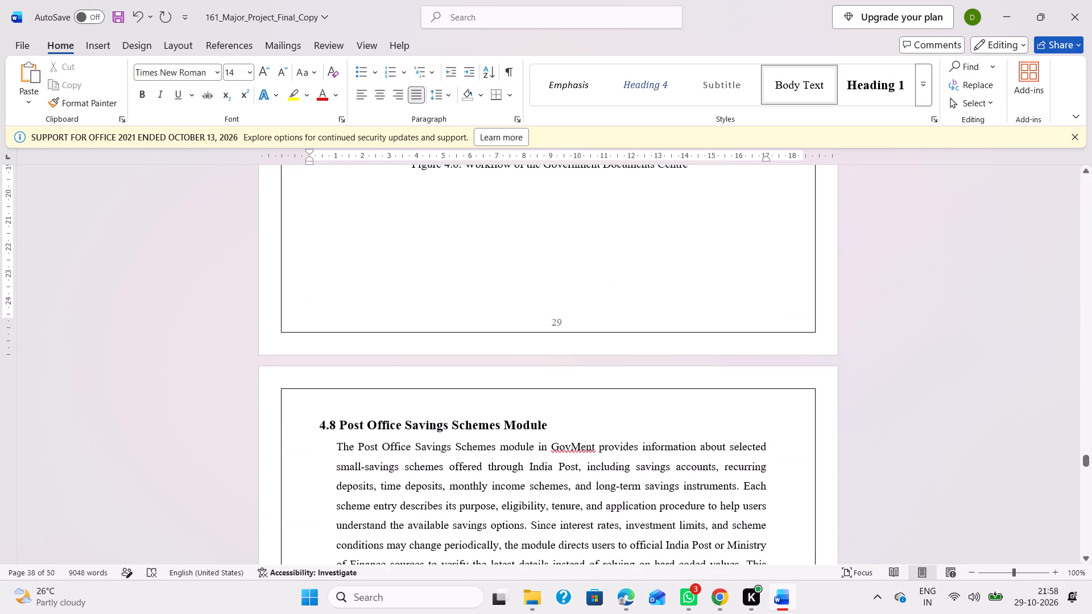
key("Return")
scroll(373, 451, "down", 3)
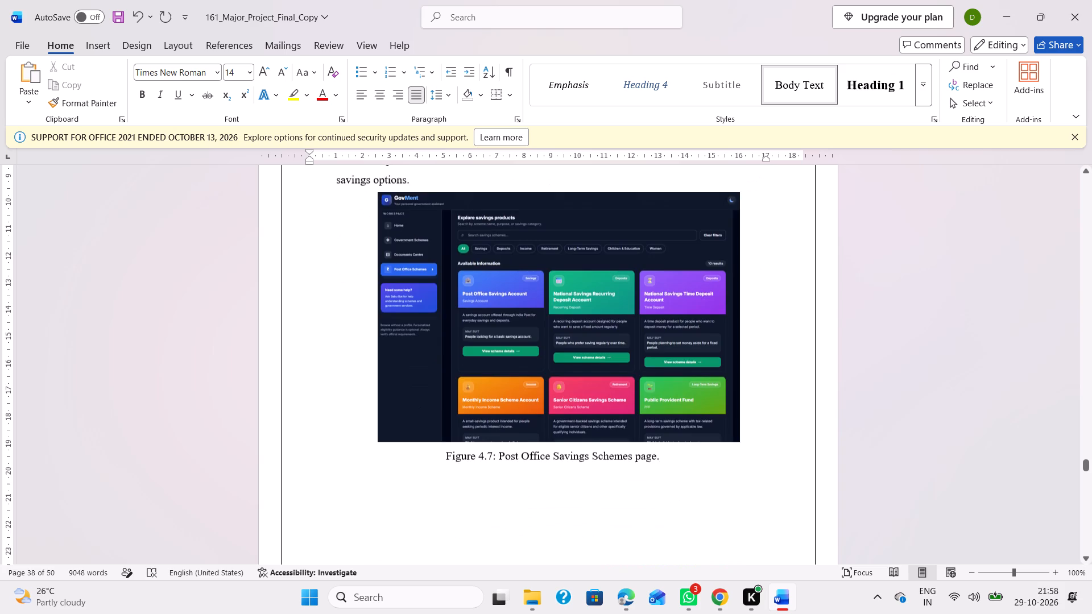
Insert two blank lines between the closing paragraph of section 4.8 and the Post Office Savings Schemes page image (Figure 4.7).
scroll(366, 487, "down", 2)
scroll(366, 487, "up", 4)
scroll(468, 429, "up", 1)
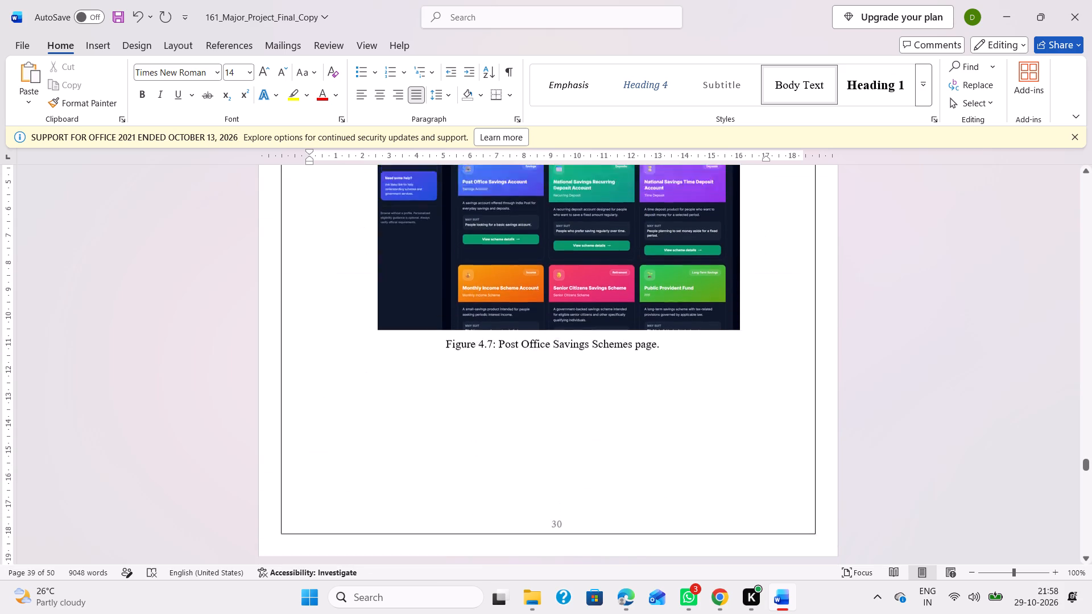
scroll(468, 429, "up", 1)
left_click(433, 340)
key("Return")
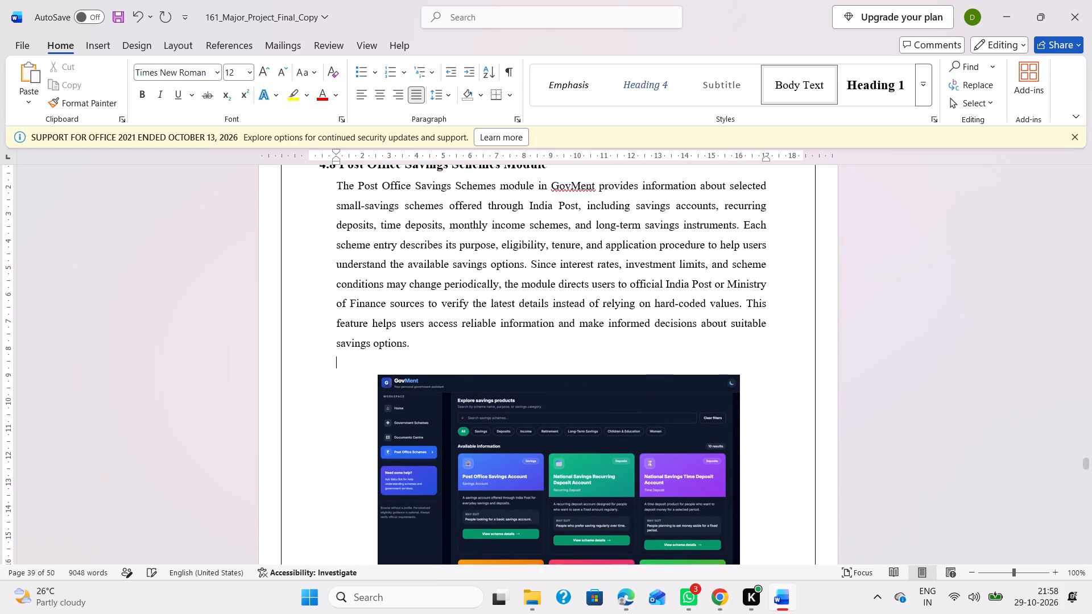
key("Return")
Delete one blank line above the 4.9 User Interface Design heading.
scroll(433, 340, "down", 3)
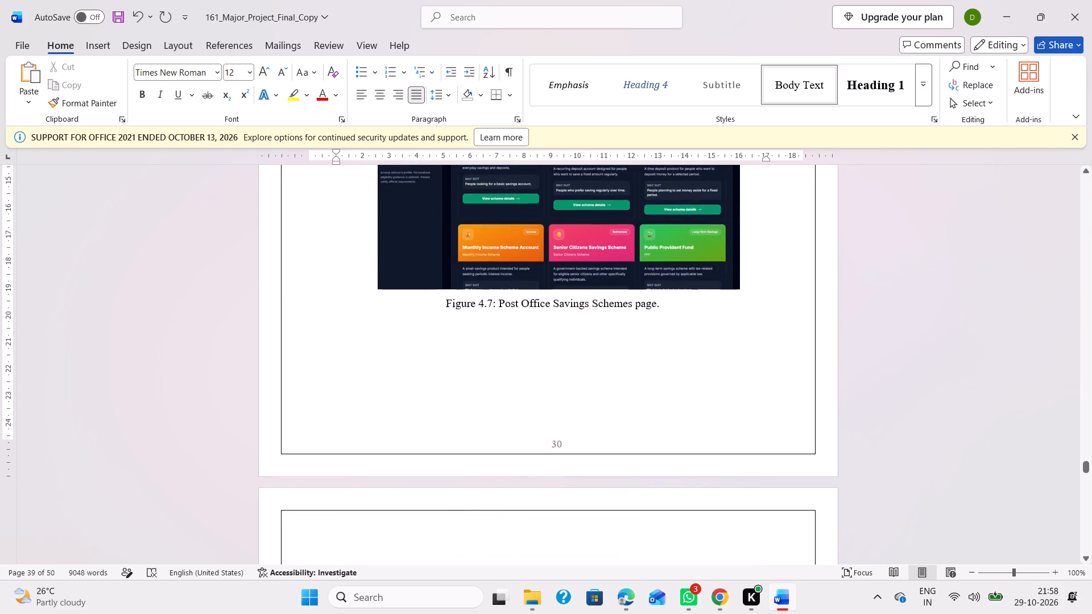
scroll(545, 356, "down", 1)
left_click(386, 344)
key("BackSpace")
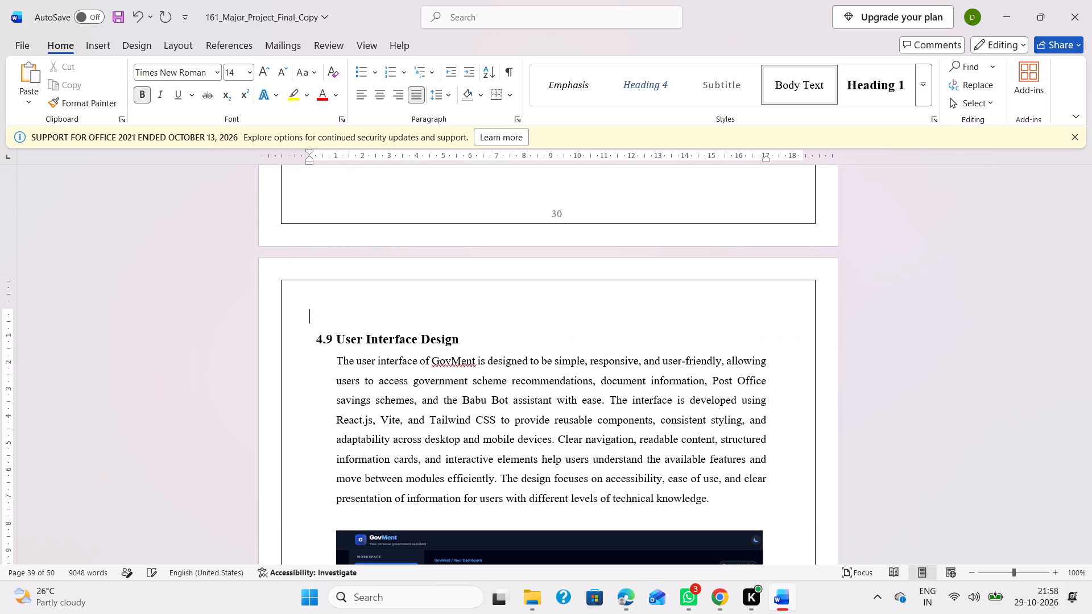
Insert a blank line after the Figure 4.8 caption, before the 4.10 Technology Stack heading.
scroll(386, 344, "down", 4)
scroll(447, 314, "down", 3)
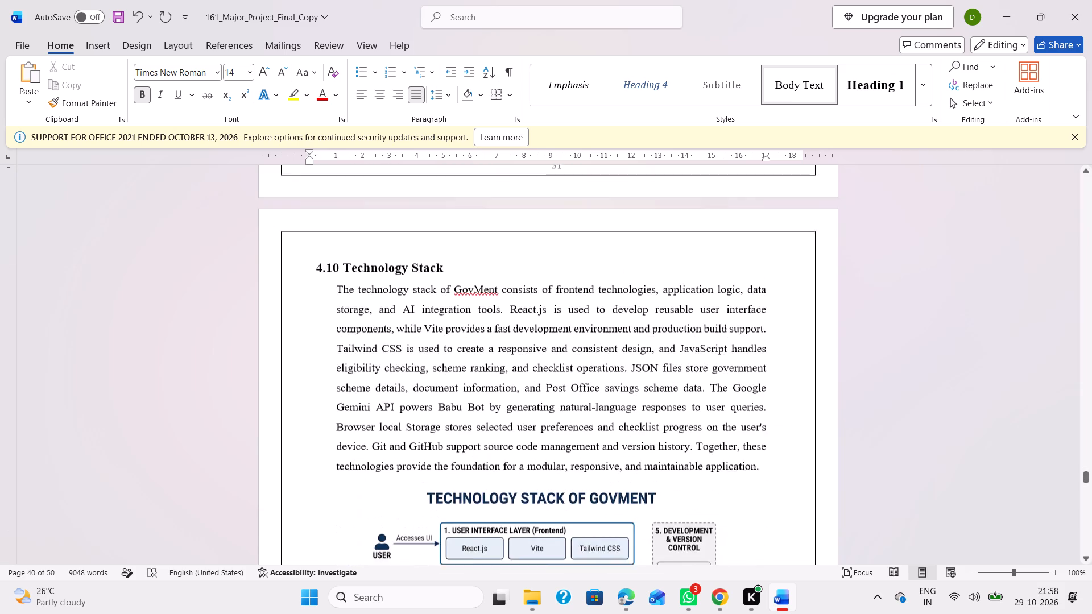
scroll(444, 292, "up", 1)
left_click(464, 333)
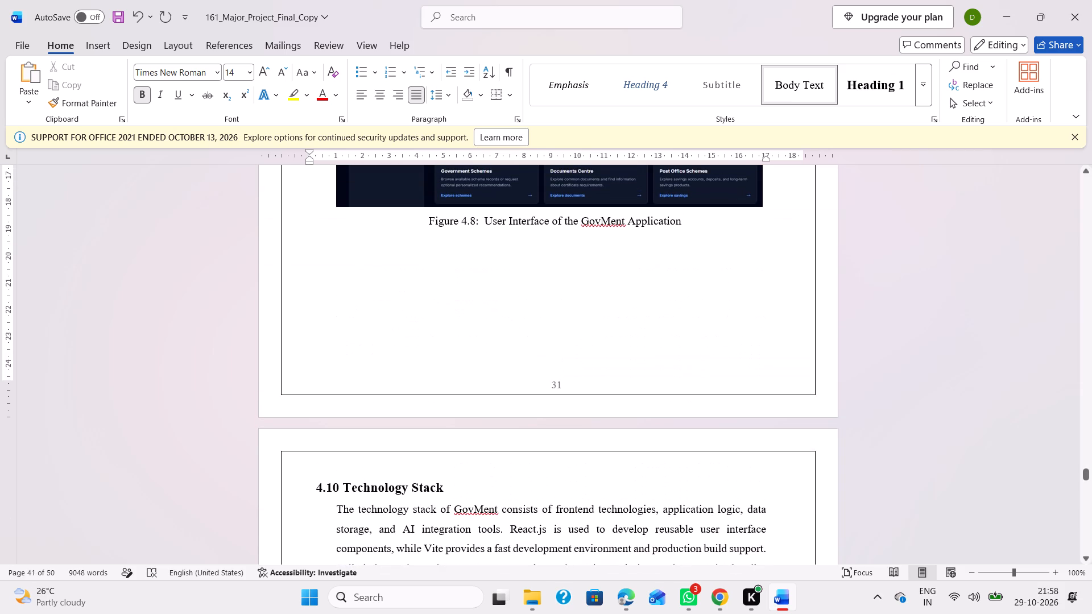
key("Return")
Insert a blank line after the 4.10 Technology Stack section, before the testing plan section.
scroll(464, 333, "down", 5)
left_click(423, 291)
key("Return")
Insert a blank line at the end of the testing plan section, before the 4.12 Privacy and Security heading.
scroll(423, 291, "down", 3)
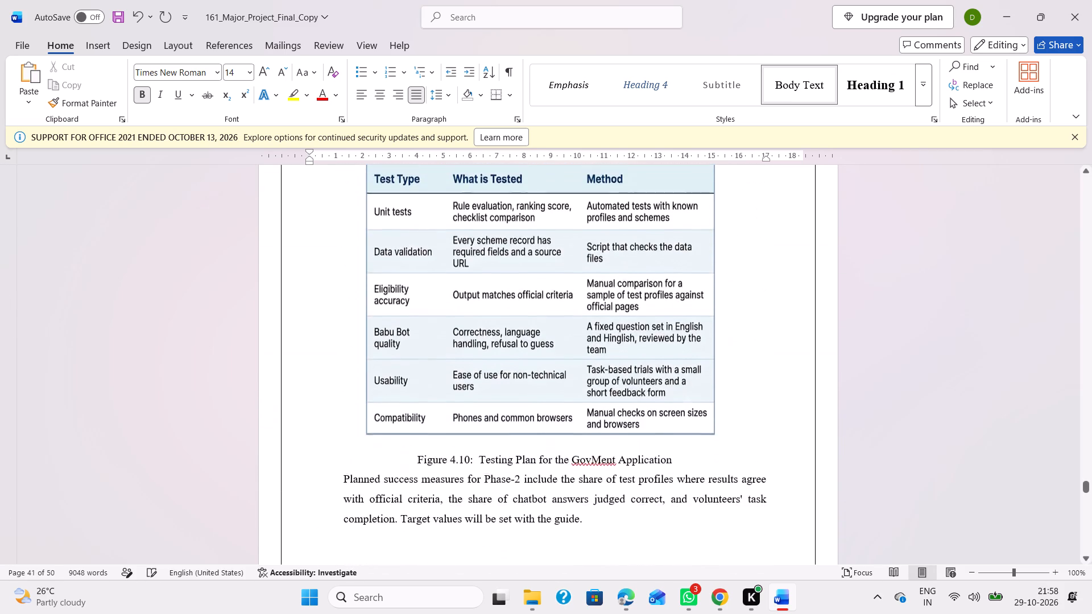
scroll(403, 367, "down", 3)
left_click(409, 319)
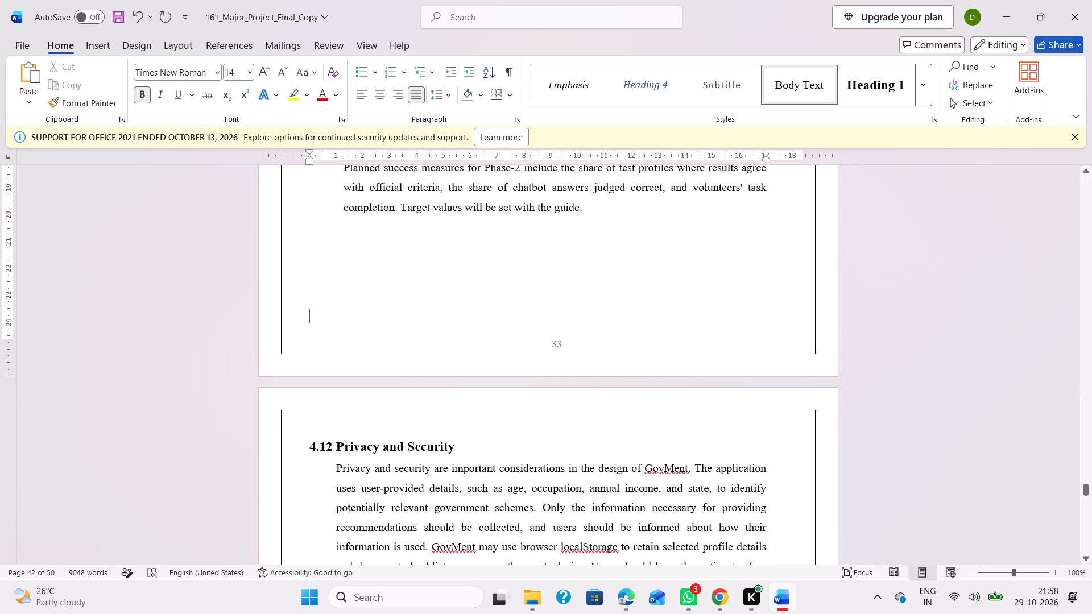
key("Return")
Insert a blank line at the end of section 4.12, before the 4.13 Expected Outcomes and Next Steps heading.
scroll(409, 319, "down", 5)
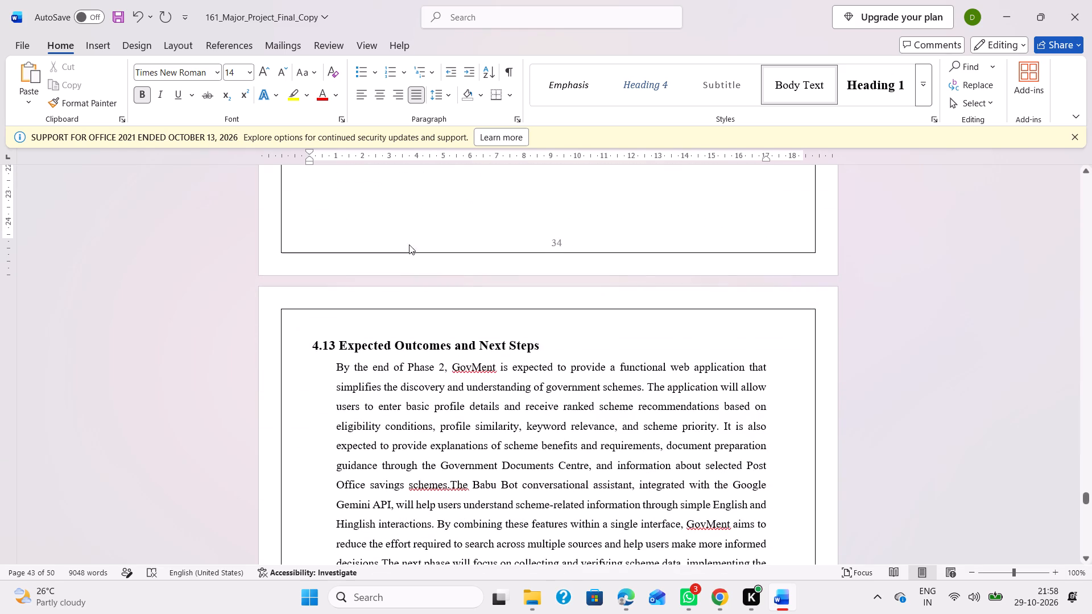
left_click(423, 189)
key("Return")
Insert a blank line at the end of section 4.13, before the 4.14 UML Design Diagrams heading.
scroll(423, 189, "down", 5)
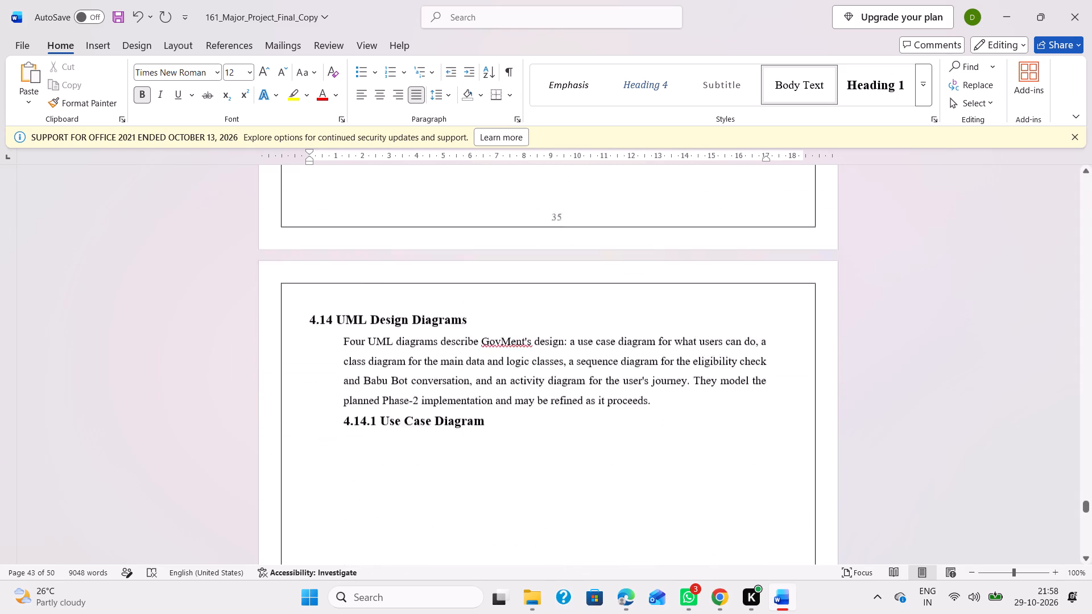
scroll(400, 263, "up", 1)
left_click(406, 283)
key("Return")
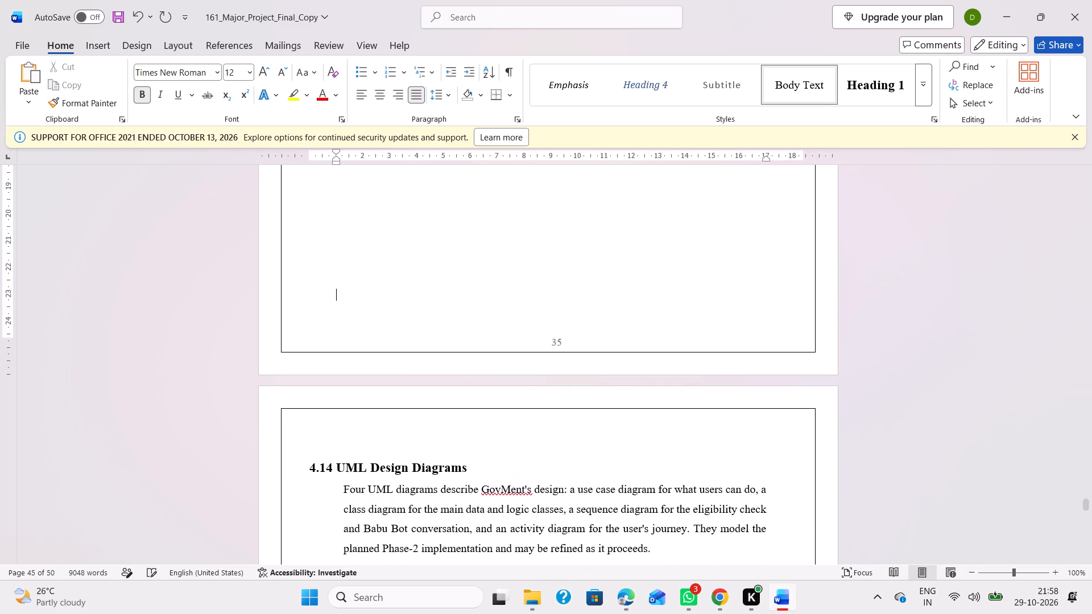
Insert a blank line after the use case diagram description, before the 4.14.2 Class Diagram heading.
scroll(406, 283, "down", 5)
scroll(406, 283, "up", 1)
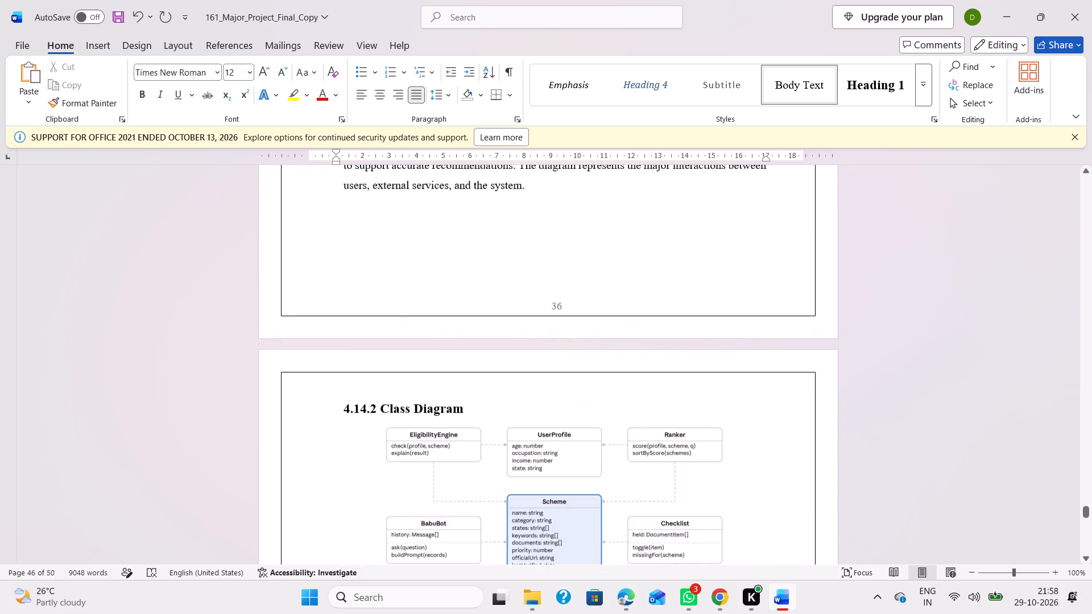
left_click(399, 295)
key("Return")
Insert a blank line after the class diagram description, before the 4.14.3 Activity Diagram heading.
scroll(399, 295, "down", 3)
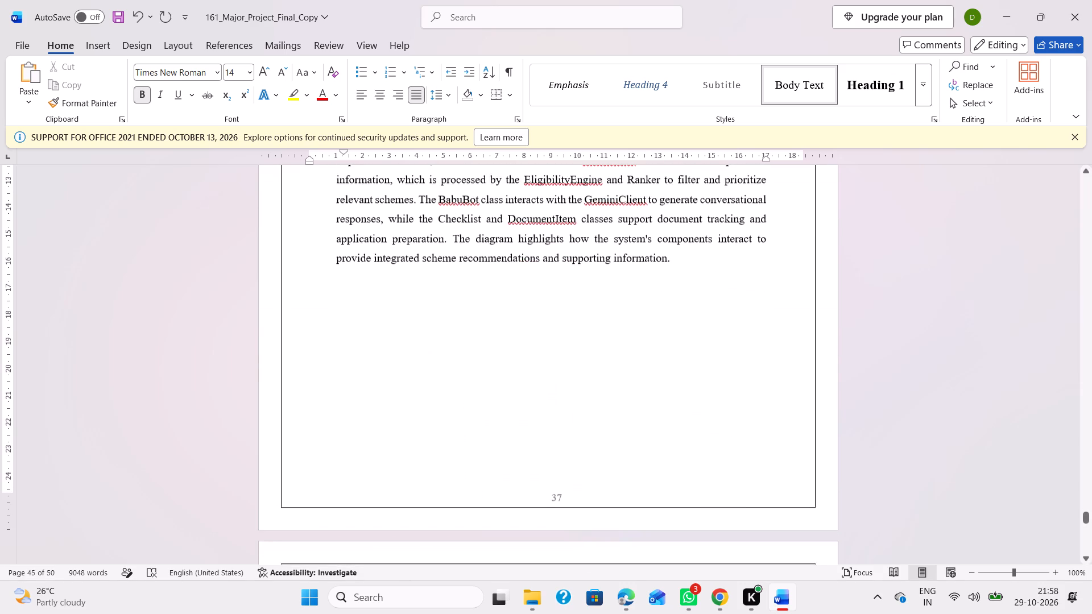
left_click(399, 295)
scroll(399, 295, "down", 2)
scroll(399, 295, "up", 1)
left_click(432, 222)
key("Return")
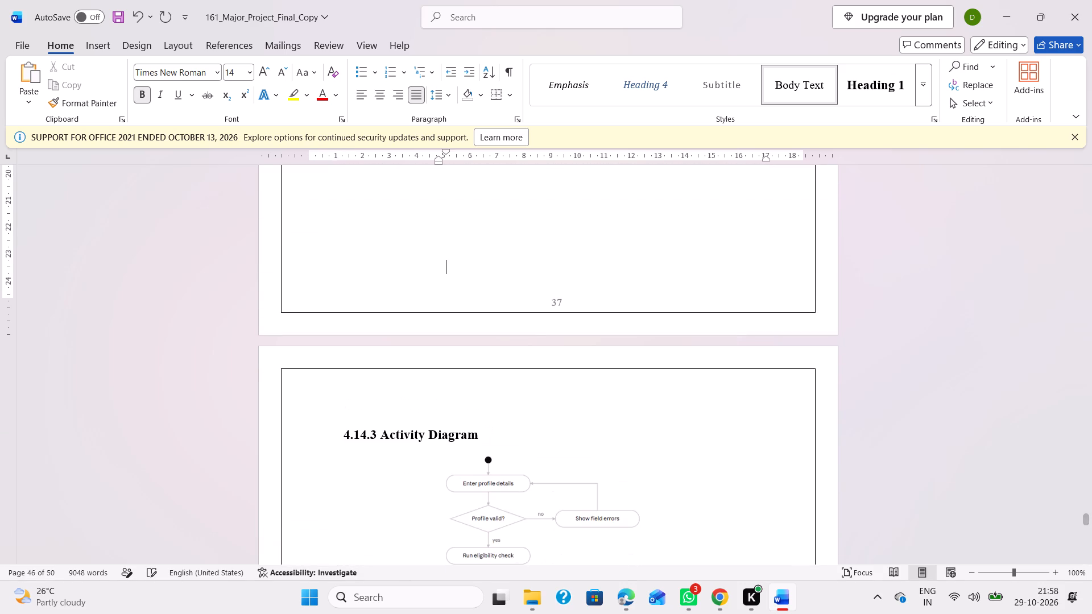
Insert a blank line after the activity diagram description so the CHAPTER -5 title starts on the References page.
scroll(432, 222, "down", 4)
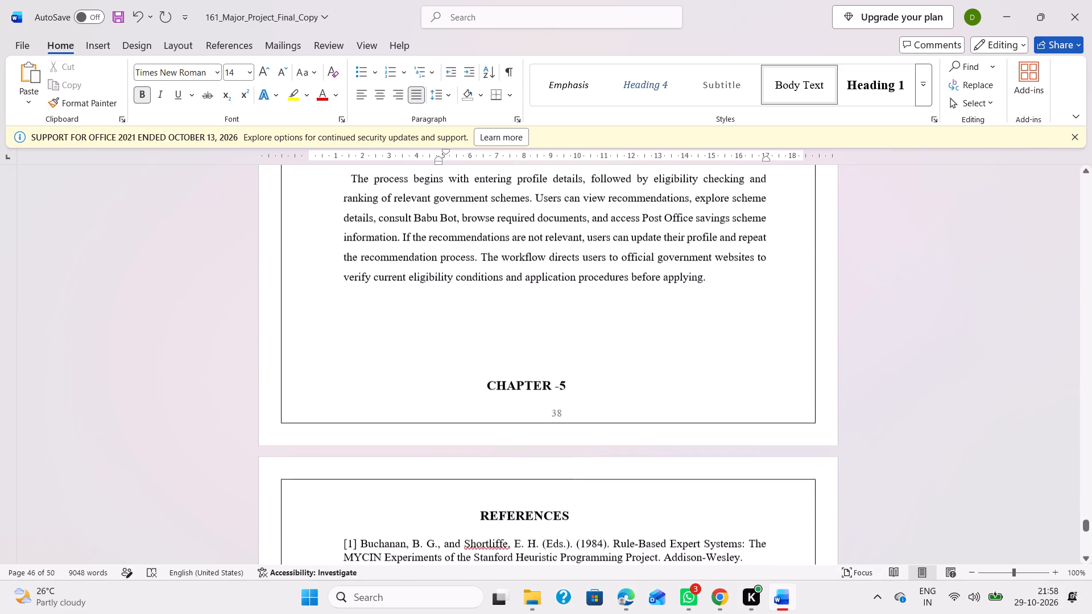
left_click(403, 320)
key("Return")
Check the References pages, then examine the report's page layout in the print preview back to Chapter 2.
scroll(403, 320, "down", 4)
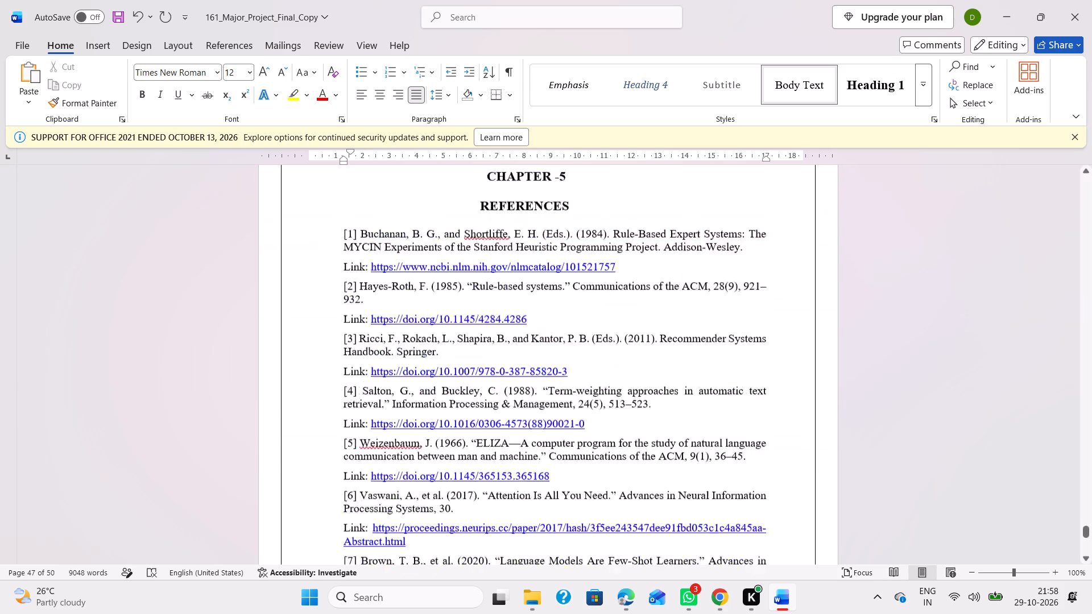
scroll(403, 320, "down", 3)
scroll(403, 320, "up", 2)
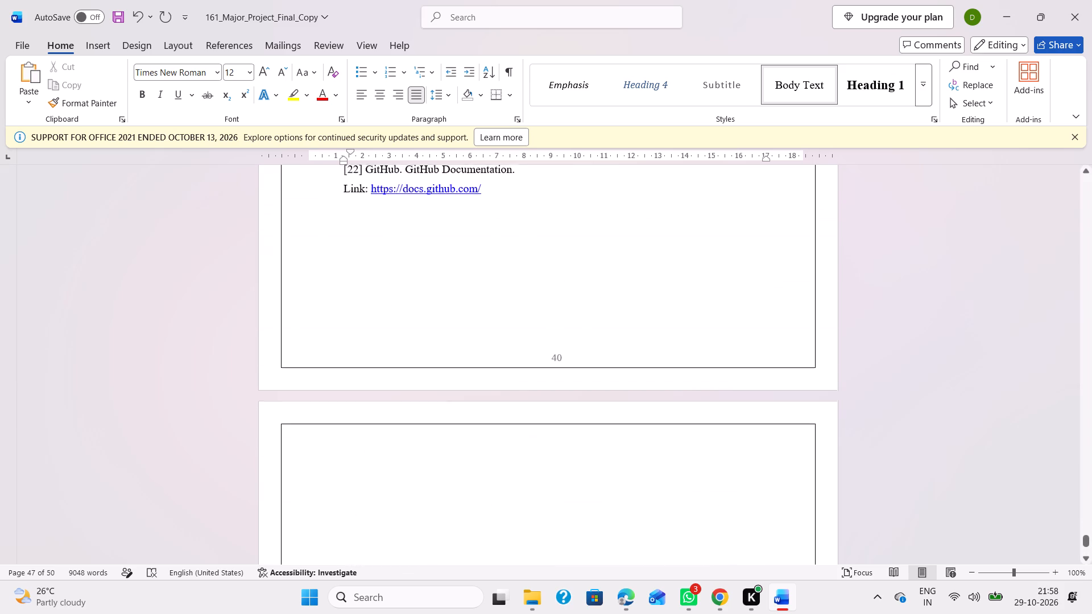
scroll(403, 320, "up", 9)
scroll(403, 320, "down", 7)
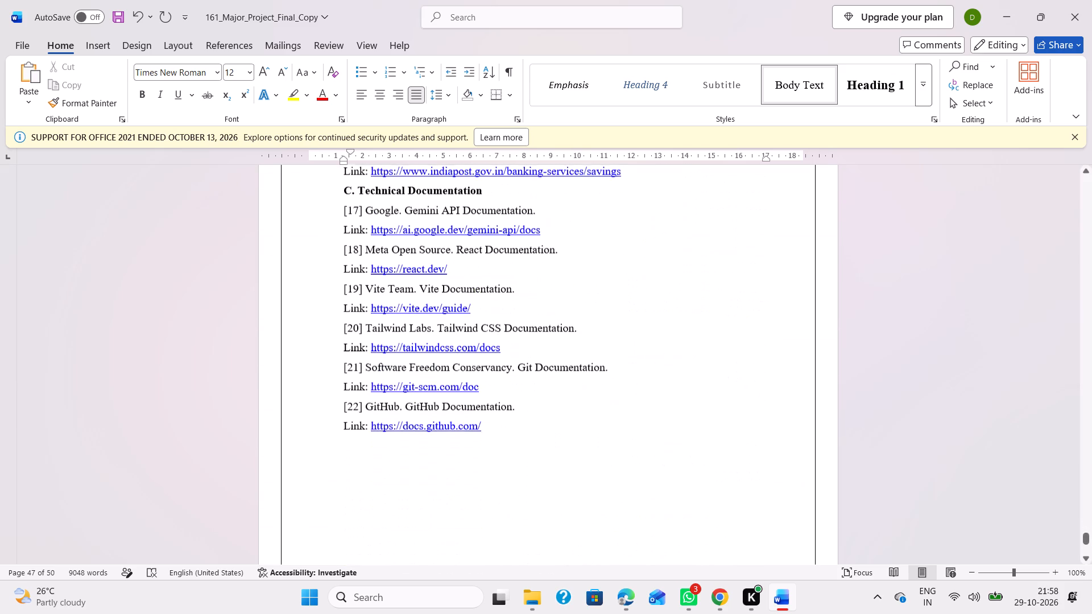
key("ctrl+p")
scroll(621, 351, "up", 3)
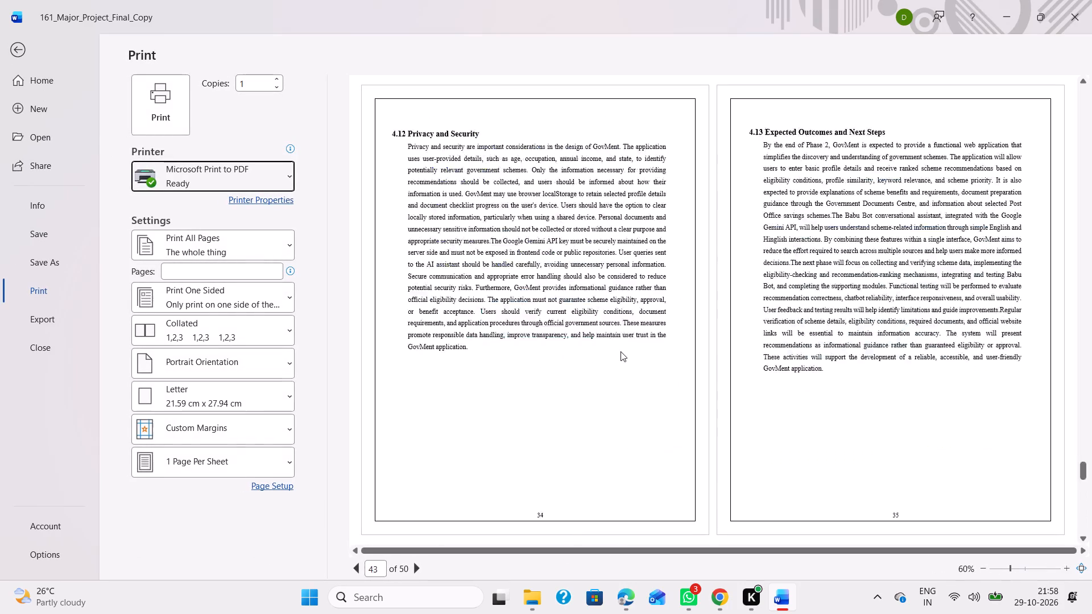
scroll(621, 351, "up", 2)
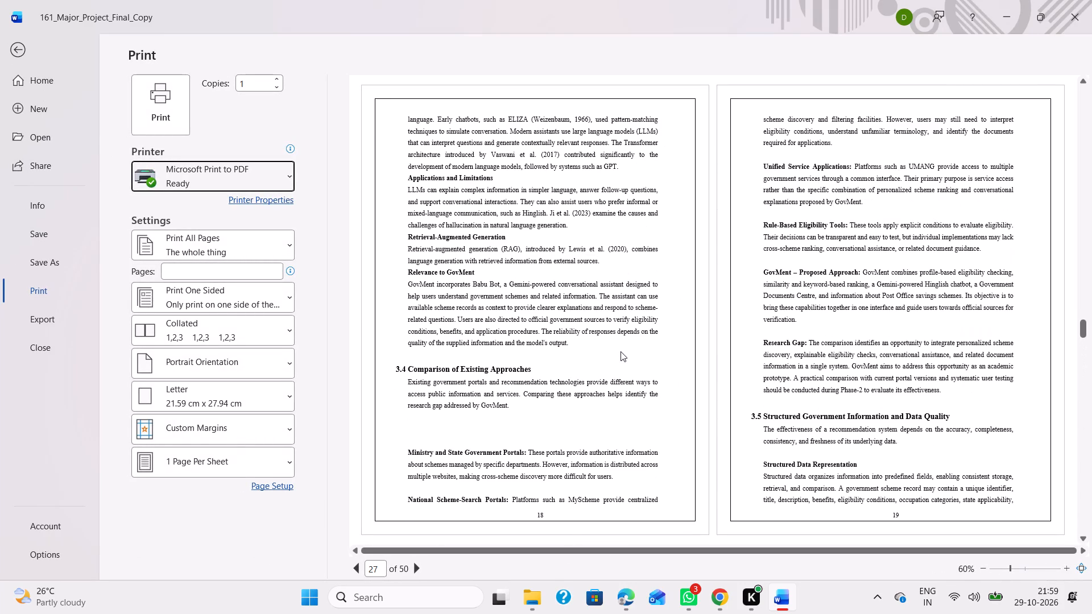
scroll(621, 351, "up", 1)
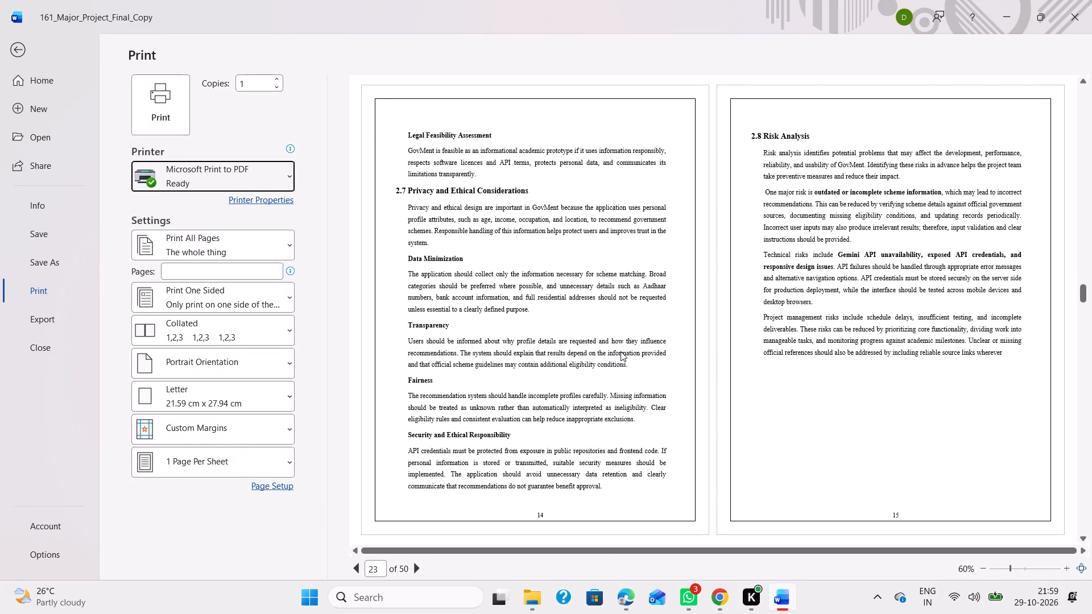
scroll(621, 351, "up", 1)
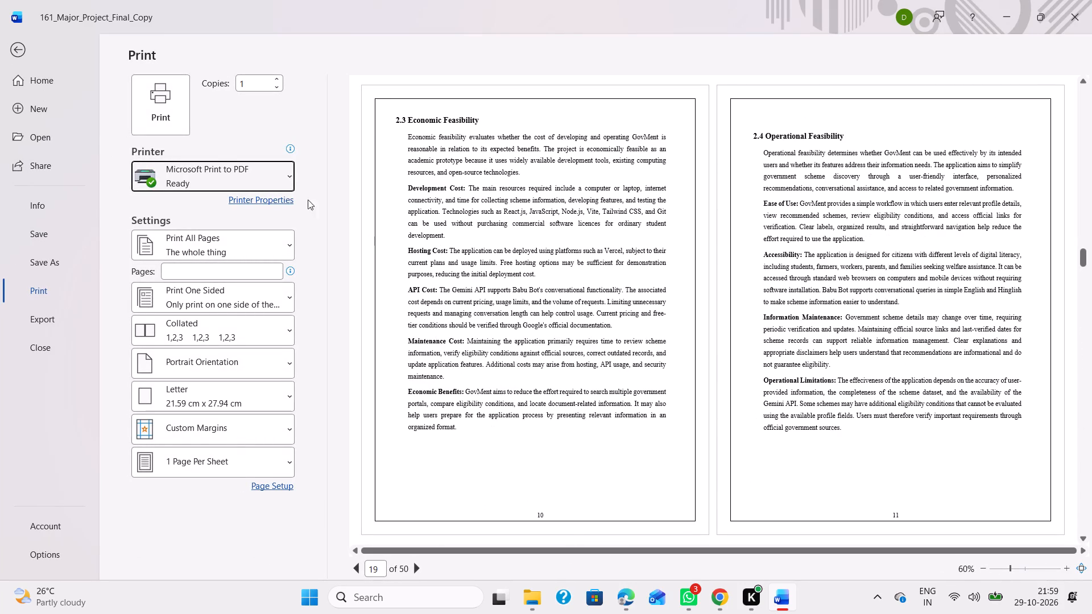
left_click(31, 48)
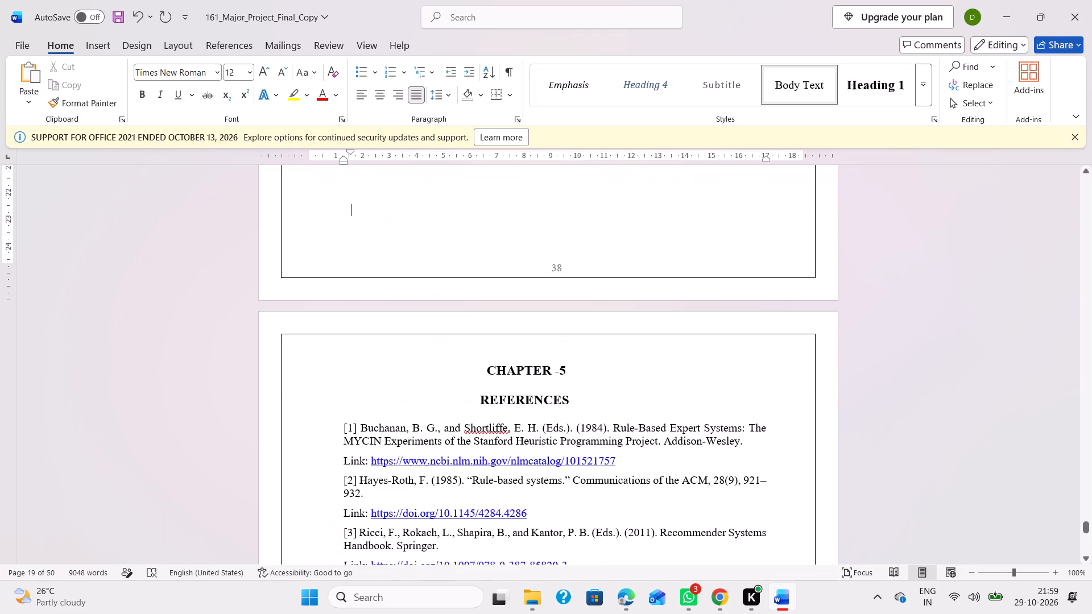
Insert two blank lines between the end of the opening section and the 1.2 Background of the Project heading.
scroll(432, 331, "up", 20)
scroll(432, 331, "up", 20)
scroll(432, 331, "up", 20)
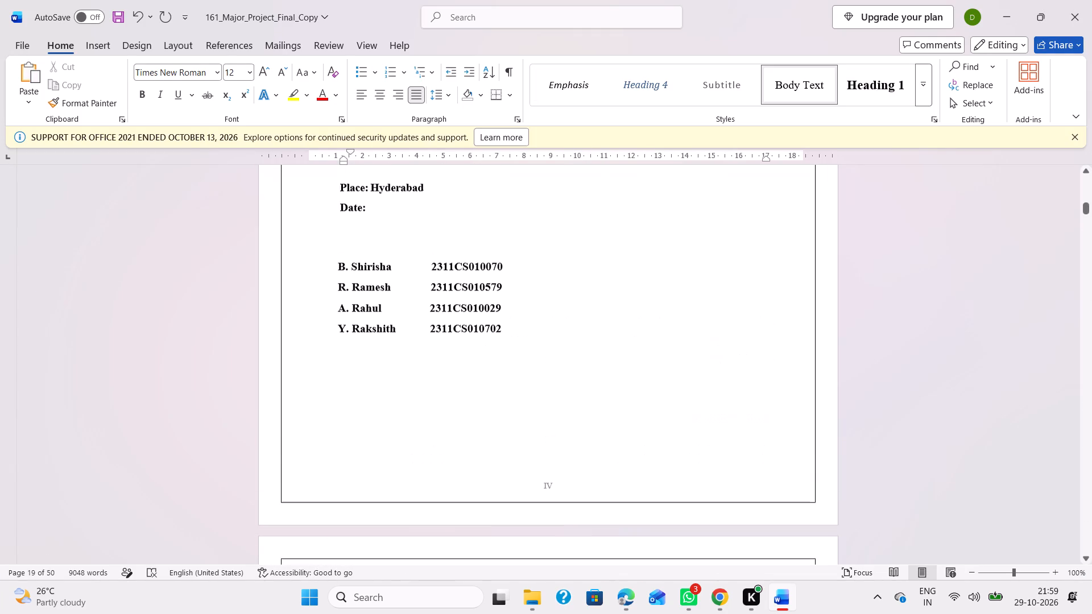
scroll(432, 331, "up", 1)
scroll(432, 331, "down", 9)
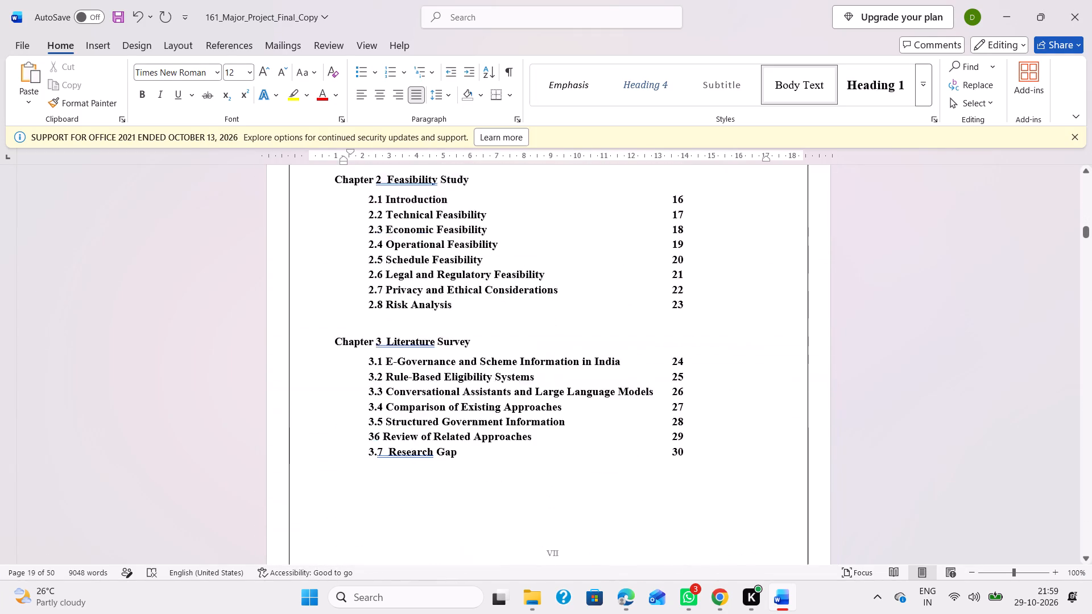
scroll(432, 331, "down", 3)
scroll(432, 331, "up", 2)
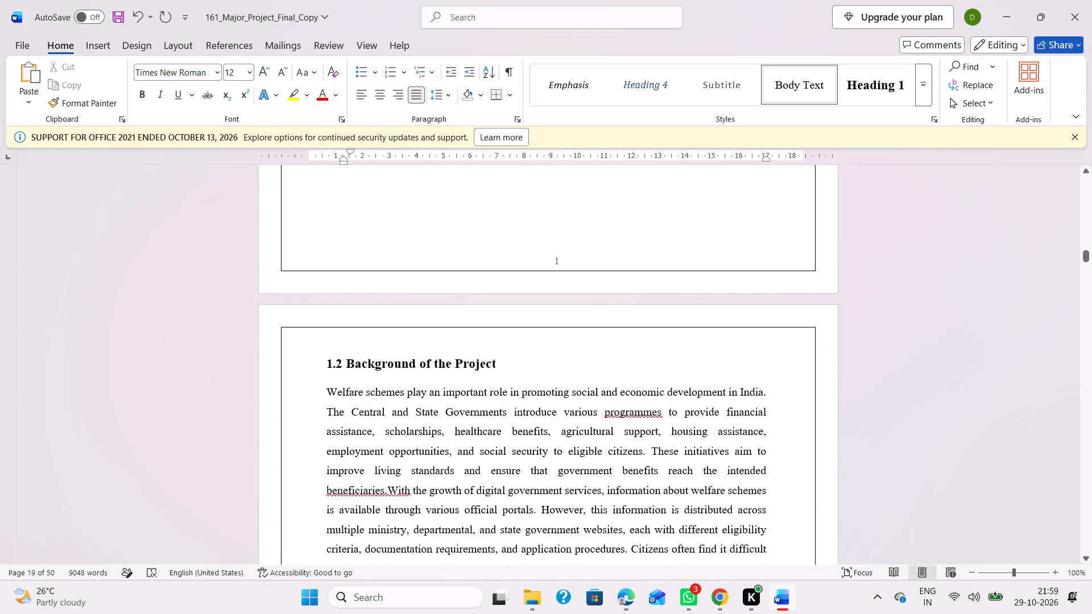
scroll(435, 255, "up", 2)
left_click(432, 466)
key("Return")
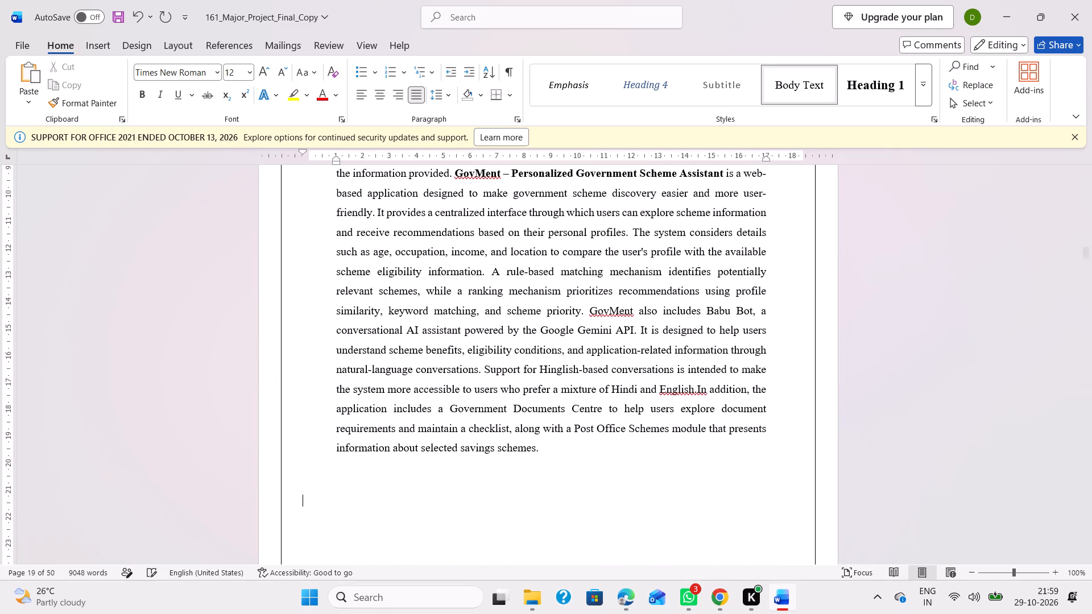
scroll(432, 466, "down", 3)
scroll(437, 502, "up", 1)
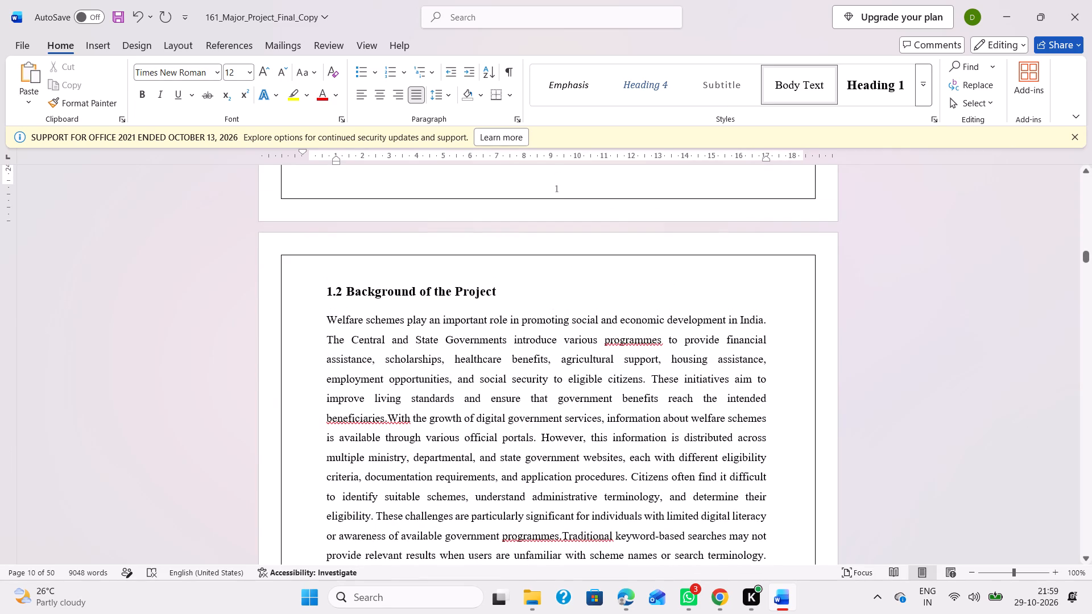
scroll(460, 396, "up", 1)
left_click(417, 297)
key("Return")
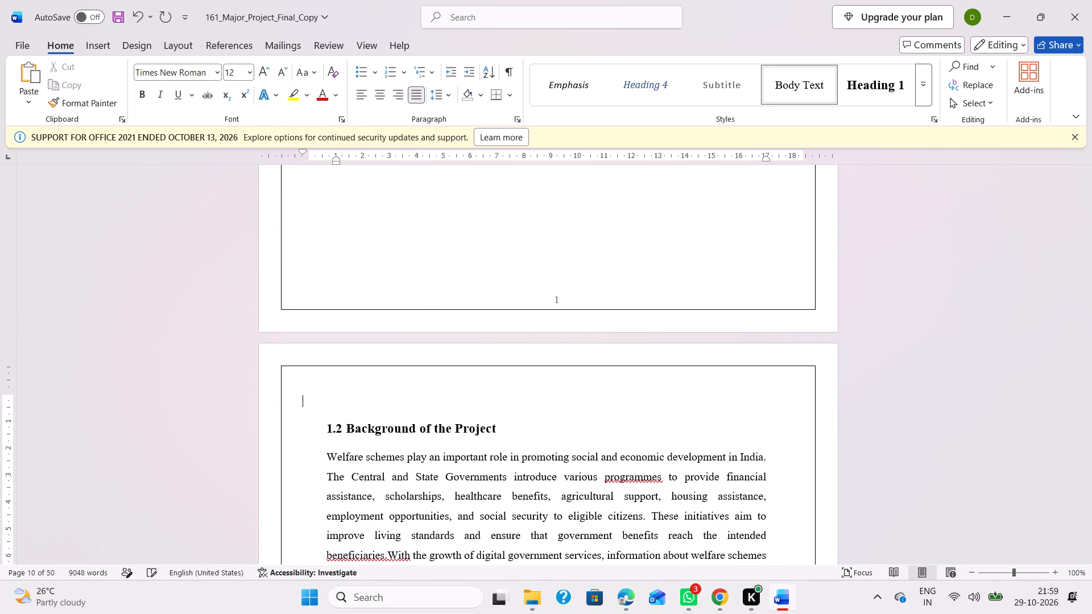
Examine the Chapter 1 pages from 1.2 Background of the Project through 1.7 System Overview for clean section and page breaks.
scroll(417, 297, "up", 3)
scroll(417, 297, "down", 6)
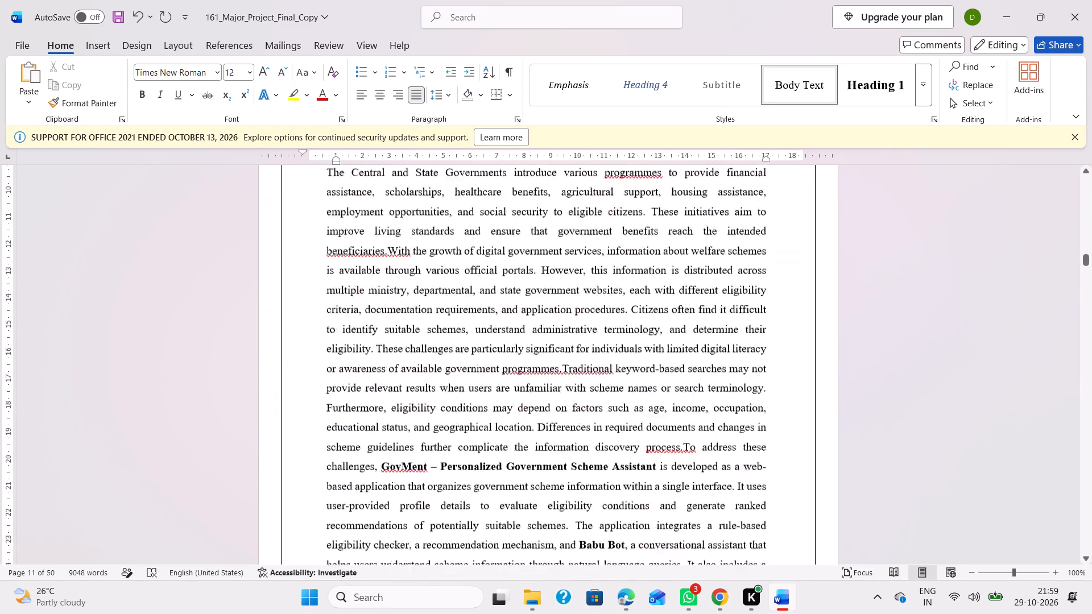
scroll(417, 297, "down", 2)
scroll(417, 297, "up", 1)
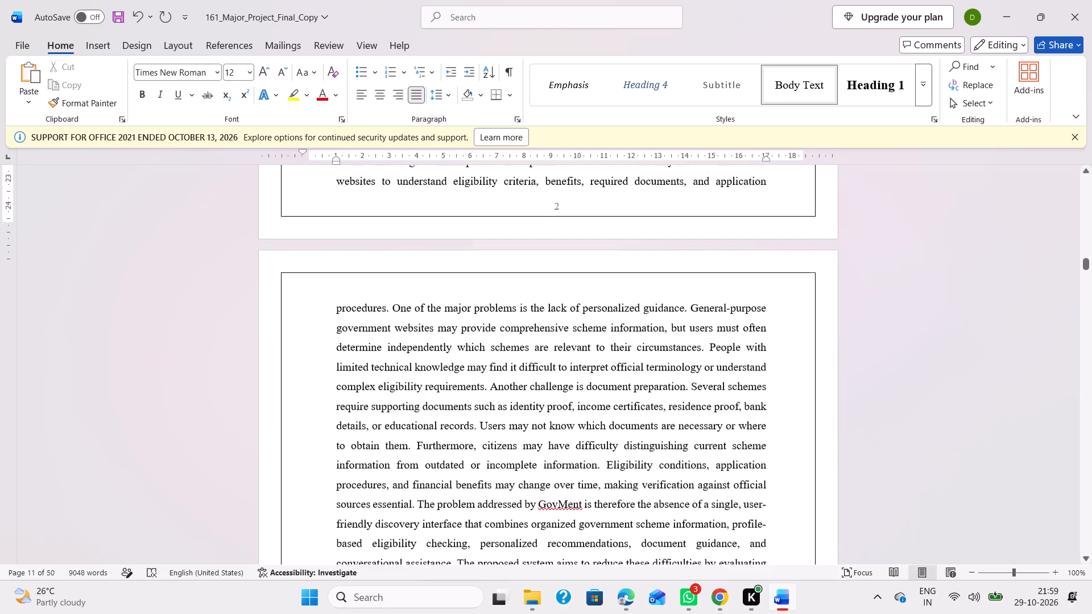
scroll(417, 297, "up", 2)
scroll(417, 297, "down", 3)
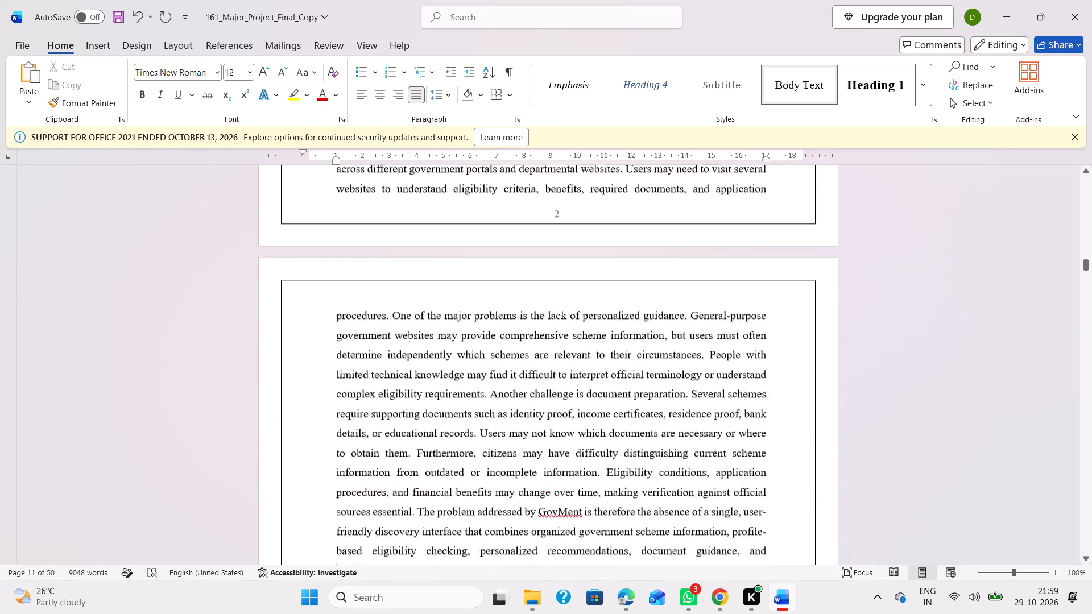
scroll(417, 297, "down", 6)
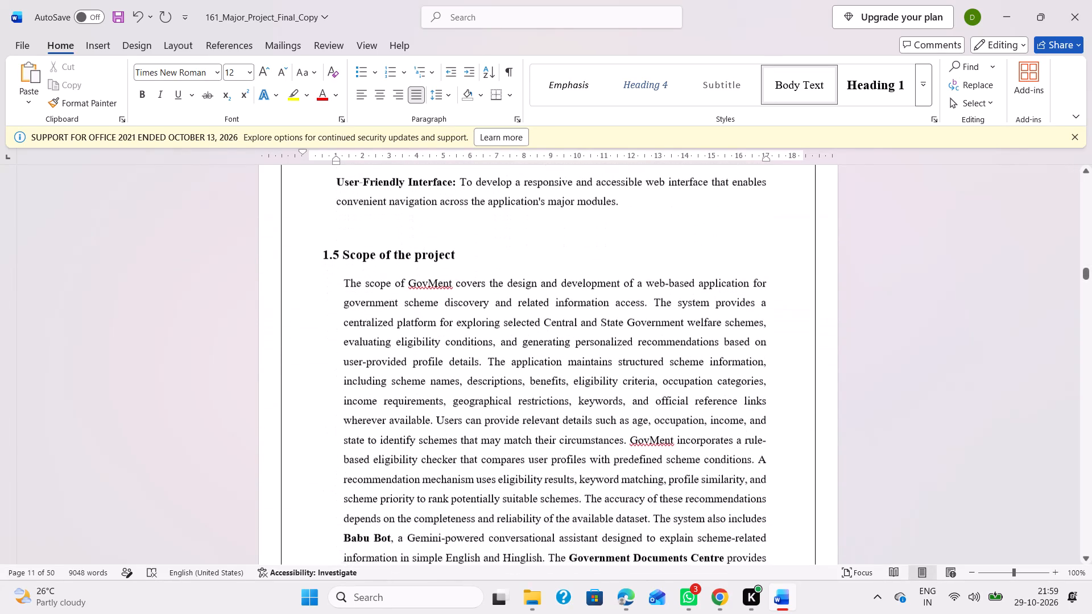
scroll(417, 297, "down", 4)
scroll(417, 297, "up", 1)
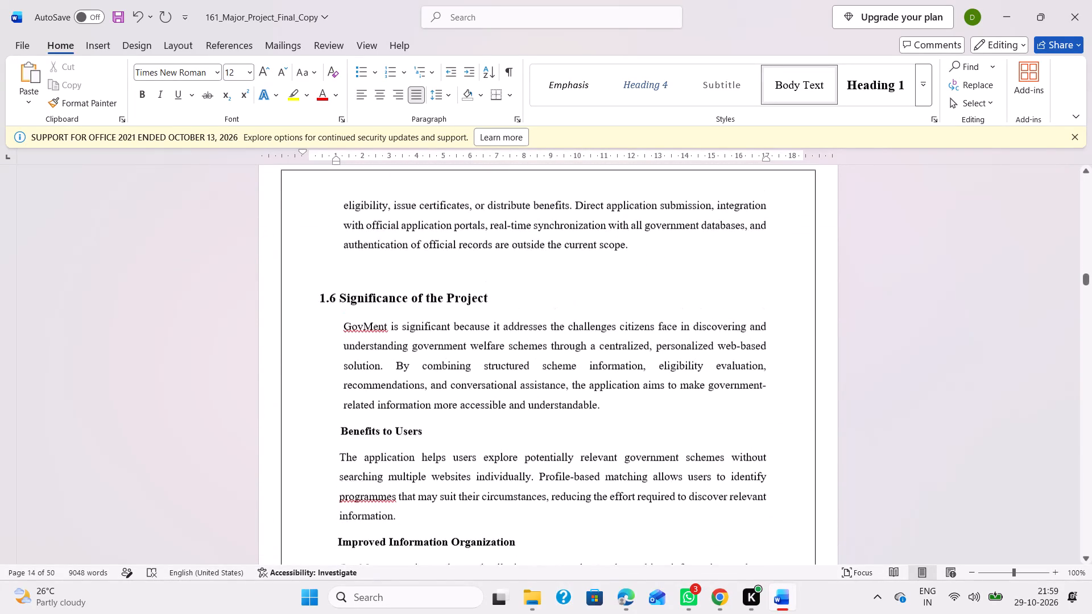
scroll(417, 297, "up", 1)
scroll(417, 297, "down", 1)
scroll(417, 297, "up", 1)
scroll(417, 297, "down", 4)
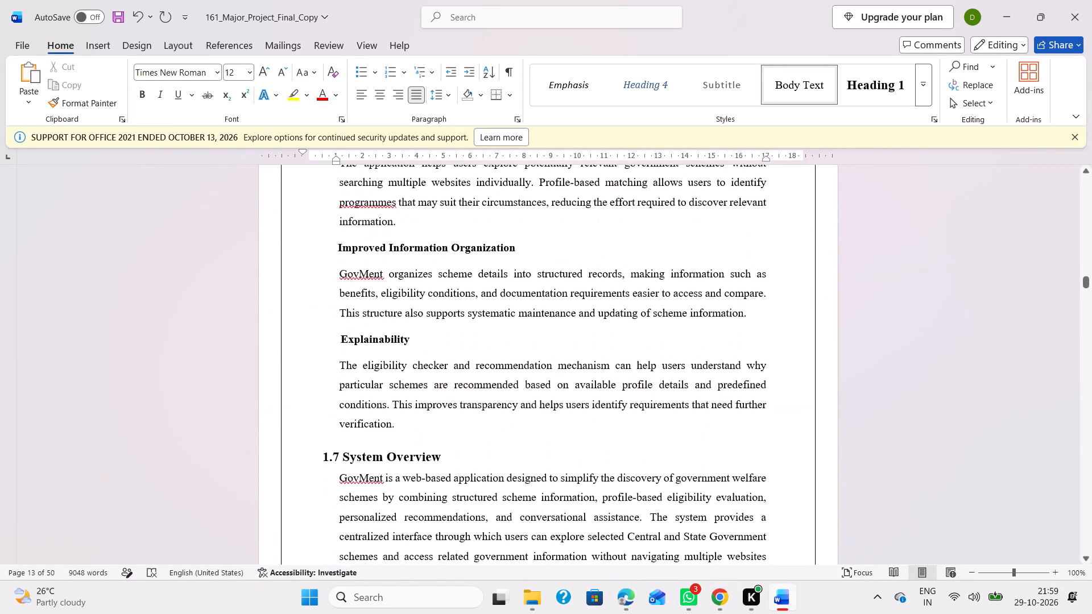
scroll(421, 363, "down", 2)
scroll(411, 419, "up", 1)
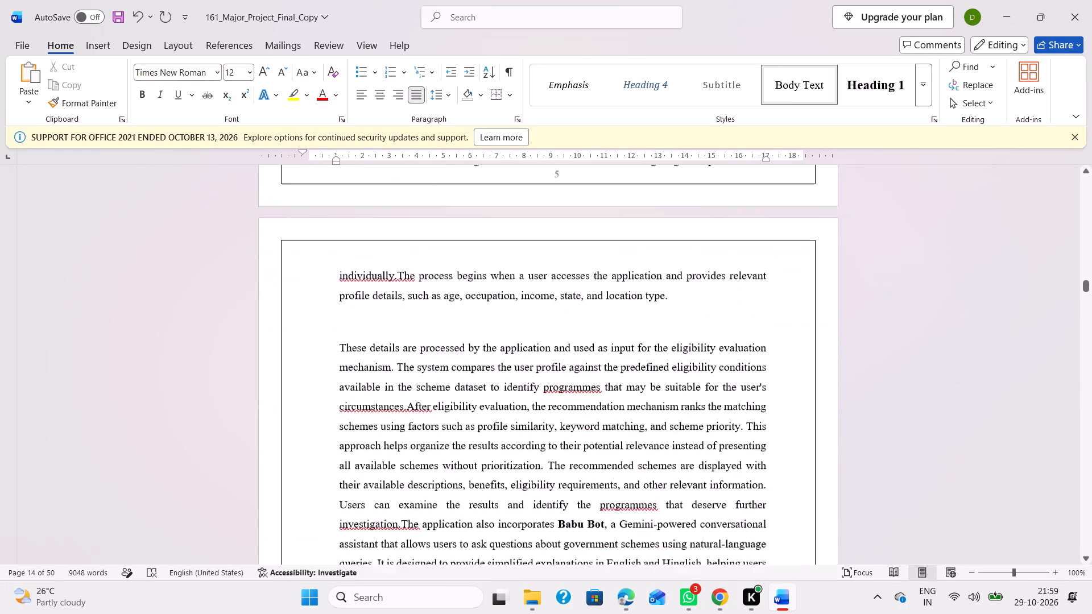
Save the report document.
key("ctrl+s")
key("ctrl+s")
key("ctrl+s")
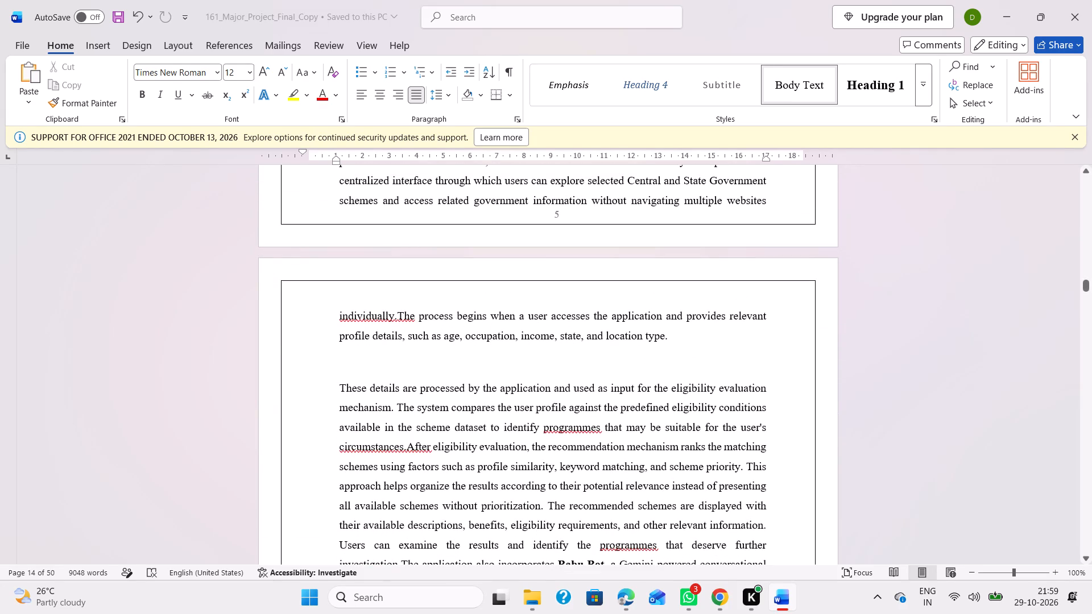
Check the report's file name and storage location details, including the upload location options, without uploading a copy.
left_click(398, 15)
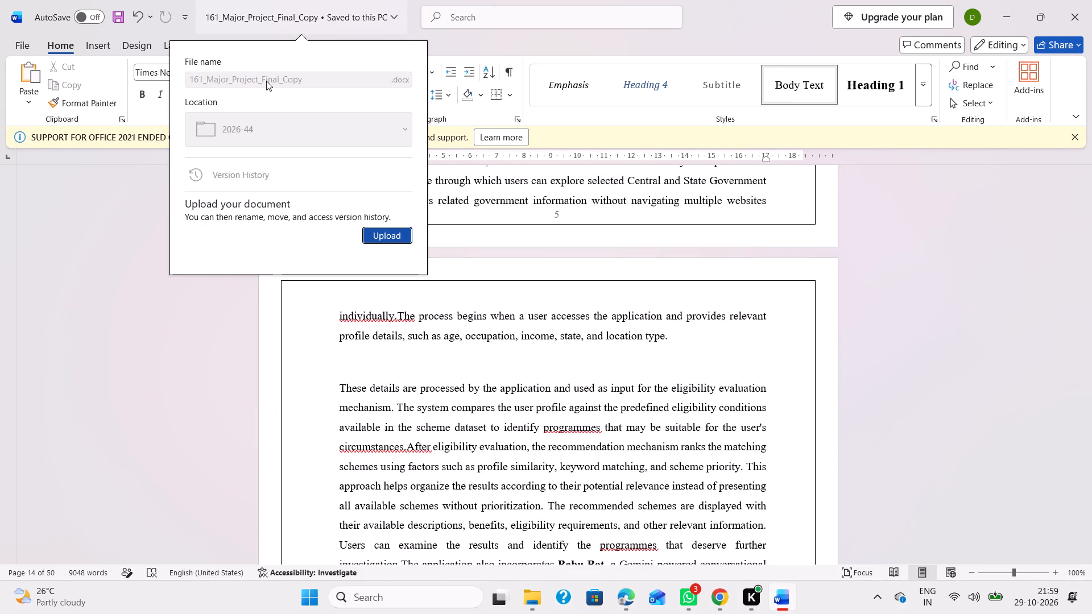
left_click(406, 129)
left_click(254, 176)
left_click(385, 236)
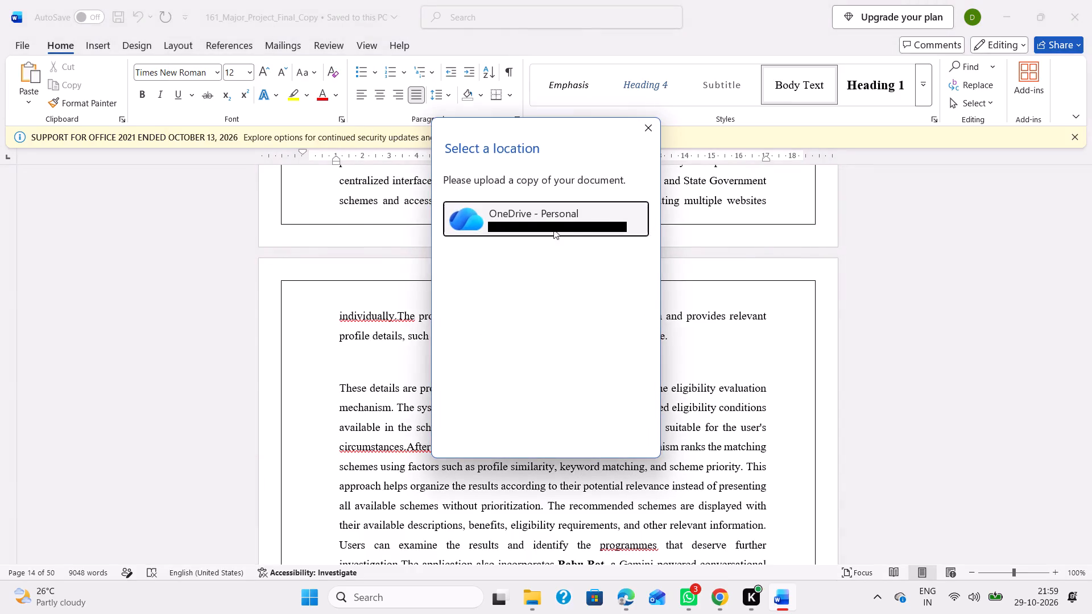
left_click(268, 329)
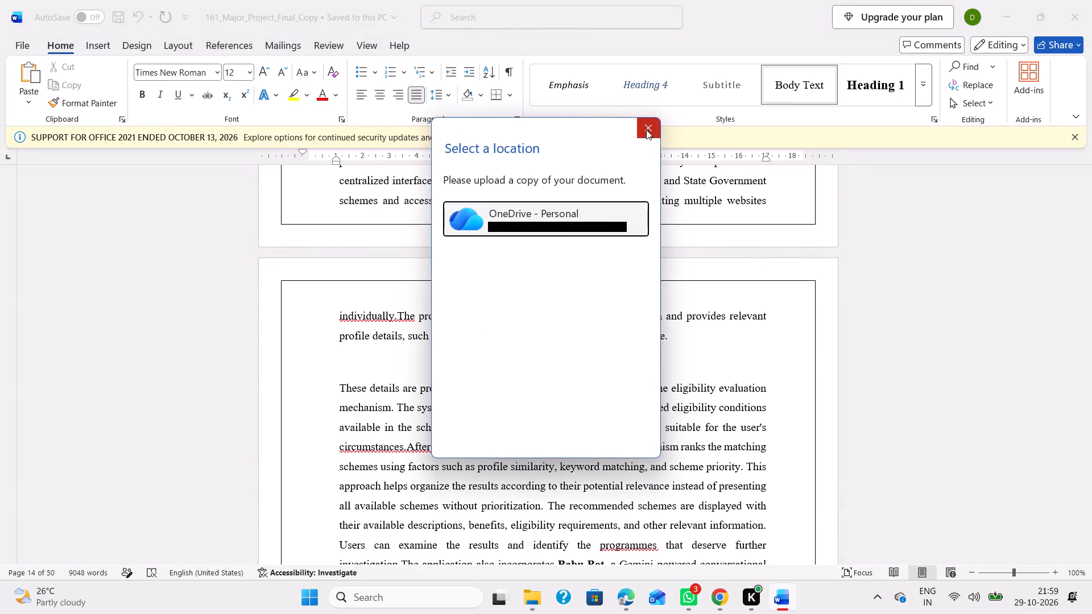
left_click(646, 130)
left_click(355, 19)
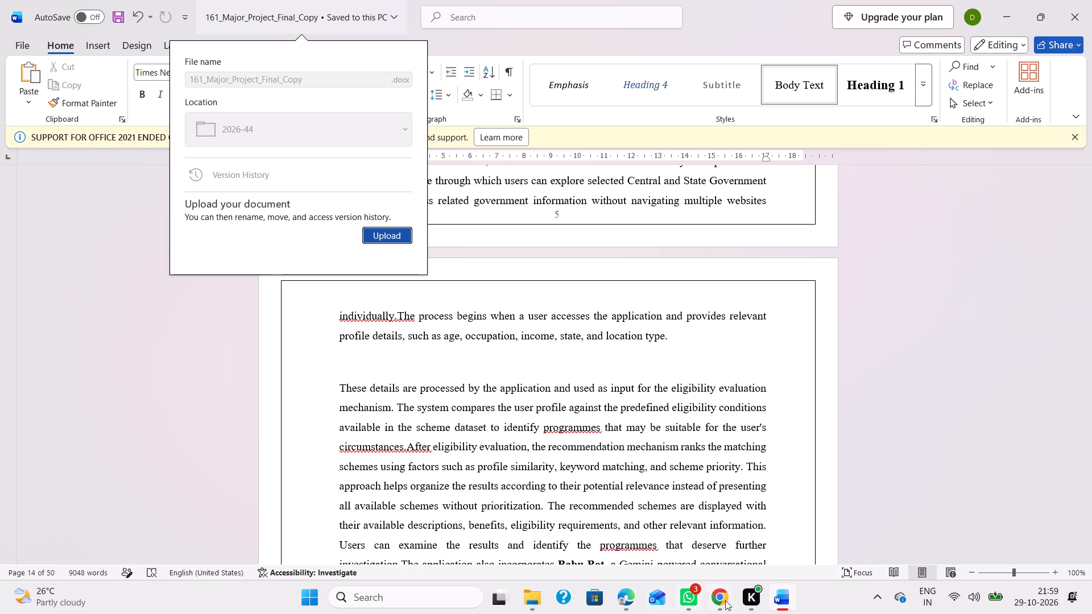
Switch to File Explorer and look for the report's folder on the C: and D: drives and inside Program Files.
left_click(527, 605)
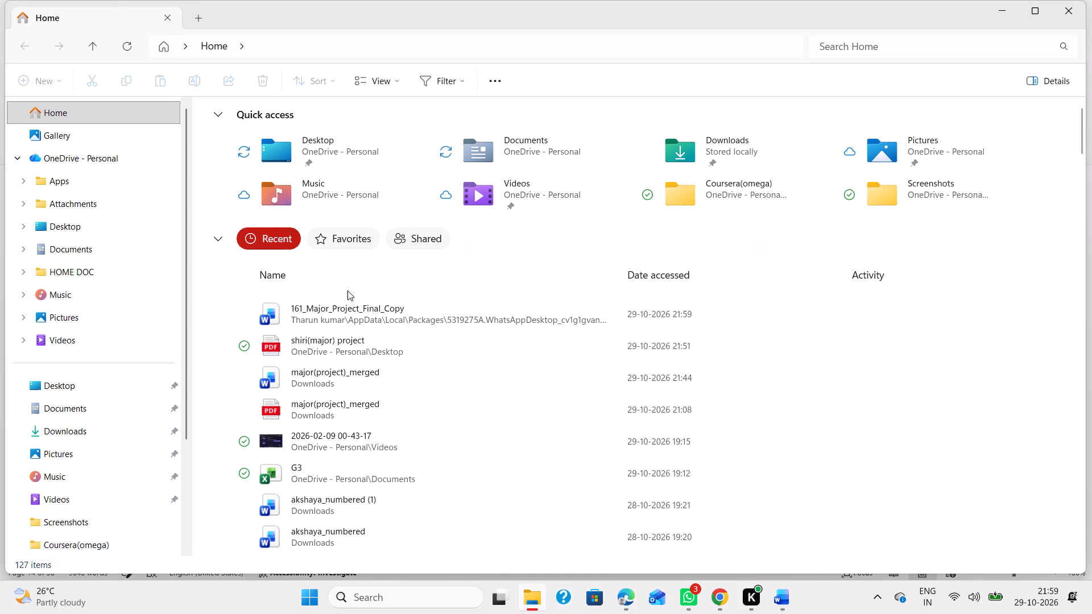
scroll(90, 511, "down", 6)
left_click(89, 476)
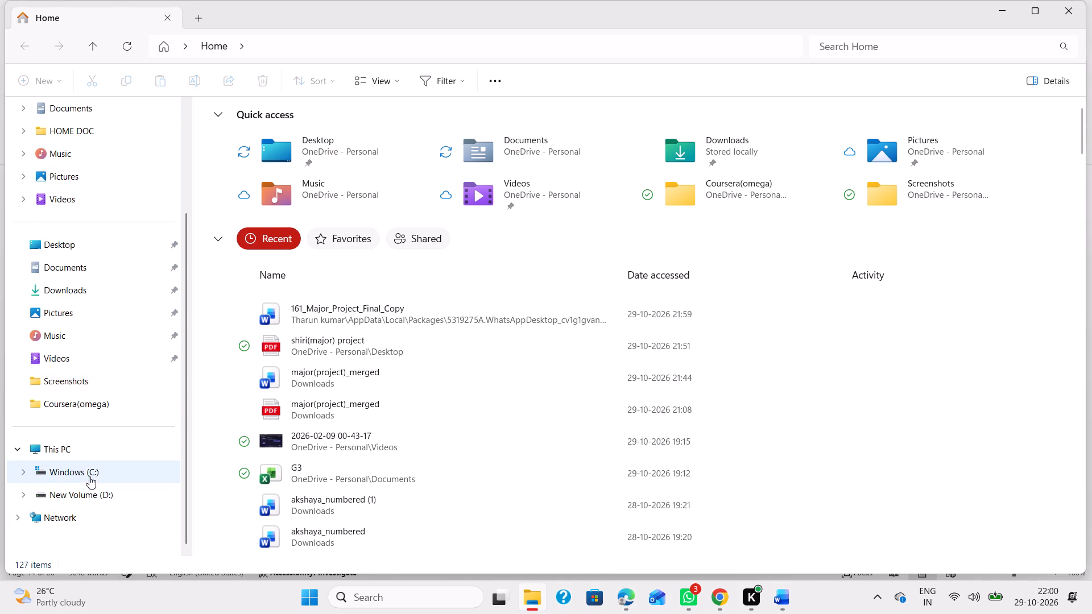
scroll(348, 357, "down", 5)
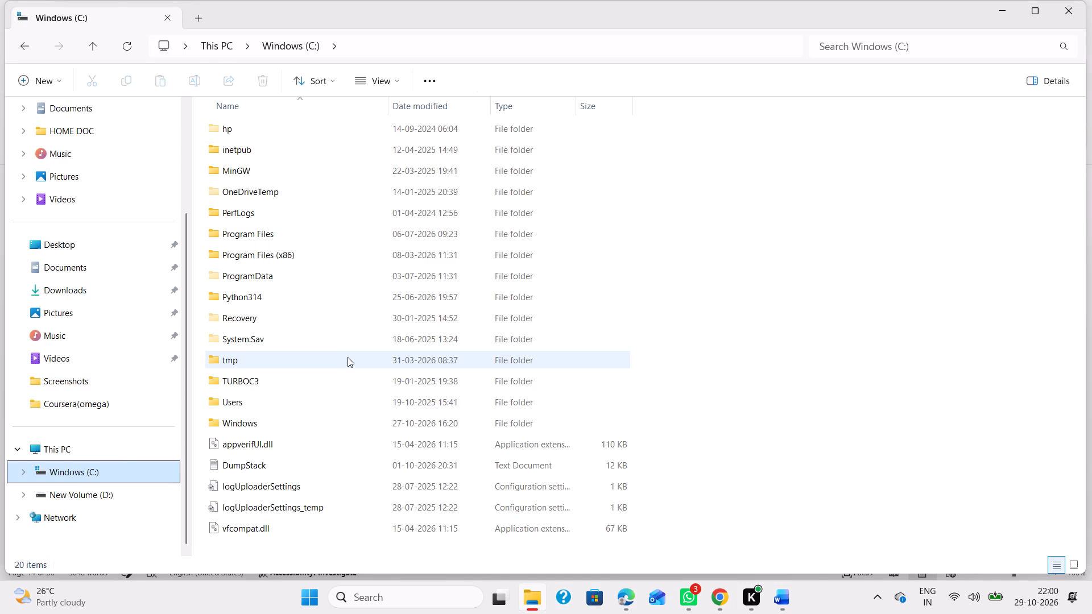
left_click(82, 493)
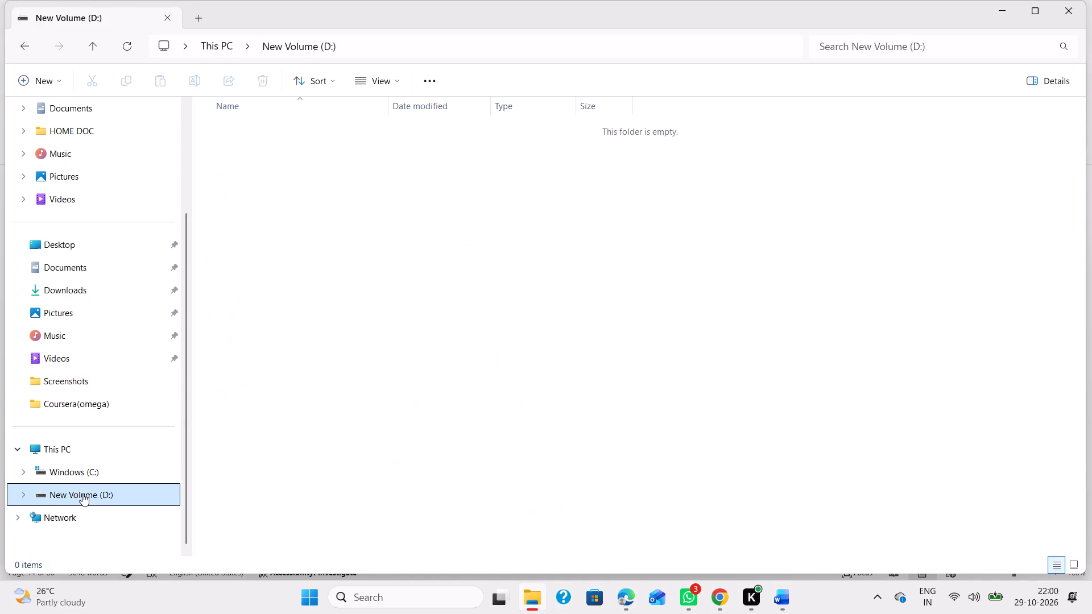
left_click(83, 480)
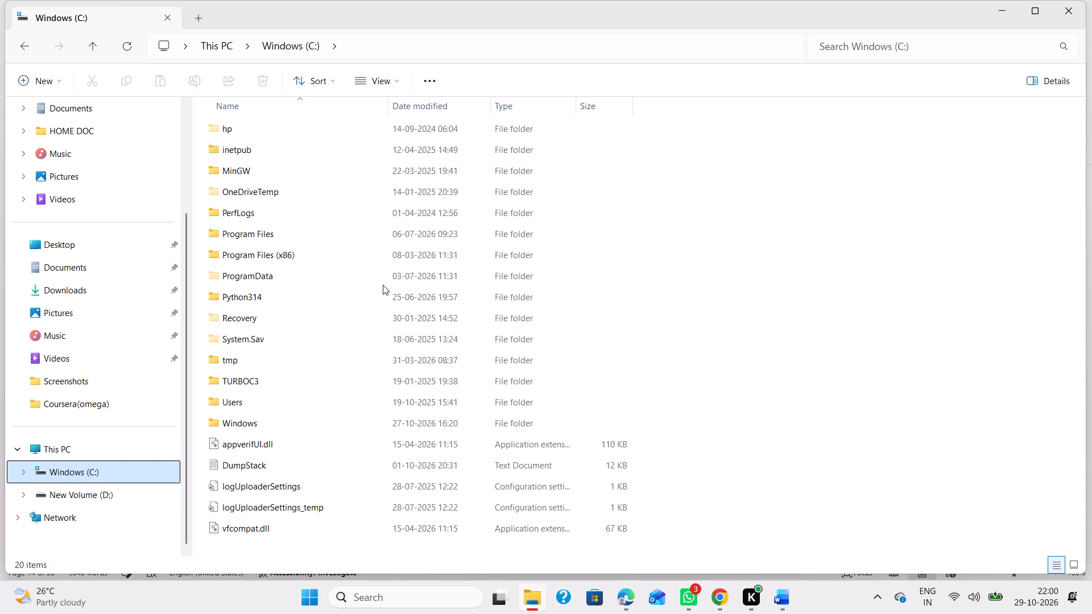
scroll(337, 240, "up", 2)
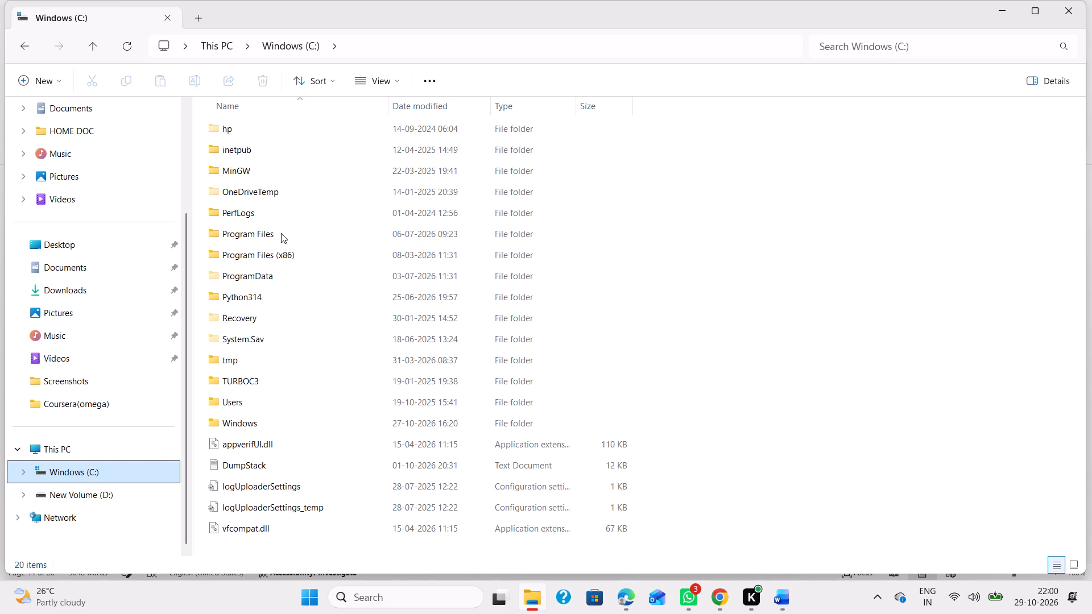
double_click(281, 233)
scroll(361, 188, "down", 6)
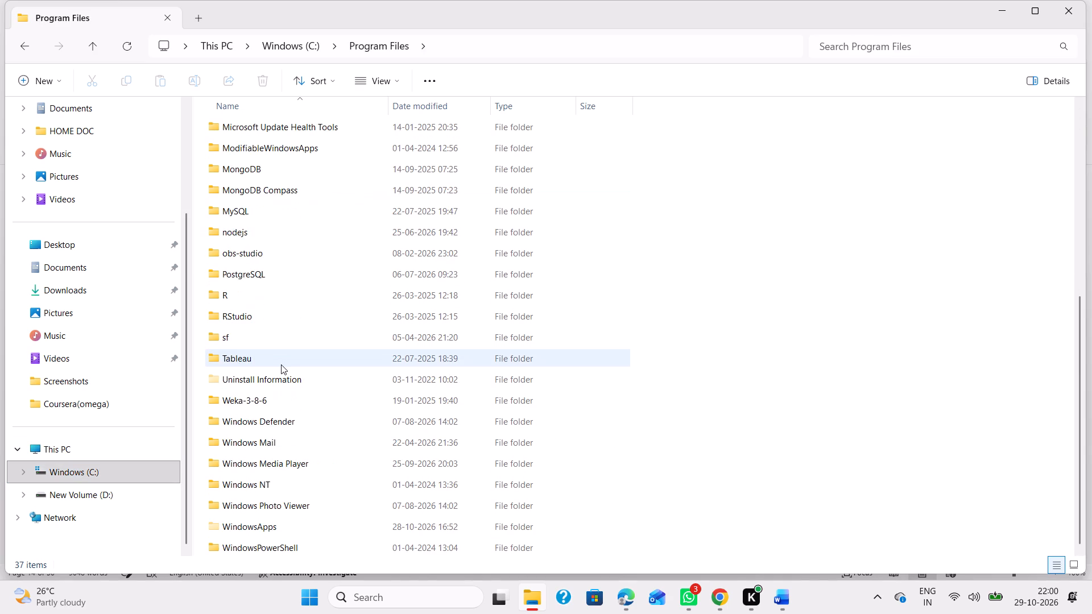
scroll(281, 364, "down", 5)
scroll(279, 447, "up", 7)
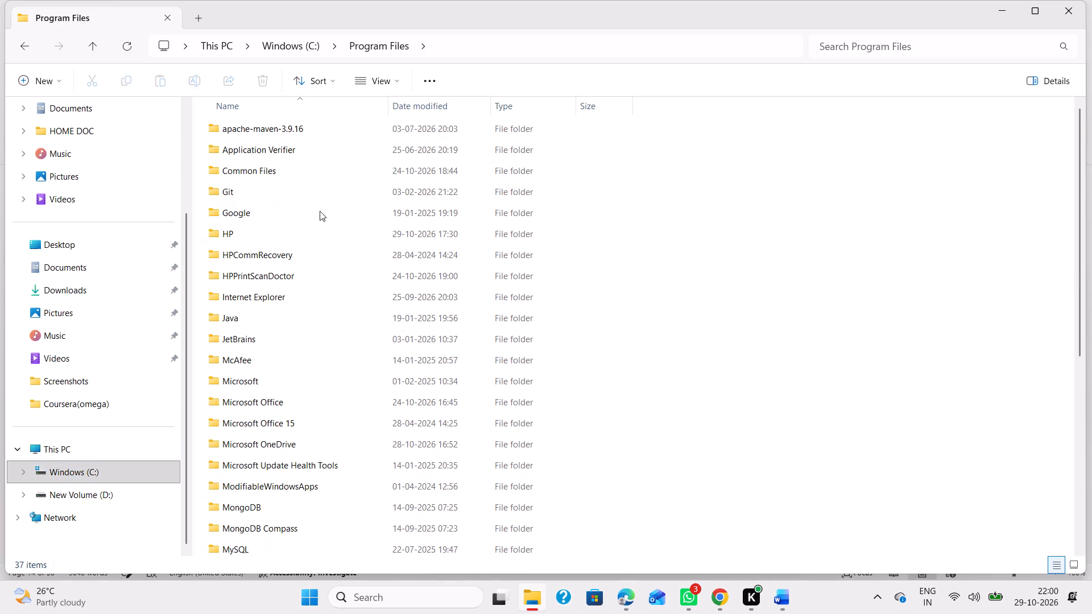
scroll(321, 198, "up", 2)
scroll(321, 198, "down", 4)
scroll(283, 325, "up", 1)
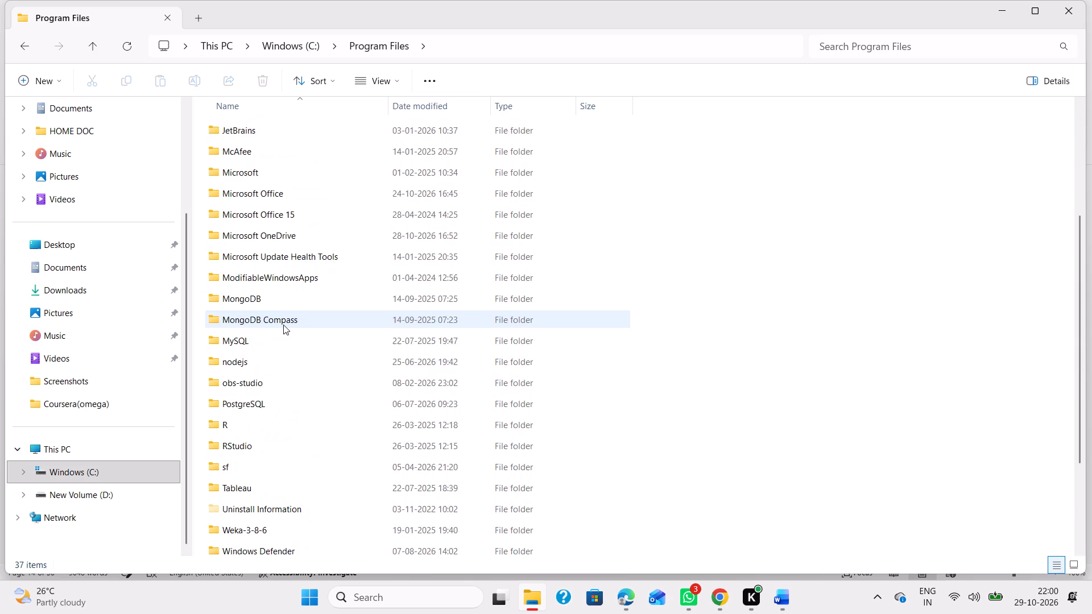
scroll(283, 325, "up", 1)
scroll(283, 325, "down", 8)
Return to Word and recheck the folder where the report is stored.
key("alt+Tab")
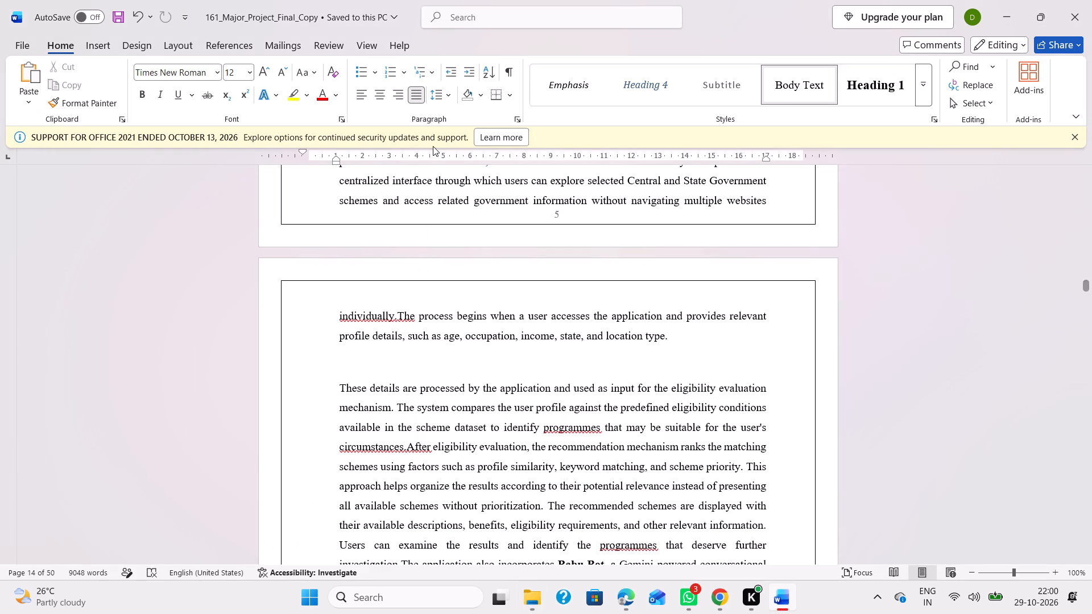
left_click(378, 13)
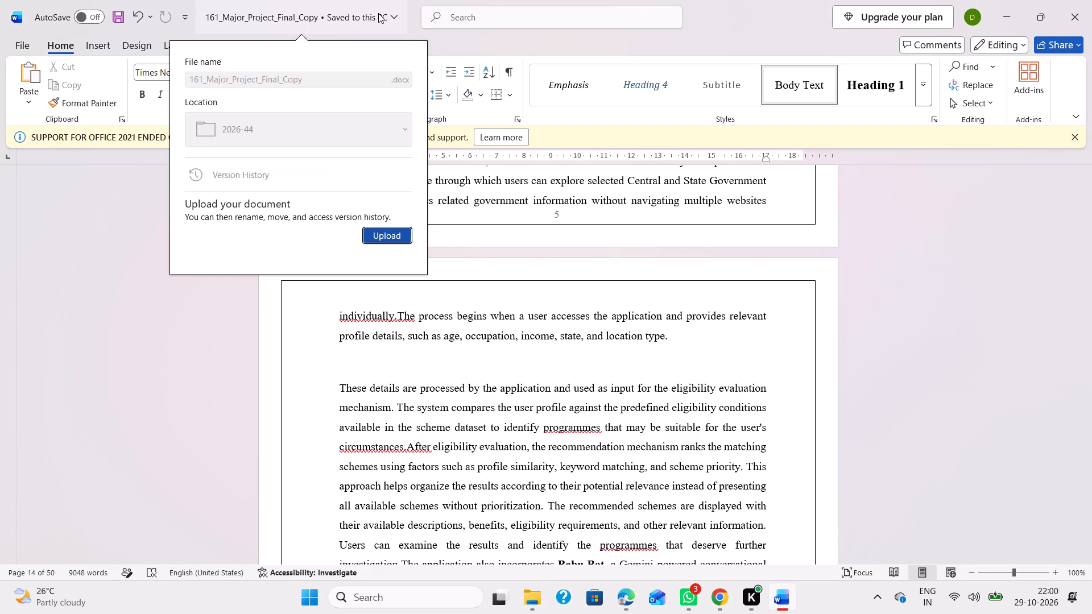
left_click(362, 128)
left_click(489, 275)
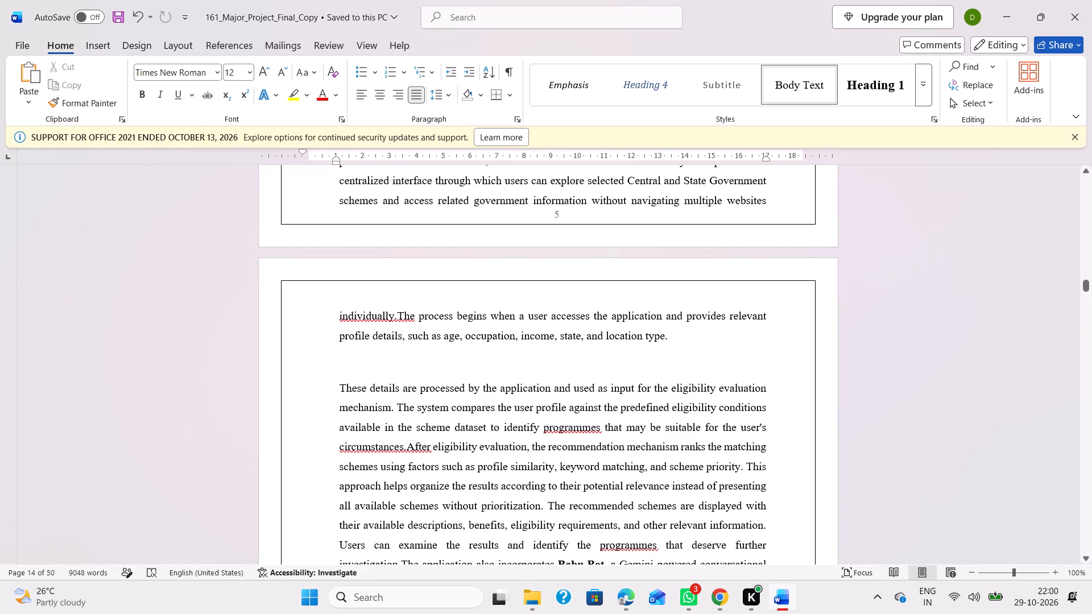
Switch to File Explorer and look through the top-level folders of the Windows (C:) drive for the report's folder.
key("alt+Tab")
scroll(388, 321, "up", 2)
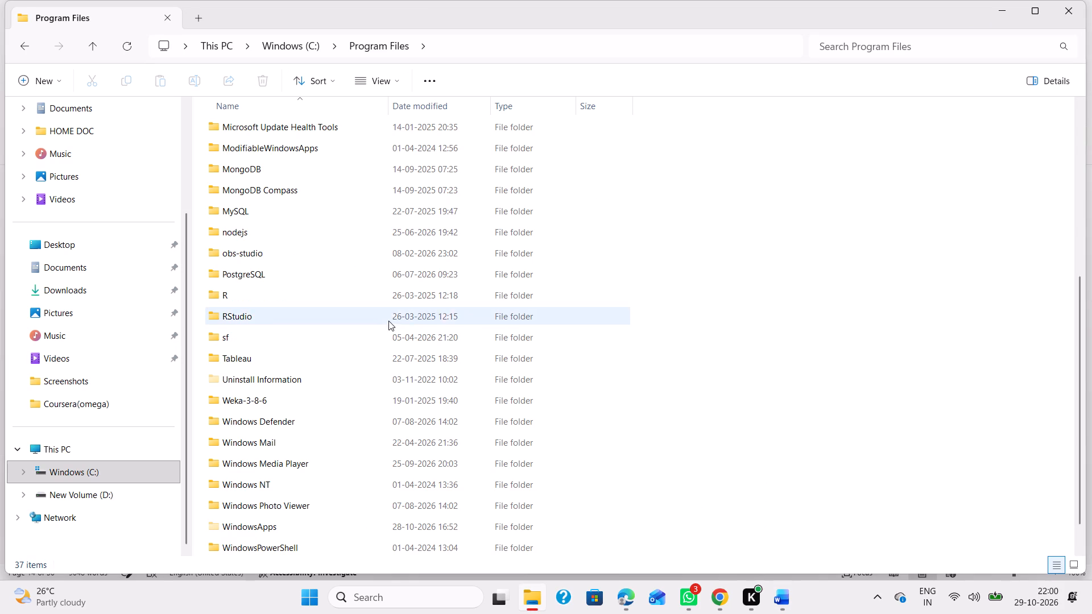
scroll(388, 321, "up", 3)
scroll(259, 317, "up", 3)
left_click(76, 447)
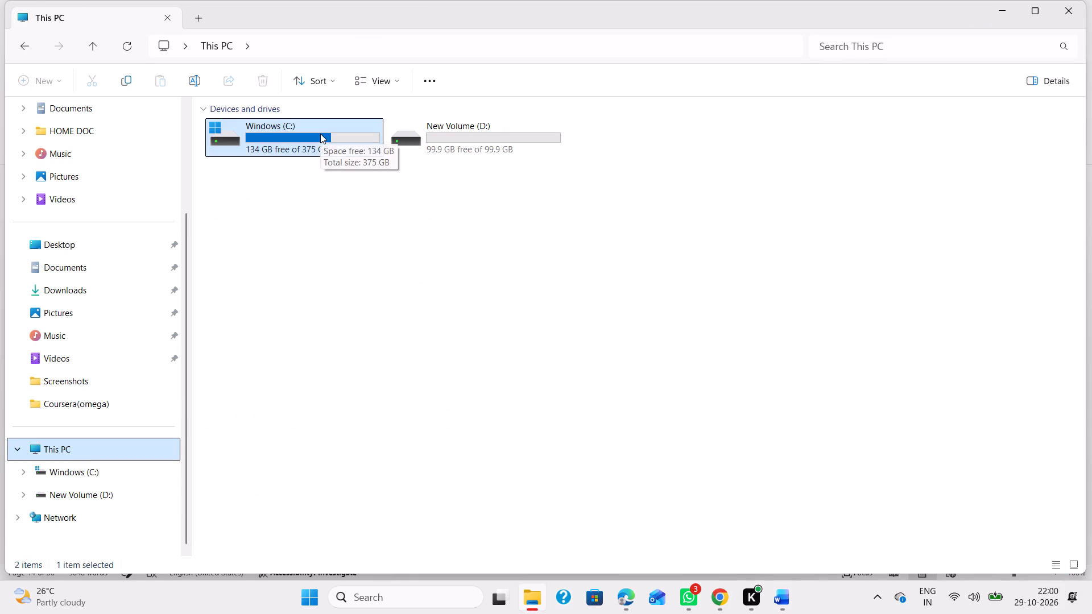
double_click(320, 134)
scroll(312, 280, "down", 1)
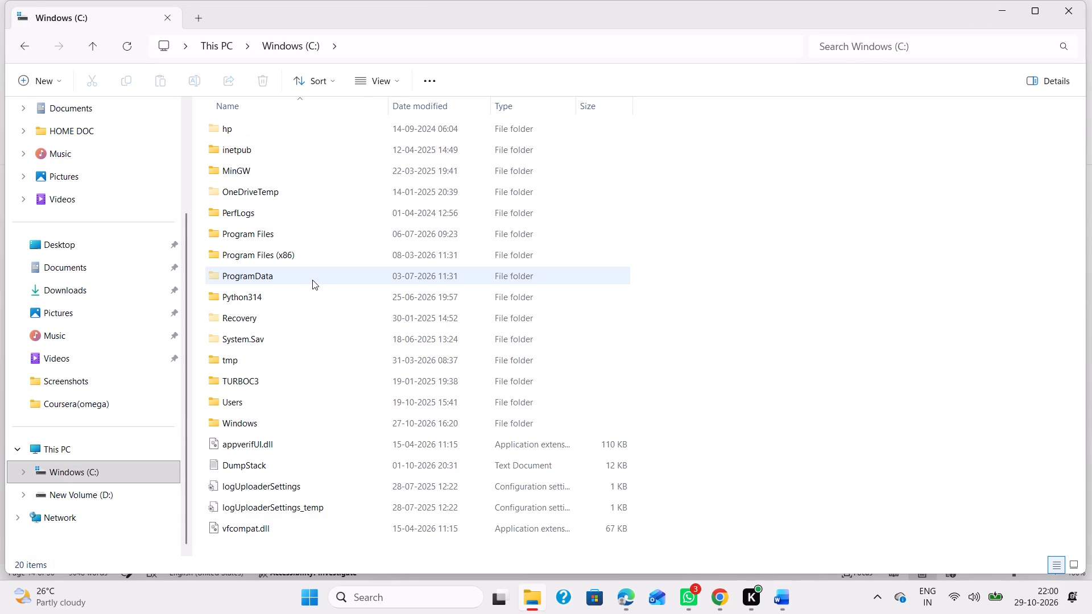
scroll(272, 312, "down", 5)
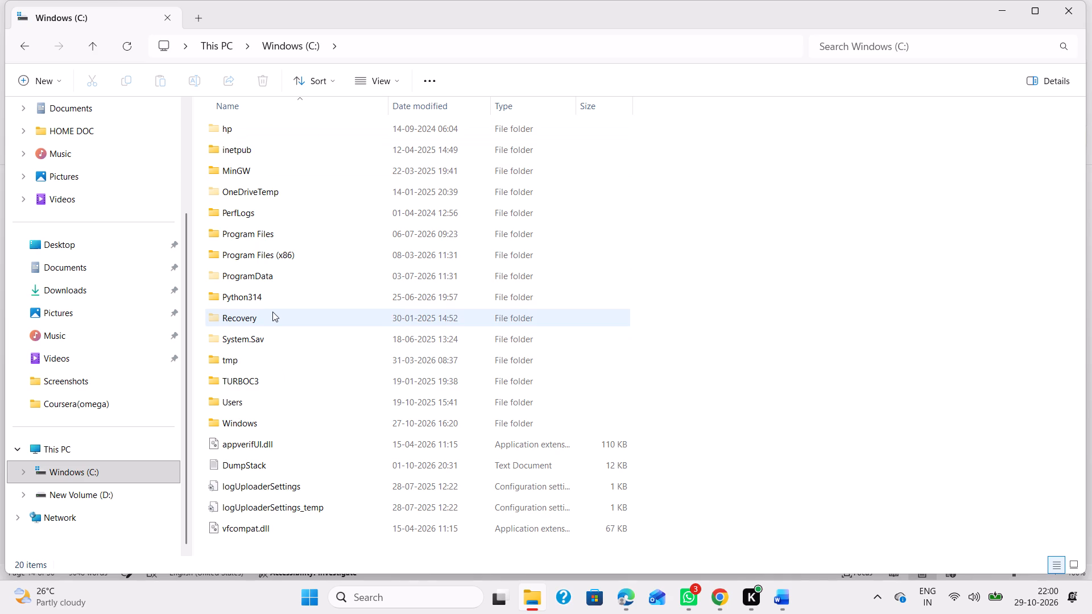
scroll(271, 459, "down", 5)
scroll(271, 459, "up", 5)
Recheck the folder name in Word, and search the Windows (C:) drive in File Explorer for 2026-44.
left_click(842, 45)
key("alt+Tab")
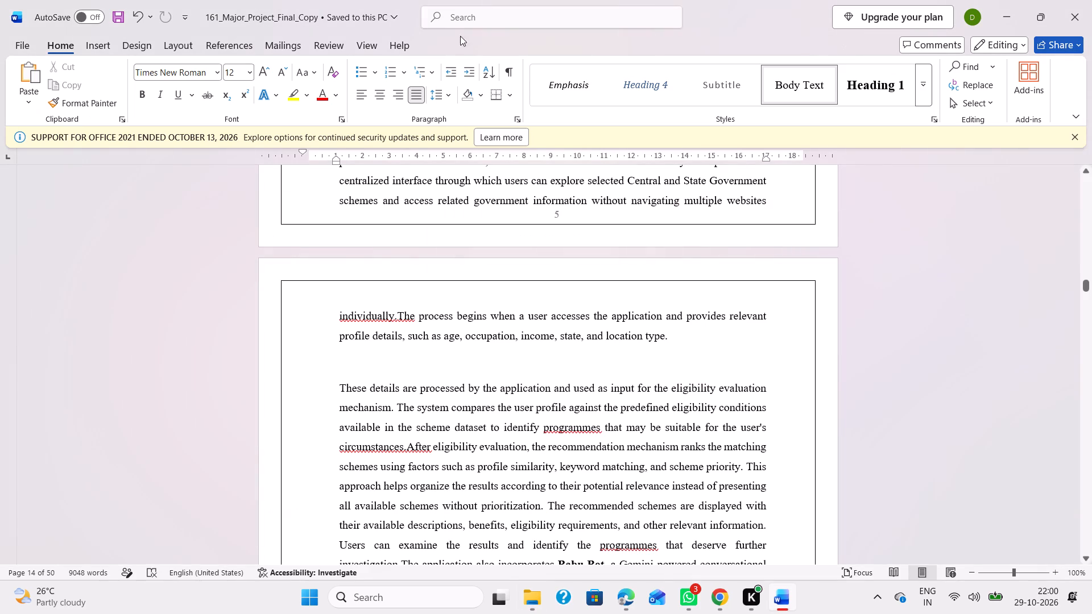
left_click(380, 18)
key("alt+Tab")
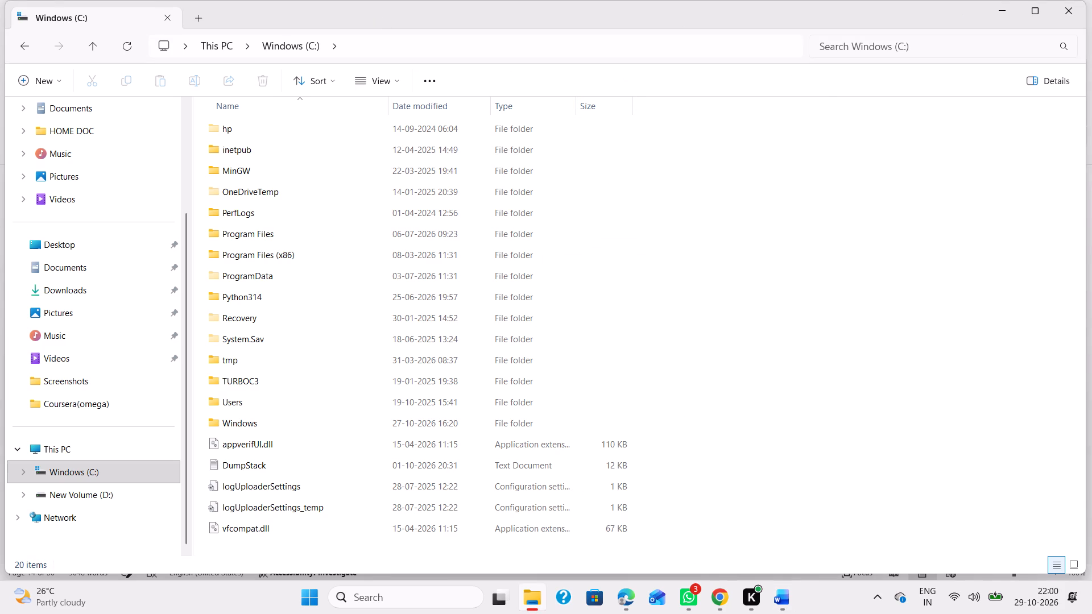
left_click(839, 44)
type("2026")
key("space")
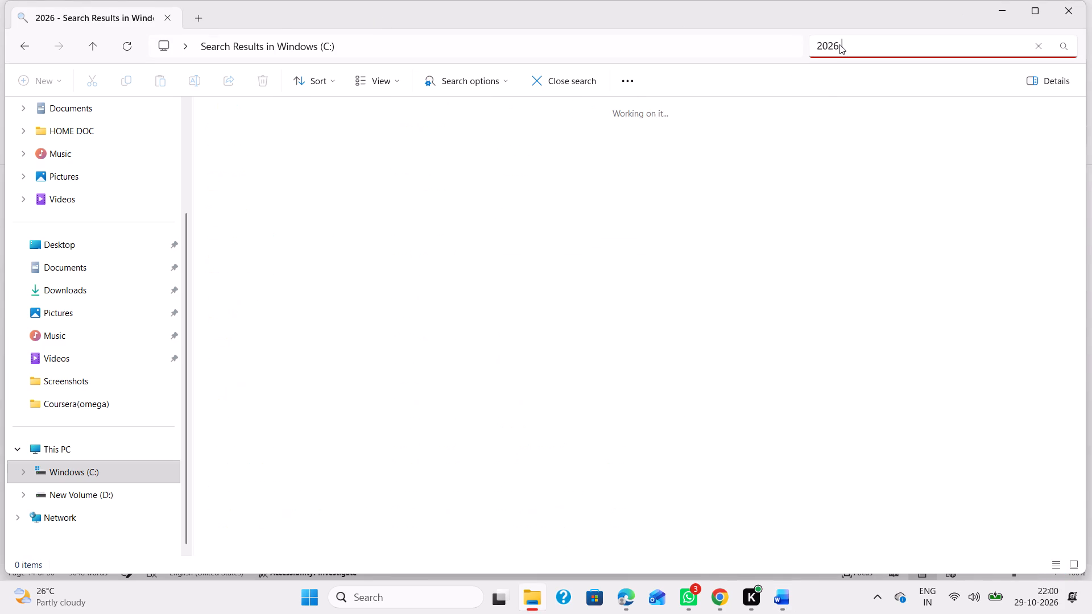
key("BackSpace")
type("-44")
key("Return")
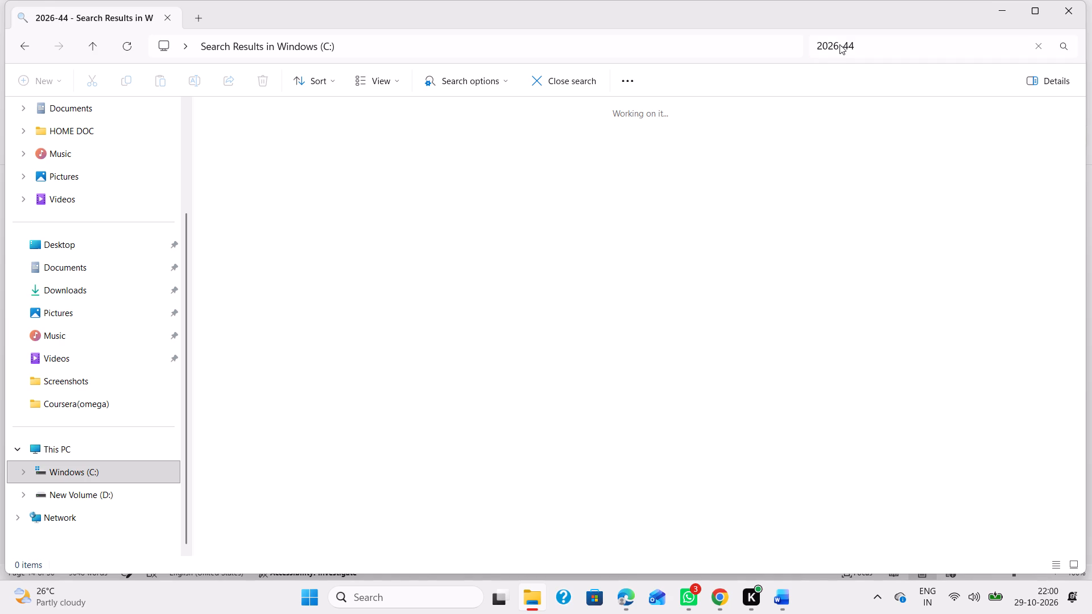
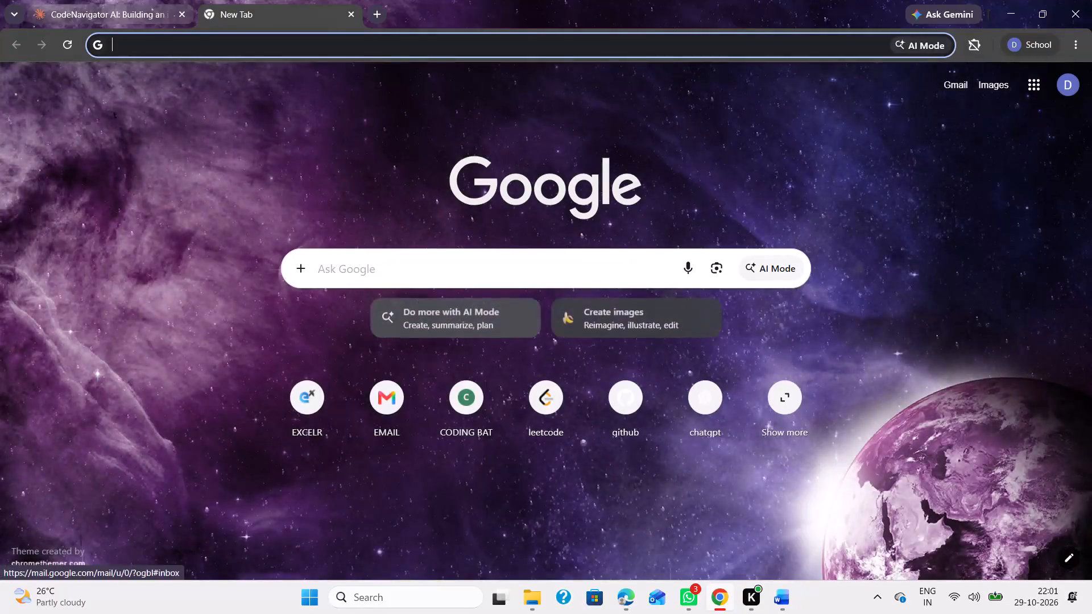
In Chrome, search Google for "i love pdf" and open the iLovePDF website from the results.
left_click(420, 279)
type("i")
key("space")
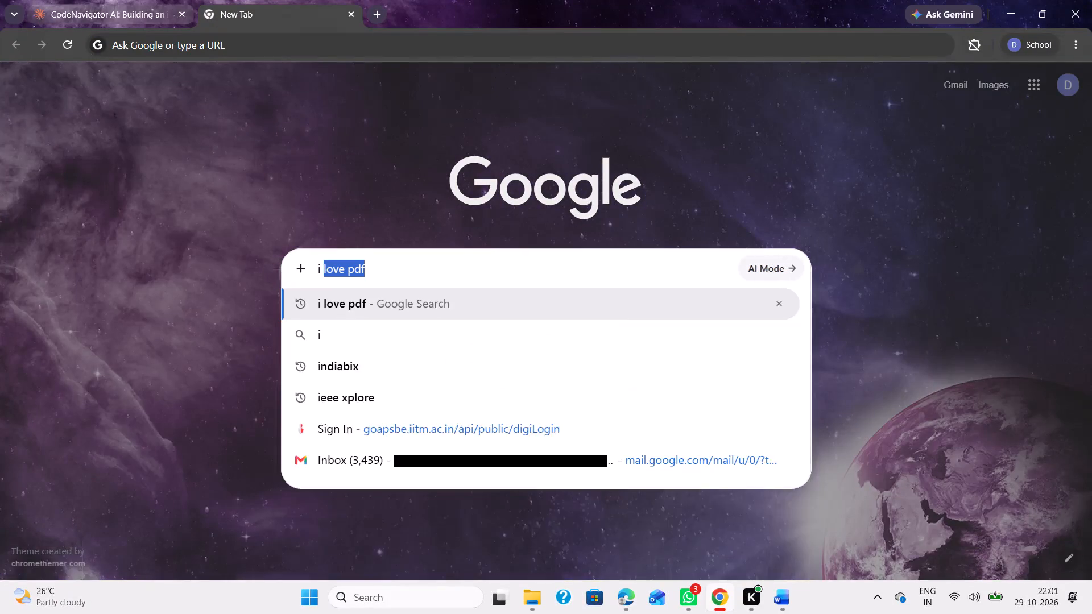
key("Return")
left_click(264, 216)
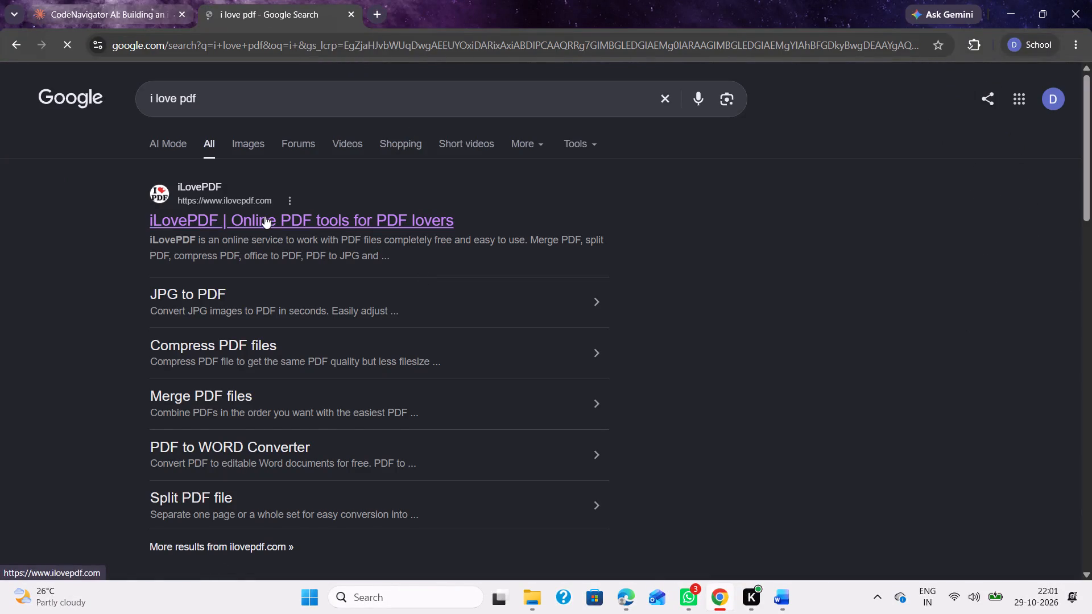
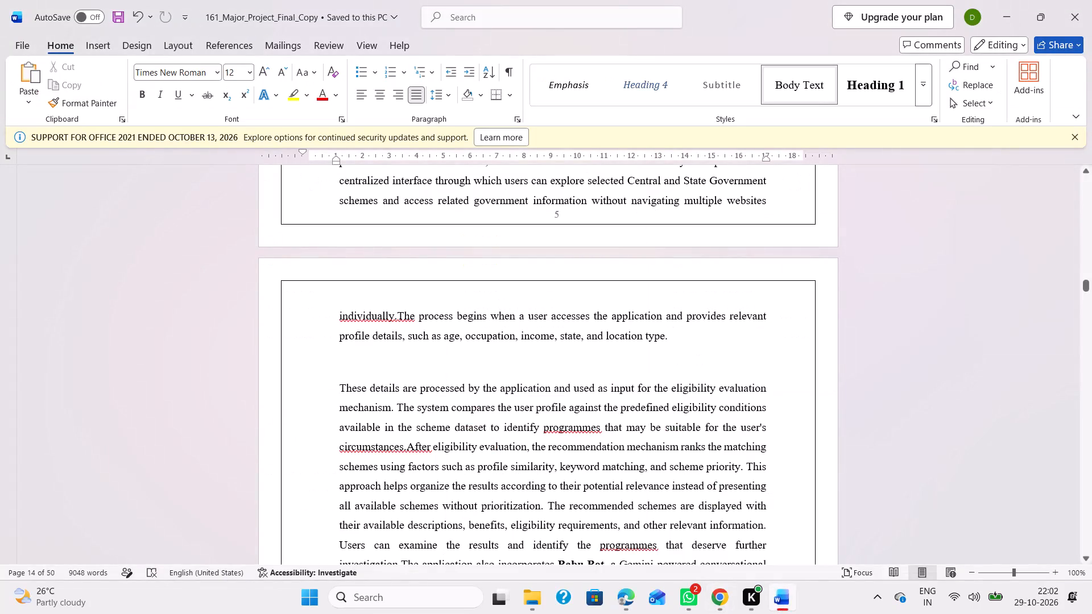
In Word, open the Save As options for the 161_Major_Project_Final_Copy document.
key("ctrl+shift+s")
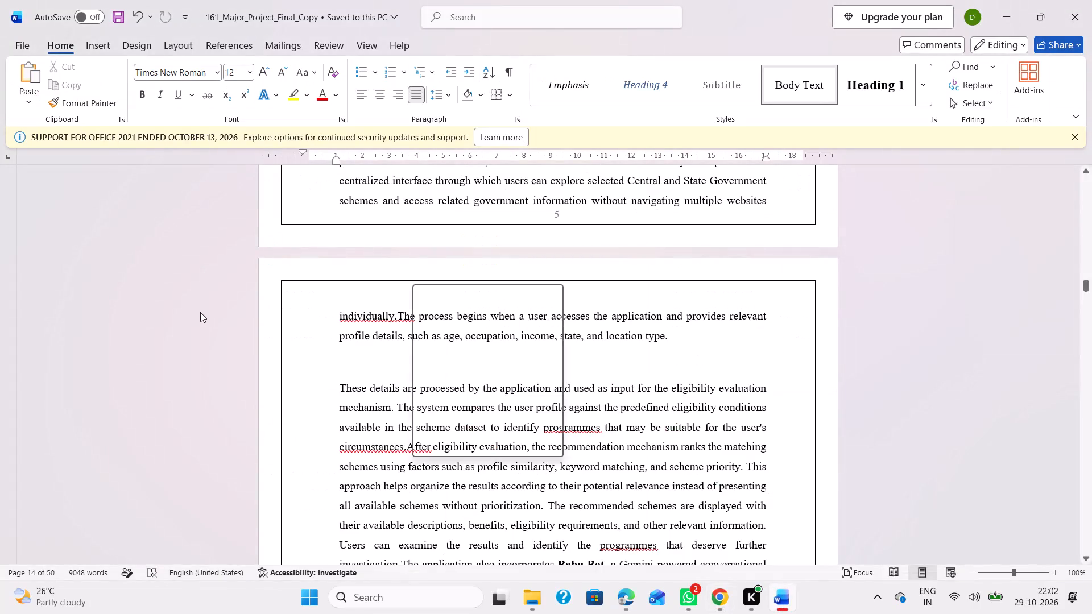
left_click(550, 301)
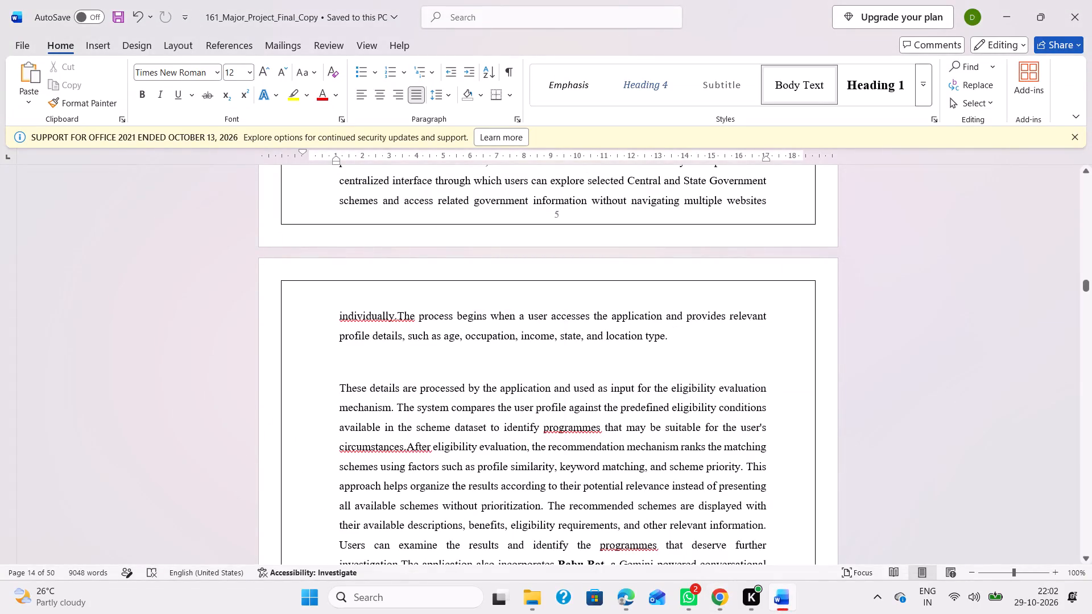
left_click(24, 43)
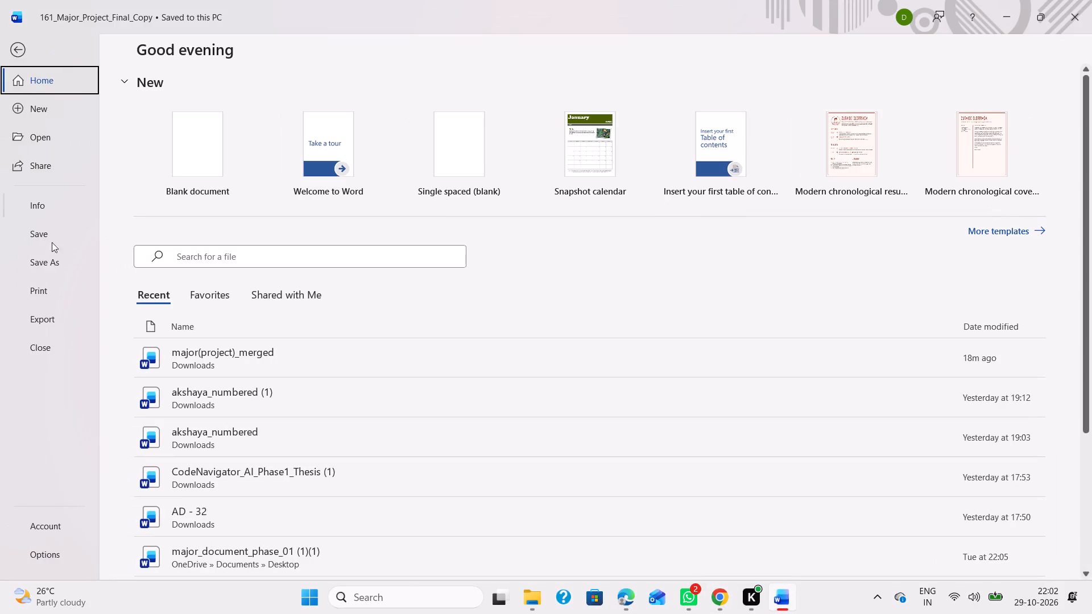
left_click(38, 262)
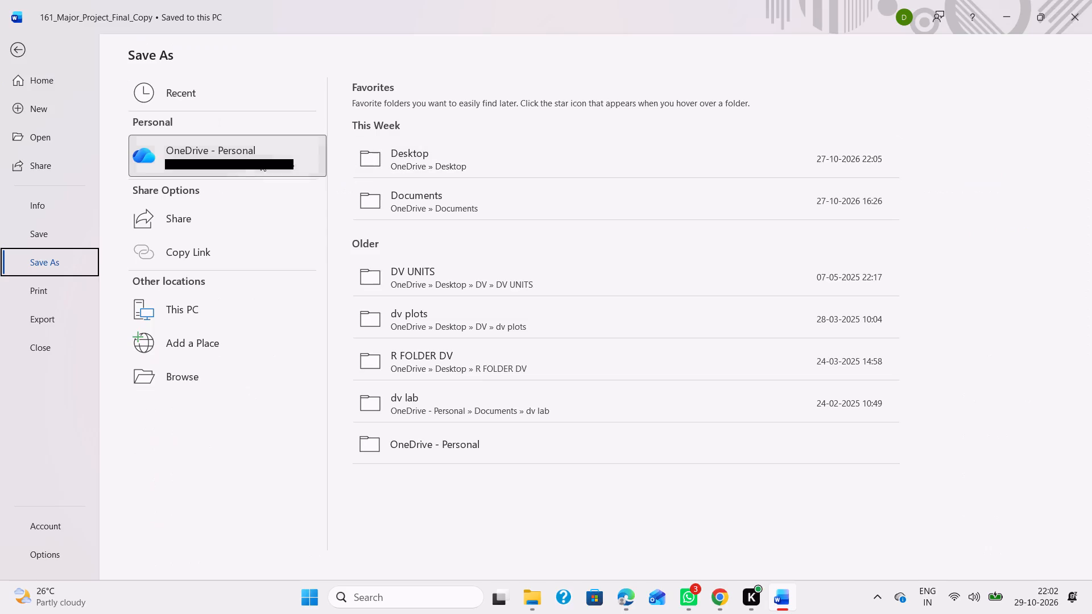
left_click(519, 169)
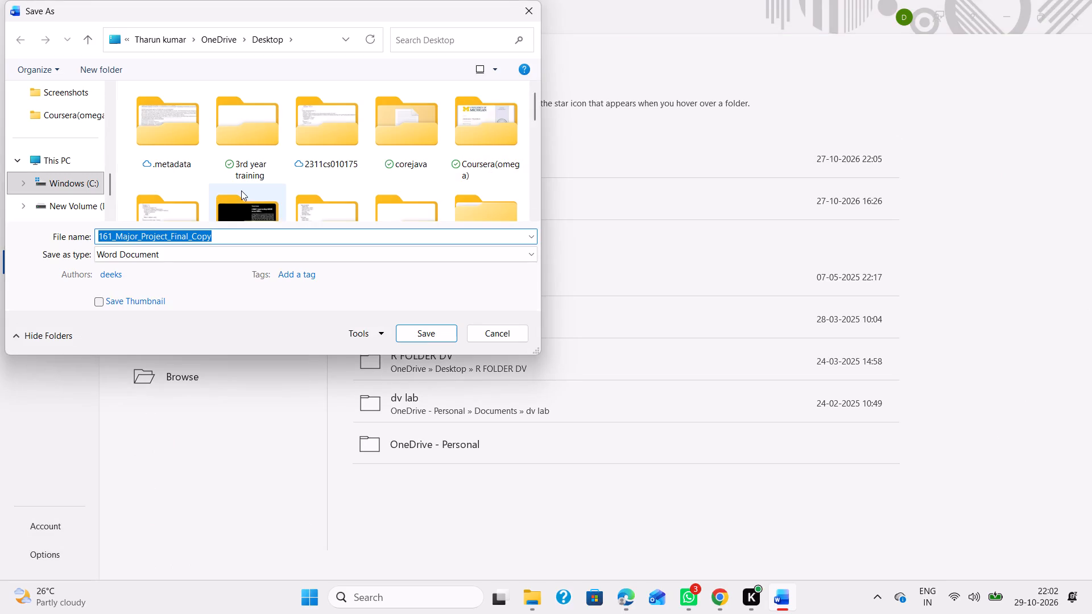
scroll(241, 190, "down", 4)
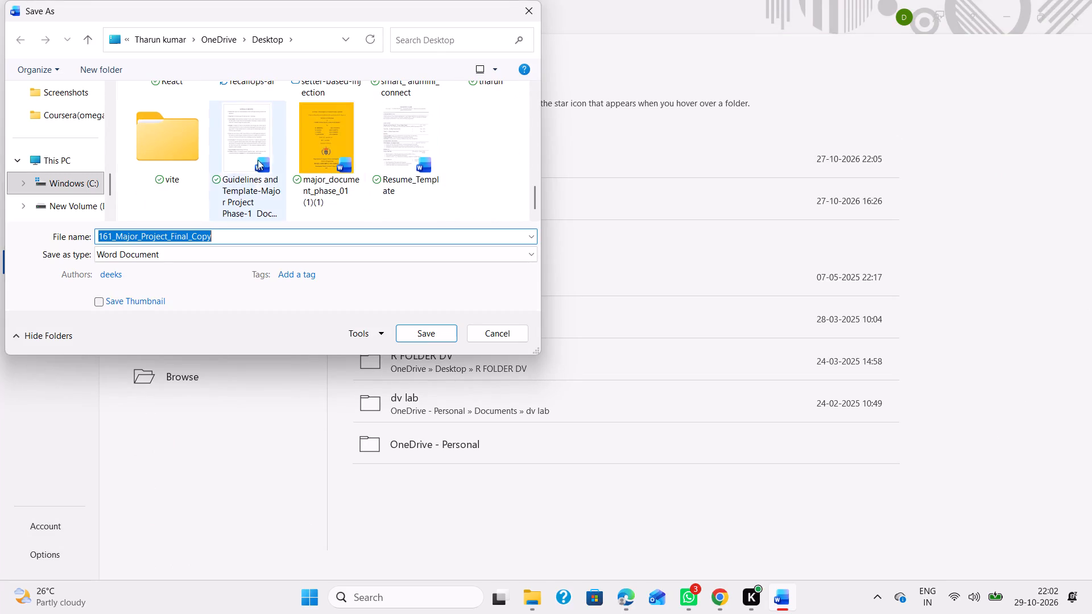
scroll(319, 158, "up", 1)
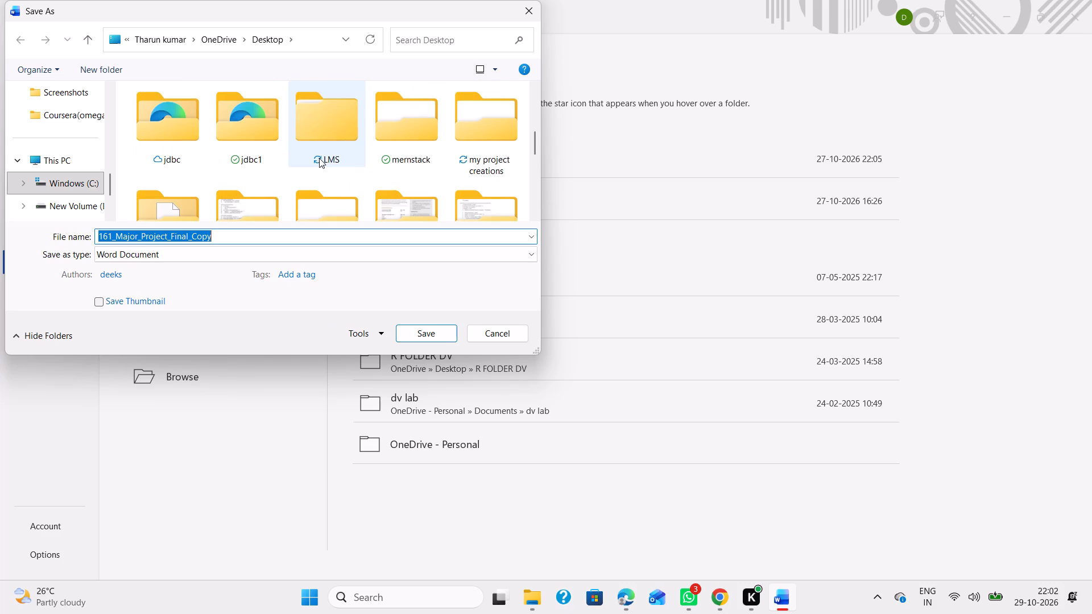
scroll(372, 172, "up", 2)
scroll(100, 176, "up", 7)
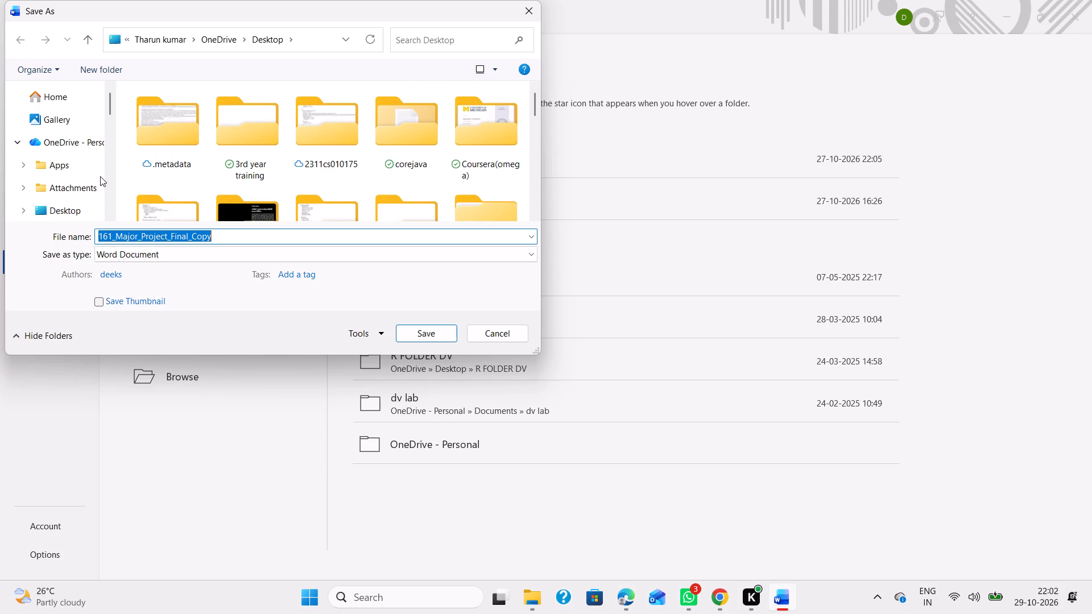
left_click(62, 212)
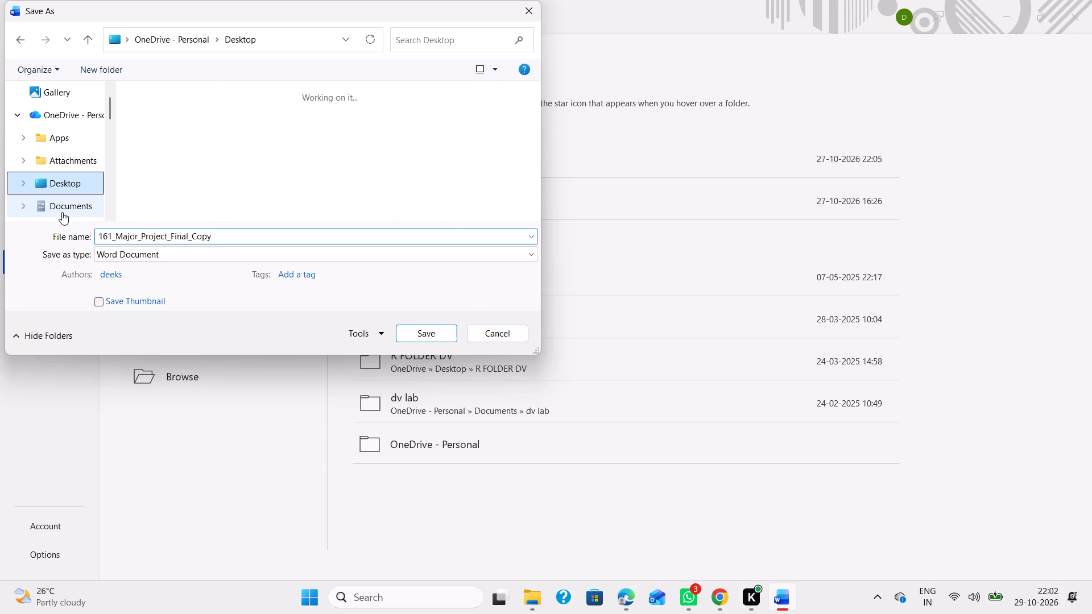